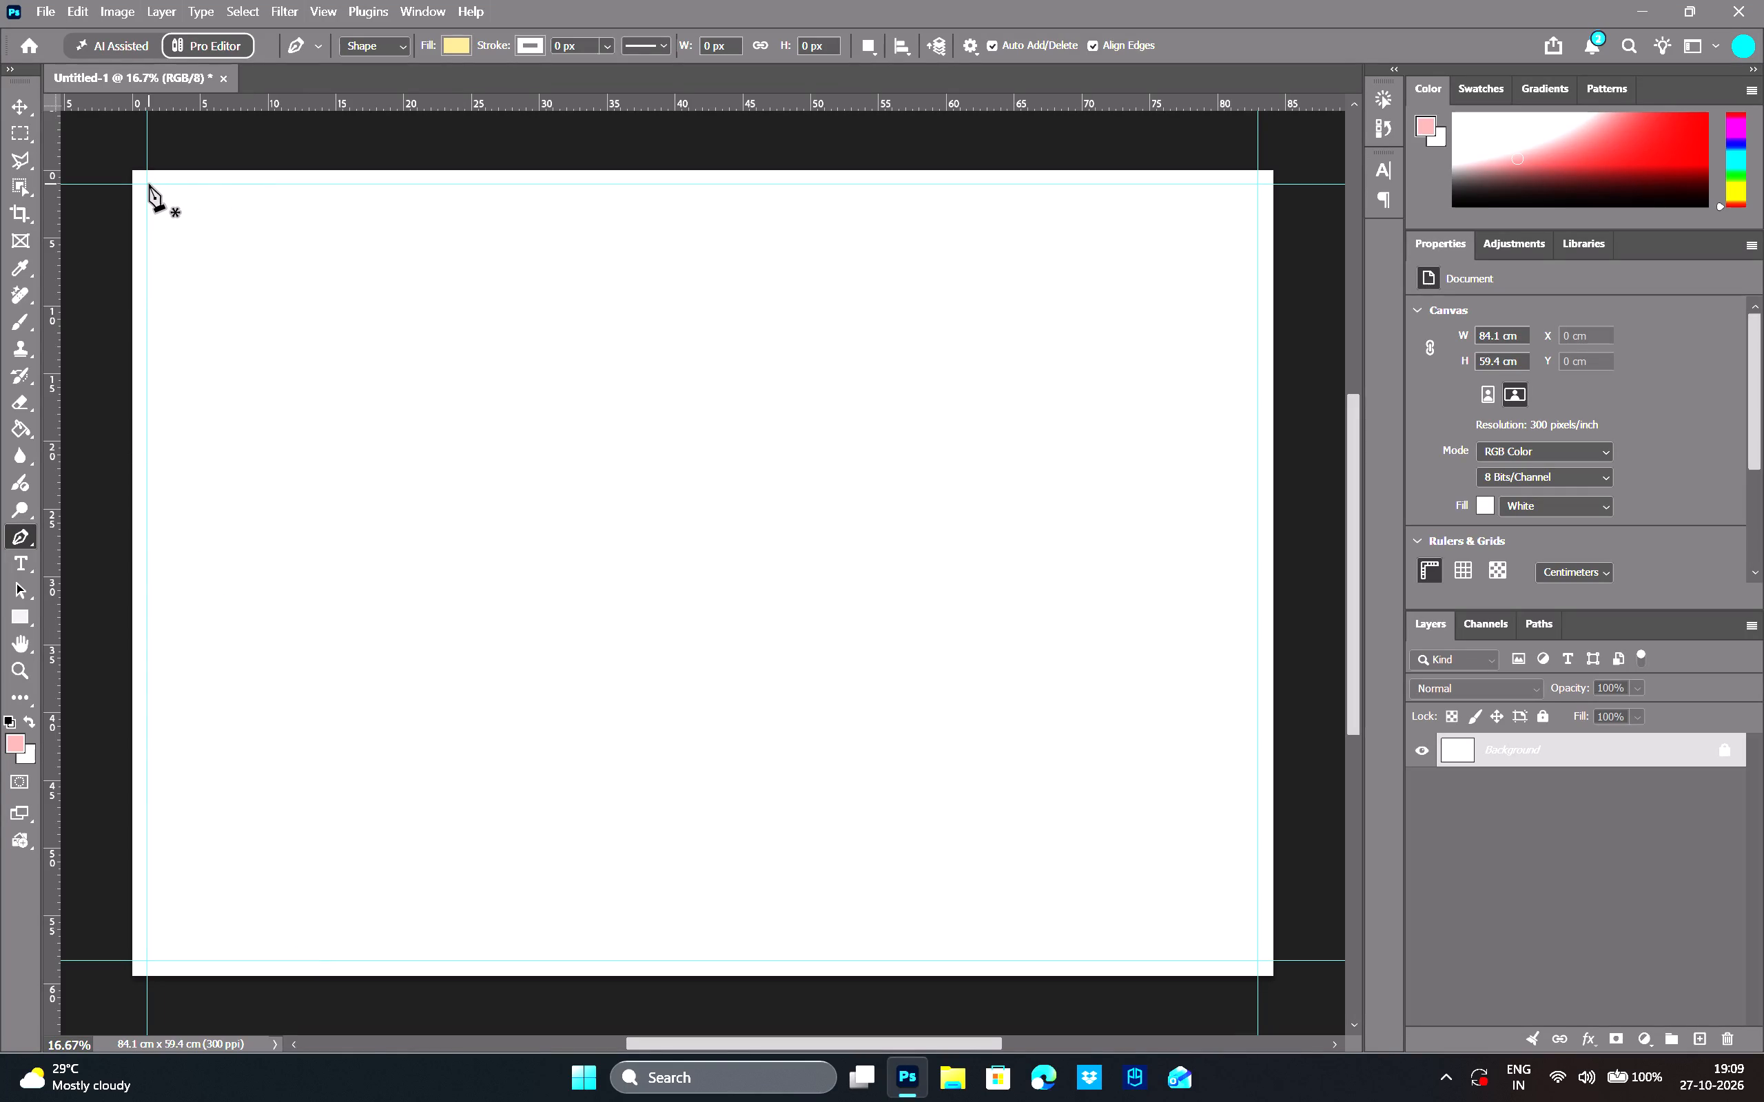
Draw a horizontal Pen path along the top guide from the left guide to the right guide.
{"action": "left_click_drag", "start_coordinate": [147, 184], "coordinate": [309, 186]}
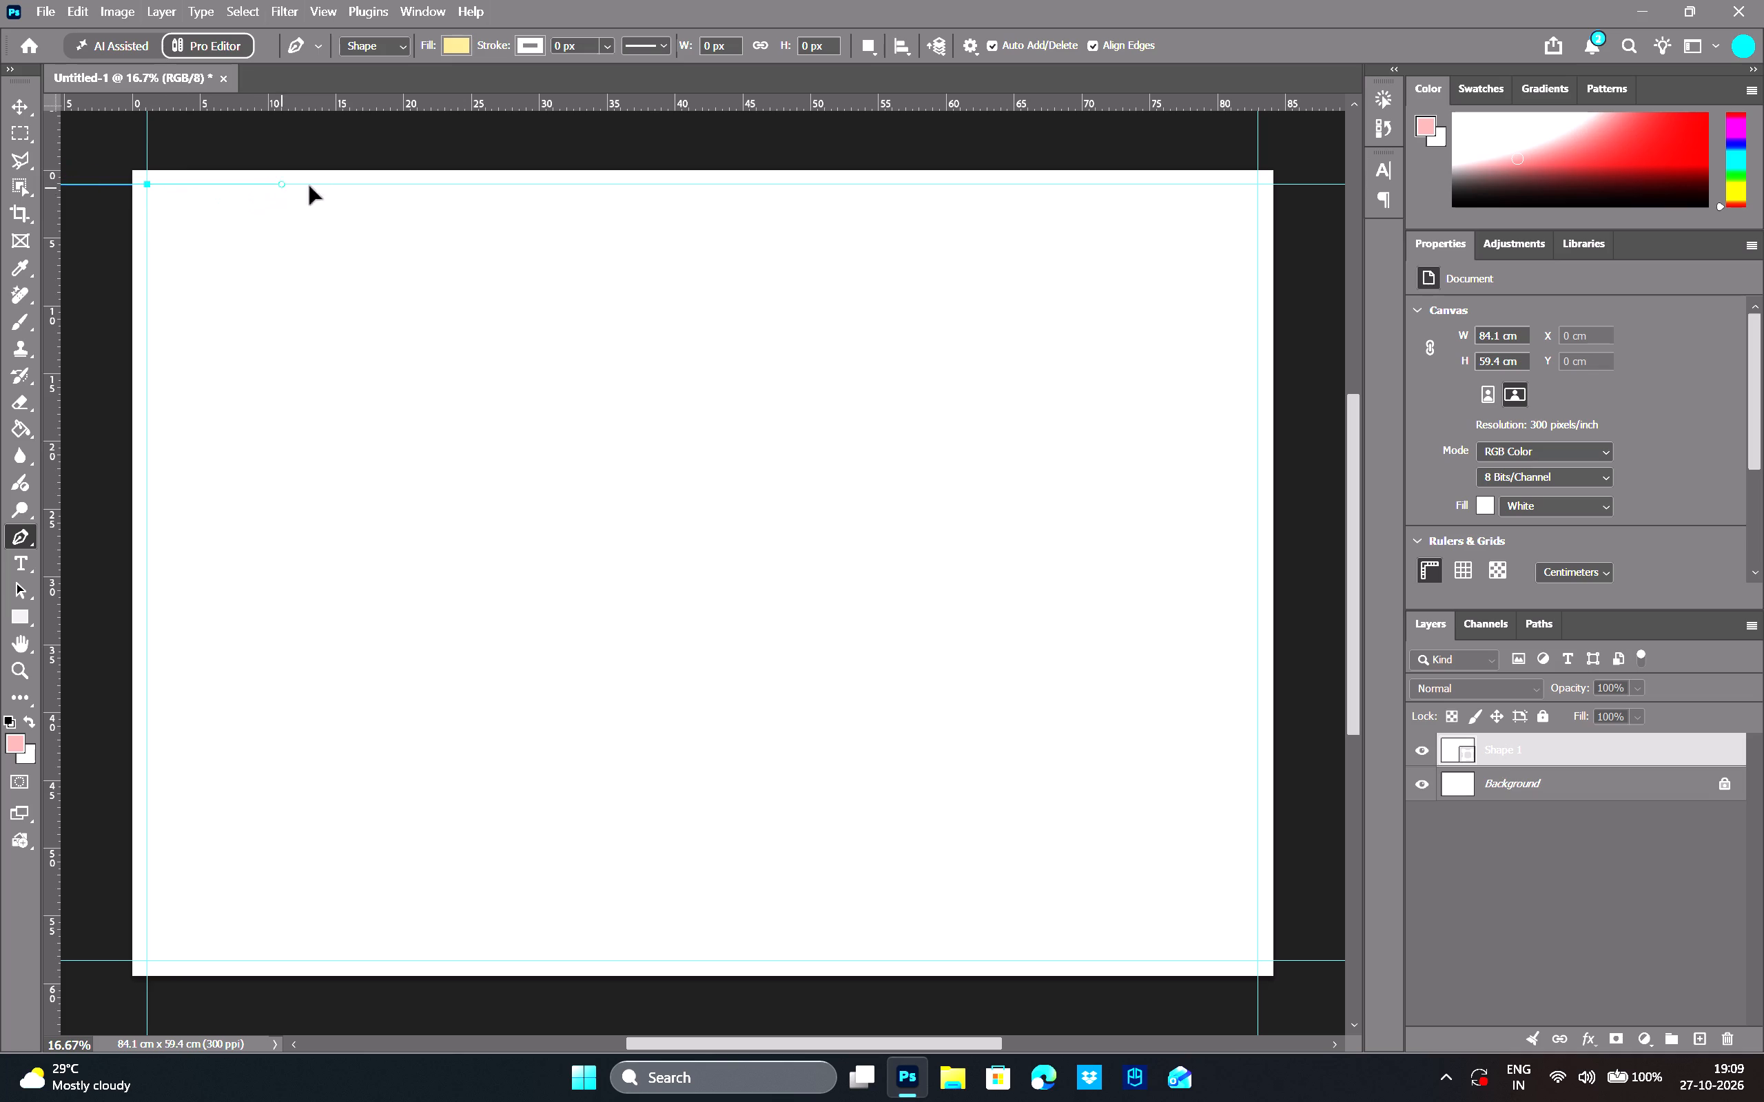
{"action": "left_click_drag", "start_coordinate": [309, 186], "coordinate": [1261, 191]}
{"action": "key", "text": "Return"}
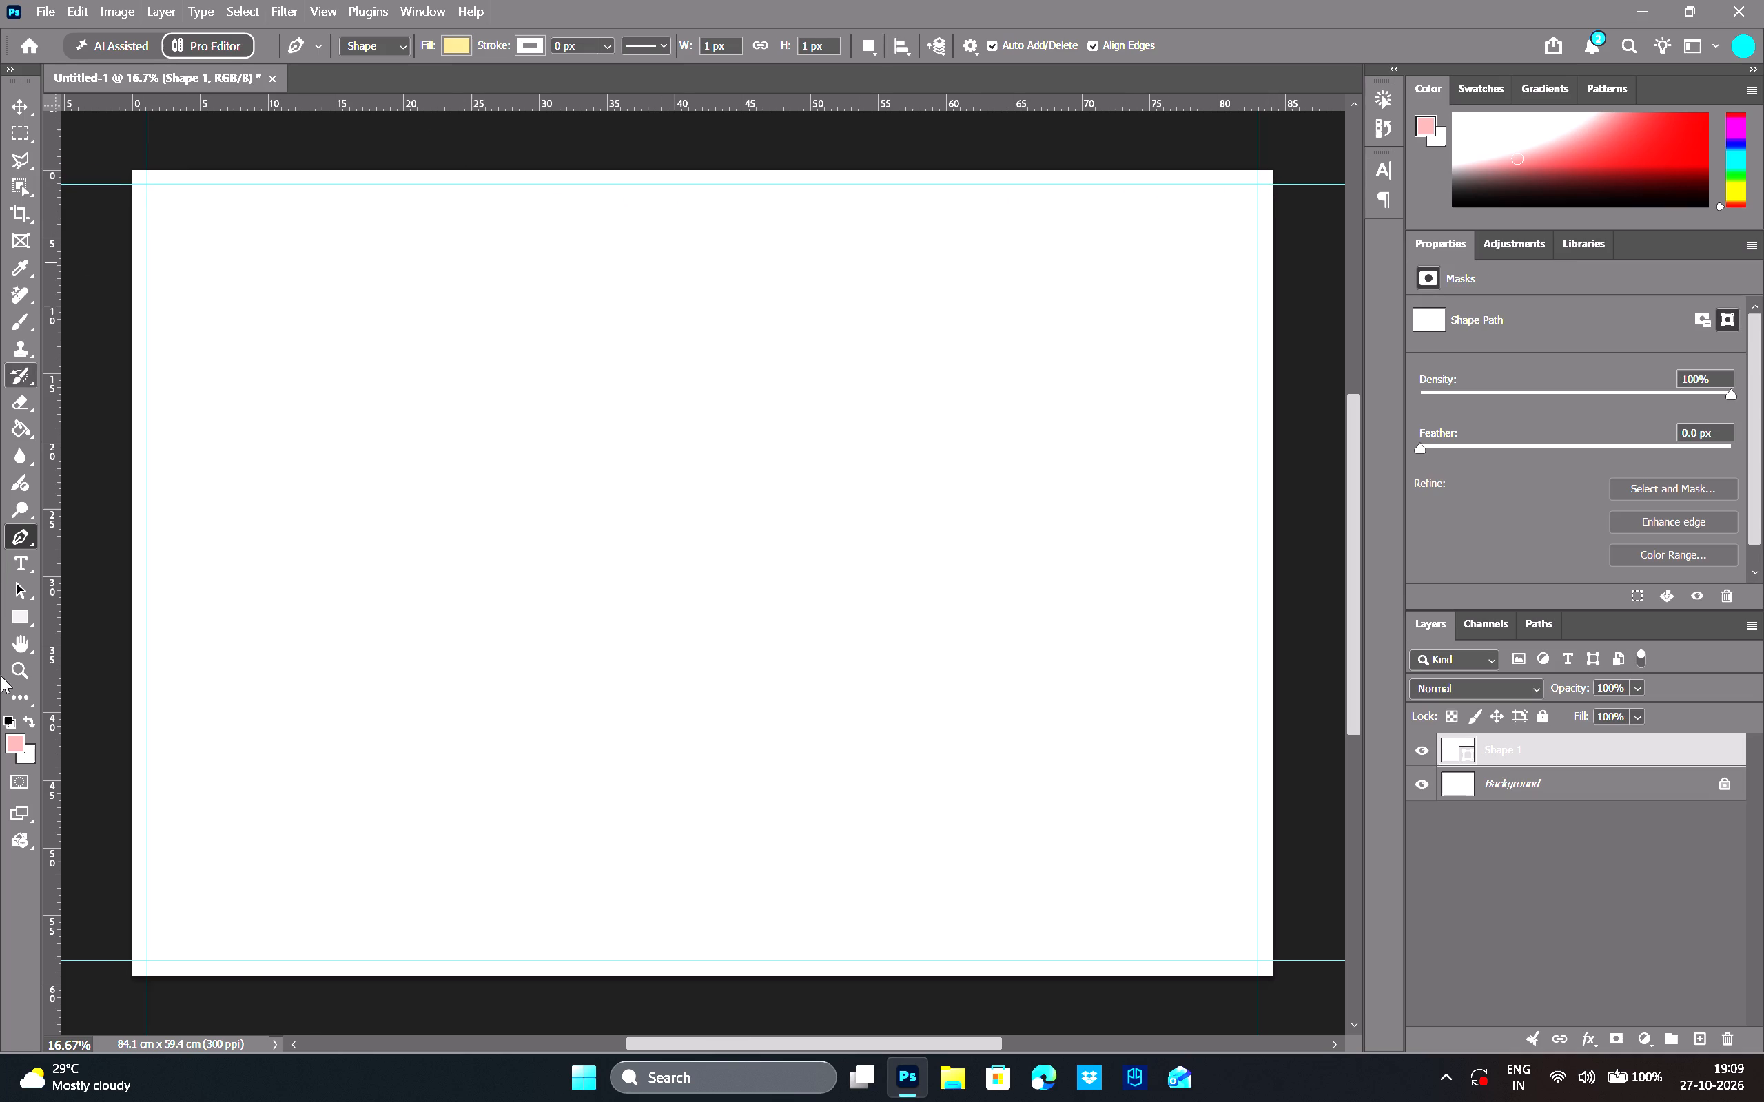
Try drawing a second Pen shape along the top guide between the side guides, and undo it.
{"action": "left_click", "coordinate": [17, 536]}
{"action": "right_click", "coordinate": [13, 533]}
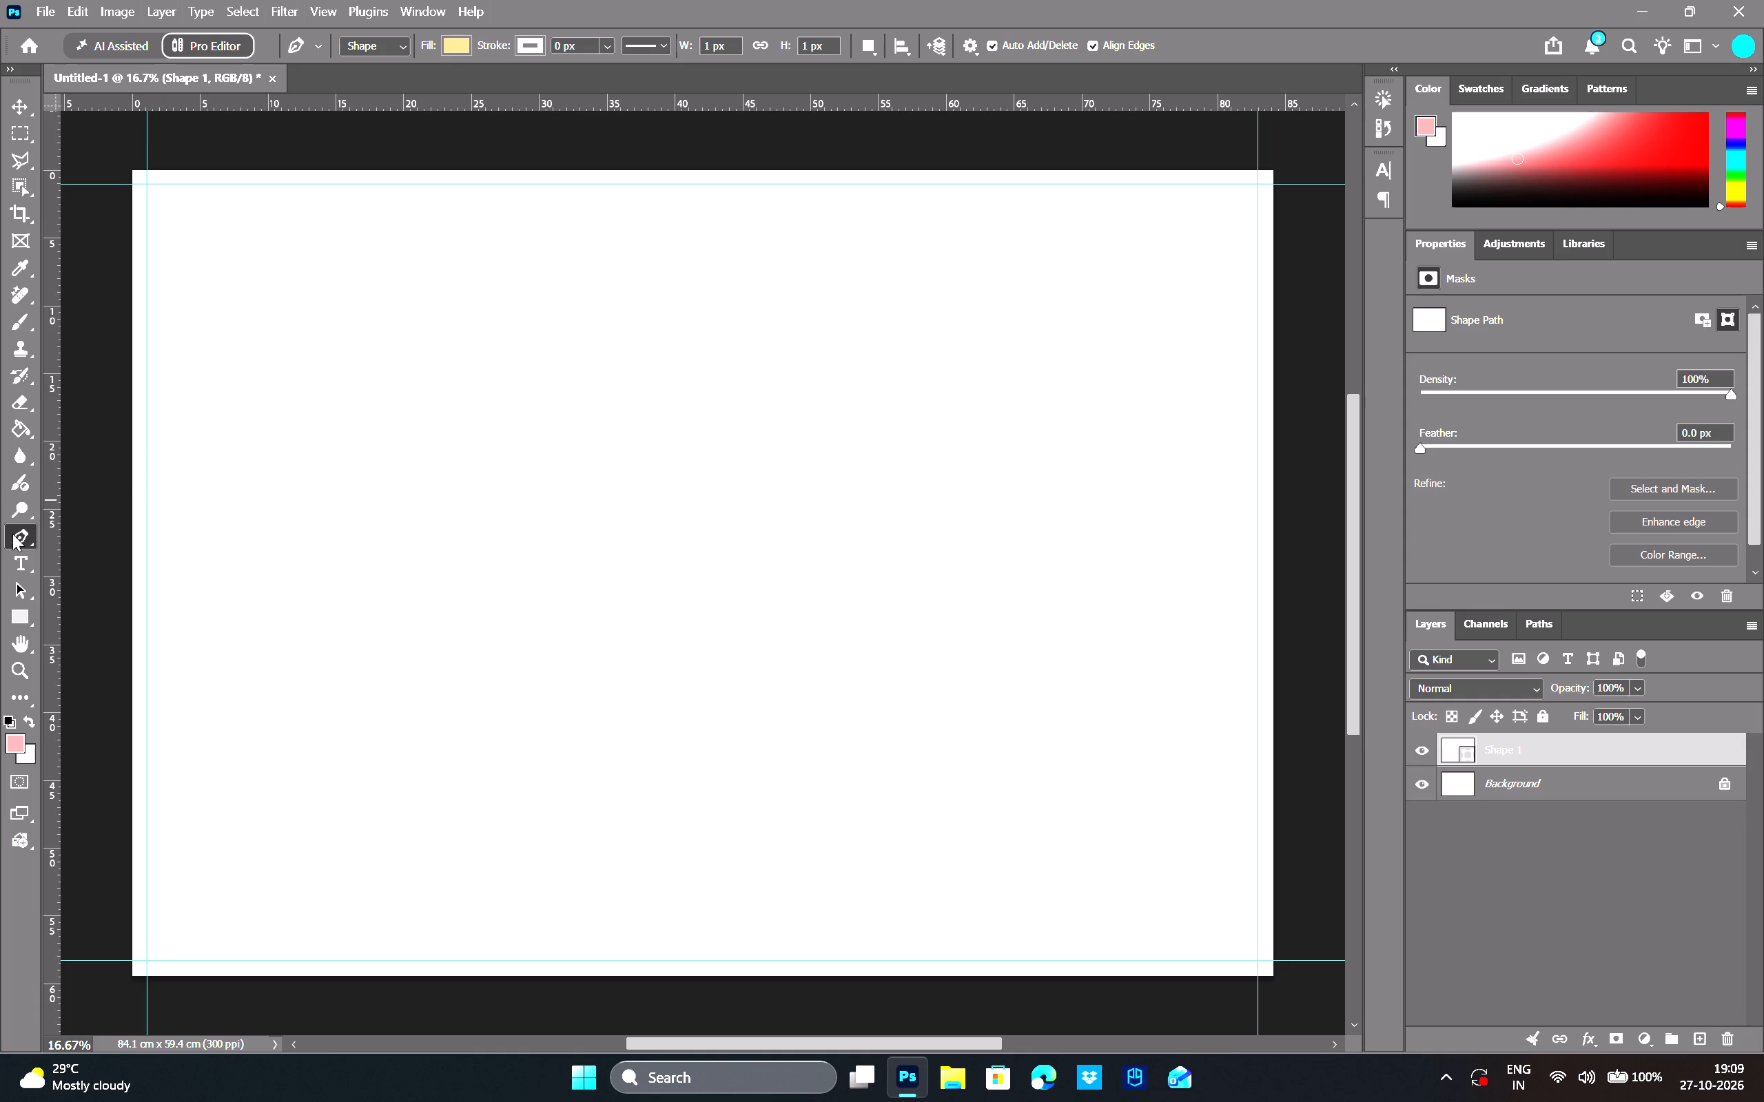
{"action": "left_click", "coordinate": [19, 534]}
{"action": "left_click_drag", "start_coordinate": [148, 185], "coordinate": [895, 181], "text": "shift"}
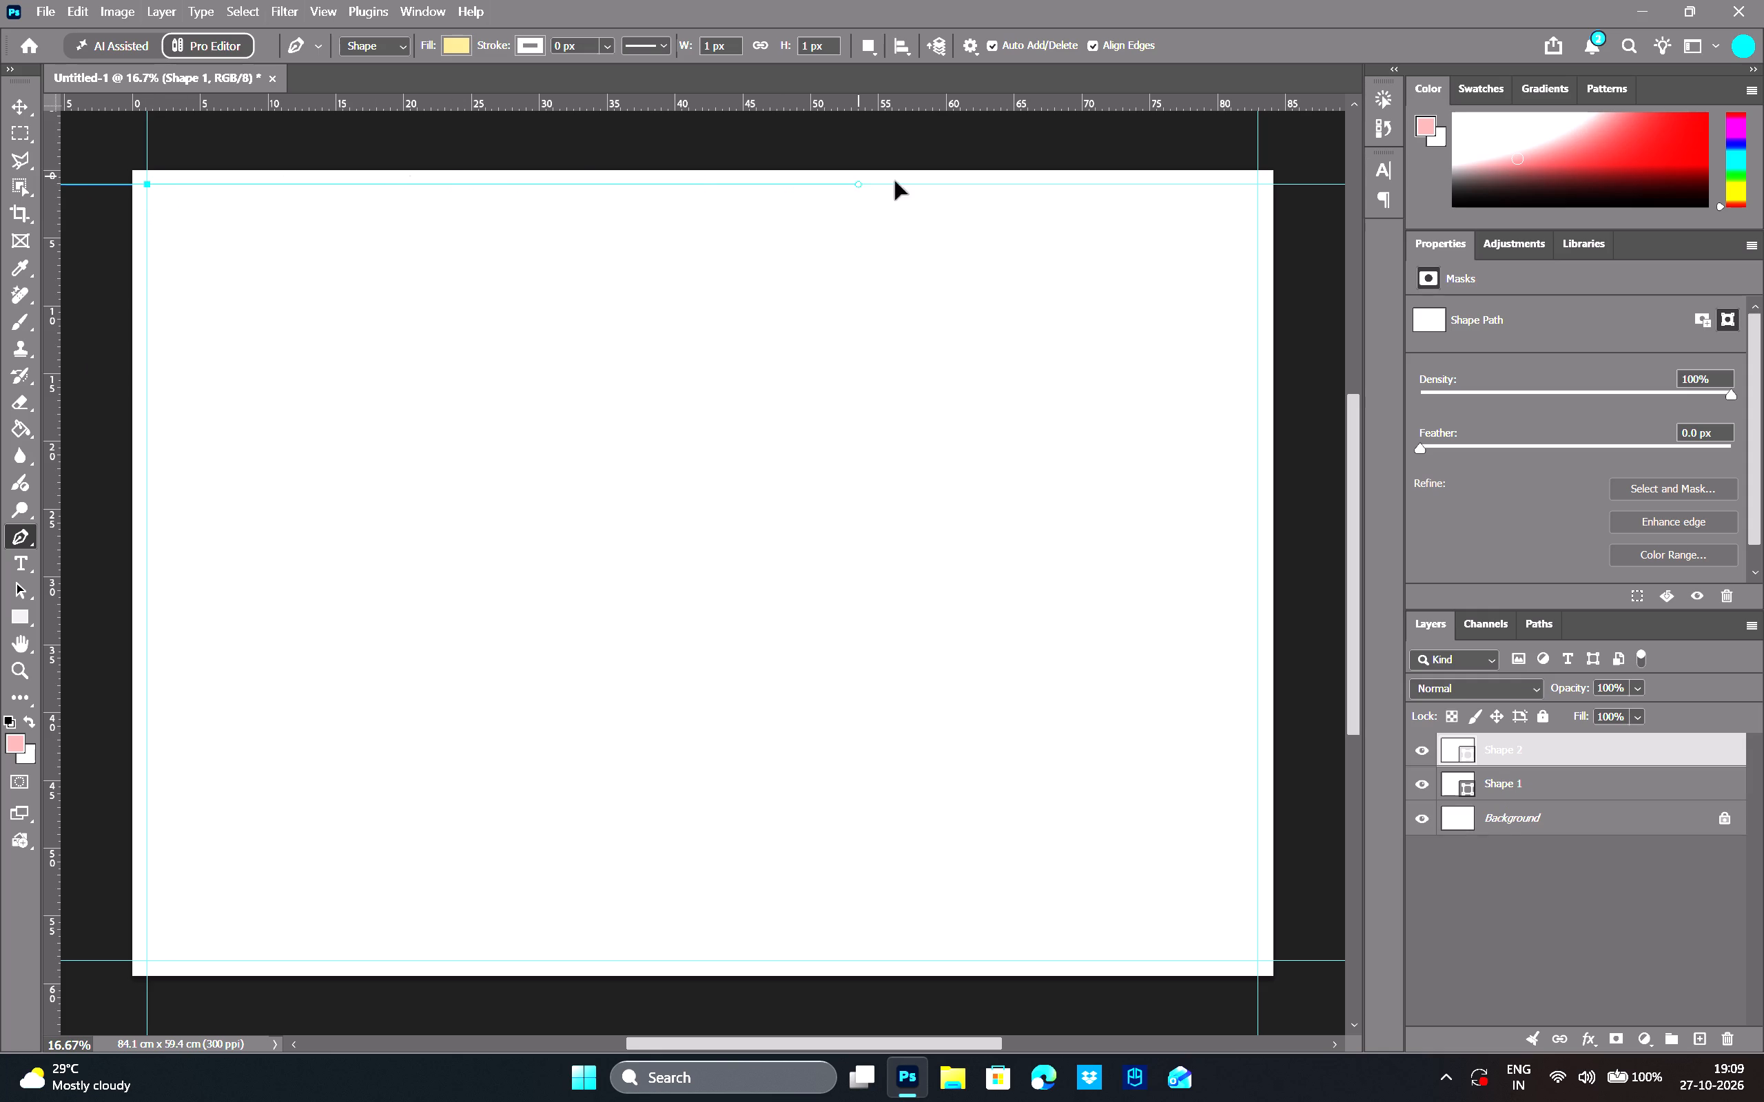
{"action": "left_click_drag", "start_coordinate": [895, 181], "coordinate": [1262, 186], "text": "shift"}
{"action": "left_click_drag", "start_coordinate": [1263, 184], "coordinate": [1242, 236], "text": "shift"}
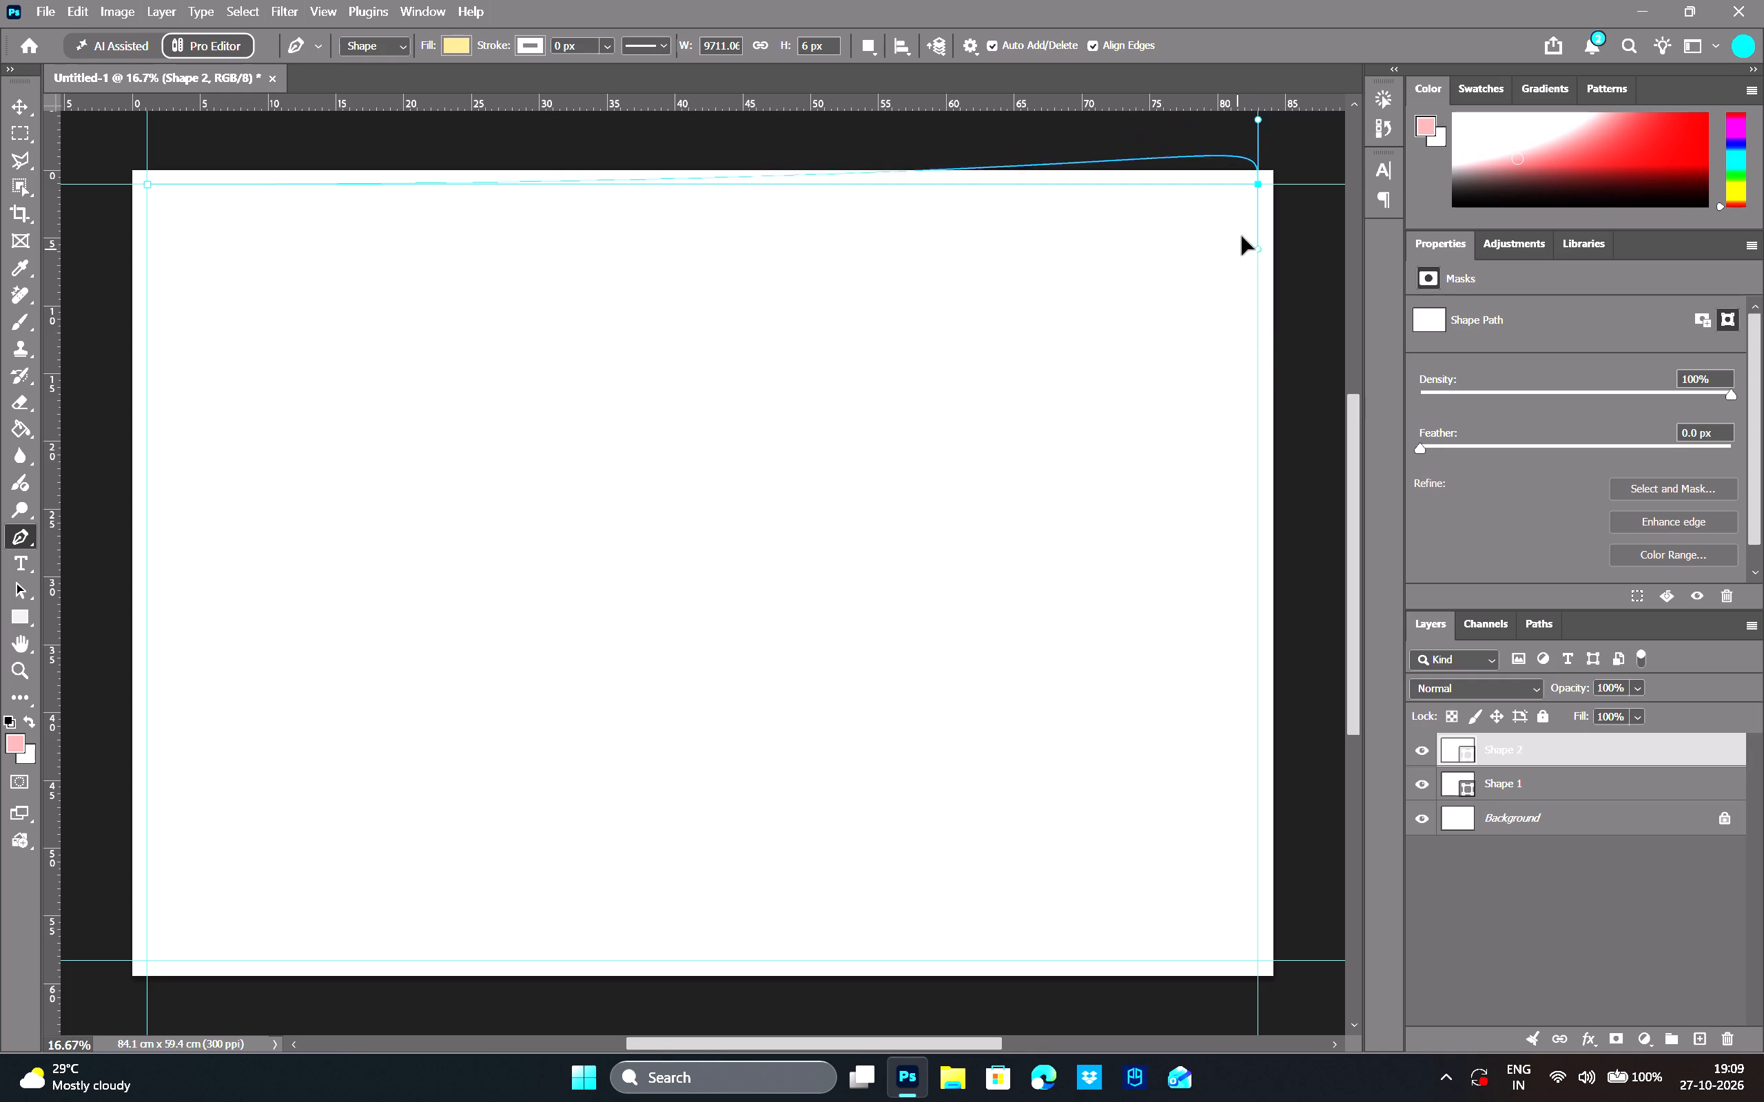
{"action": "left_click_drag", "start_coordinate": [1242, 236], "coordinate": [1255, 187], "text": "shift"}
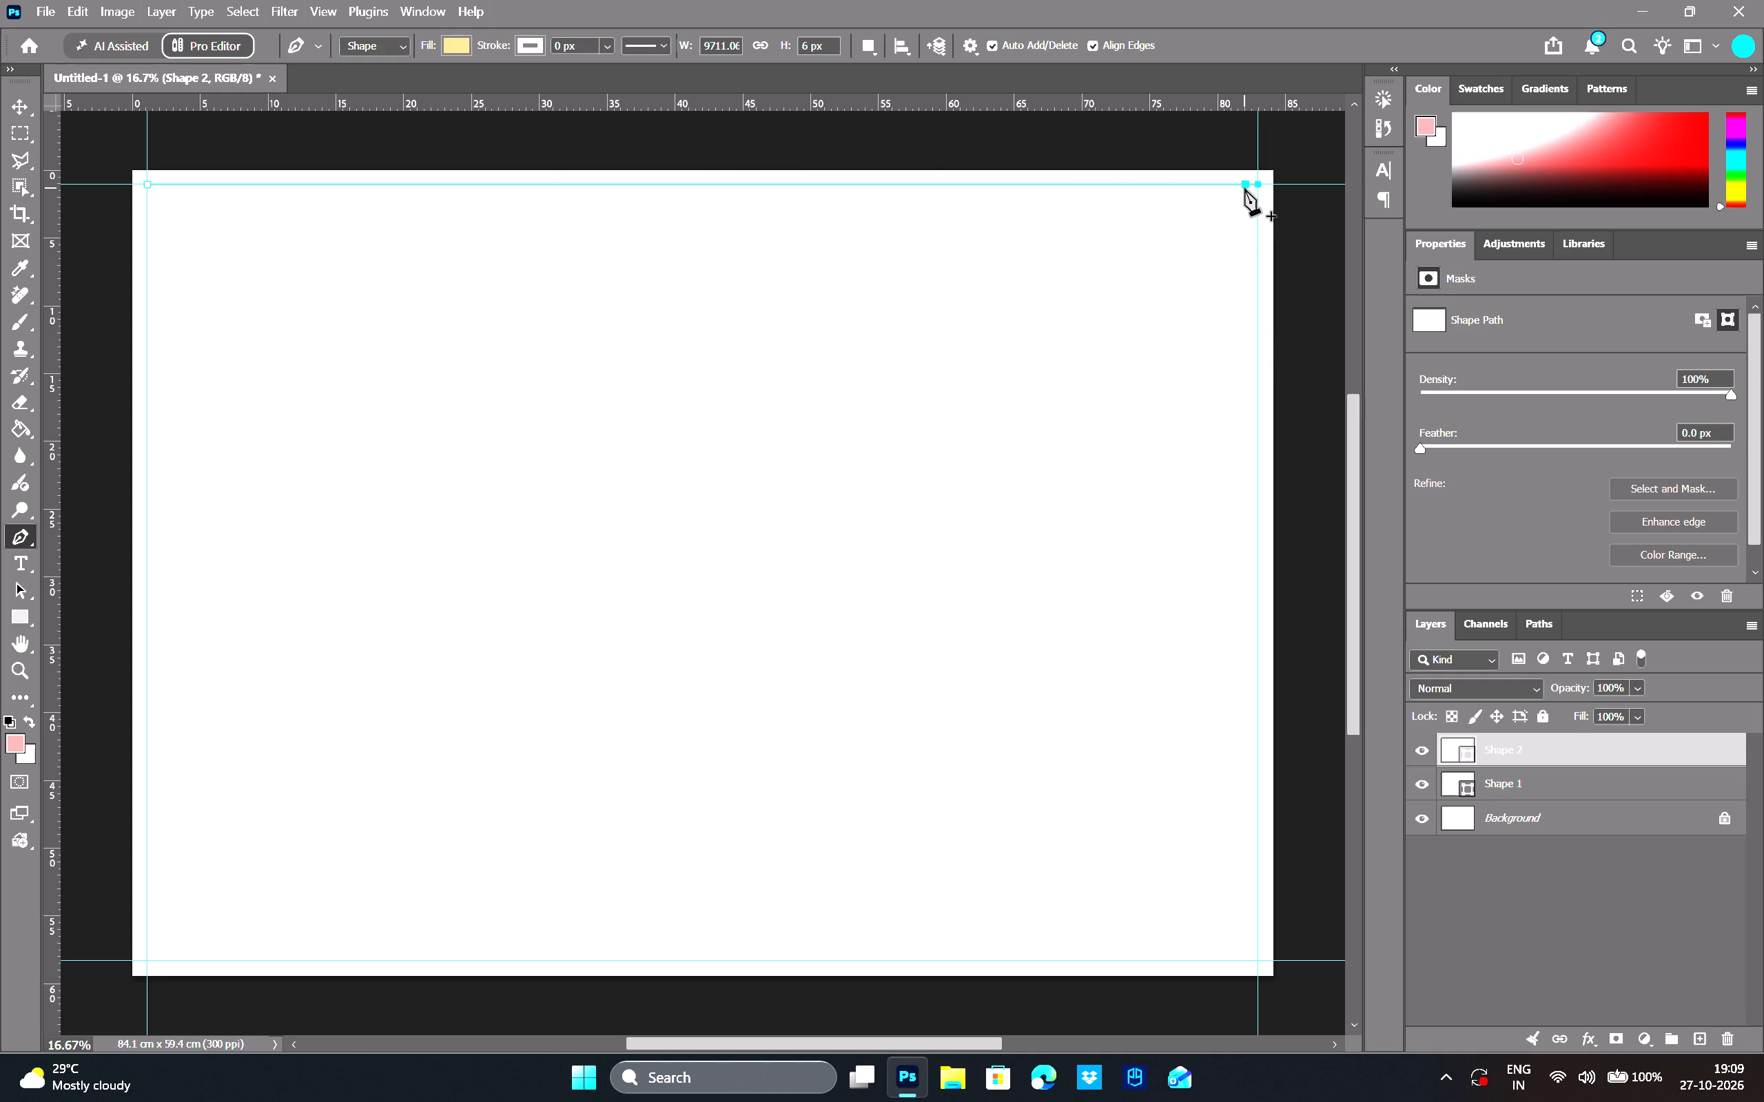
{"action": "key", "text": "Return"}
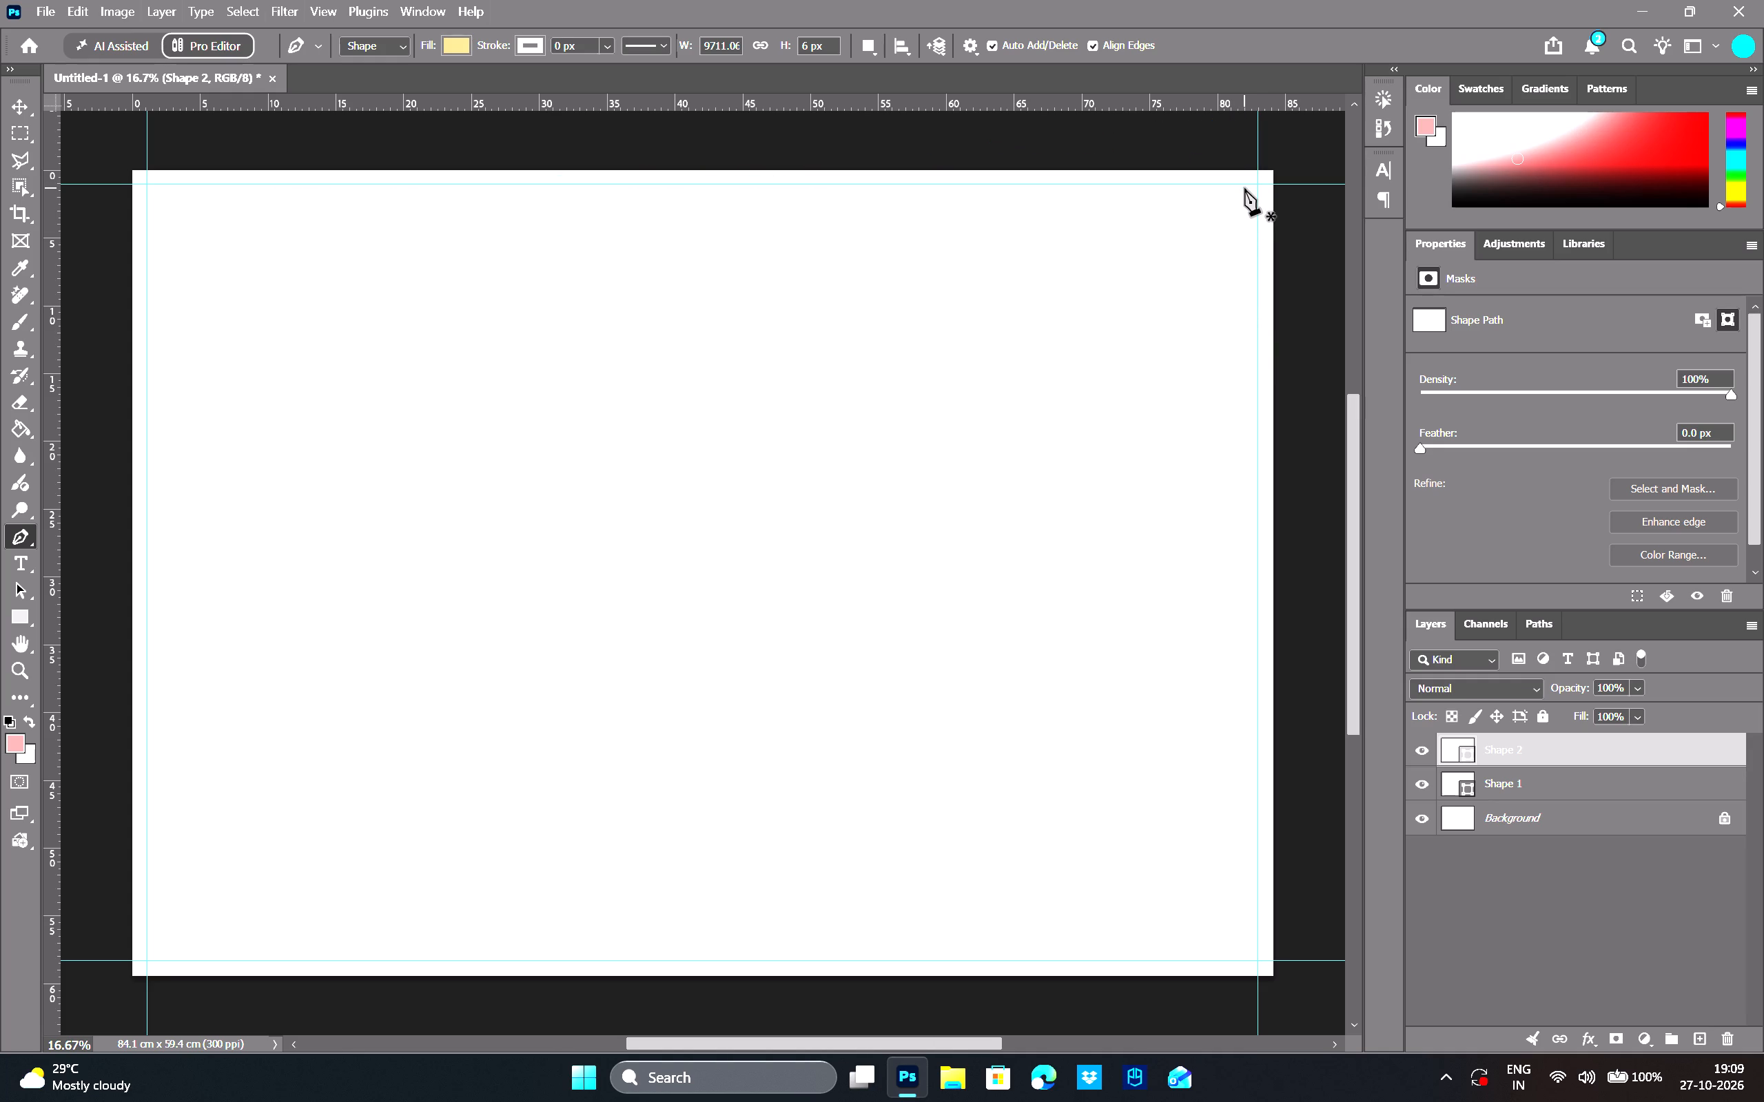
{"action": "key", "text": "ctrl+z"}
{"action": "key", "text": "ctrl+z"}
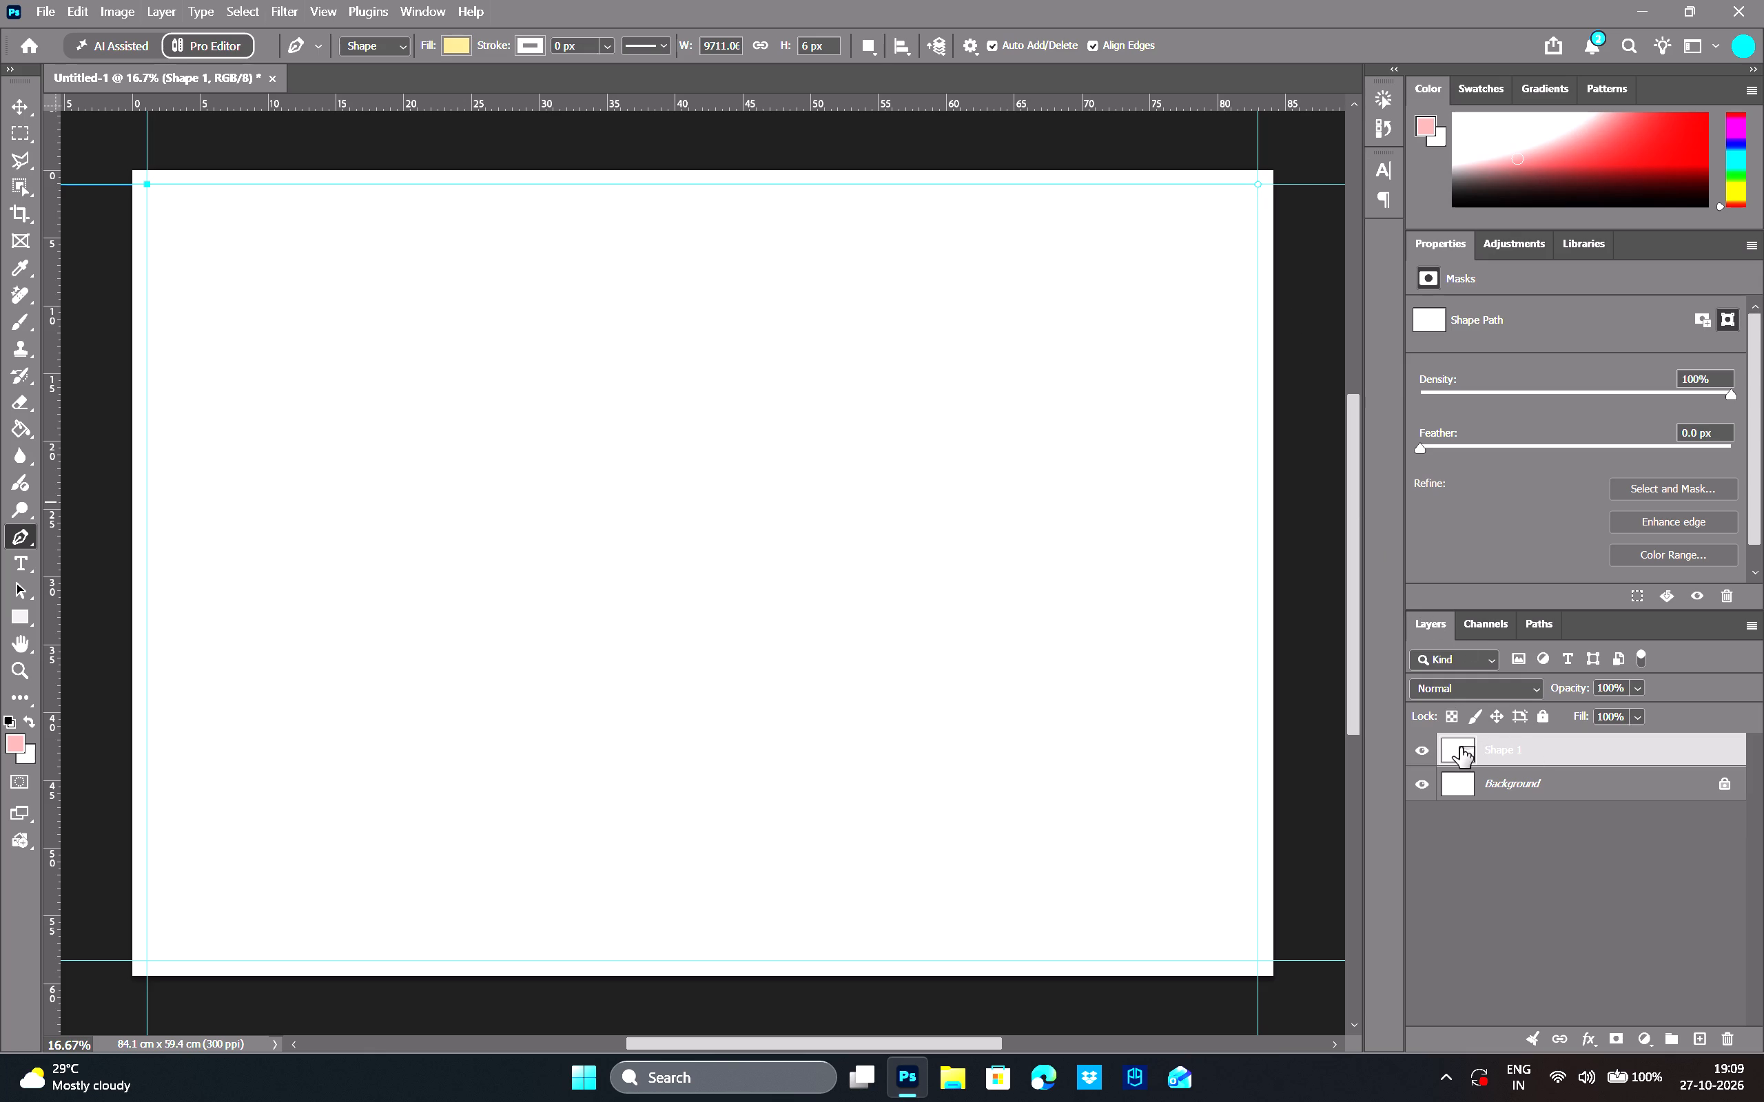
Rename the top guide's shape layer as line 1.
{"action": "left_click", "coordinate": [1527, 746]}
{"action": "left_click", "coordinate": [1512, 748]}
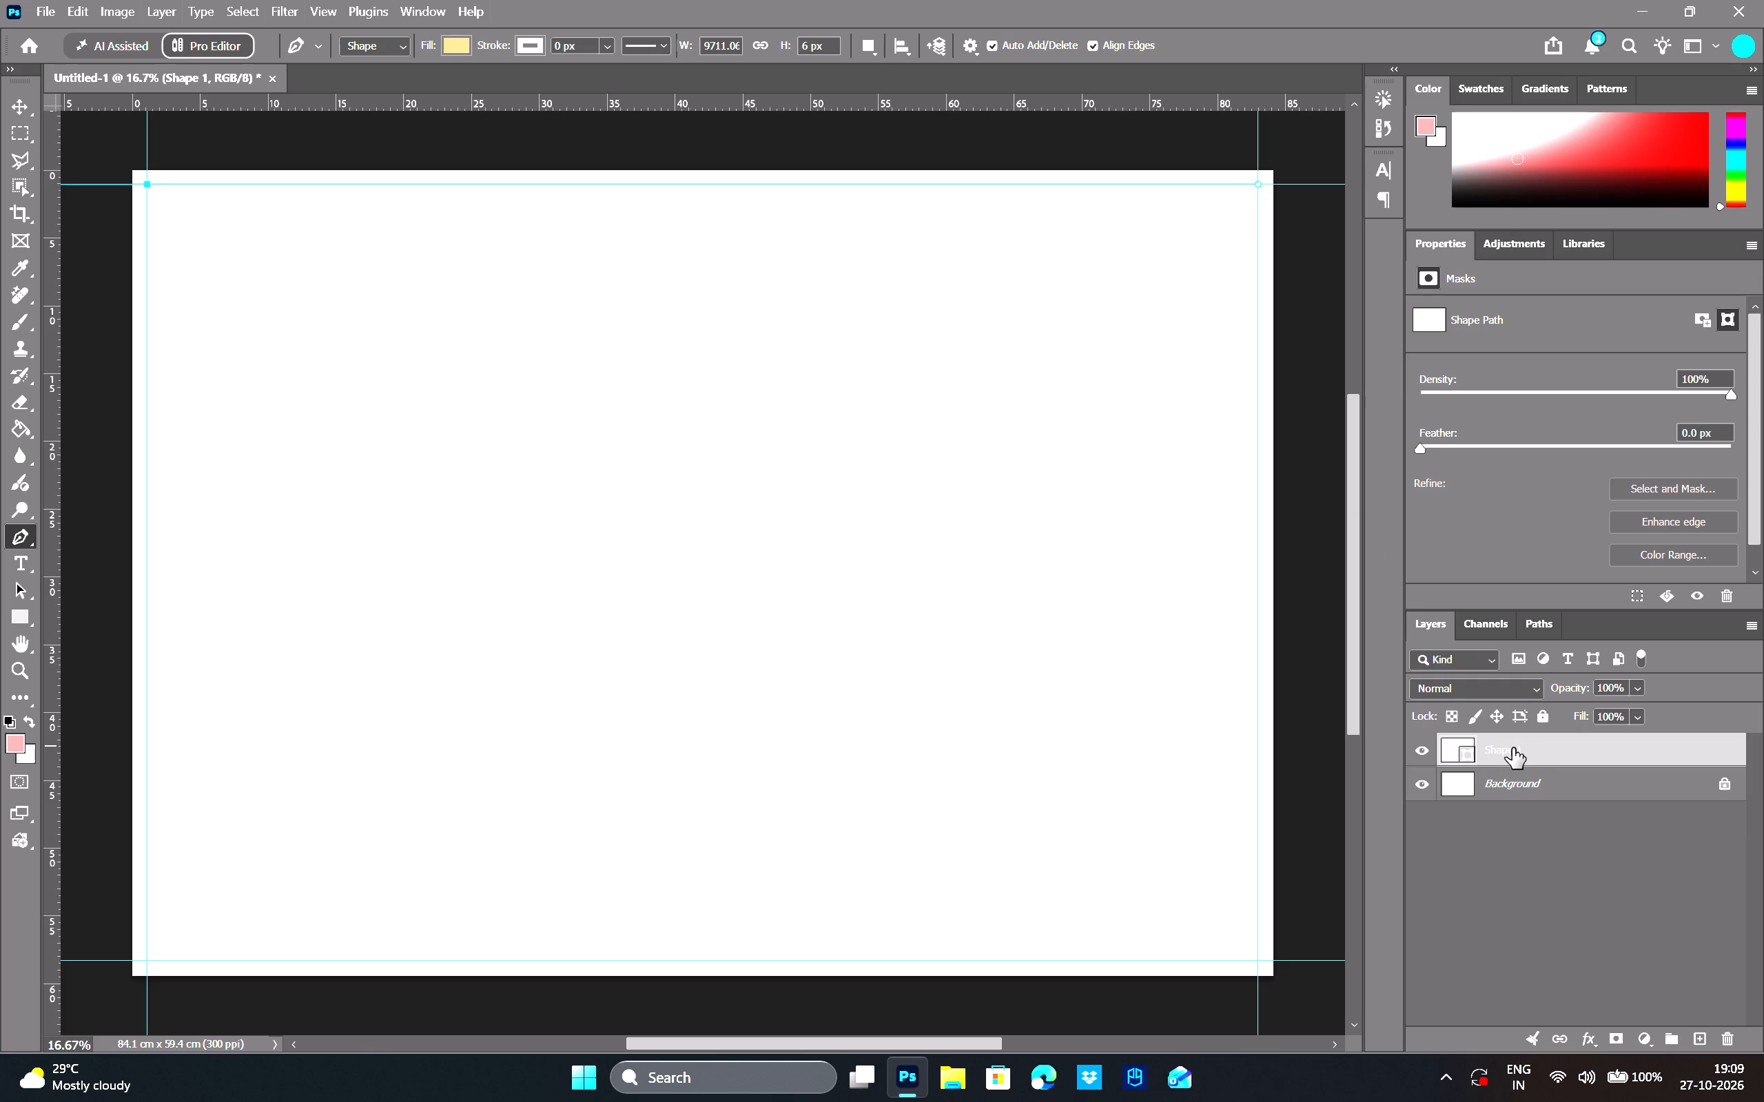
{"action": "double_click", "coordinate": [1521, 747]}
{"action": "key", "text": "Return"}
{"action": "key", "text": "Return"}
{"action": "key", "text": "Return"}
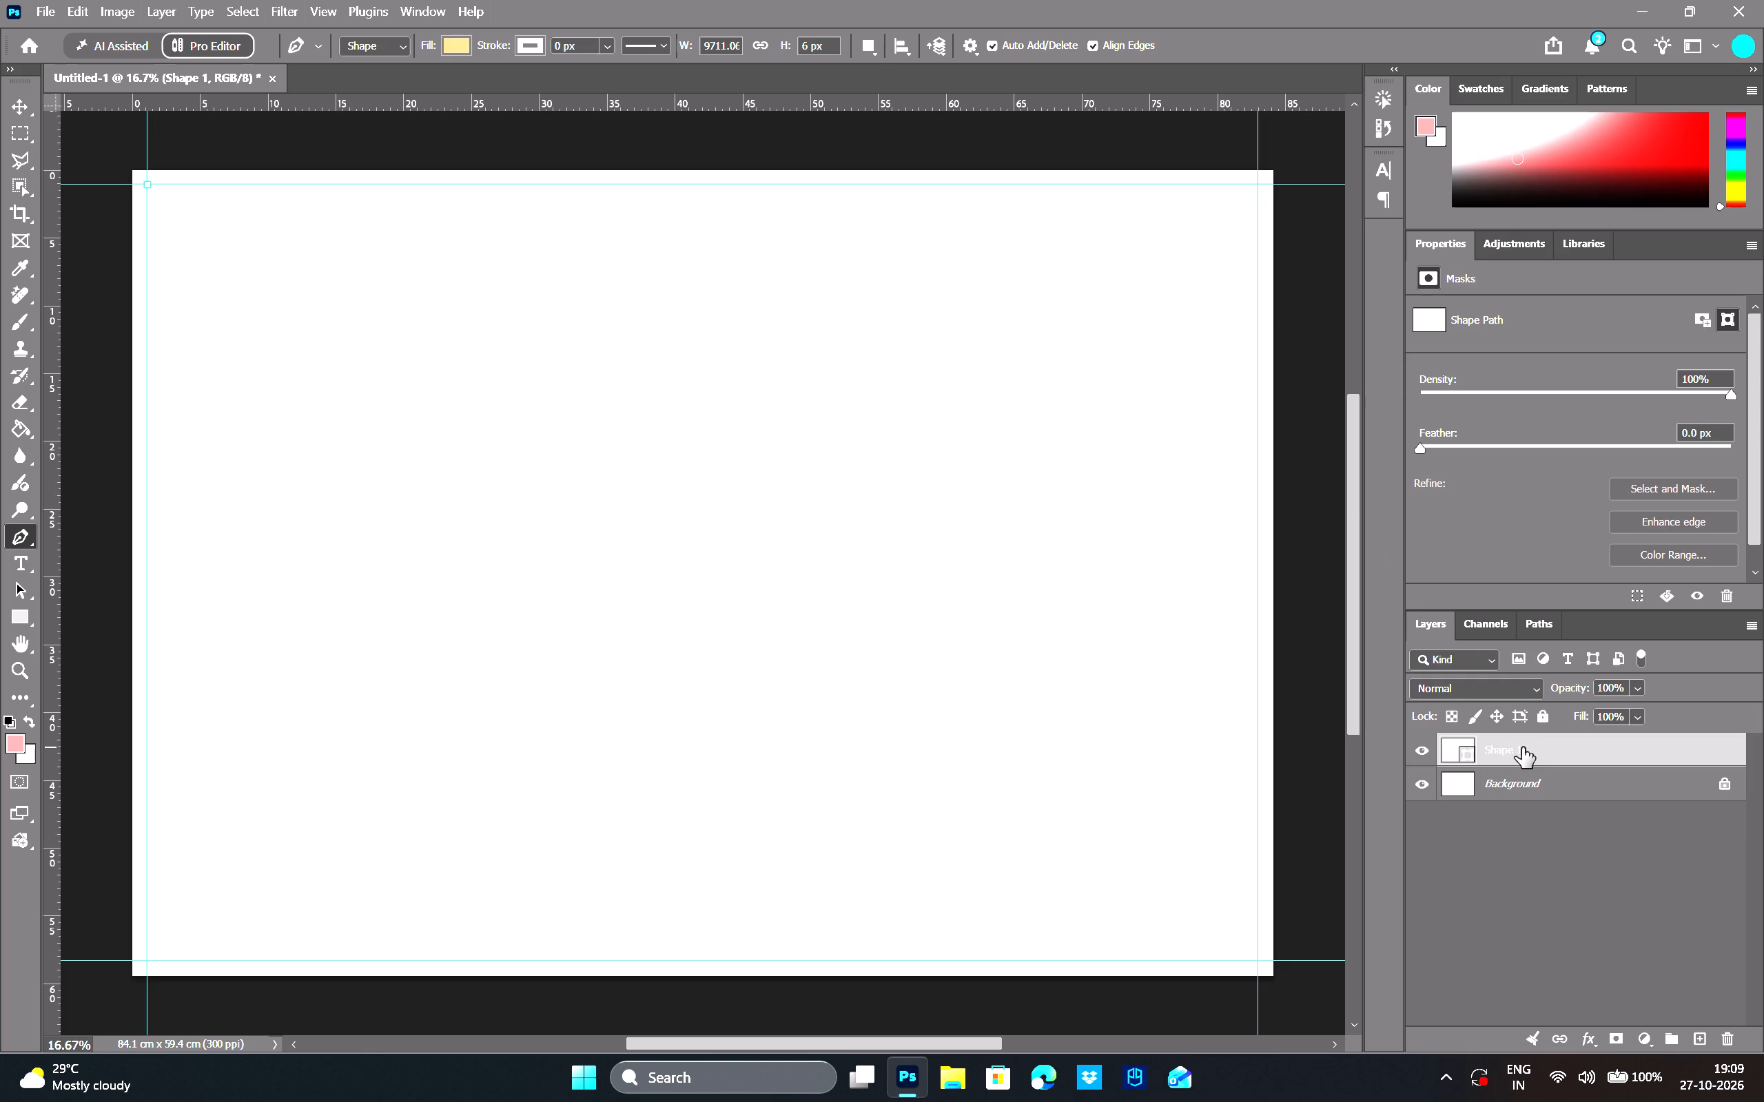
{"action": "key", "text": "Return"}
{"action": "double_click", "coordinate": [1522, 747]}
{"action": "key", "text": "BackSpace"}
{"action": "type", "text": "line 1"}
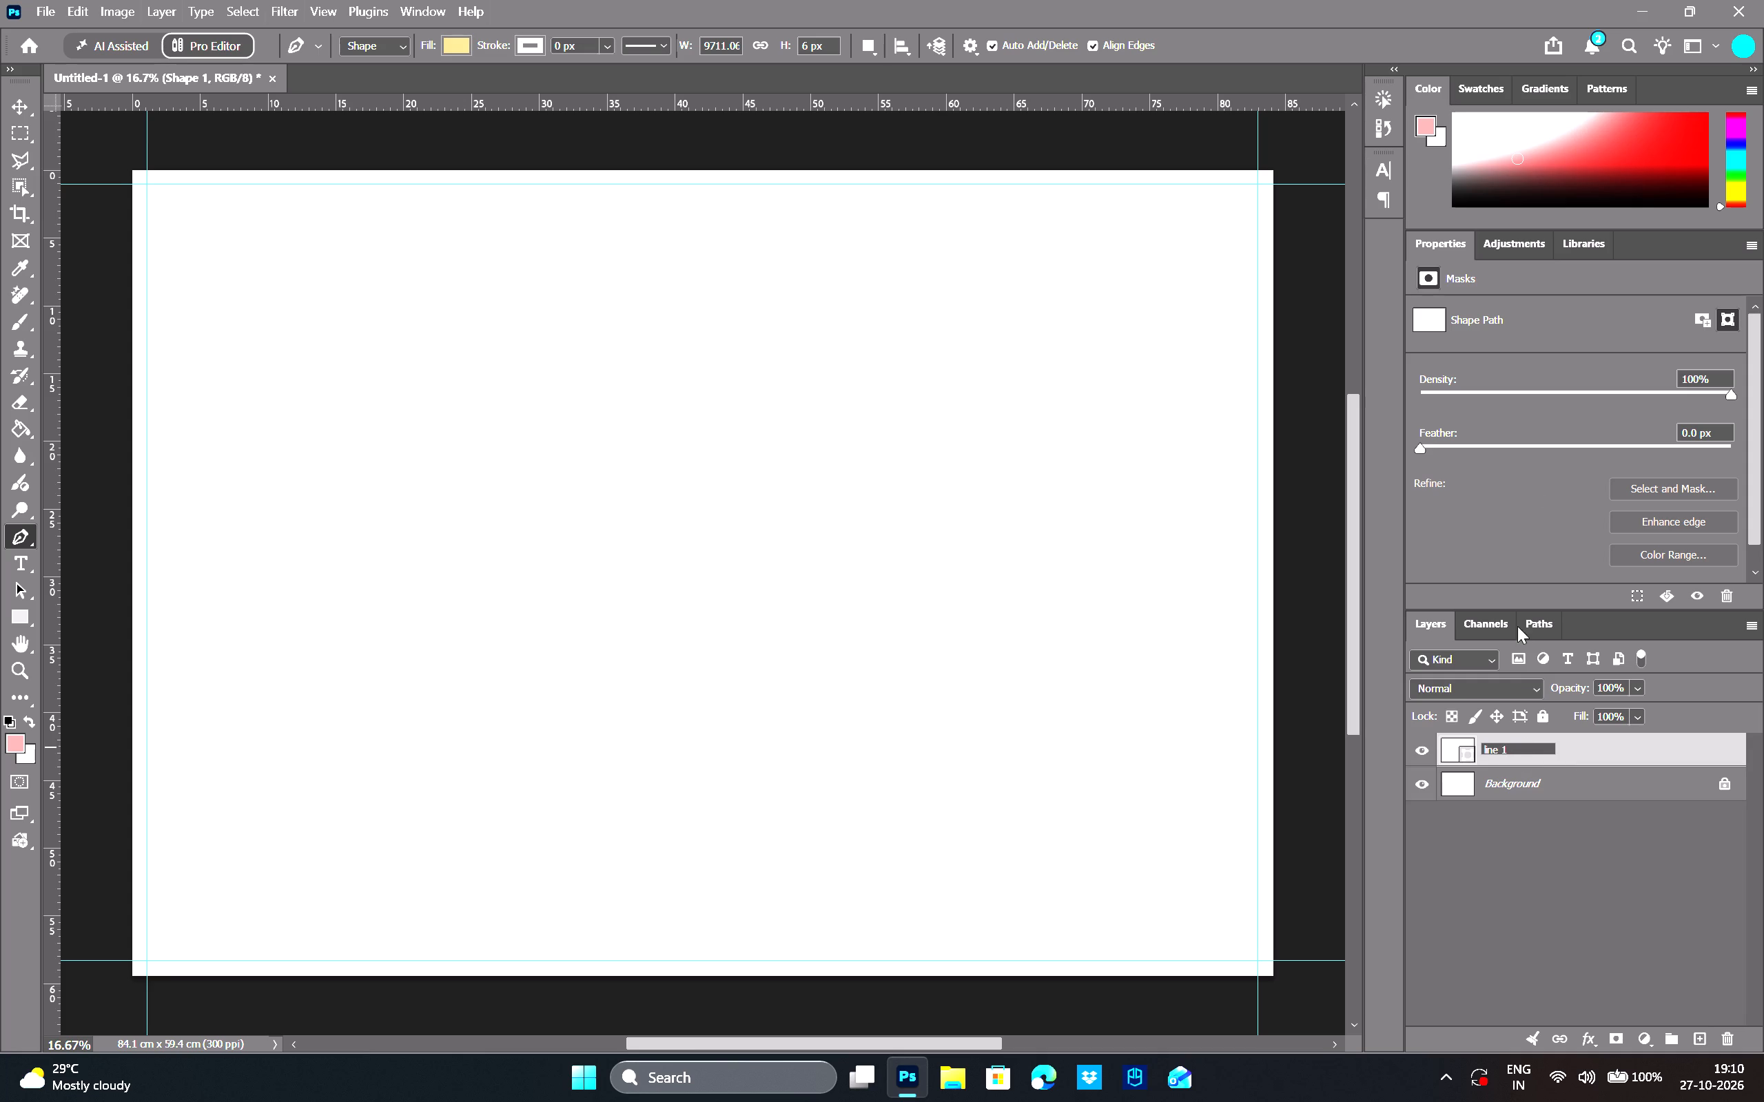
Draw a vertical Pen path along the right guide from the top guide to the bottom guide.
{"action": "left_click", "coordinate": [1255, 185]}
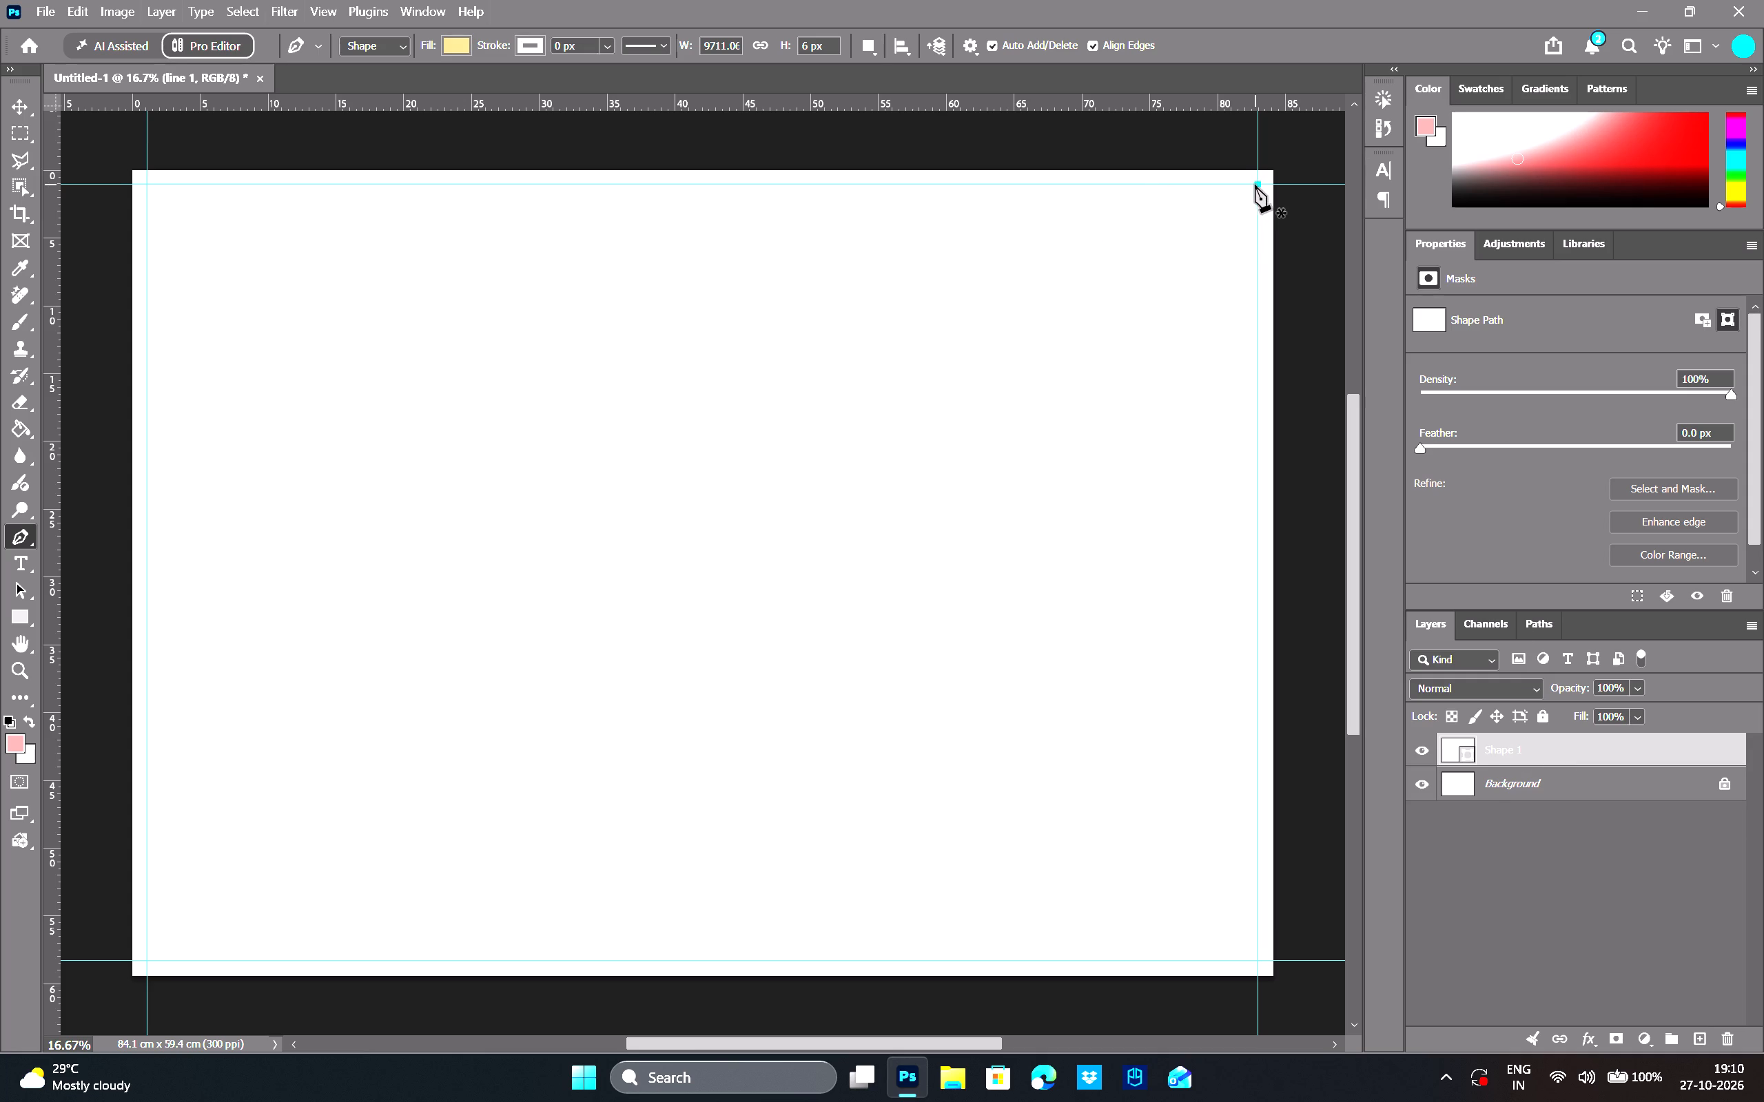
{"action": "left_click_drag", "start_coordinate": [1258, 185], "coordinate": [1229, 614]}
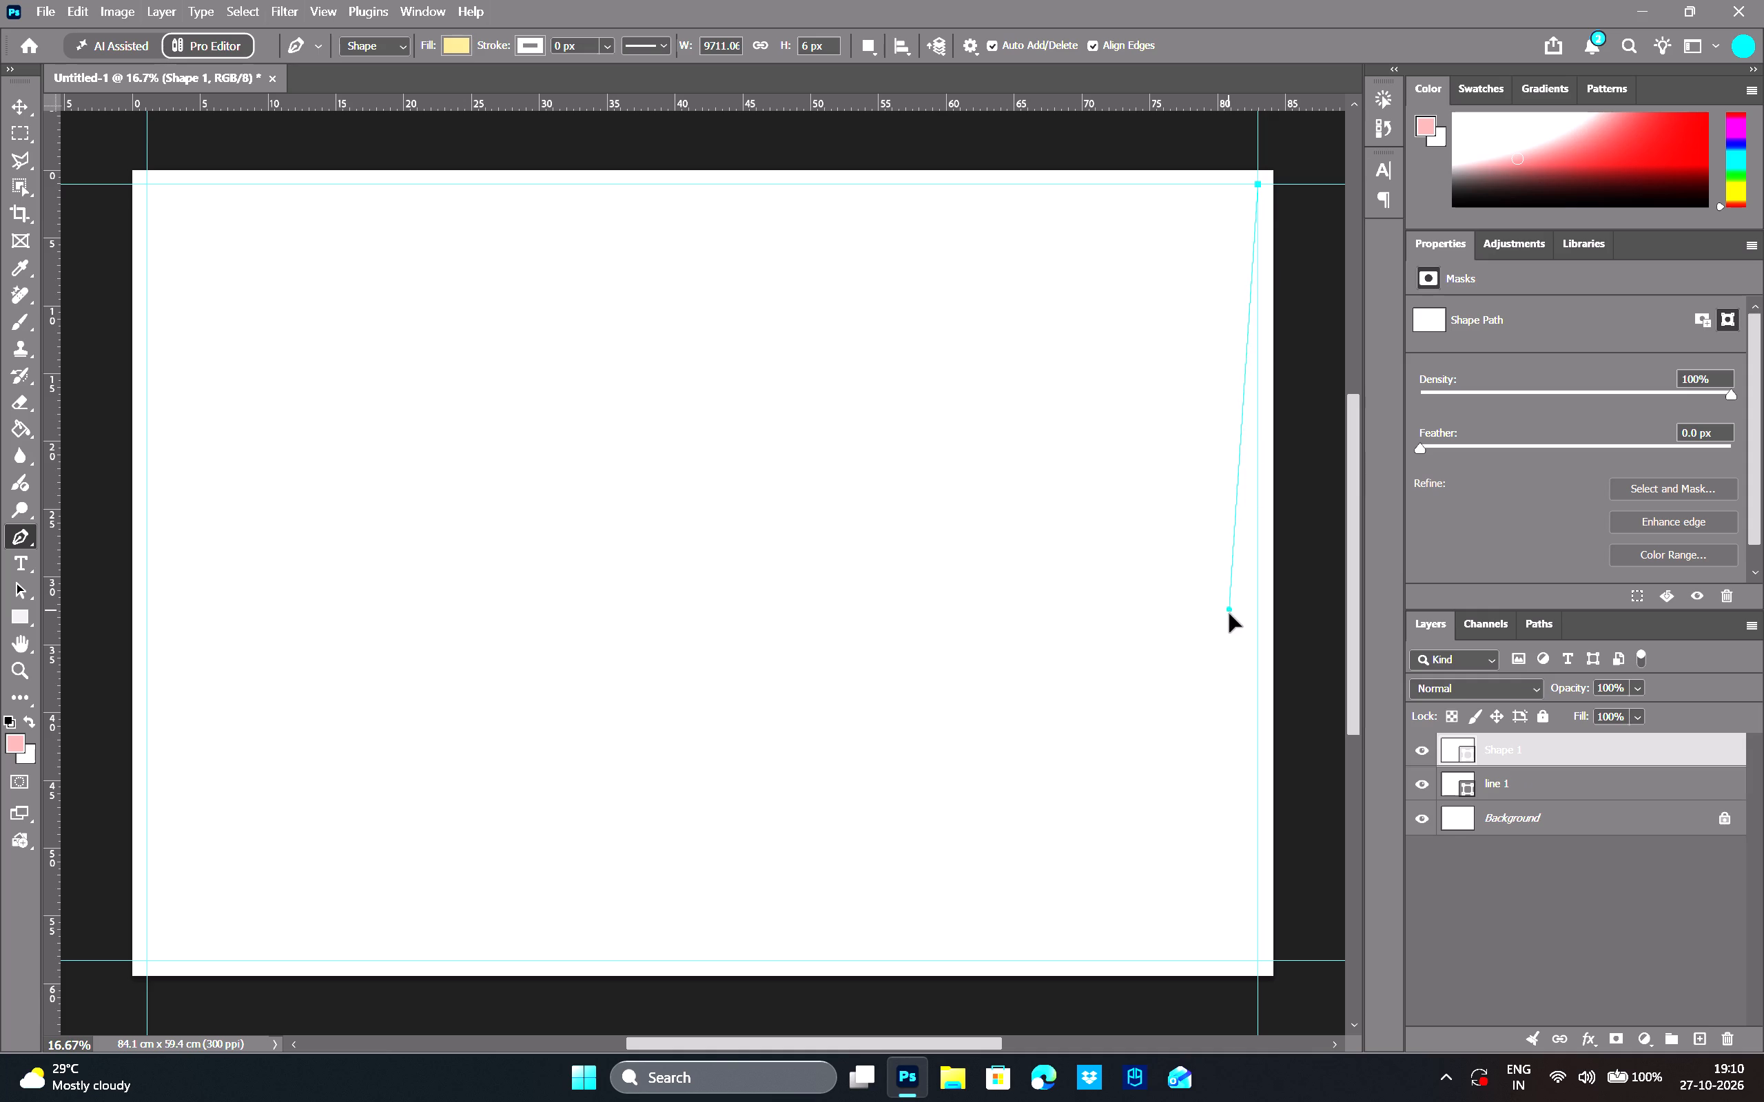
{"action": "left_click_drag", "start_coordinate": [1229, 614], "coordinate": [1258, 959]}
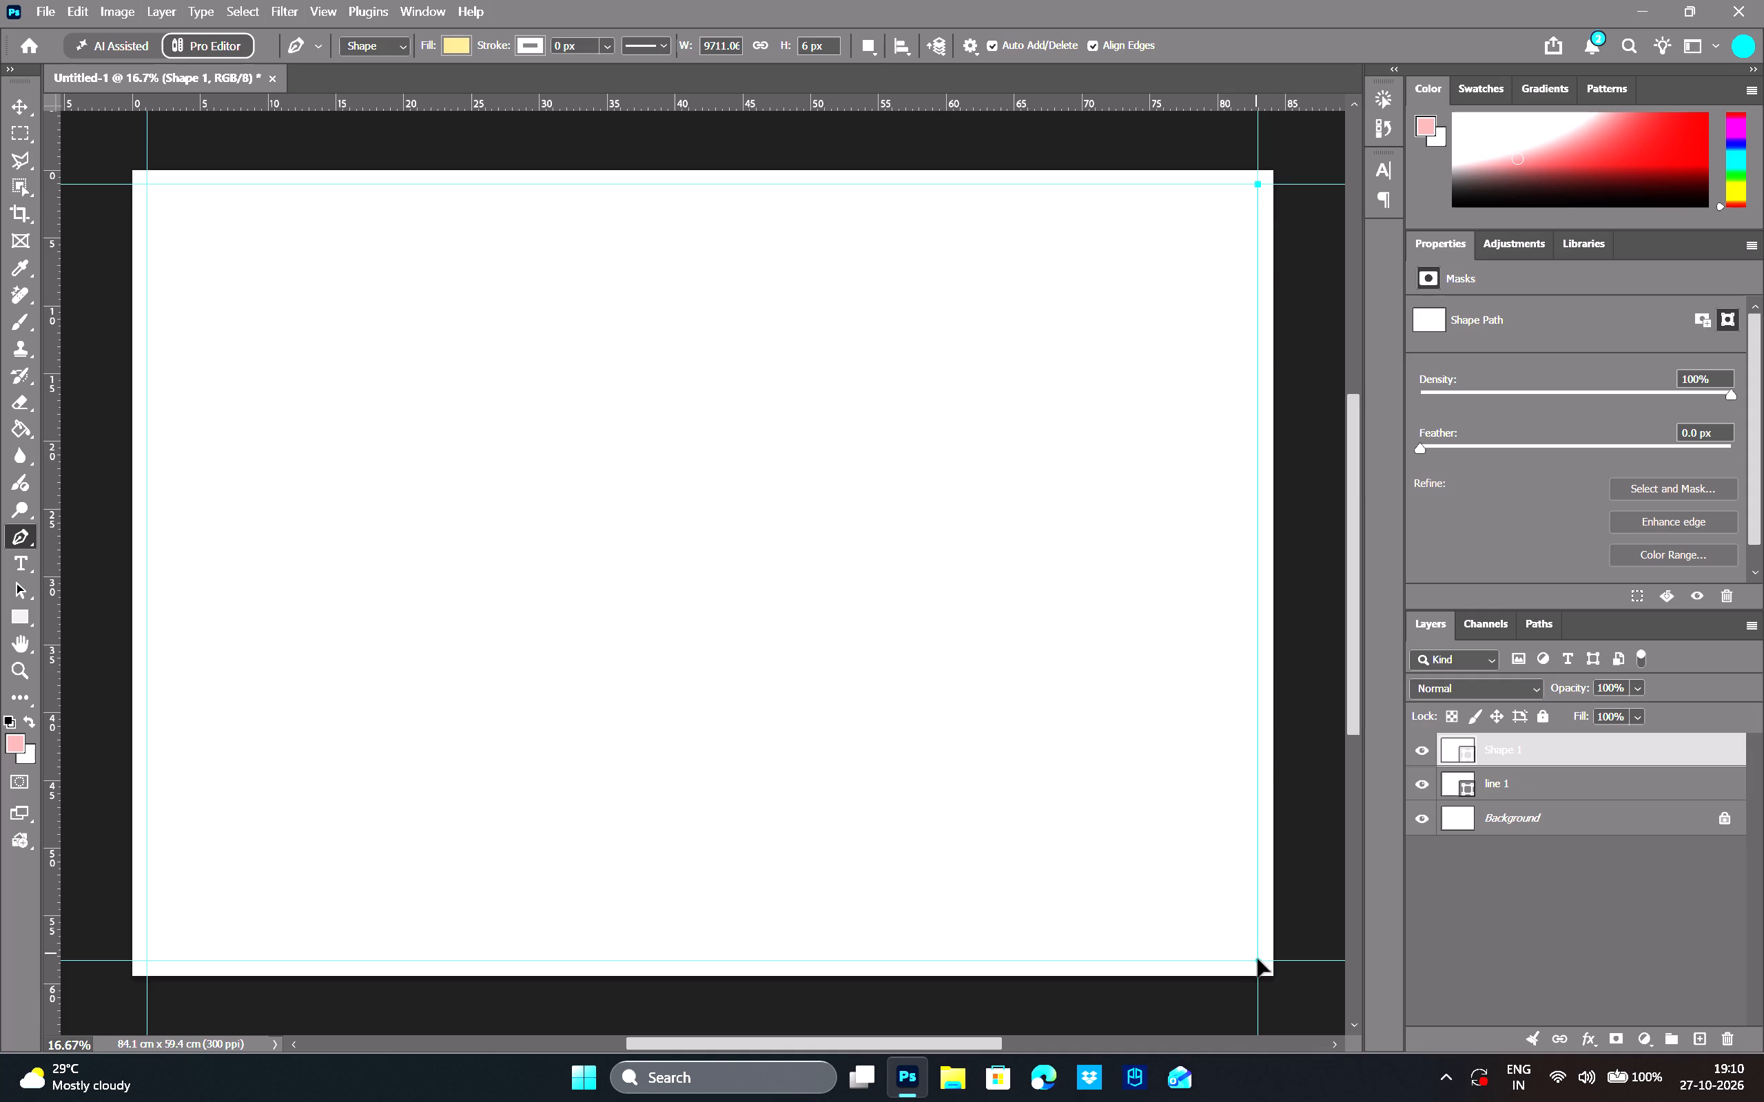
{"action": "left_click_drag", "start_coordinate": [1258, 959], "coordinate": [1257, 959]}
{"action": "key", "text": "Return"}
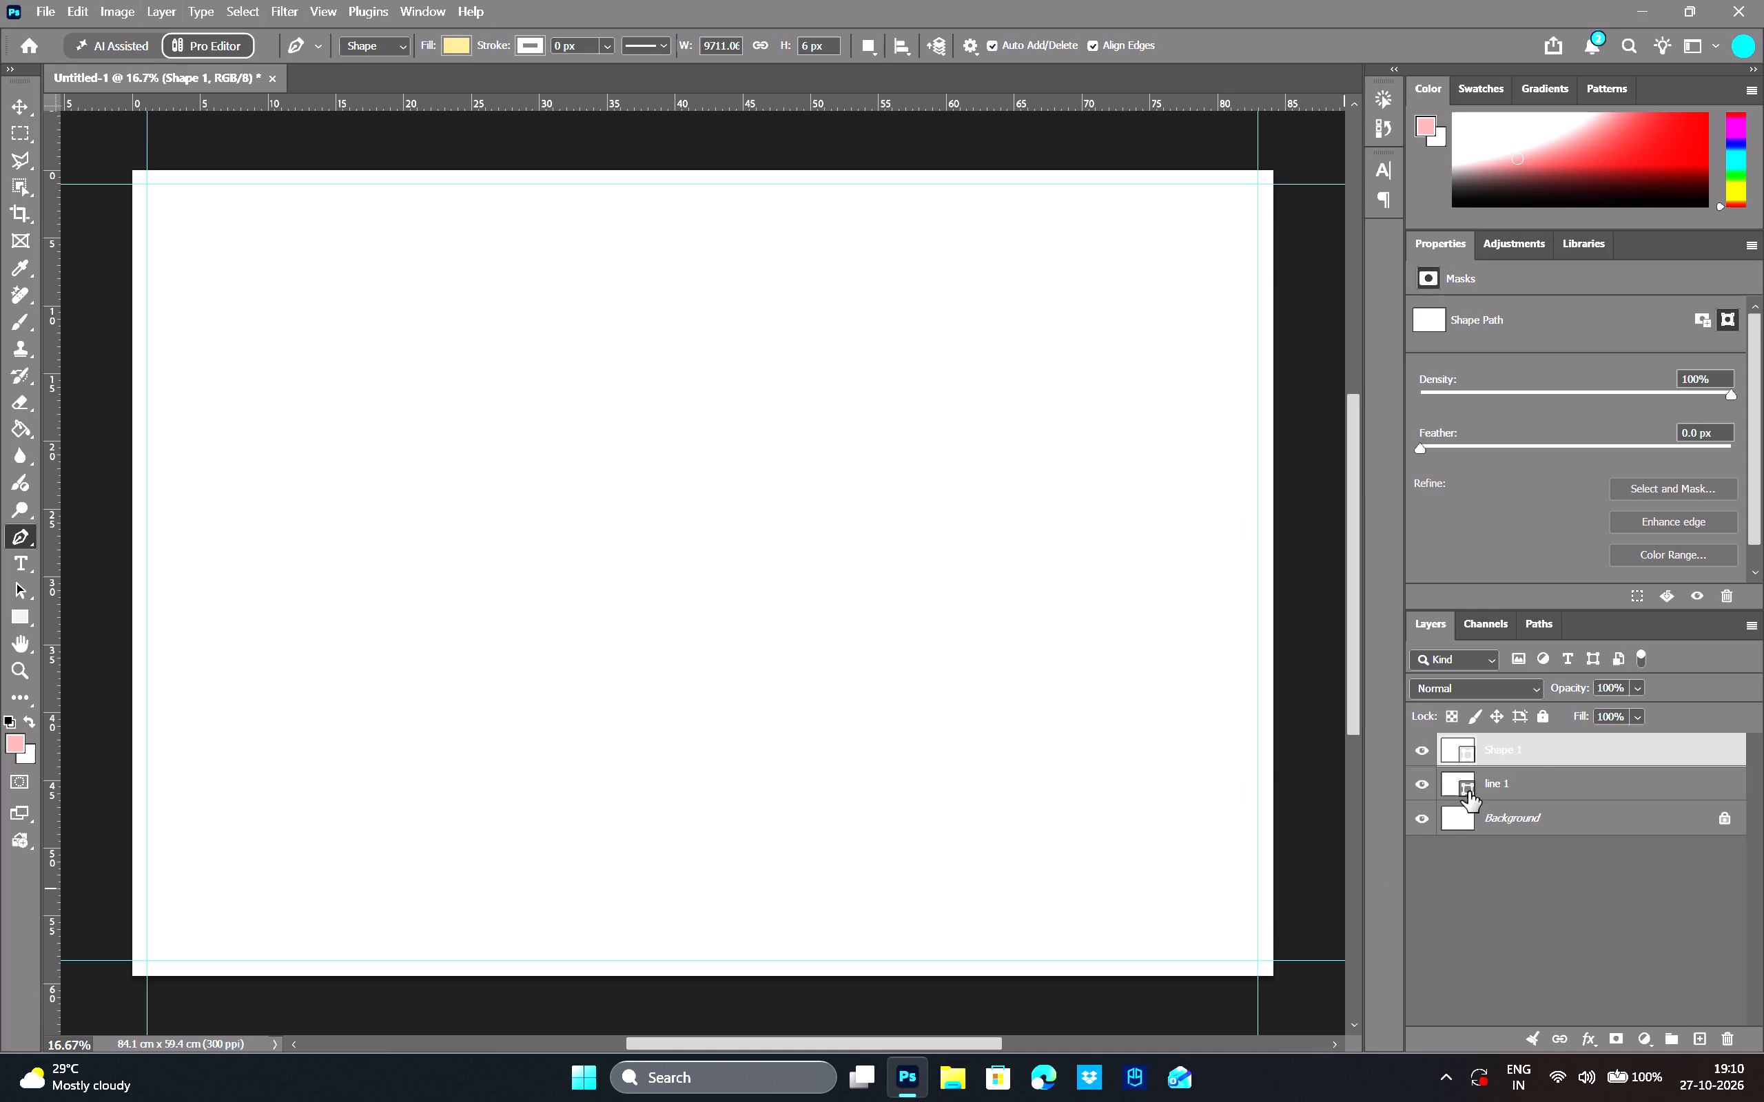
Rename the right guide's shape layer as 2.
{"action": "double_click", "coordinate": [1521, 741]}
{"action": "key", "text": "BackSpace"}
{"action": "key", "text": "2"}
{"action": "key", "text": "Return"}
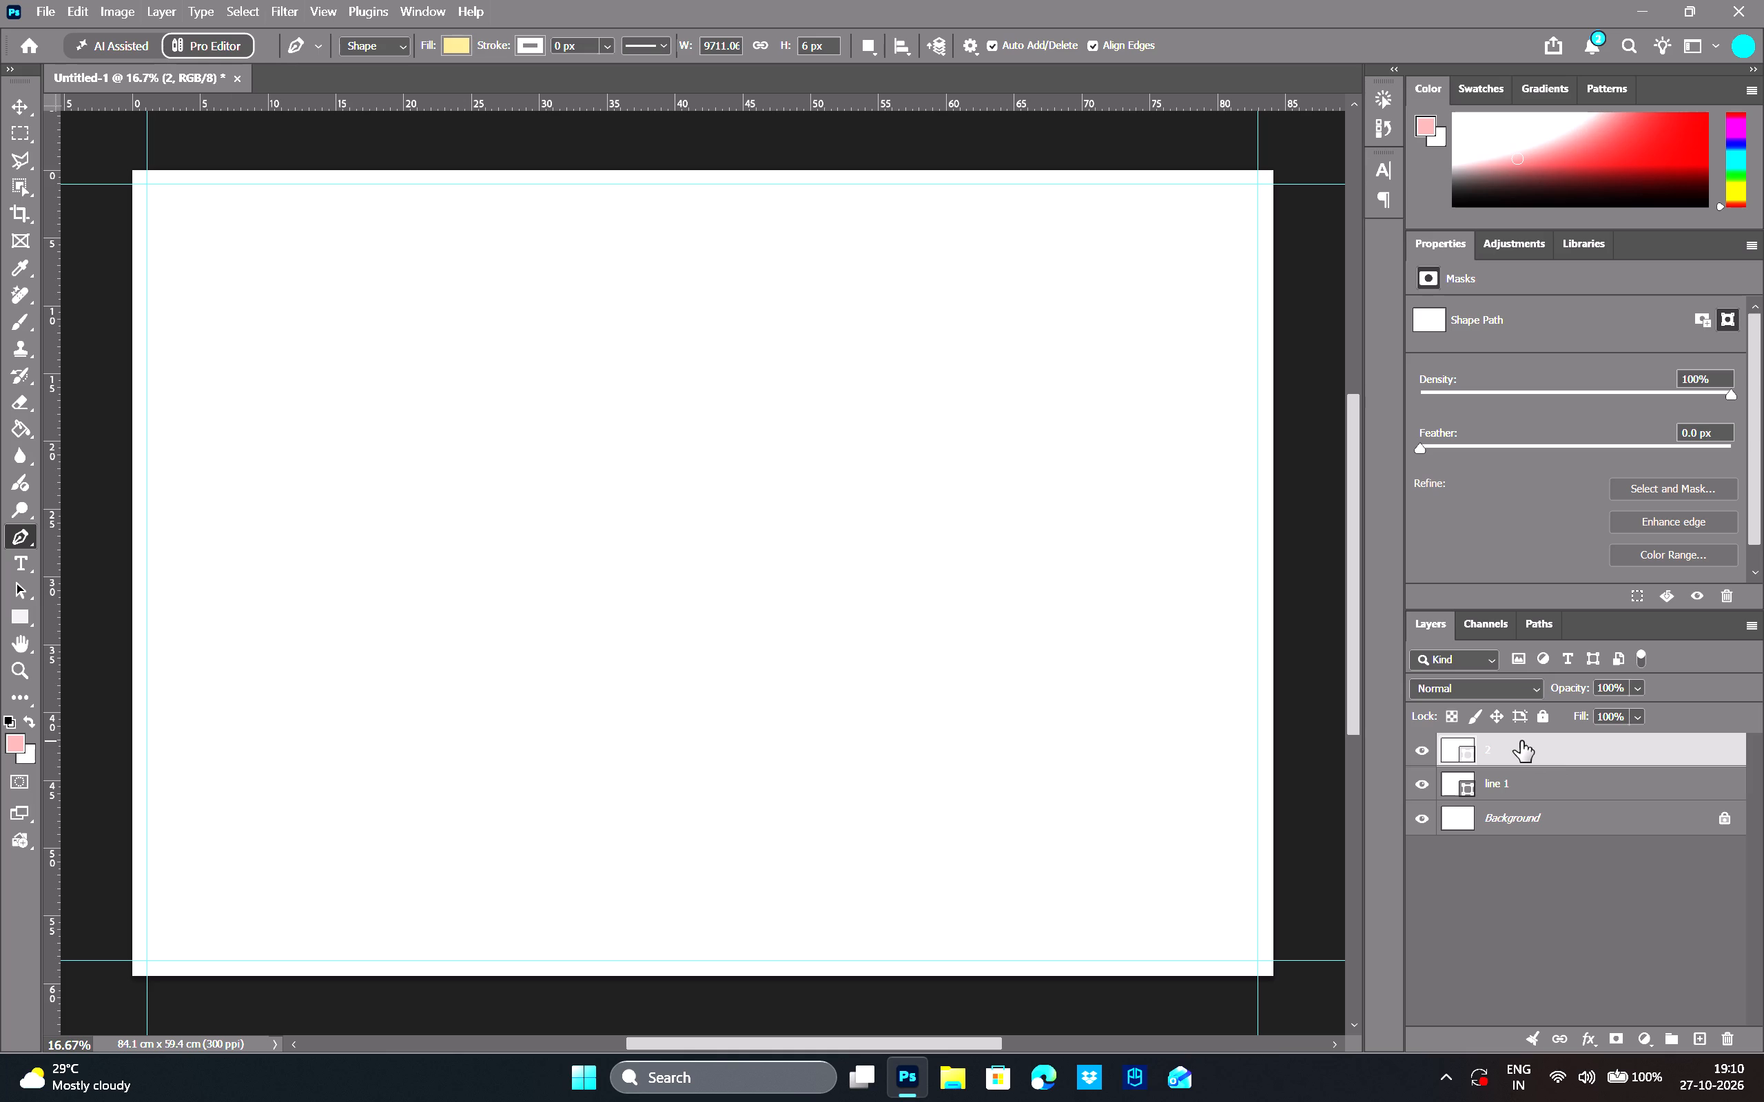
Draw a horizontal Pen path along the bottom guide from the right guide to the left guide.
{"action": "left_click", "coordinate": [1259, 960]}
{"action": "left_click_drag", "start_coordinate": [1255, 964], "coordinate": [346, 971]}
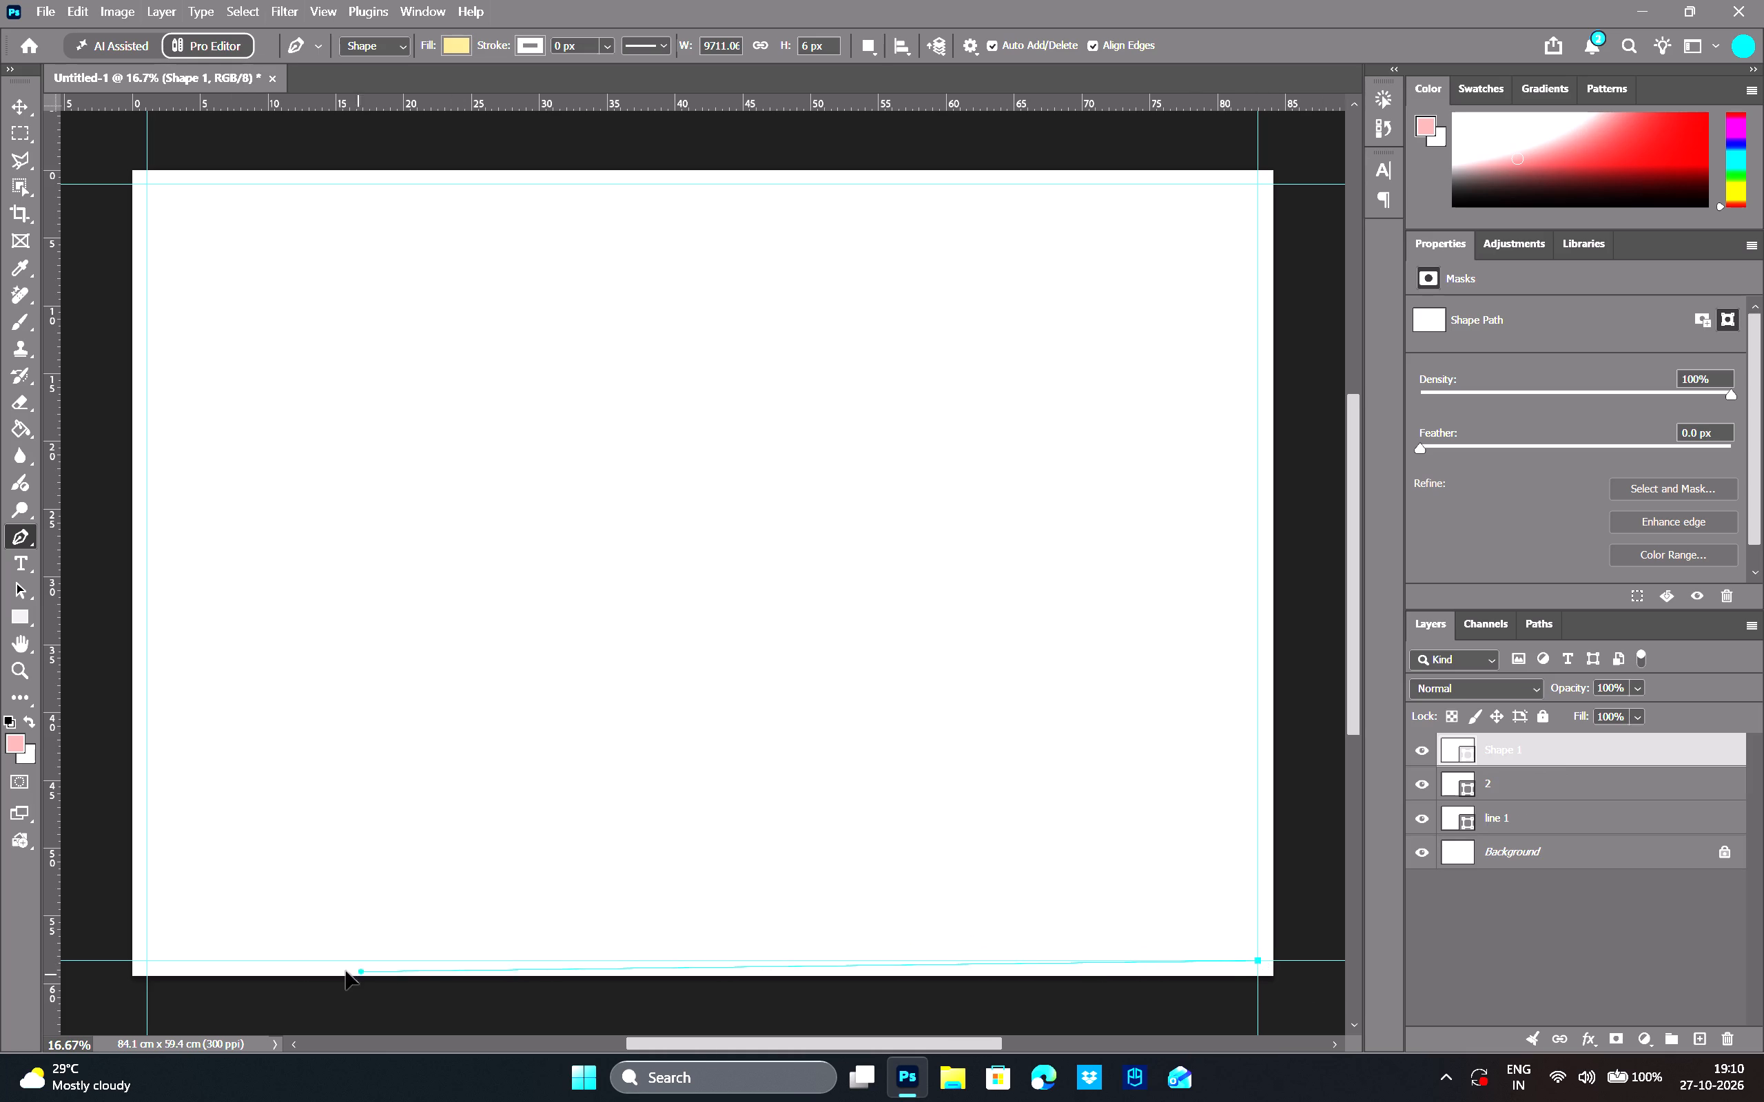
{"action": "left_click_drag", "start_coordinate": [346, 971], "coordinate": [143, 957]}
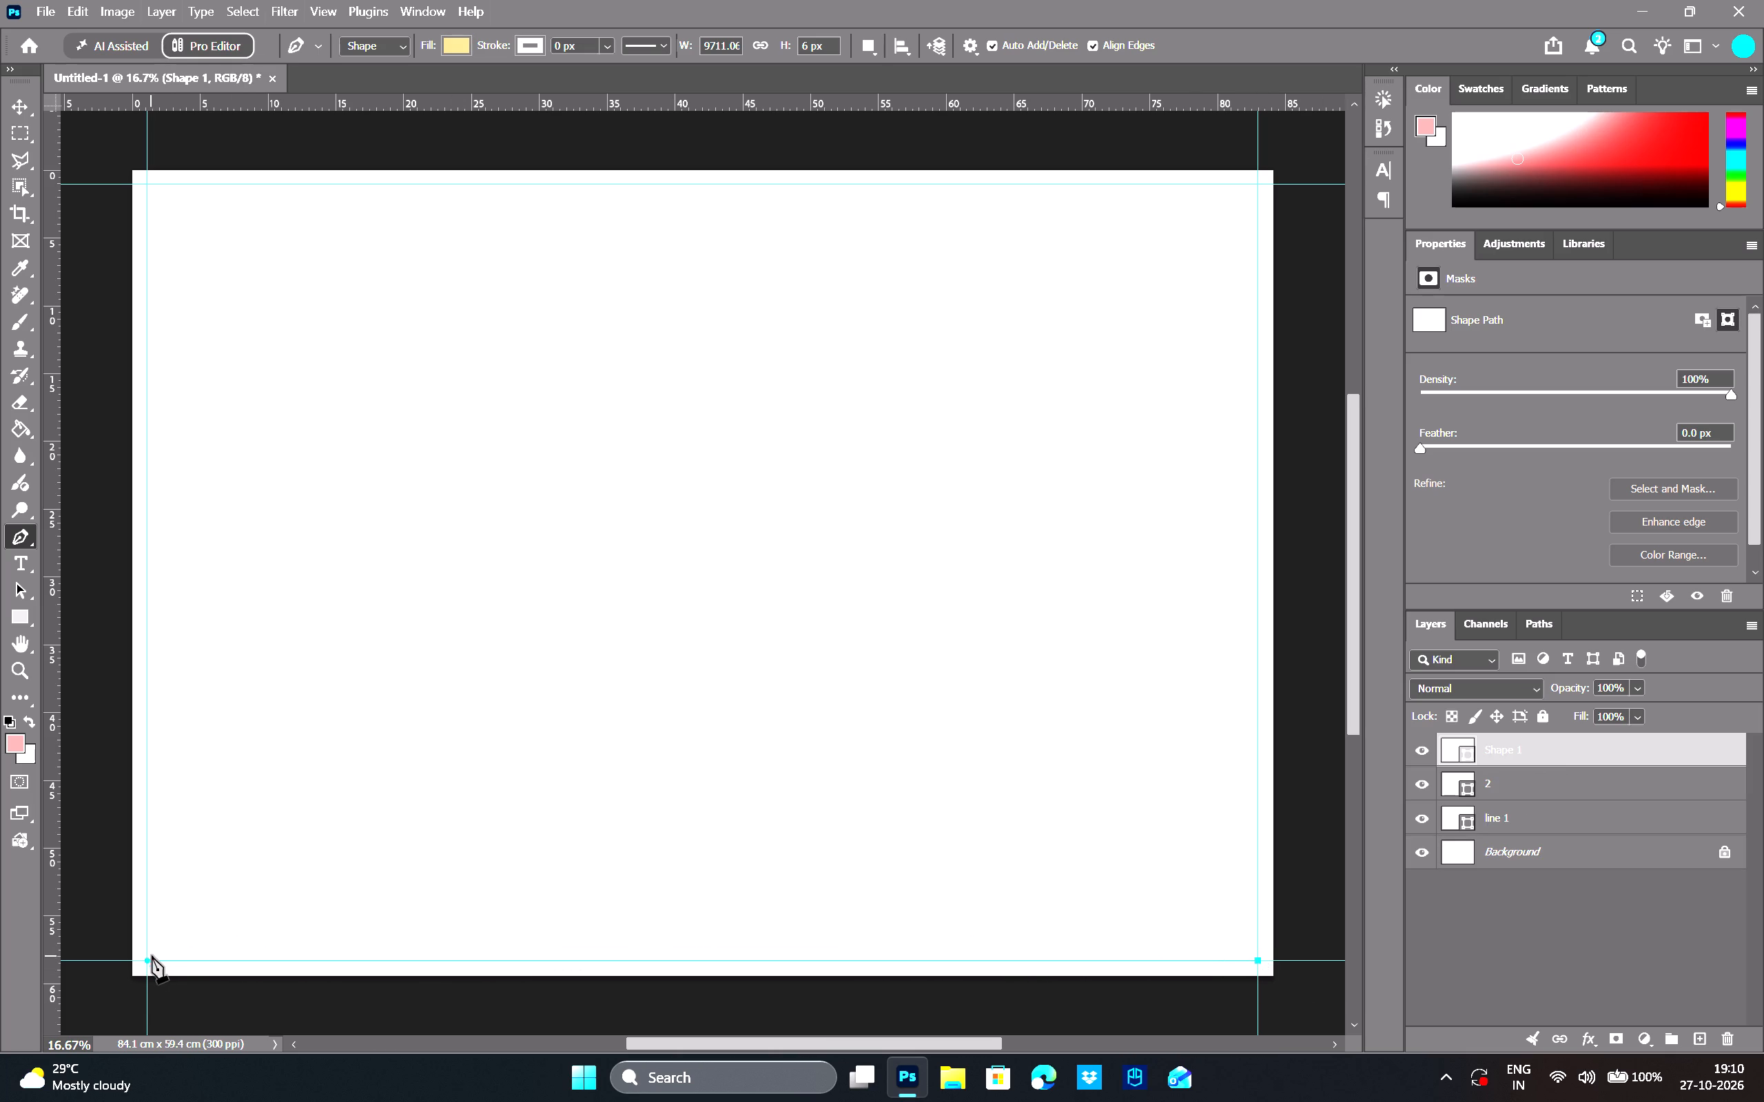
{"action": "key", "text": "Return"}
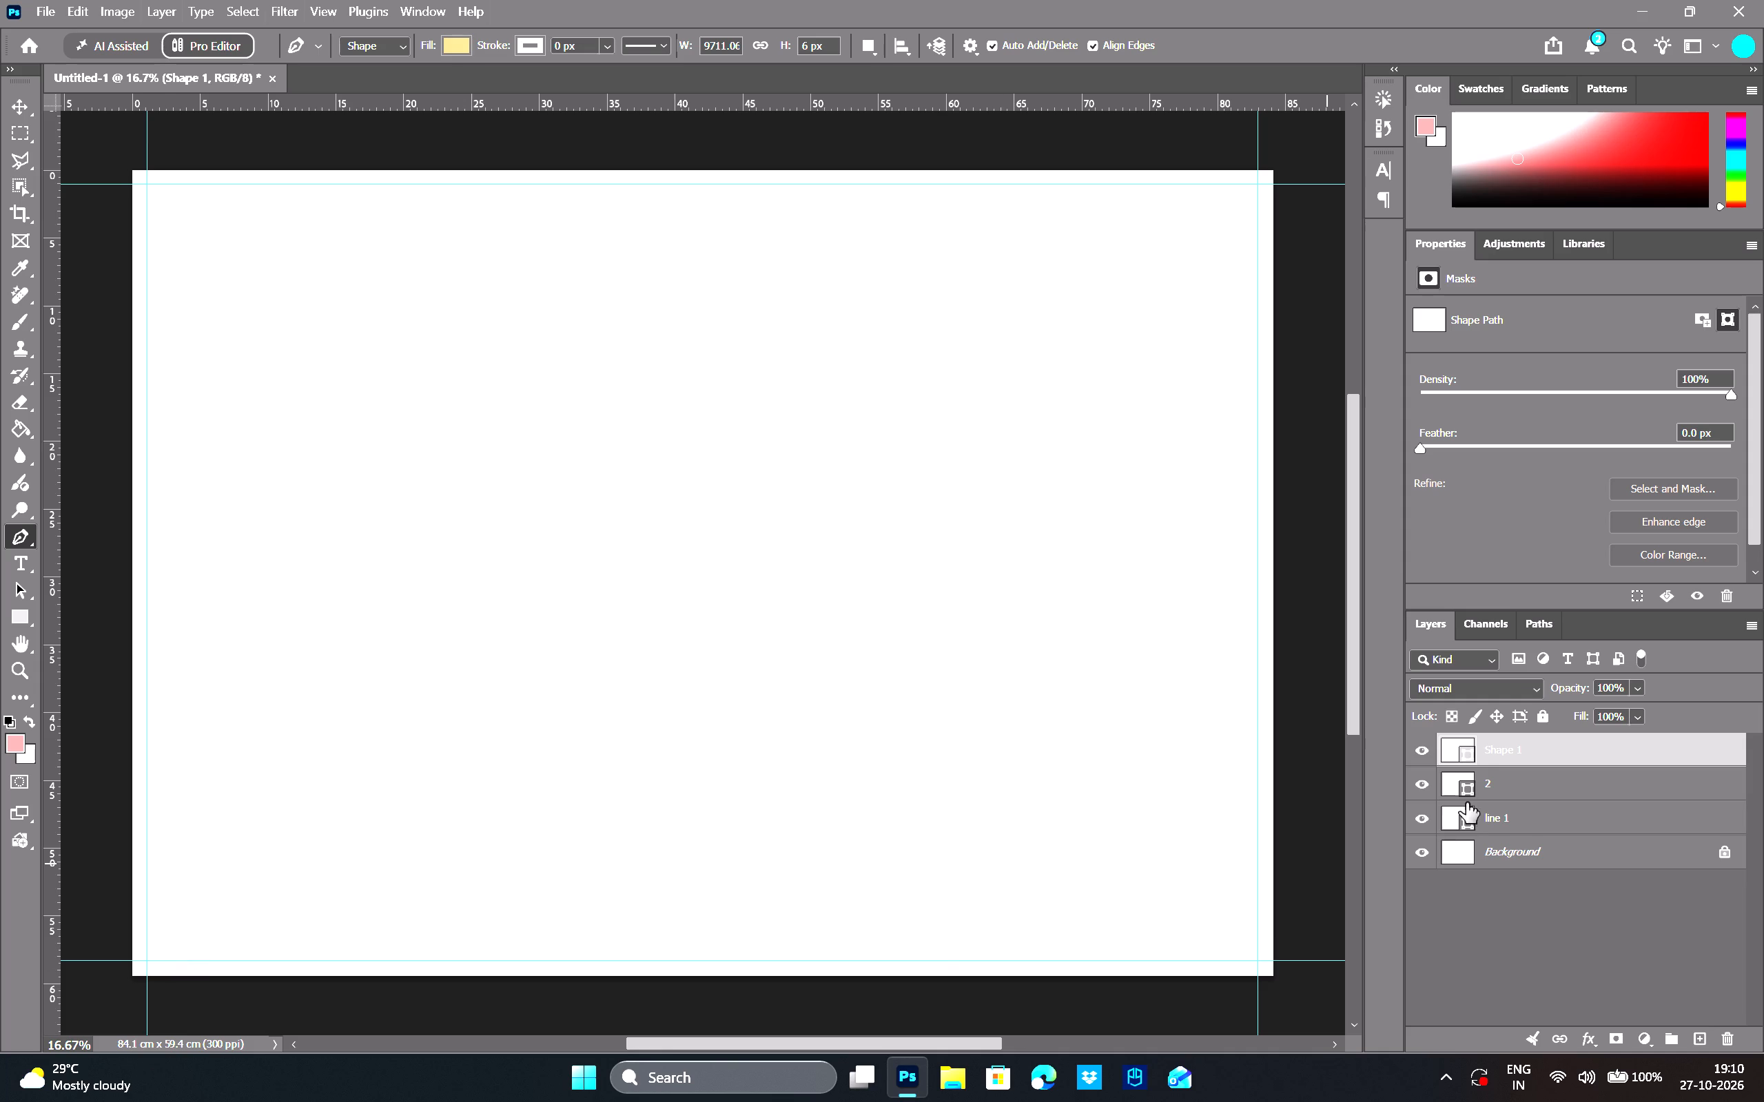
Rename the bottom guide's shape layer as 3.
{"action": "double_click", "coordinate": [1525, 747]}
{"action": "key", "text": "BackSpace"}
{"action": "key", "text": "3"}
{"action": "key", "text": "Return"}
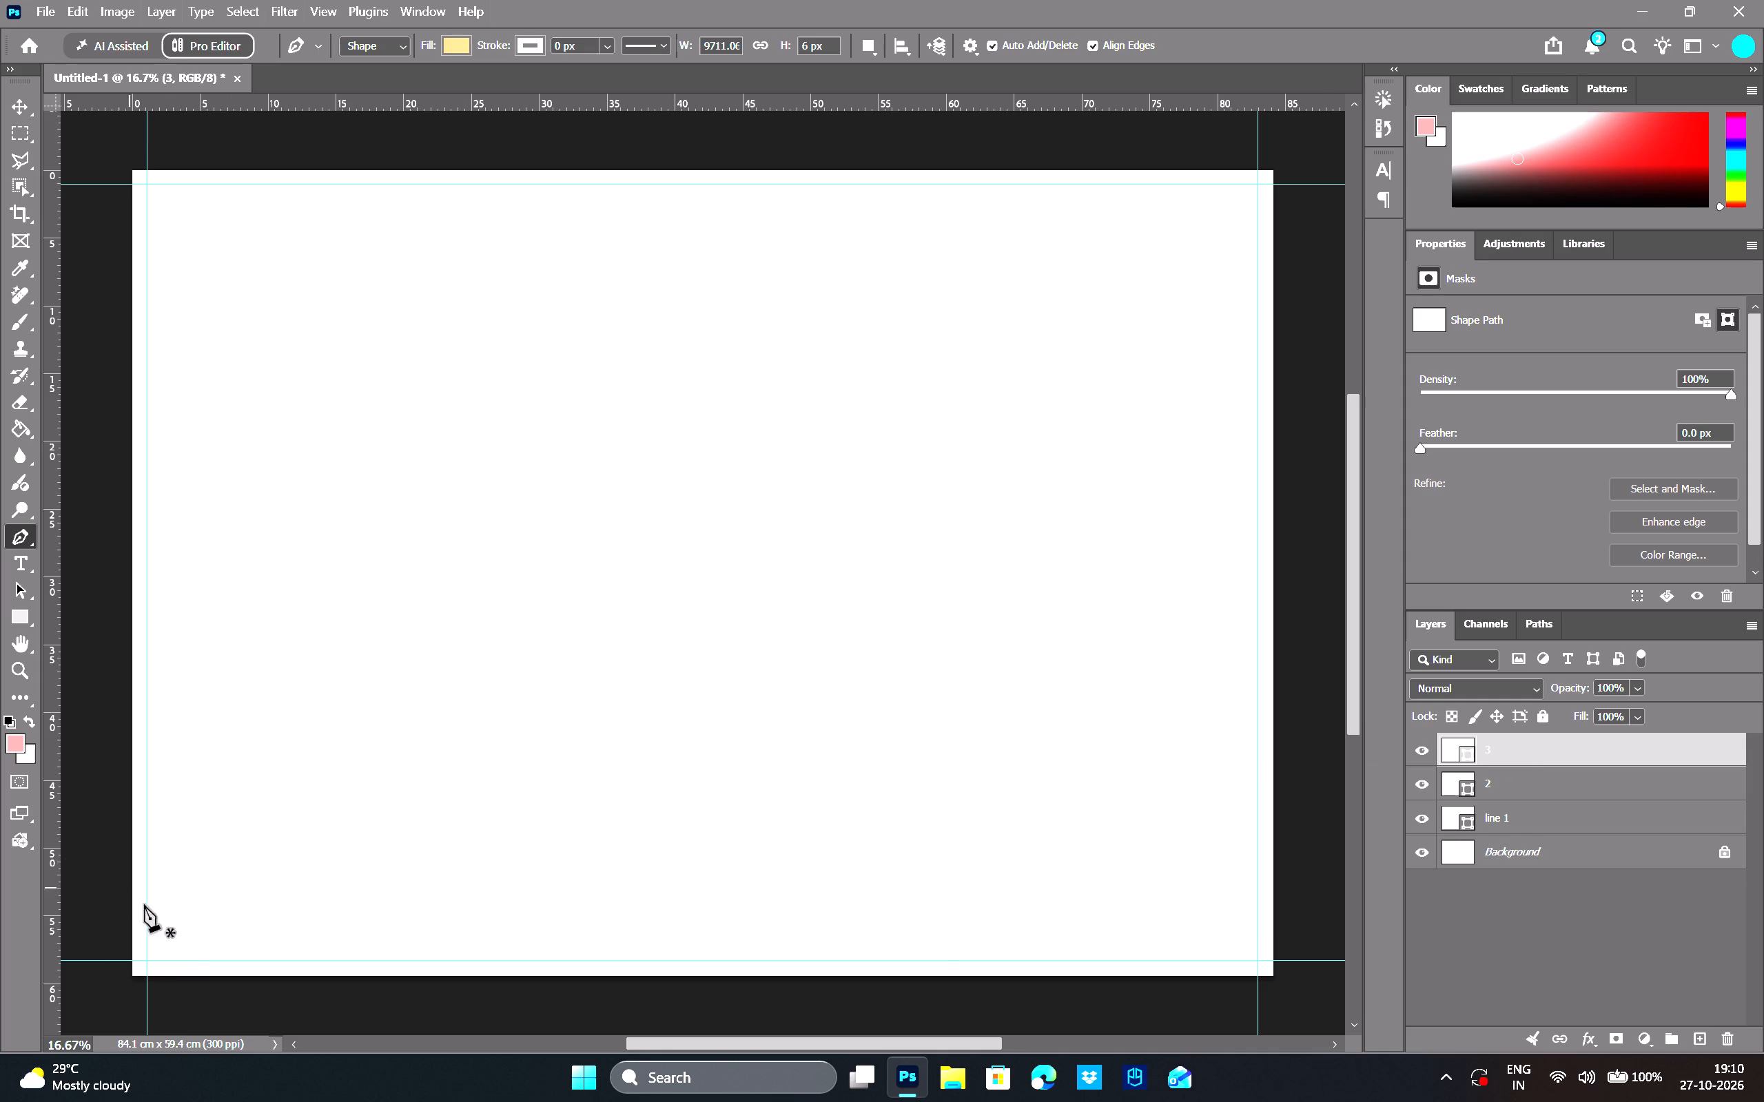
Draw a vertical Pen path along the left guide from the bottom guide to the top guide.
{"action": "left_click", "coordinate": [147, 959]}
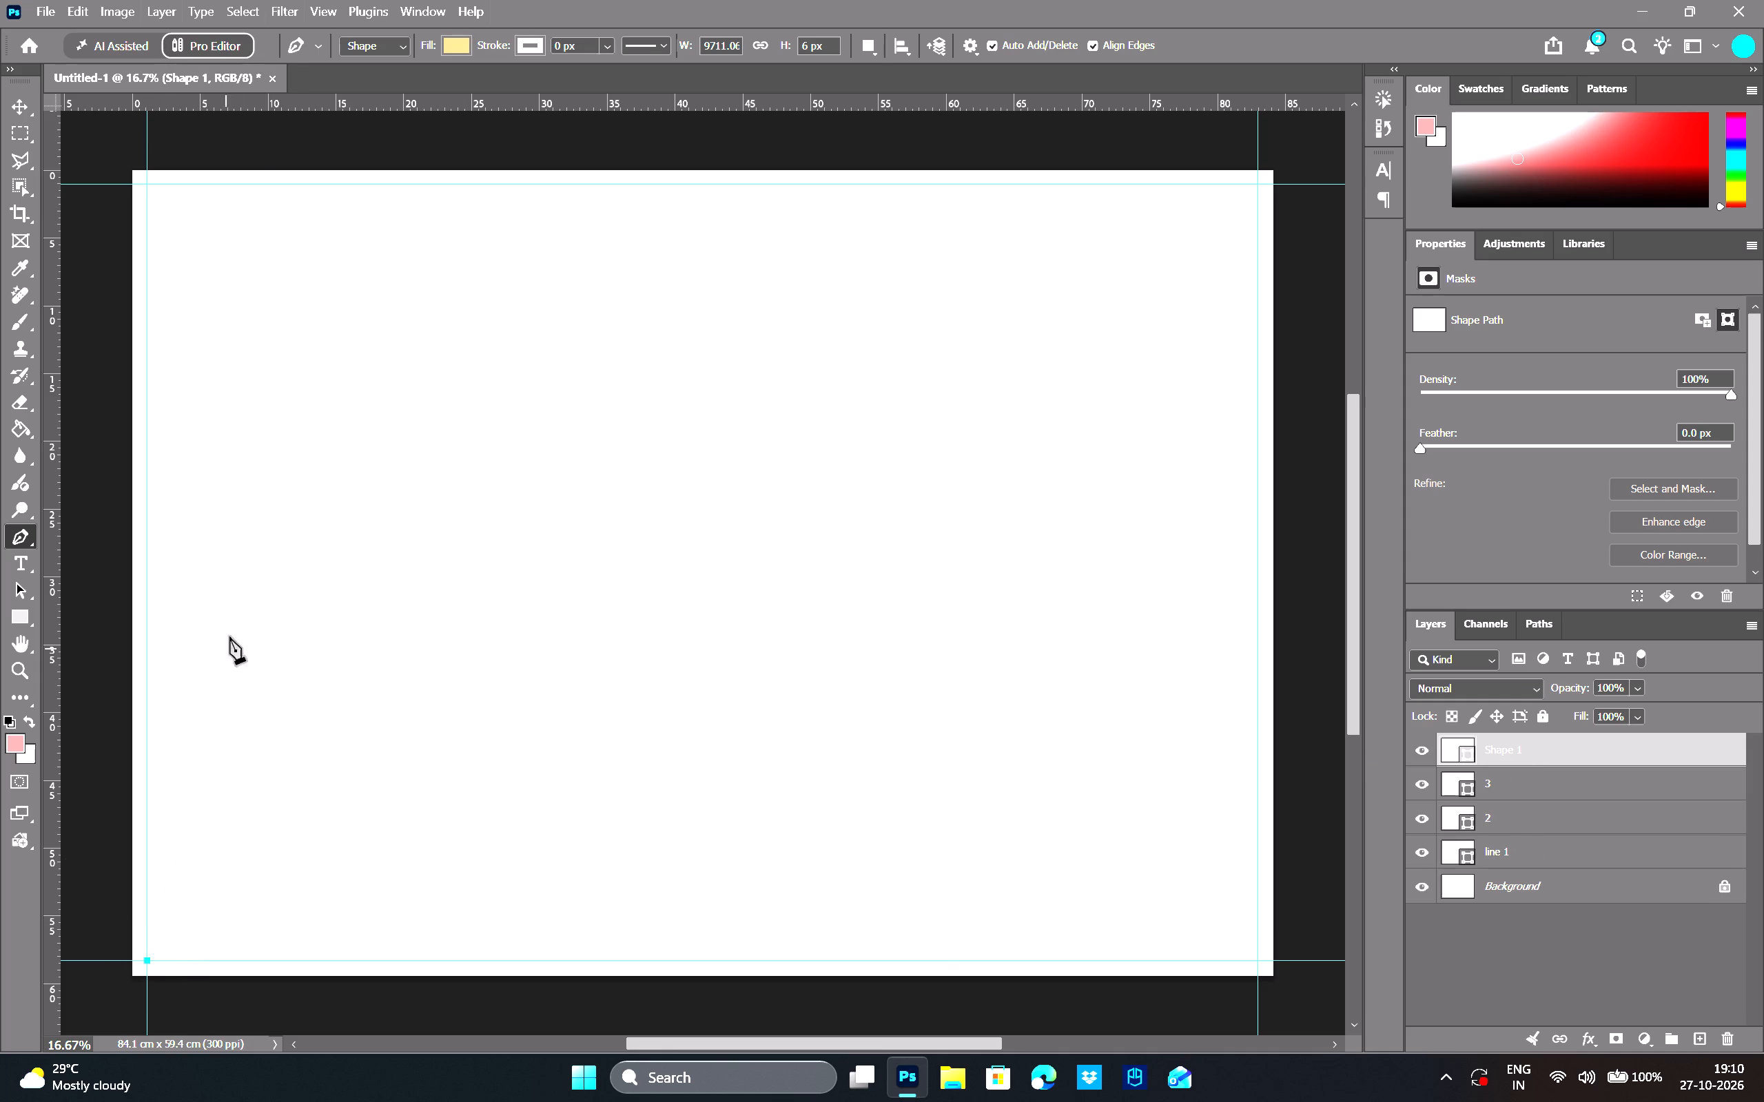
{"action": "left_click", "coordinate": [146, 183]}
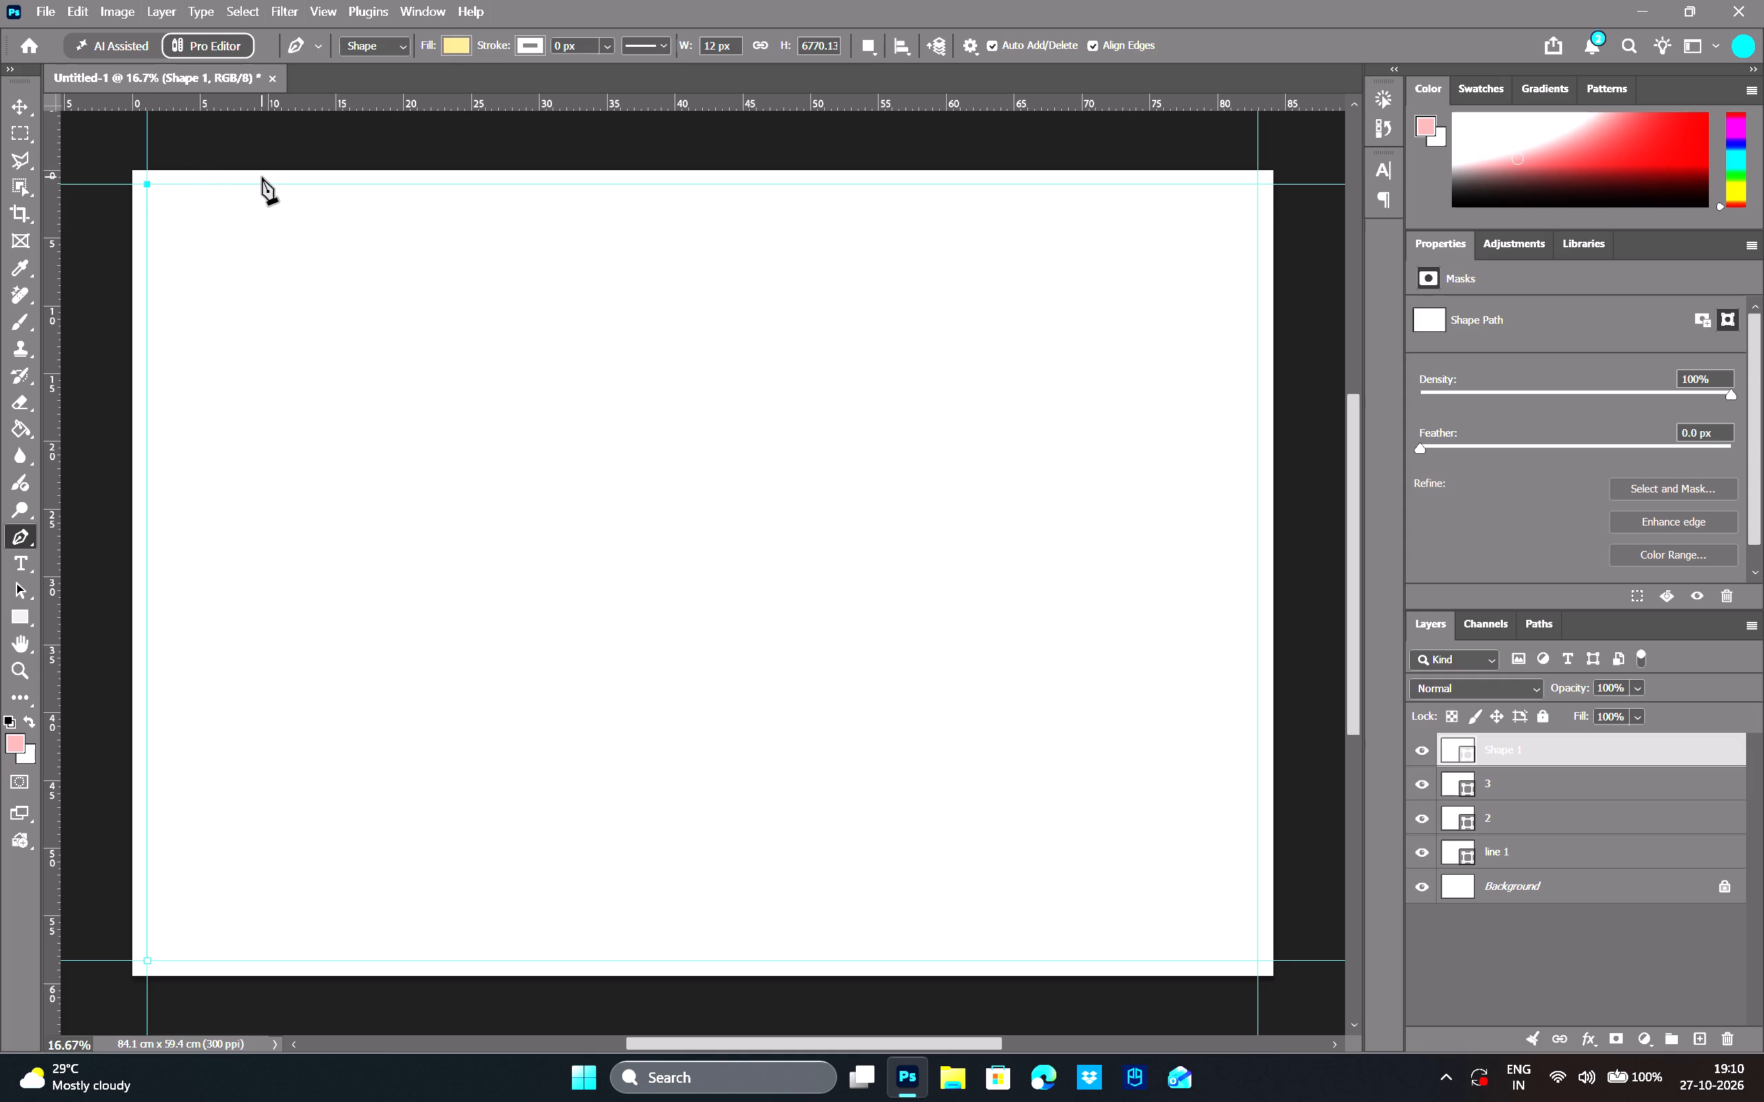
{"action": "key", "text": "Return"}
Rename the left guide's shape layer as 4.
{"action": "left_click", "coordinate": [1525, 748]}
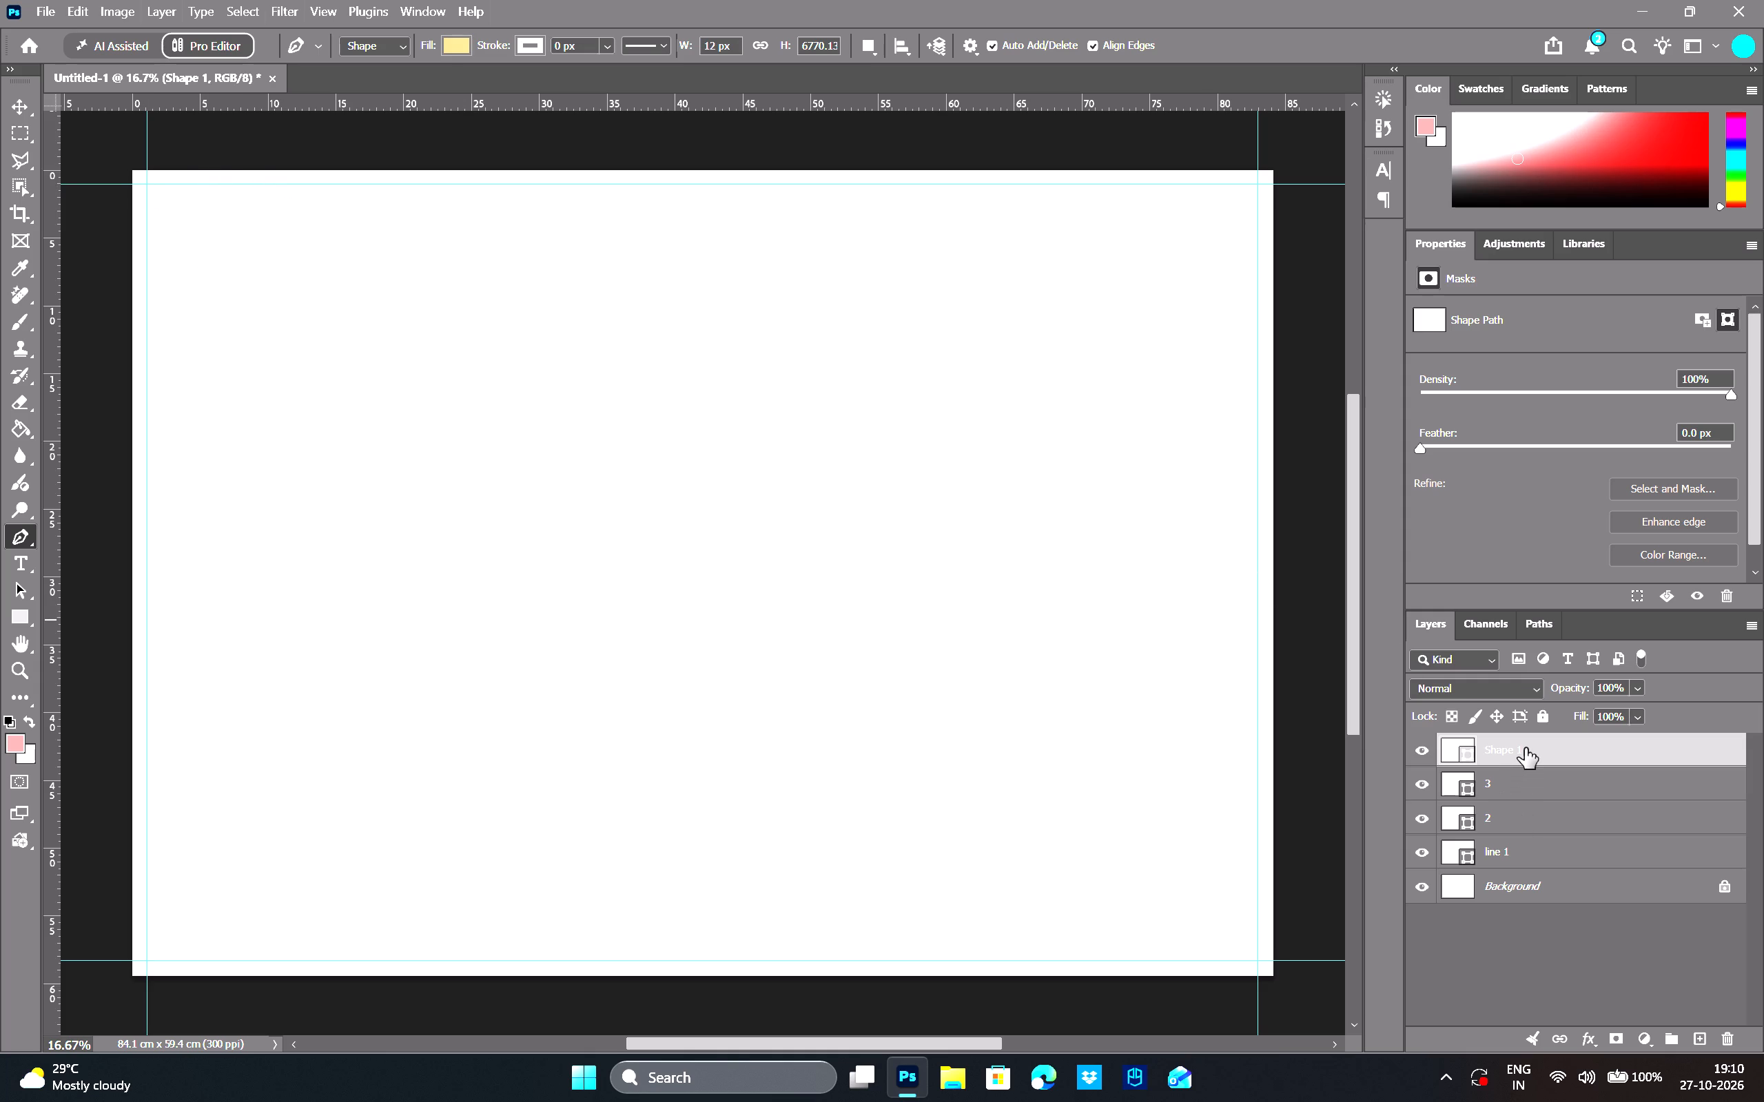
{"action": "double_click", "coordinate": [1525, 748]}
{"action": "key", "text": "BackSpace"}
{"action": "key", "text": "4"}
{"action": "key", "text": "Return"}
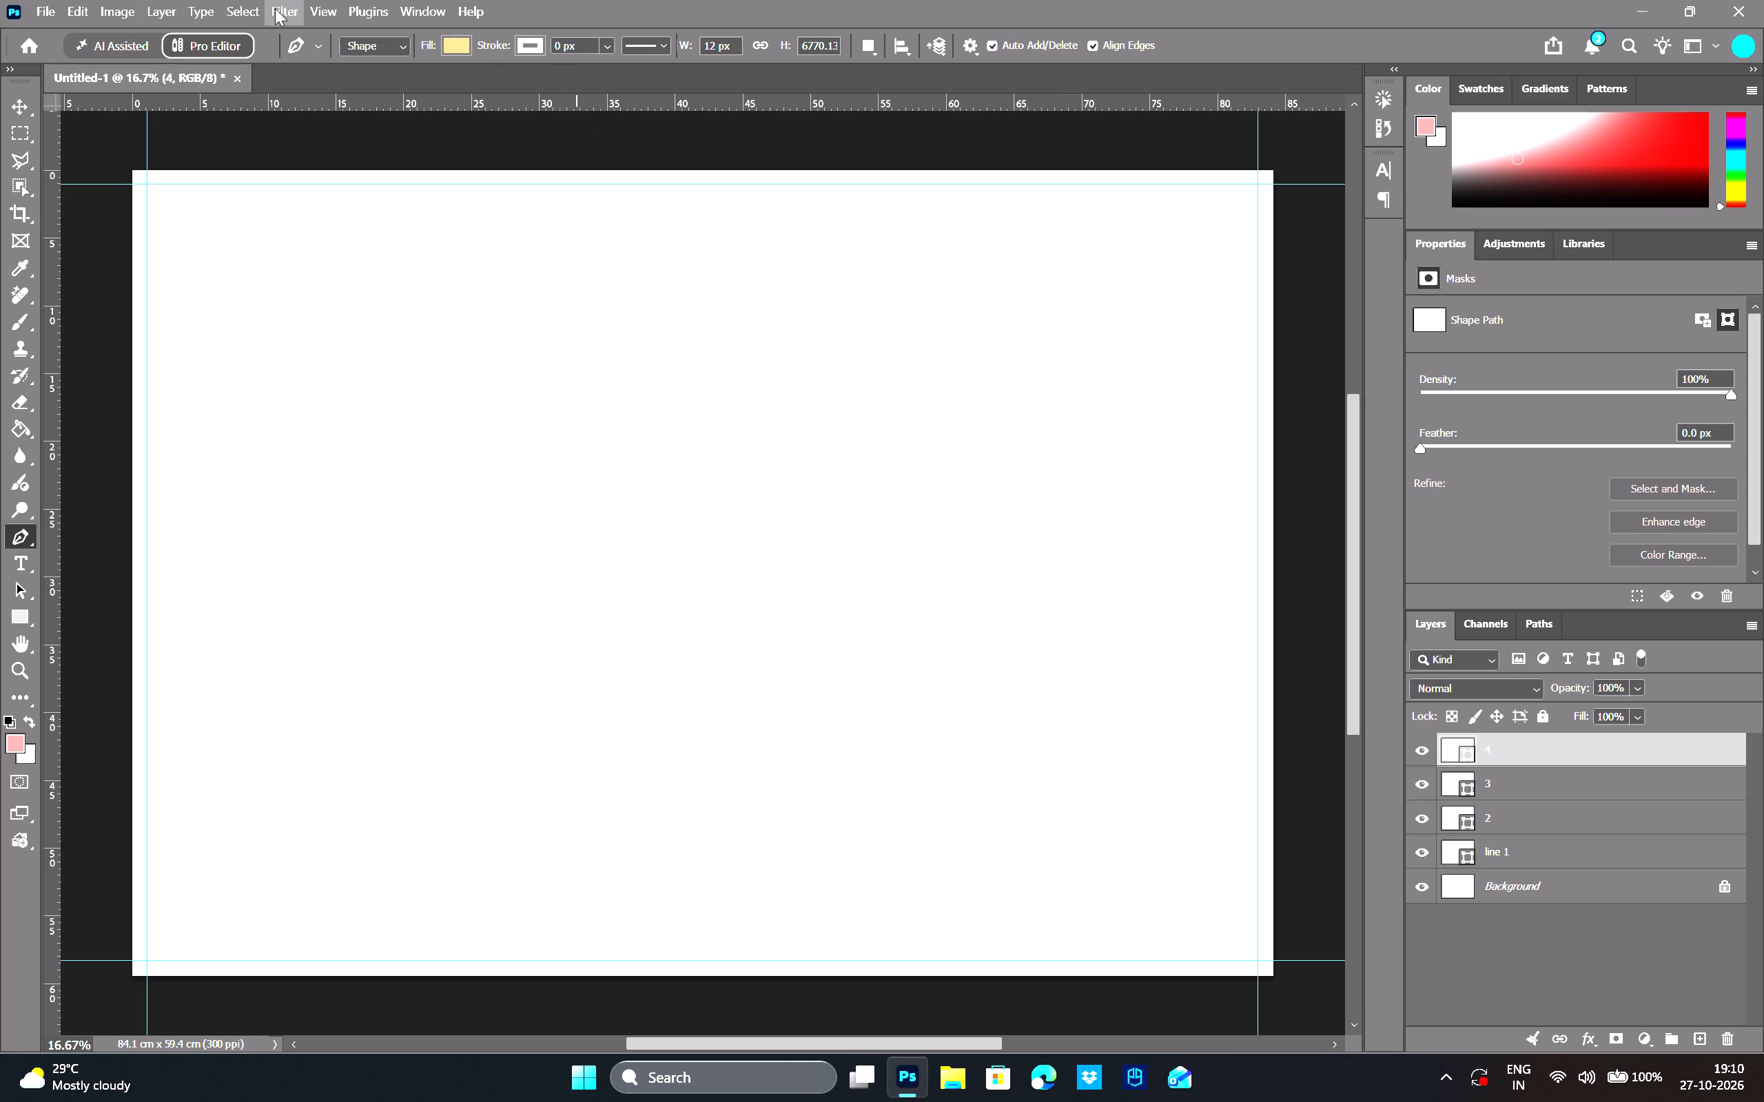
Clear all guides from the document.
{"action": "left_click", "coordinate": [324, 8]}
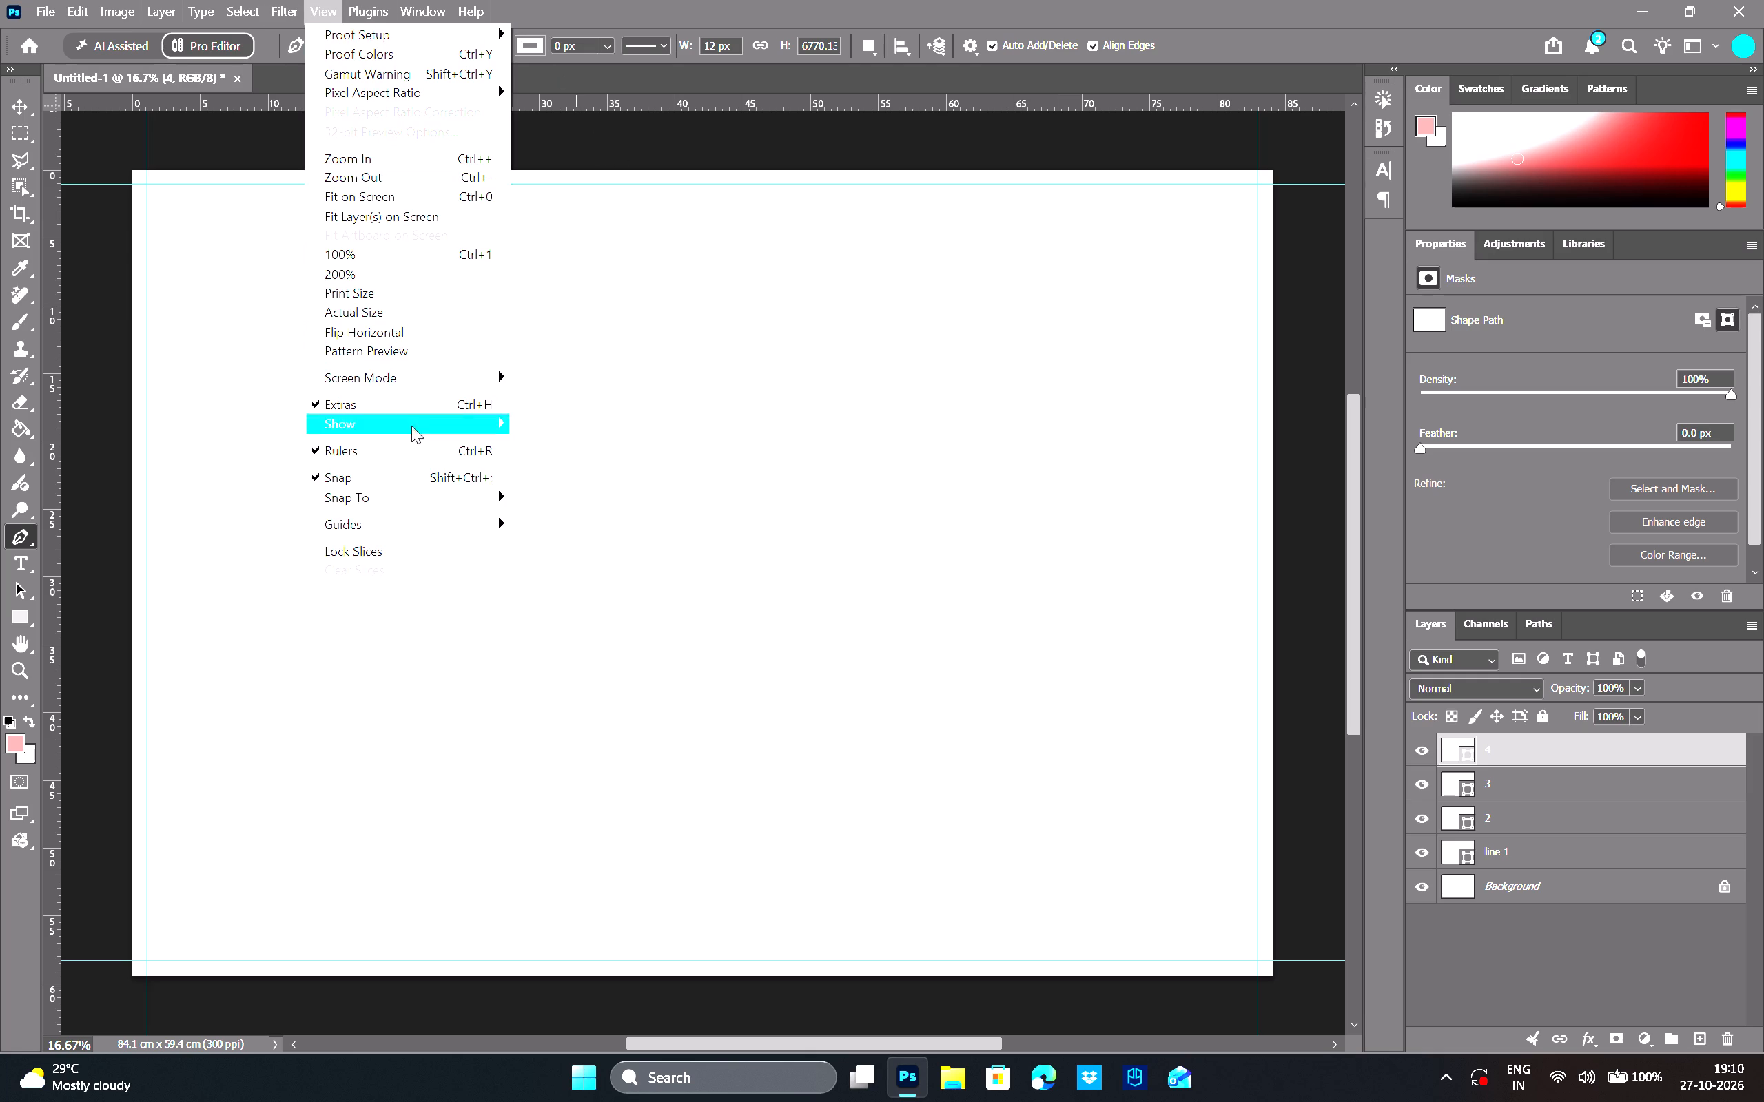
{"action": "left_click", "coordinate": [410, 521]}
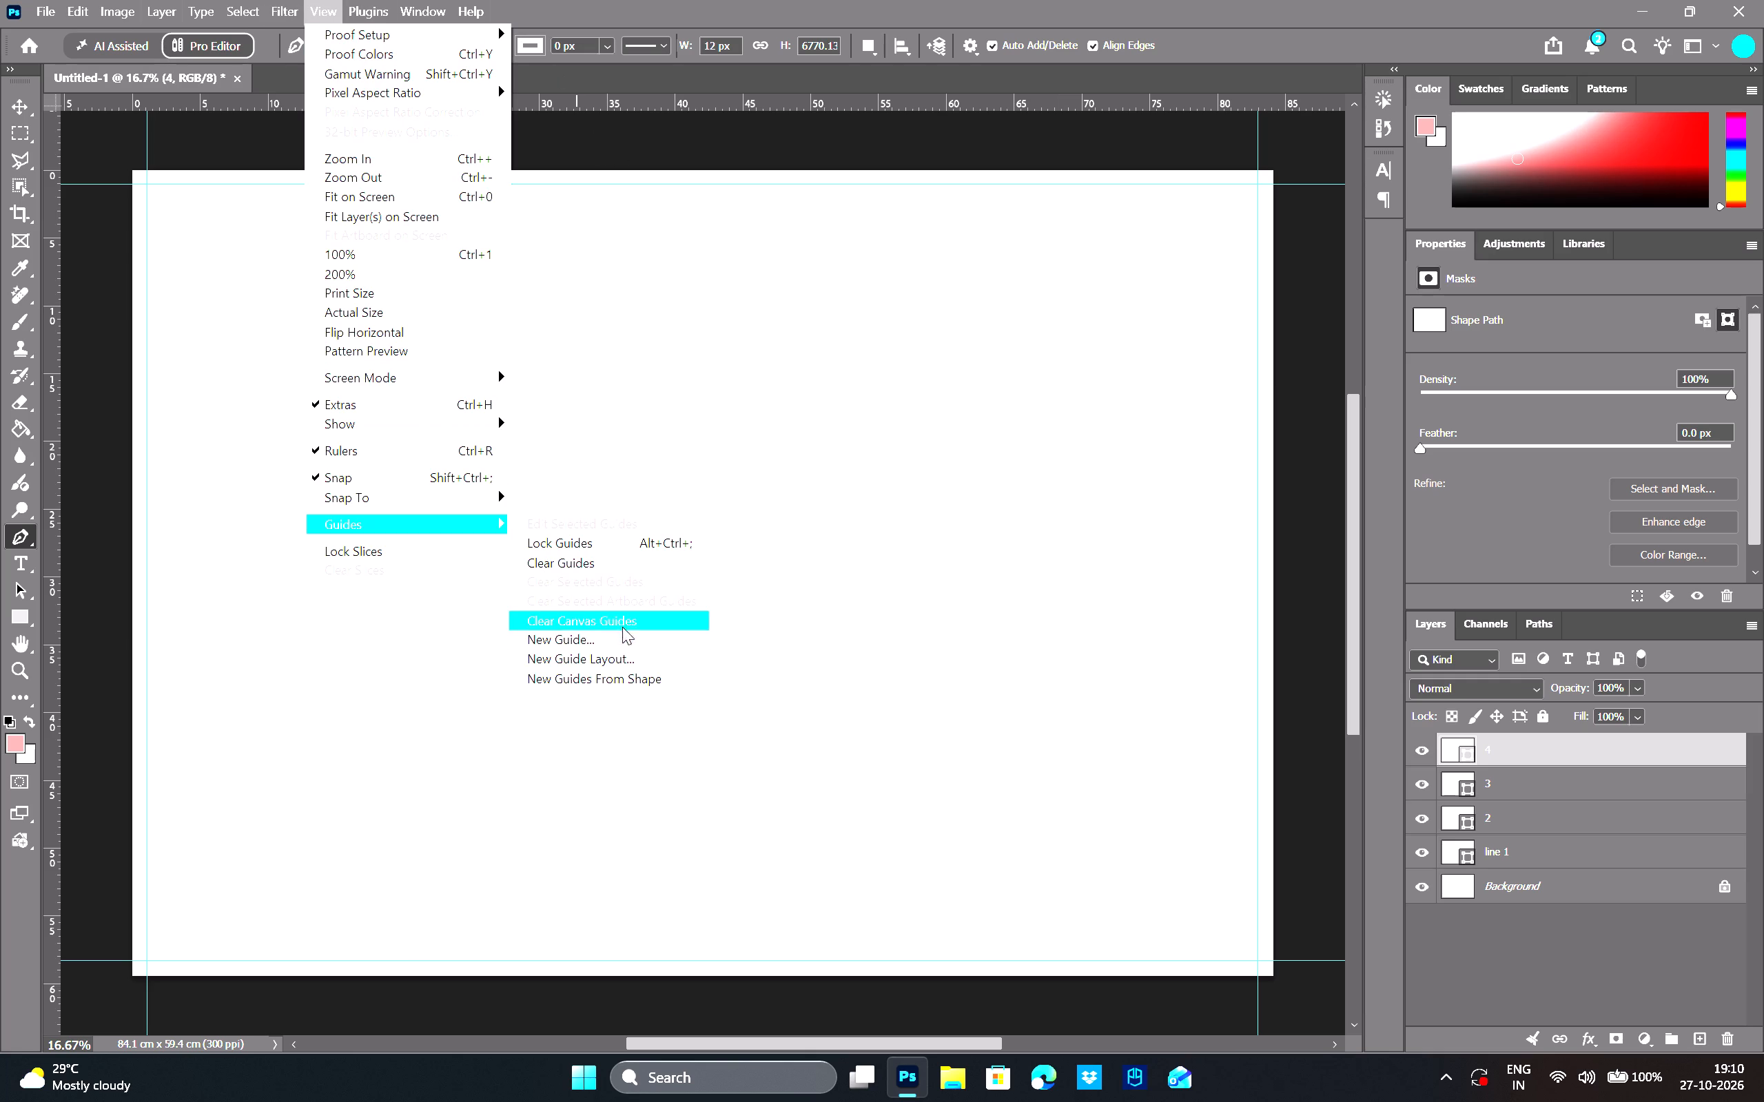
{"action": "left_click", "coordinate": [628, 558]}
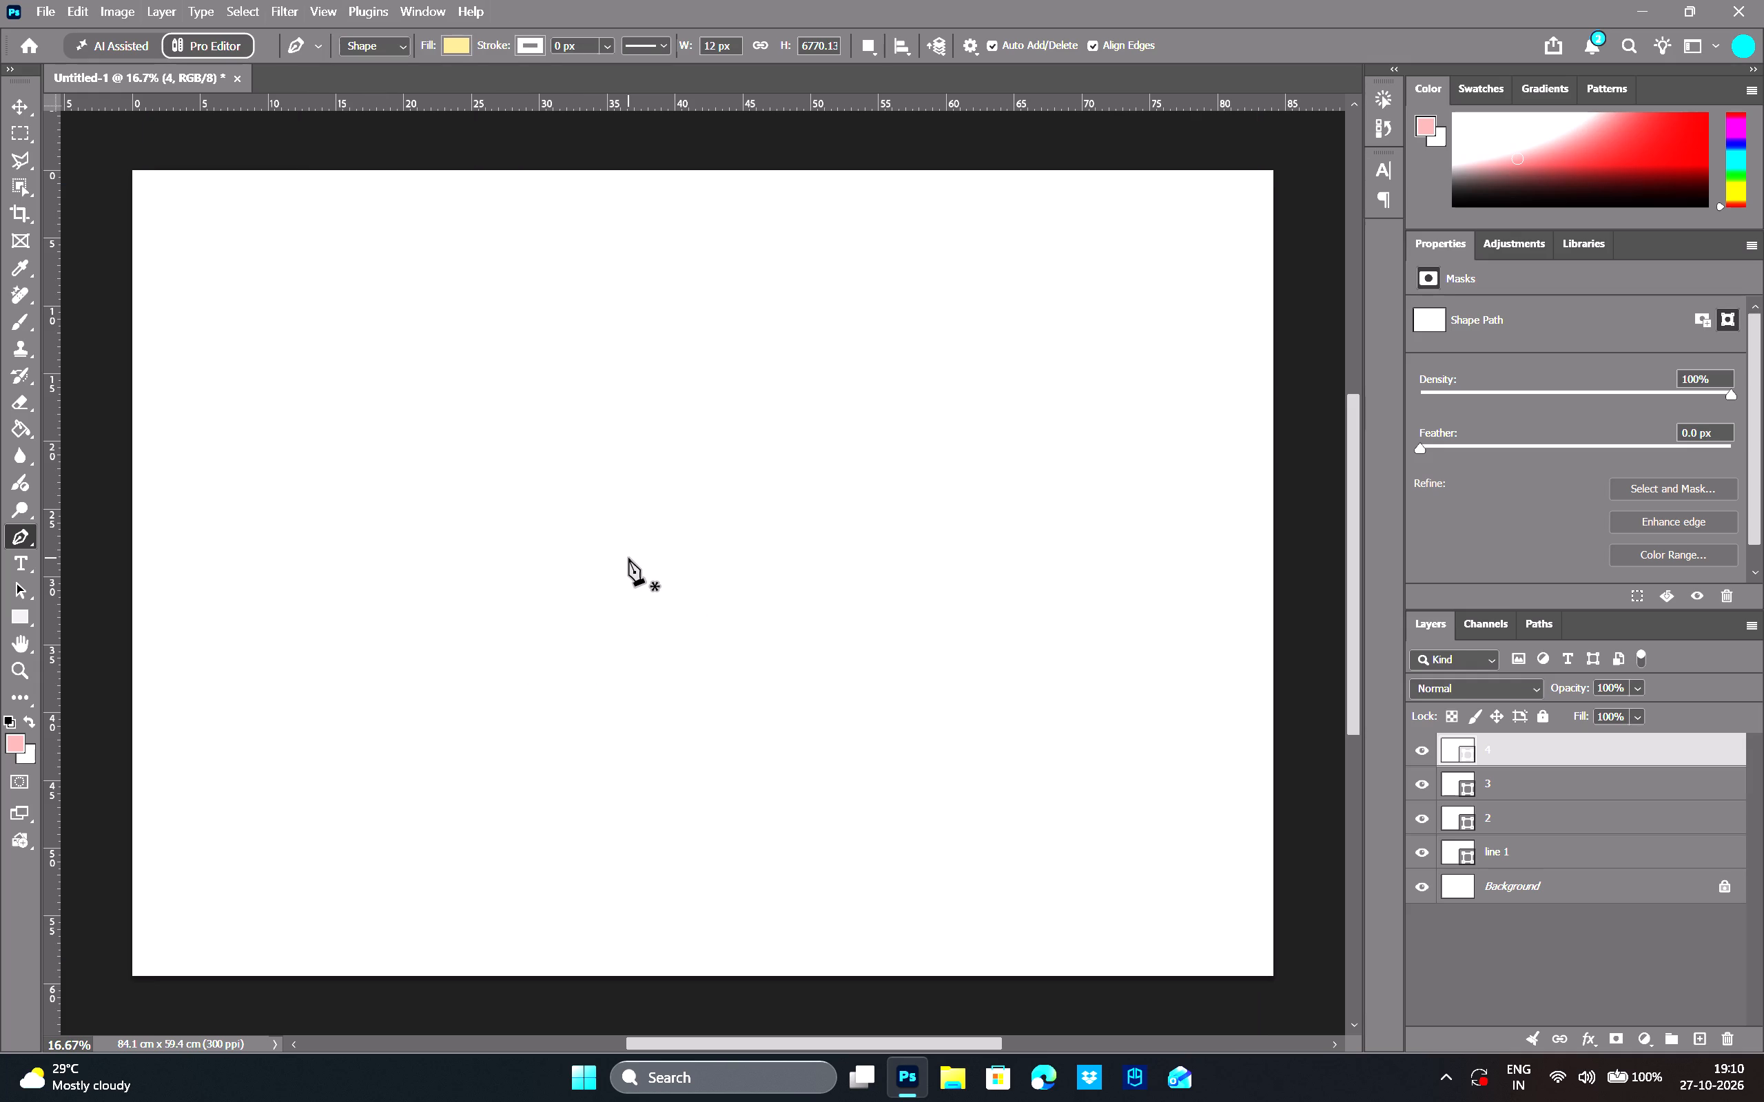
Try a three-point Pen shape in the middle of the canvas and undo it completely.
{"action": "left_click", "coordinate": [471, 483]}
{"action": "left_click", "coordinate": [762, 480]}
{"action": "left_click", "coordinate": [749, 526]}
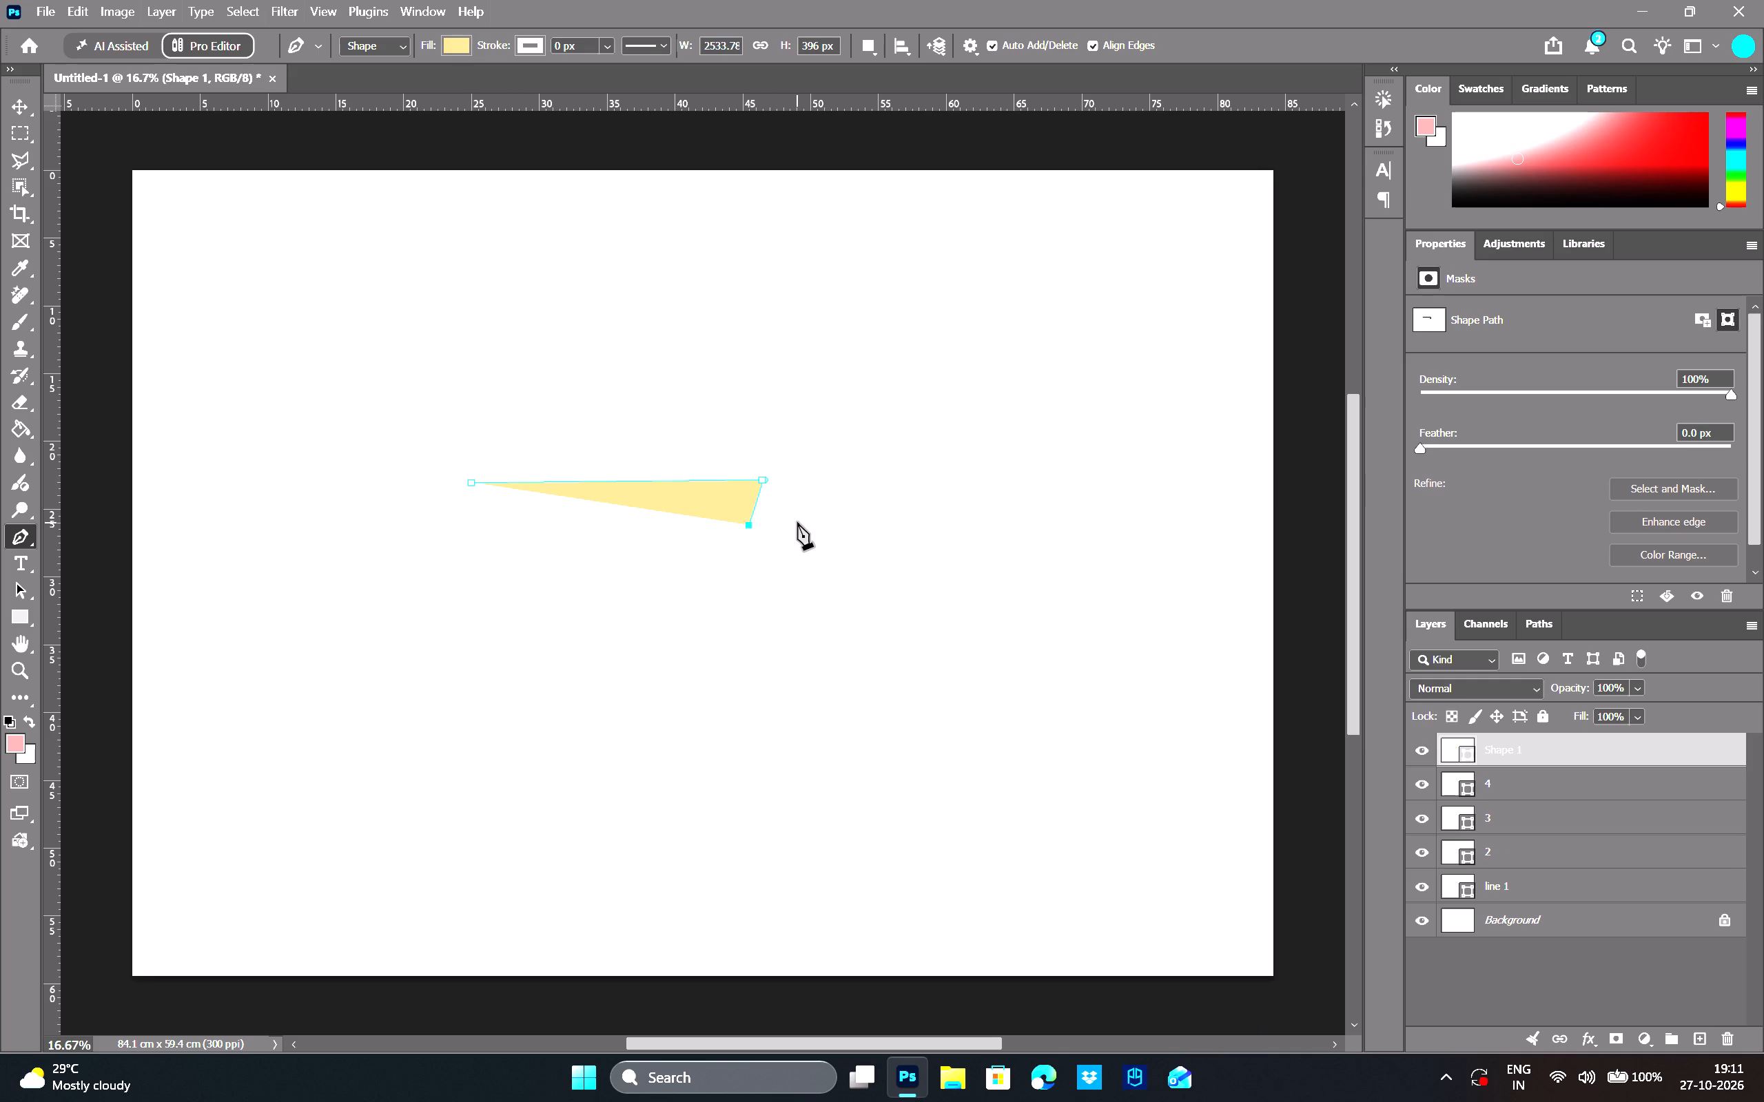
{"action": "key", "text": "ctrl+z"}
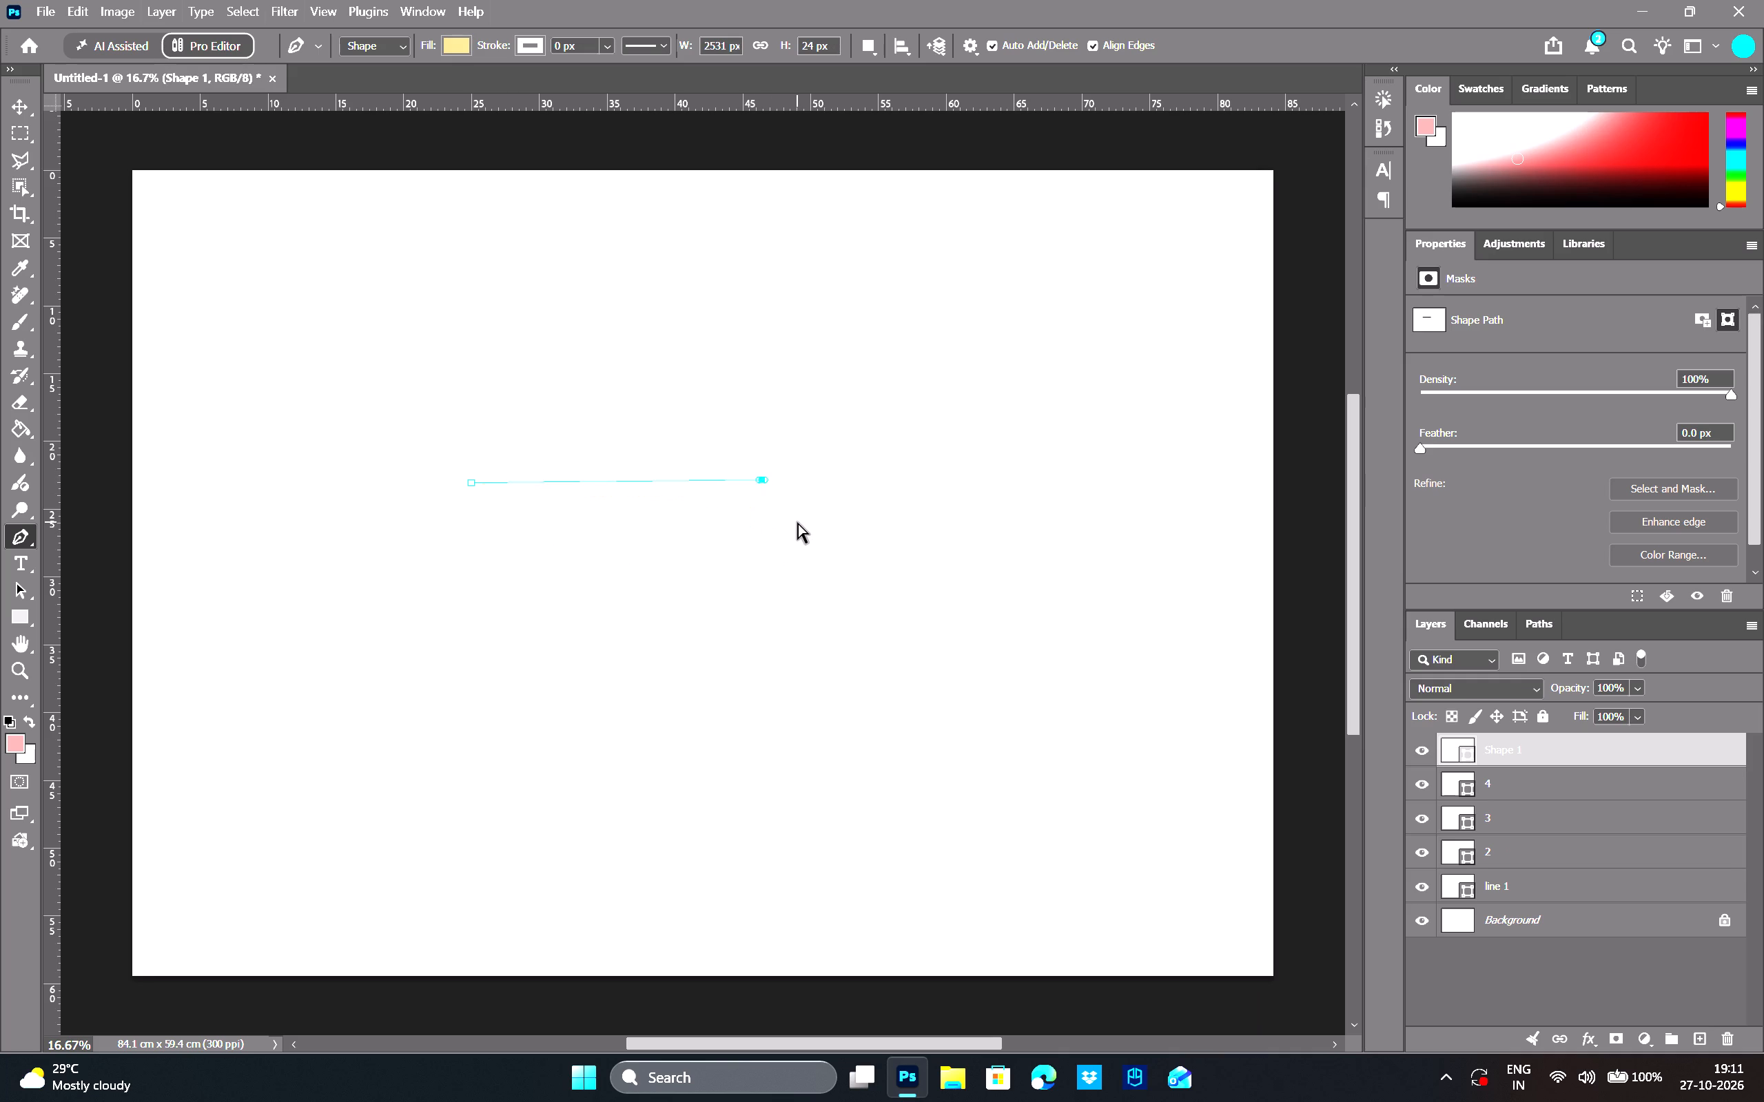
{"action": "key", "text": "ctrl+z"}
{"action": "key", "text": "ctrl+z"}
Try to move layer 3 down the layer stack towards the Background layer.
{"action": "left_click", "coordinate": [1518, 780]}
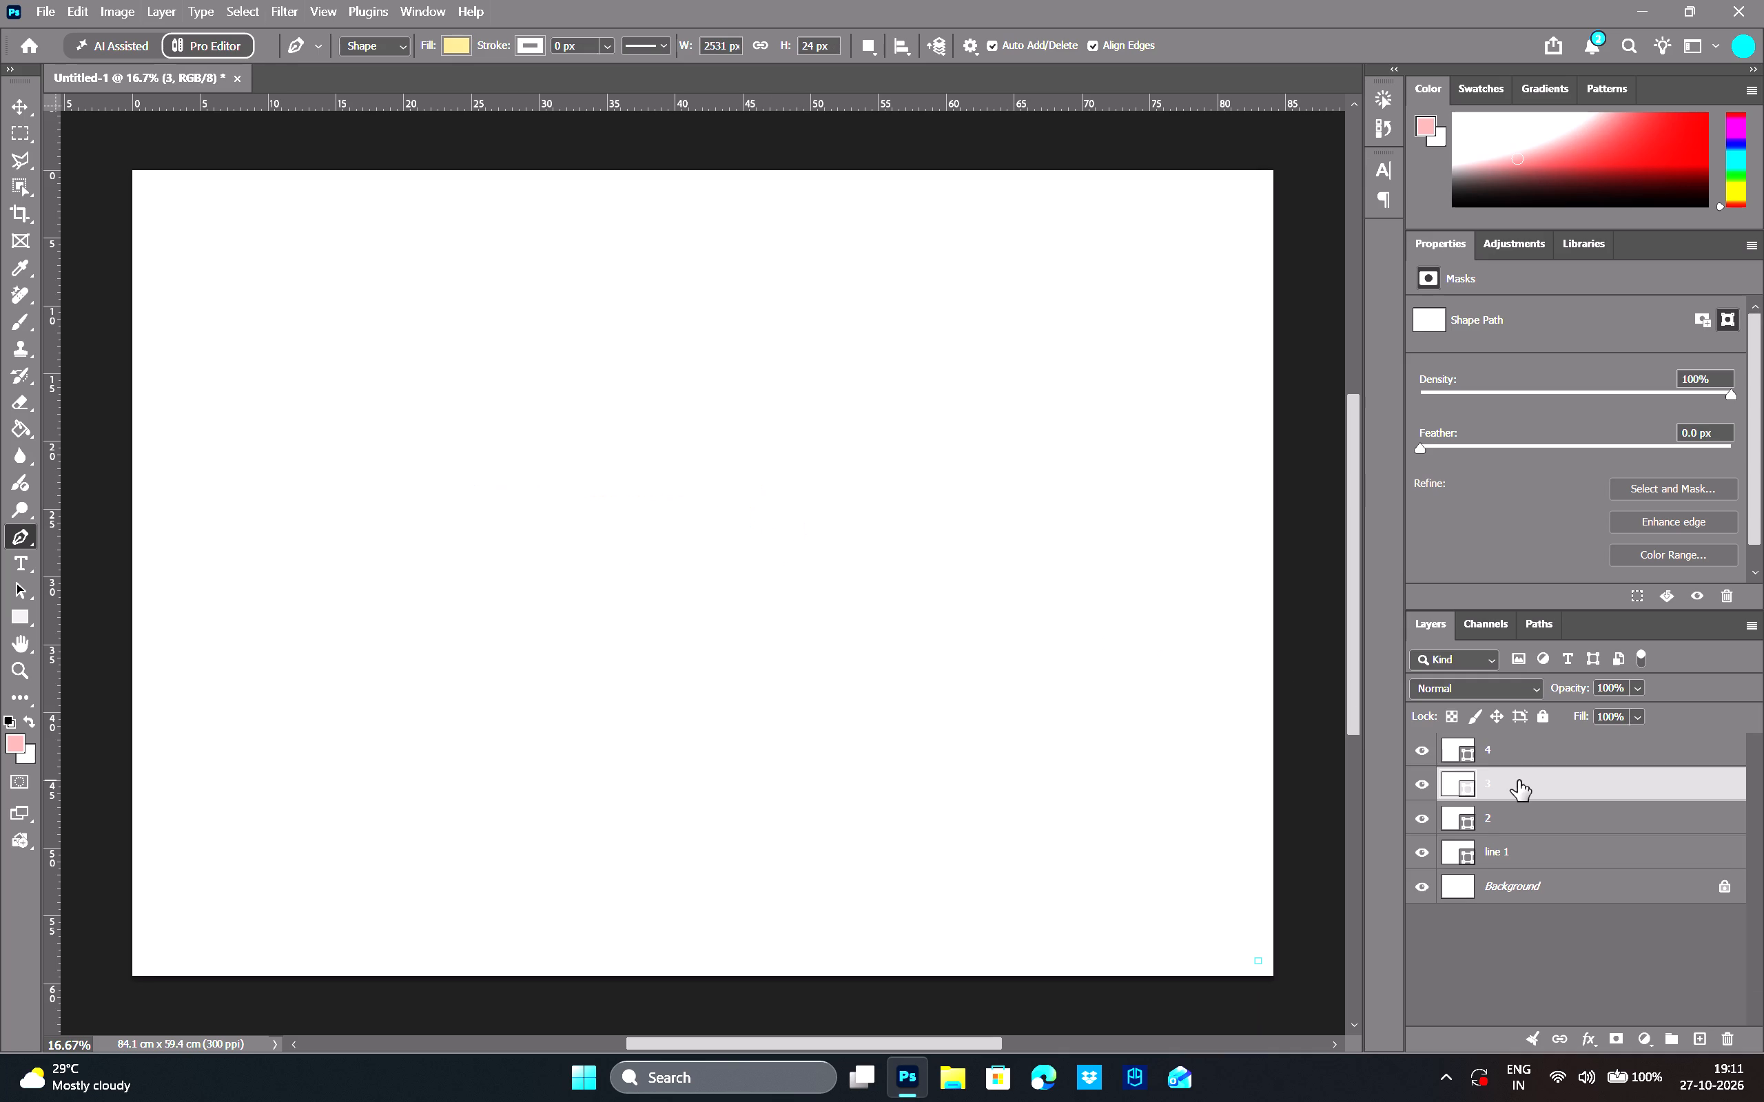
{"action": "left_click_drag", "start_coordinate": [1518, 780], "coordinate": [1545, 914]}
Set the Pen tool's shape fill to black and place a starting anchor point just above the canvas's top edge.
{"action": "right_click", "coordinate": [11, 533]}
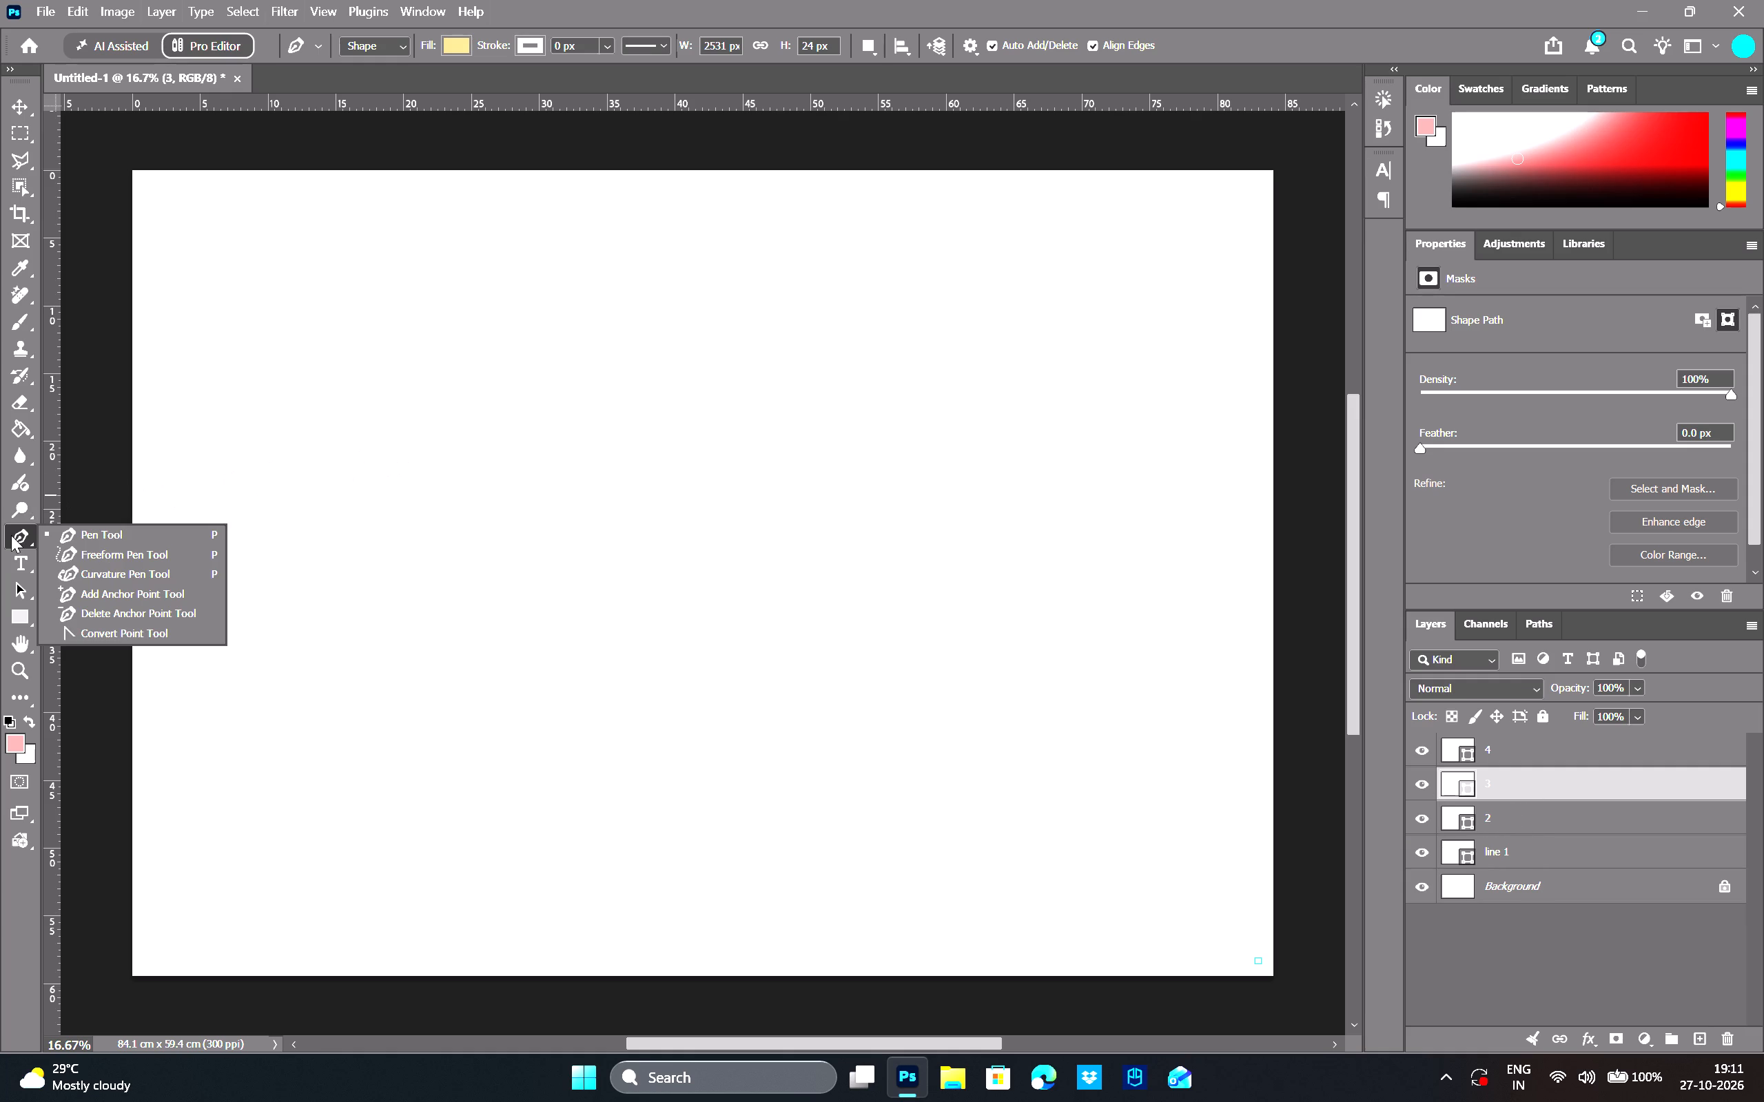
{"action": "left_click", "coordinate": [78, 533]}
{"action": "left_click", "coordinate": [532, 43]}
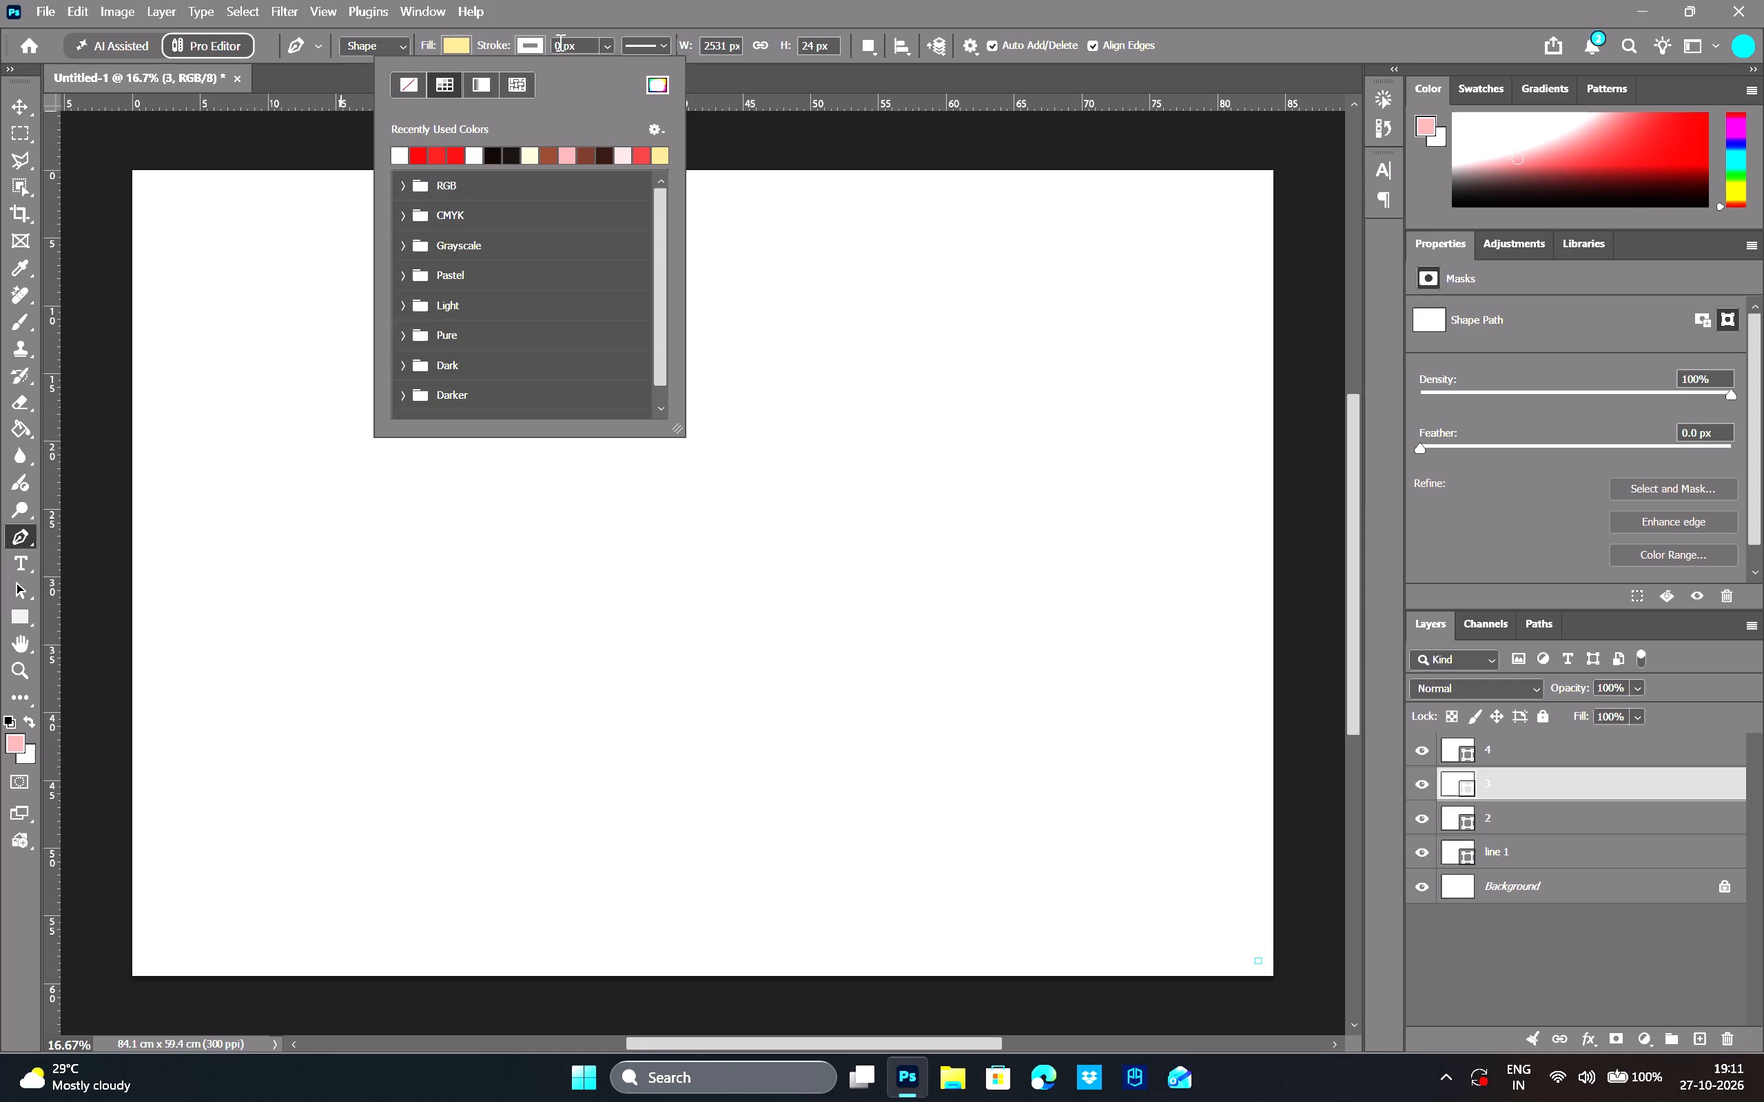
{"action": "left_click", "coordinate": [450, 45]}
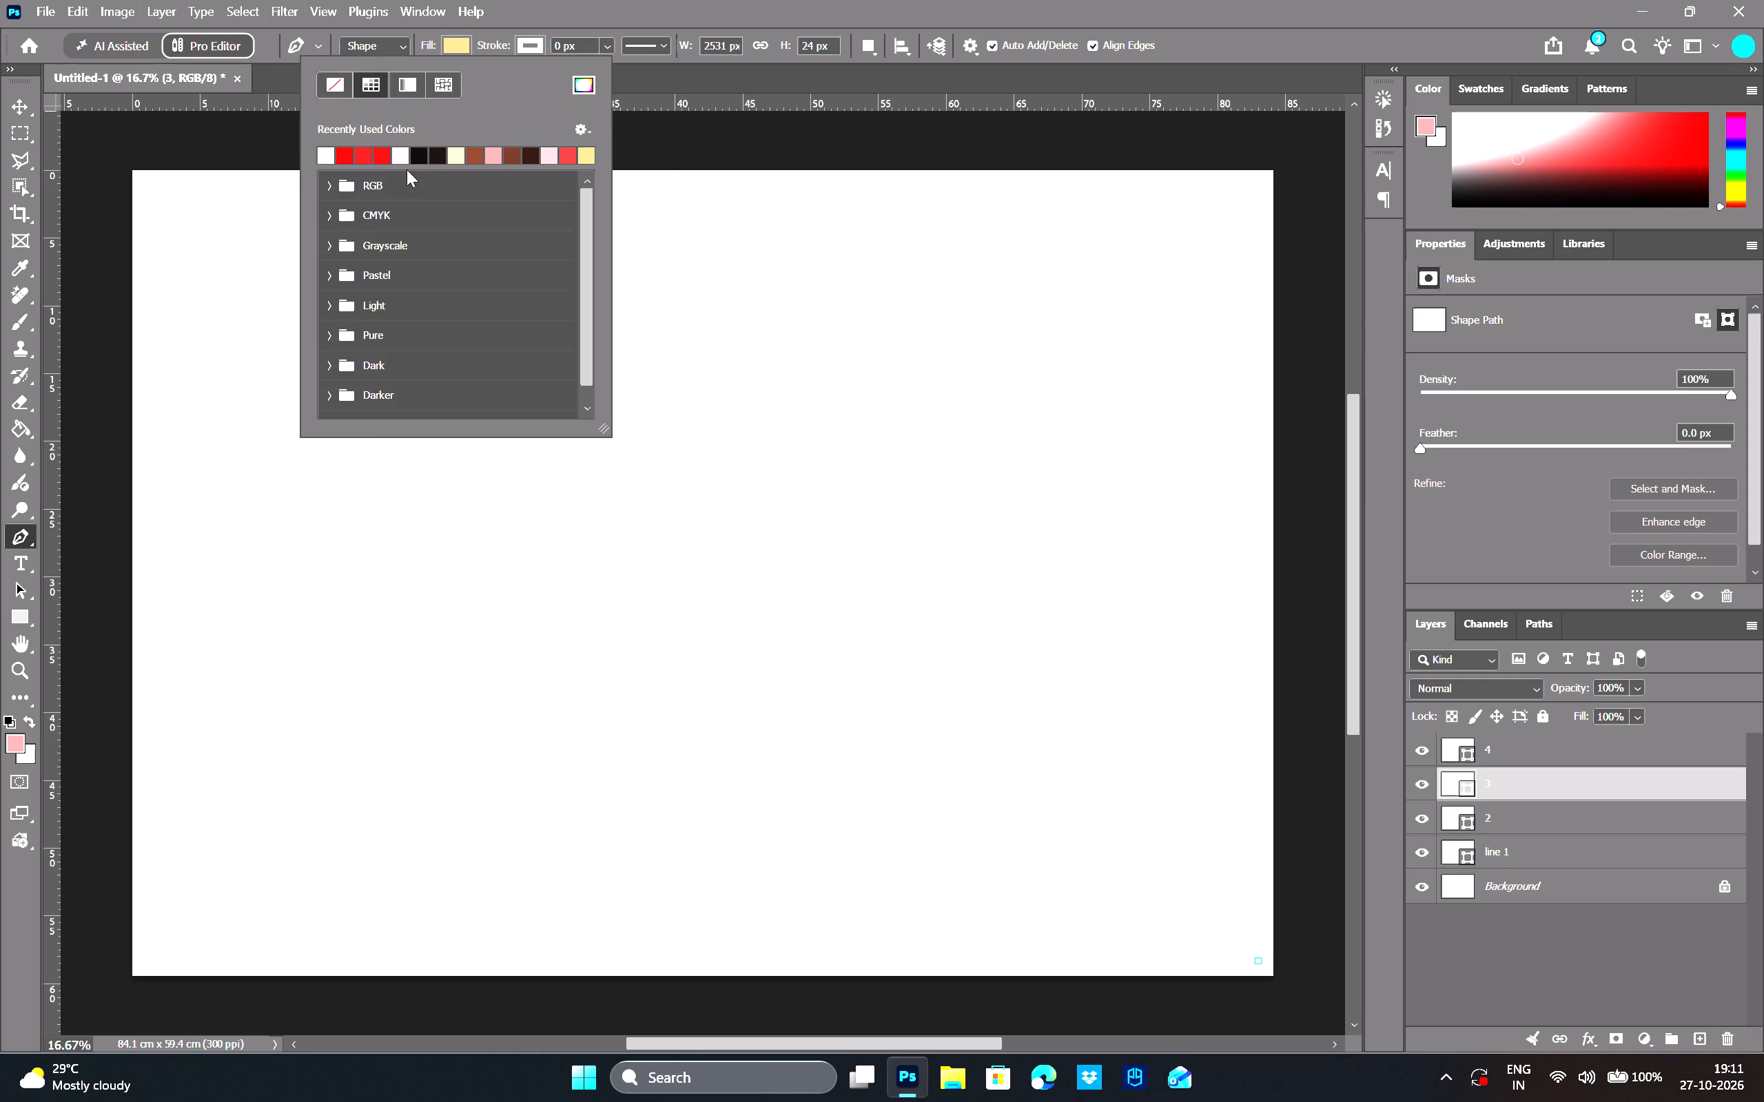
{"action": "left_click", "coordinate": [418, 156]}
{"action": "left_click", "coordinate": [666, 131]}
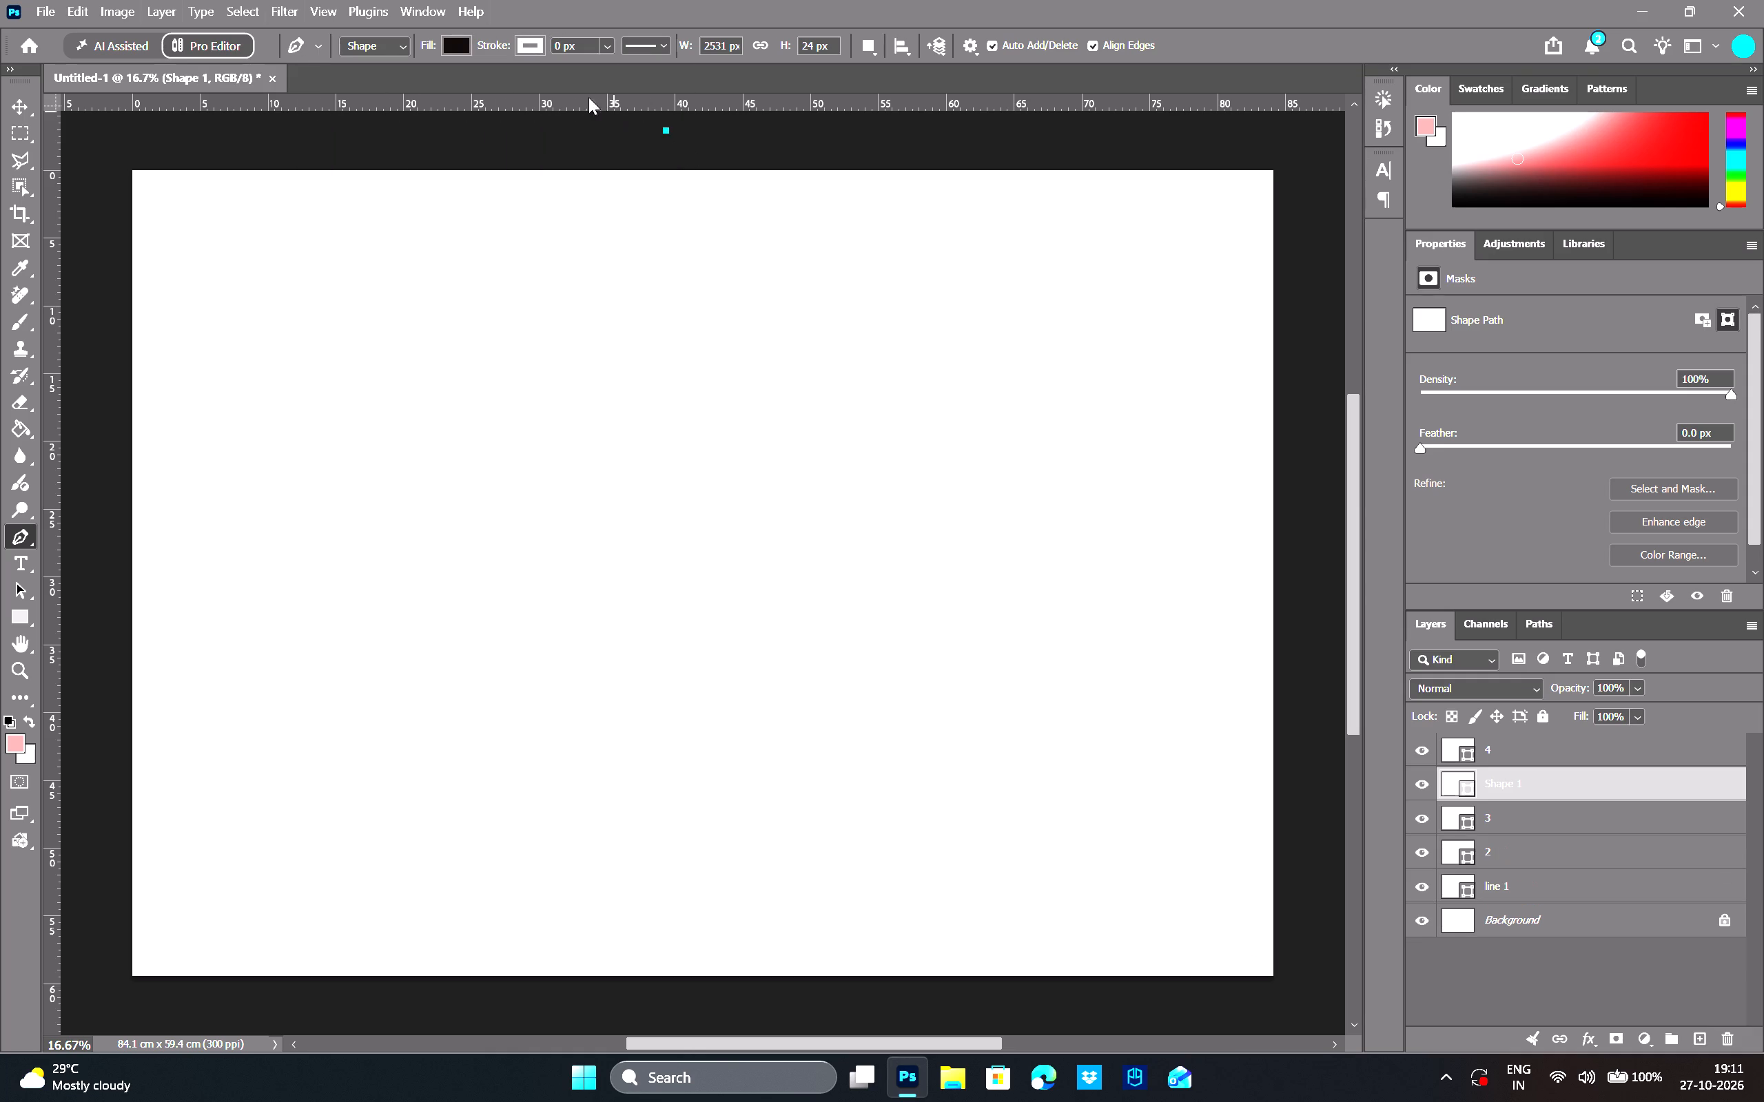
Set the stroke width of the new Pen shape to 10 px.
{"action": "left_click", "coordinate": [541, 50]}
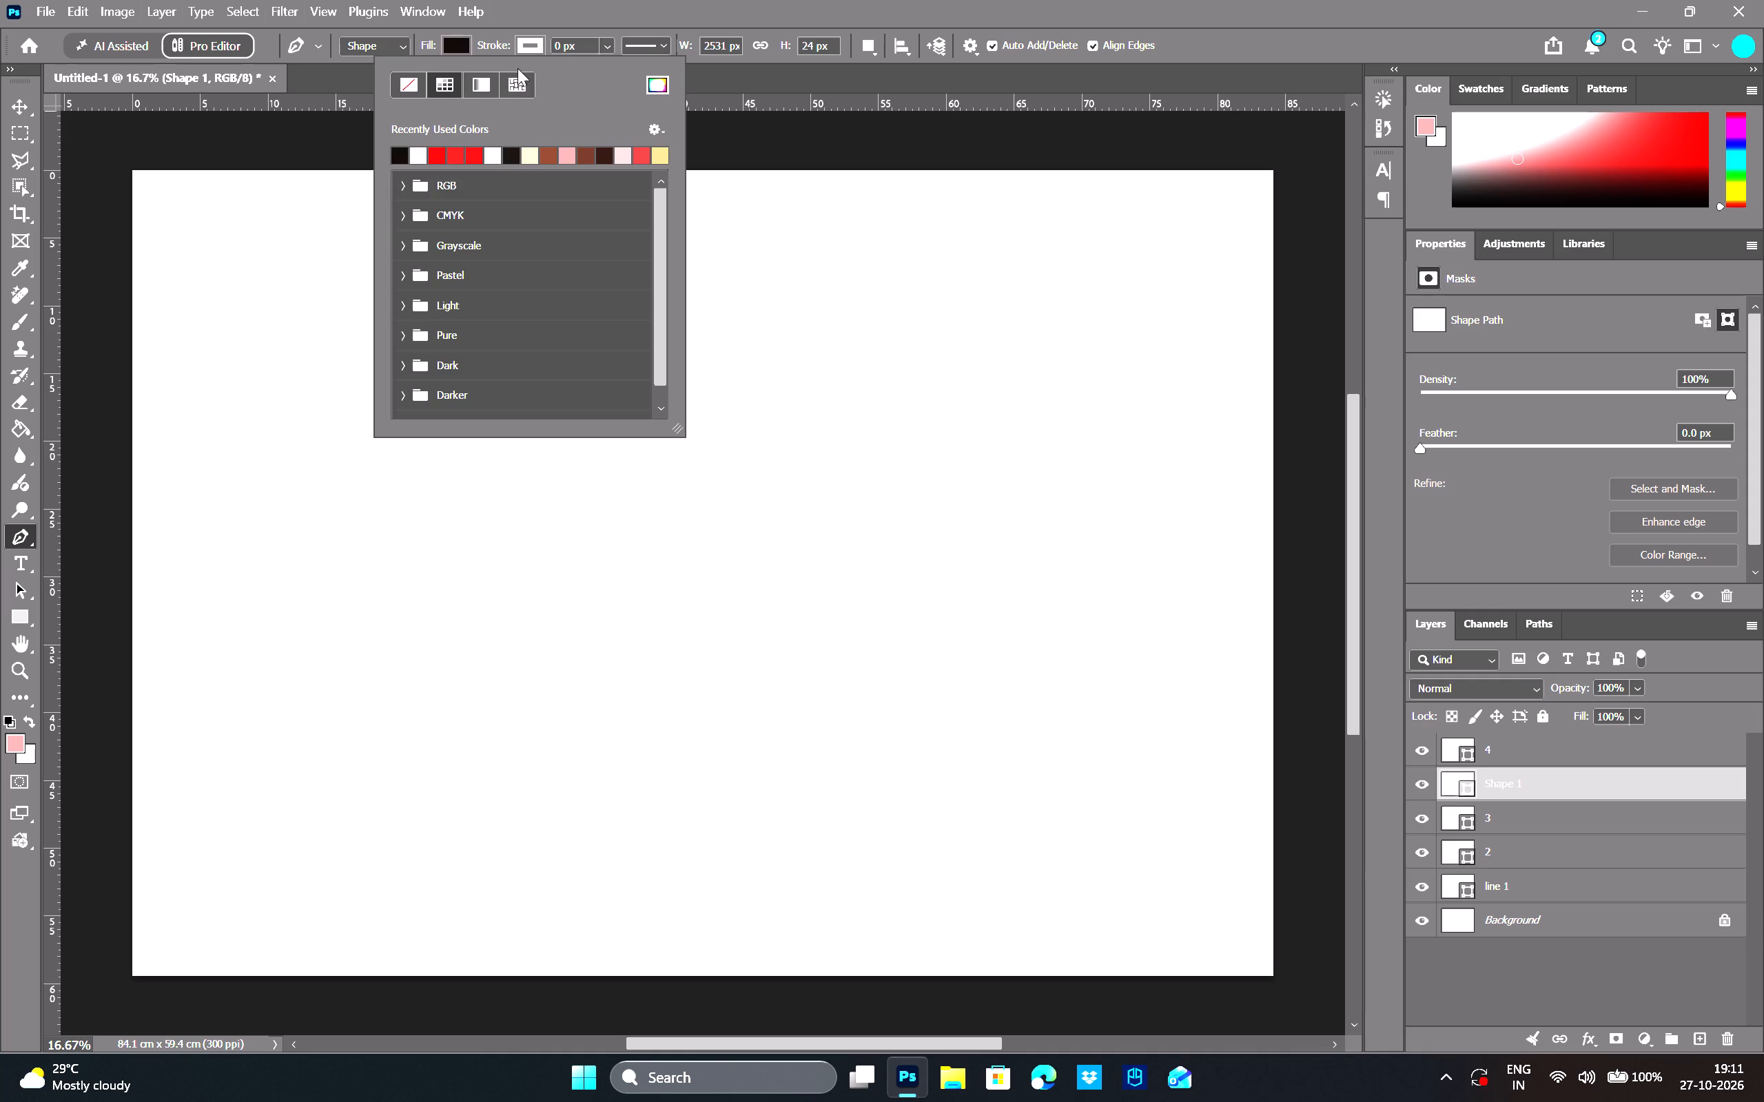
{"action": "left_click", "coordinate": [583, 47]}
{"action": "left_click", "coordinate": [560, 46]}
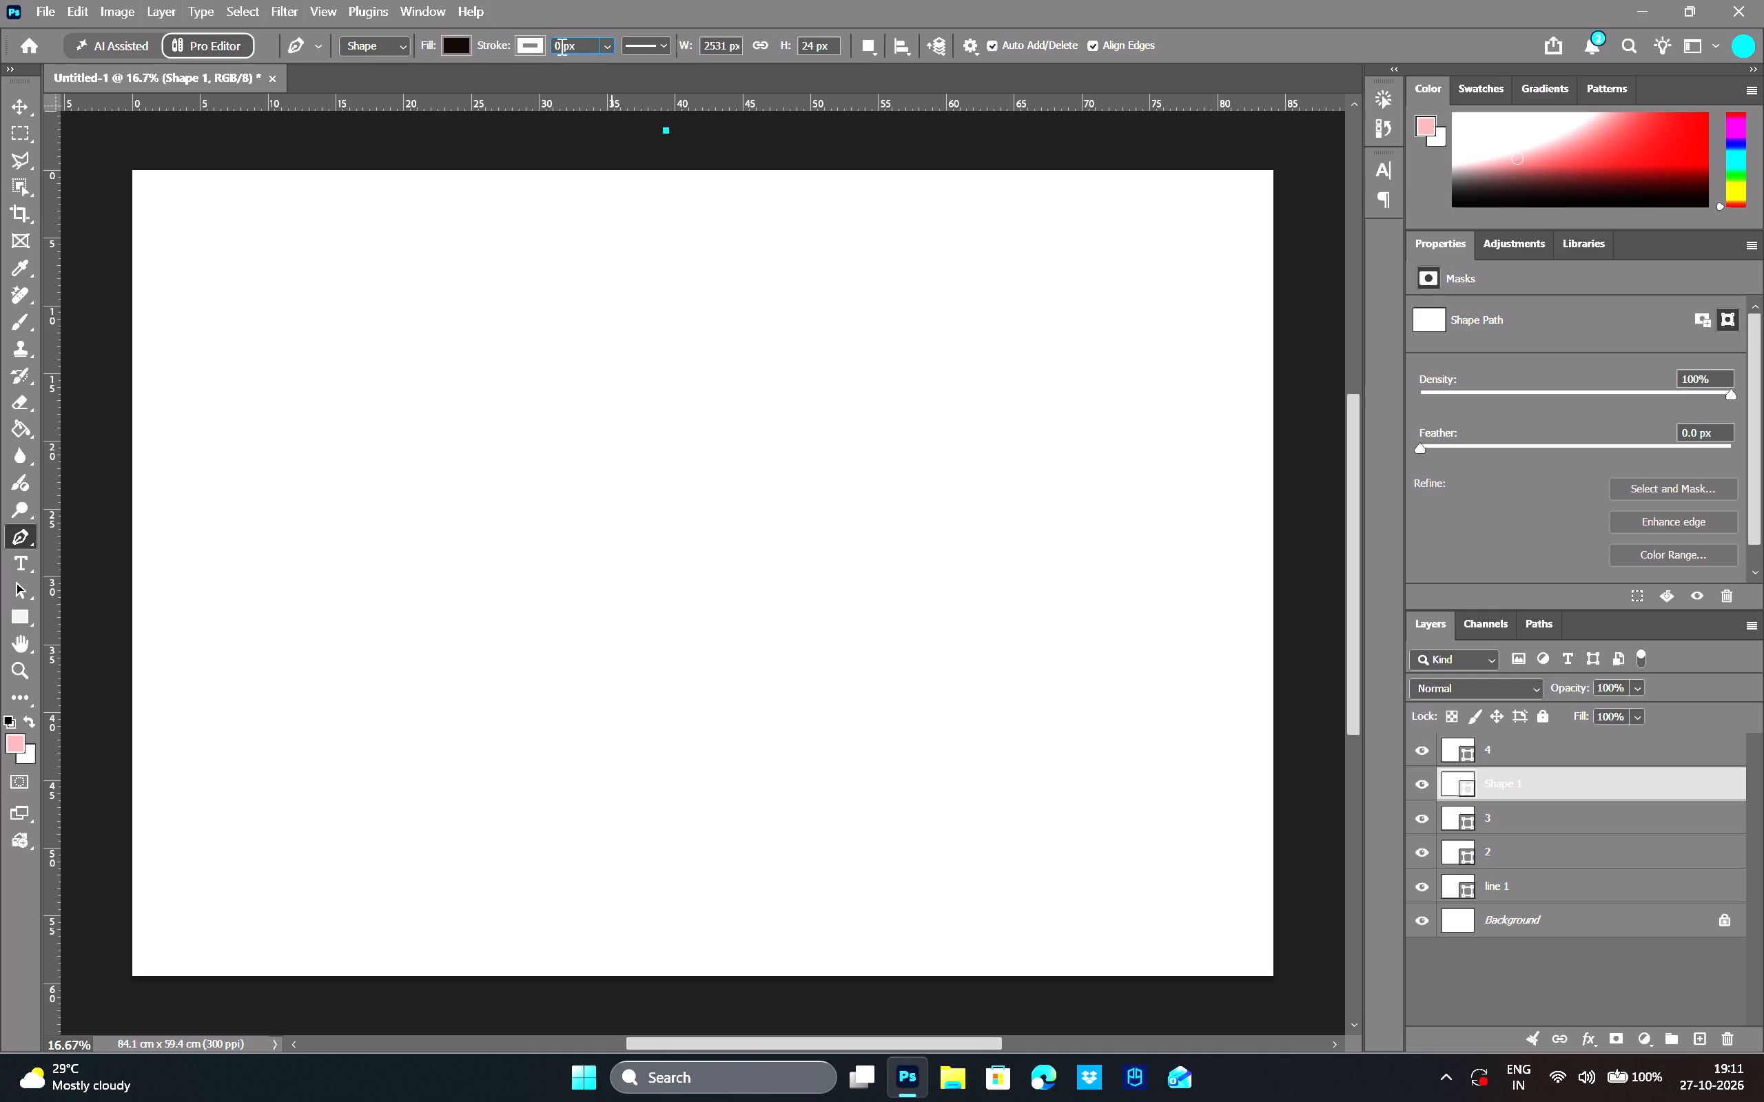
{"action": "key", "text": "BackSpace"}
{"action": "key", "text": "BackSpace"}
{"action": "type", "text": "10"}
{"action": "key", "text": "Return"}
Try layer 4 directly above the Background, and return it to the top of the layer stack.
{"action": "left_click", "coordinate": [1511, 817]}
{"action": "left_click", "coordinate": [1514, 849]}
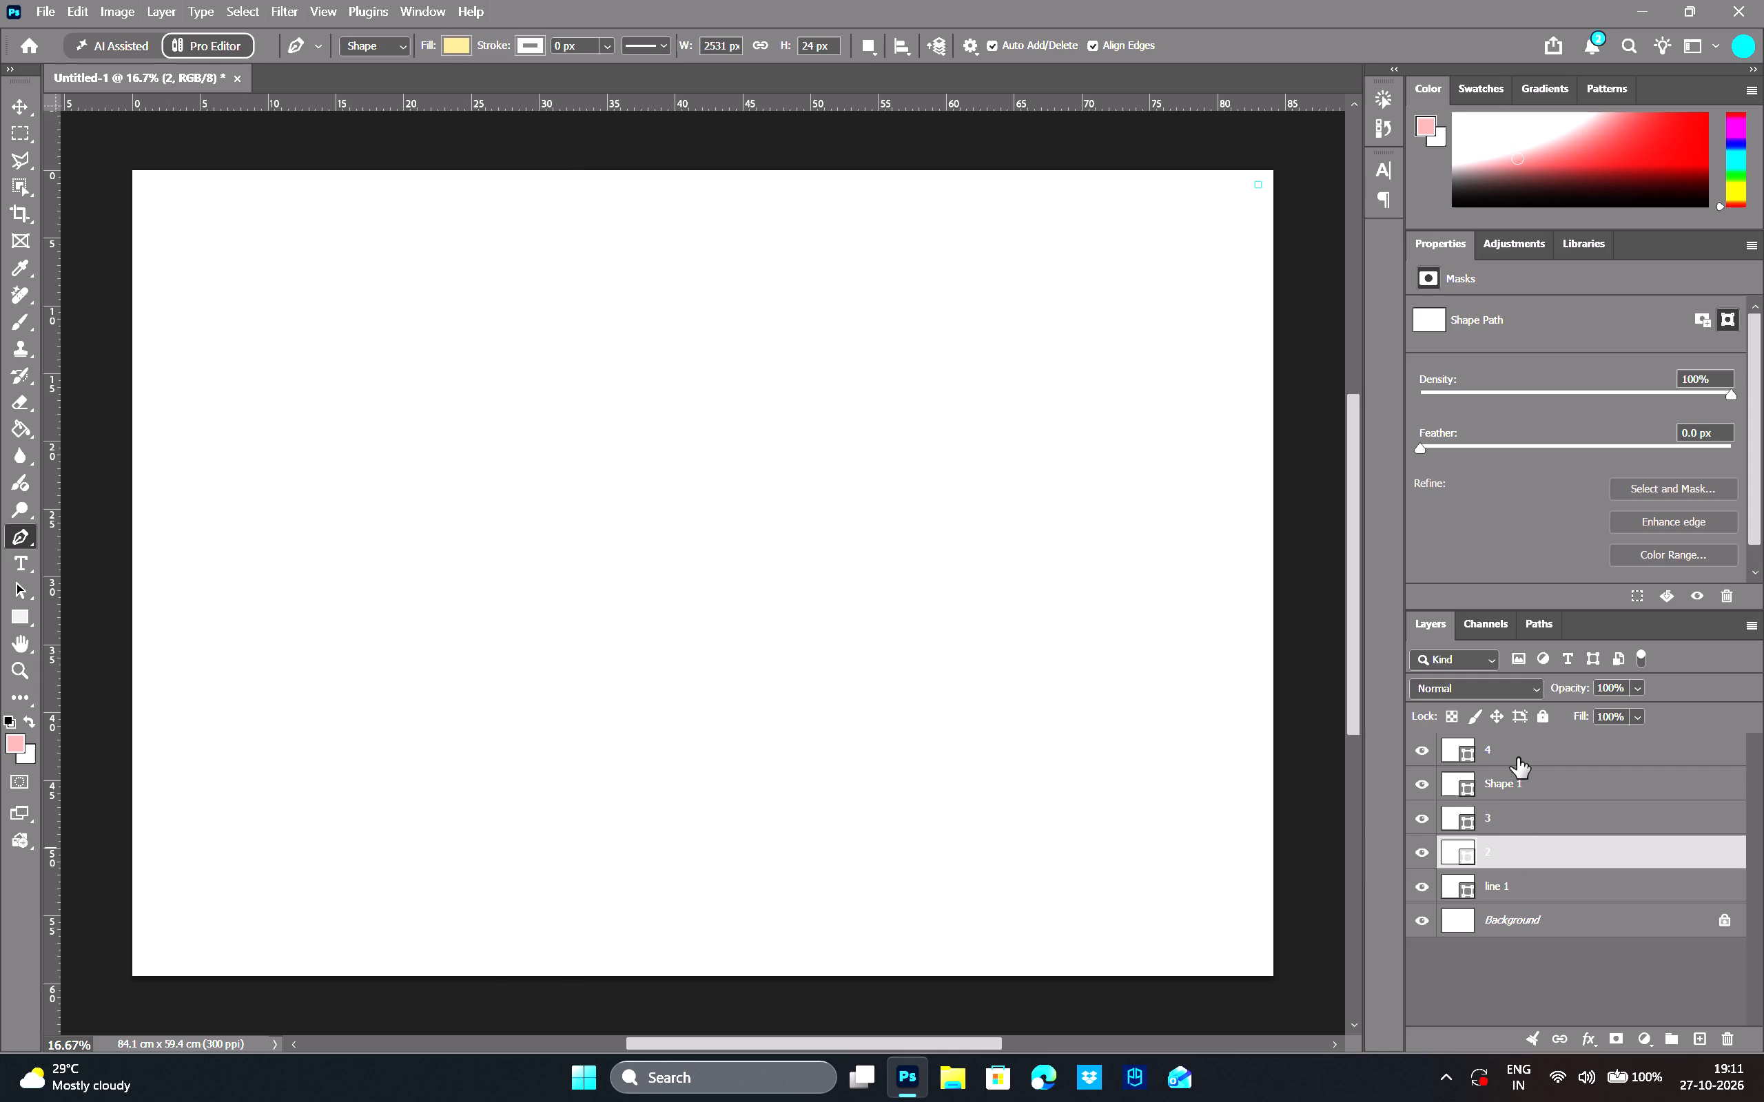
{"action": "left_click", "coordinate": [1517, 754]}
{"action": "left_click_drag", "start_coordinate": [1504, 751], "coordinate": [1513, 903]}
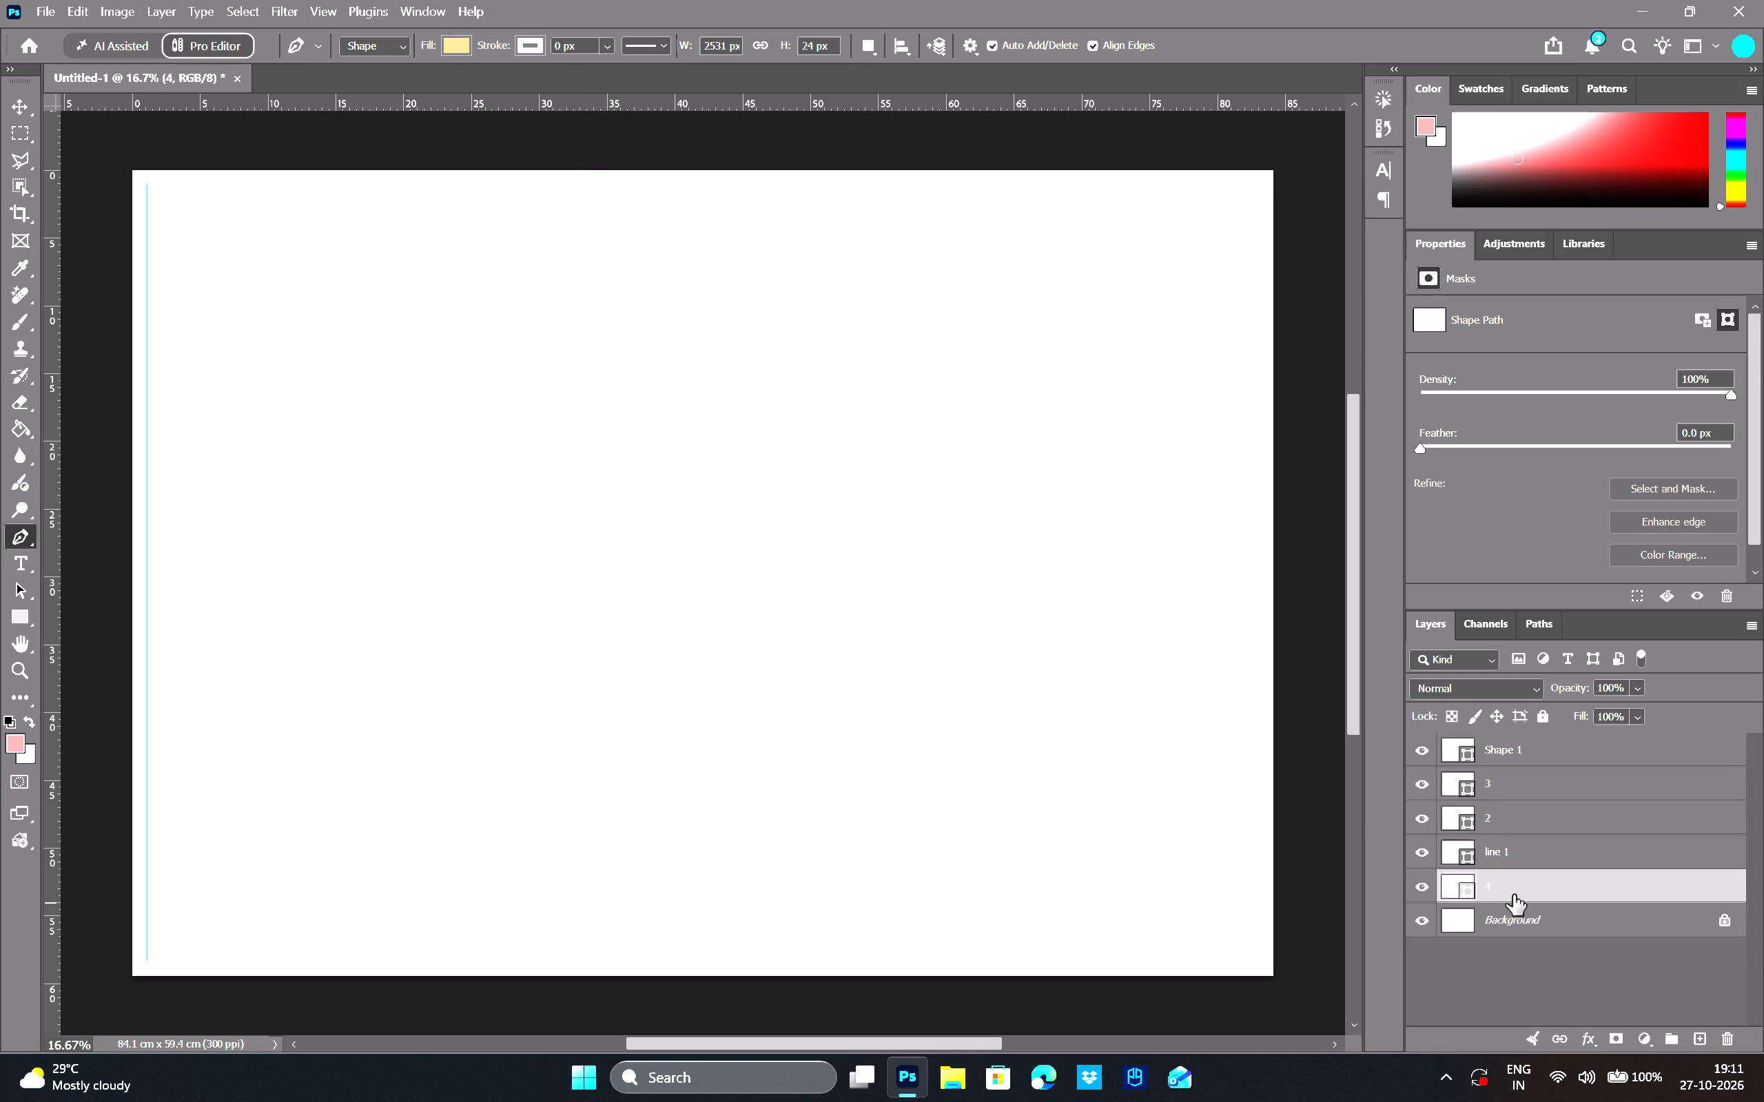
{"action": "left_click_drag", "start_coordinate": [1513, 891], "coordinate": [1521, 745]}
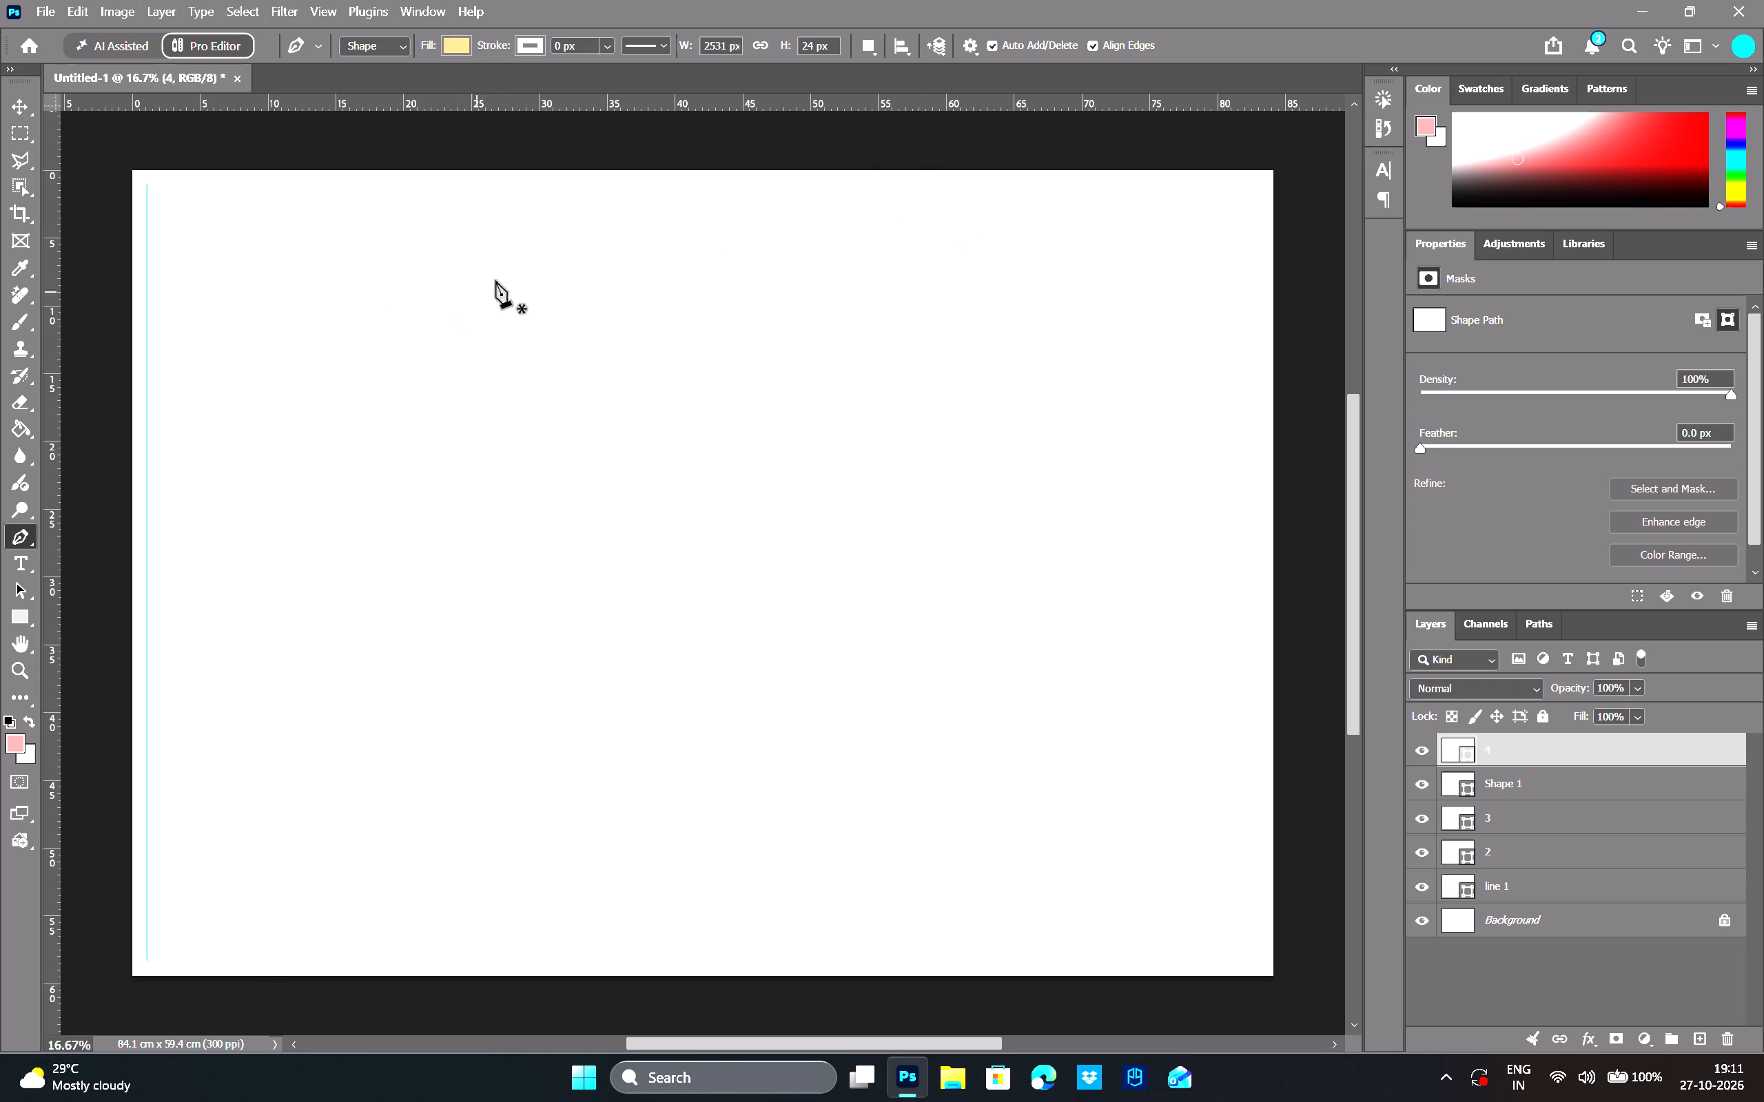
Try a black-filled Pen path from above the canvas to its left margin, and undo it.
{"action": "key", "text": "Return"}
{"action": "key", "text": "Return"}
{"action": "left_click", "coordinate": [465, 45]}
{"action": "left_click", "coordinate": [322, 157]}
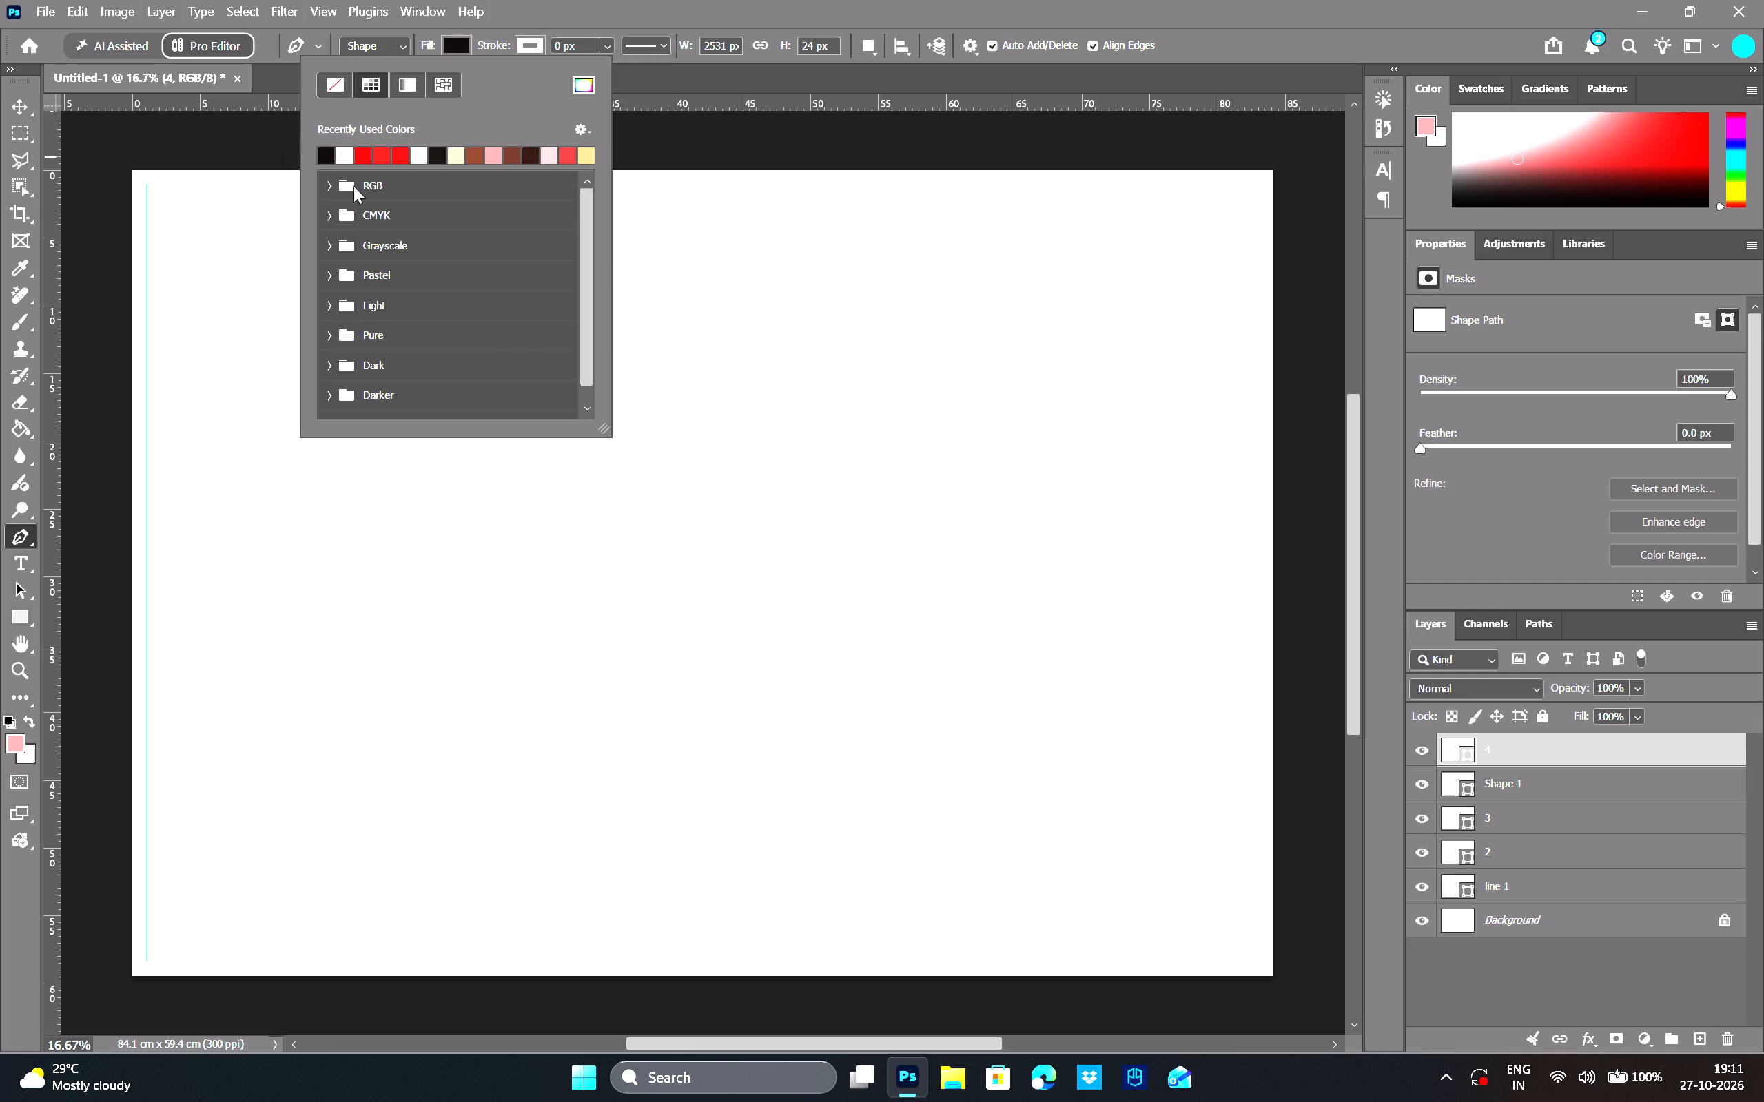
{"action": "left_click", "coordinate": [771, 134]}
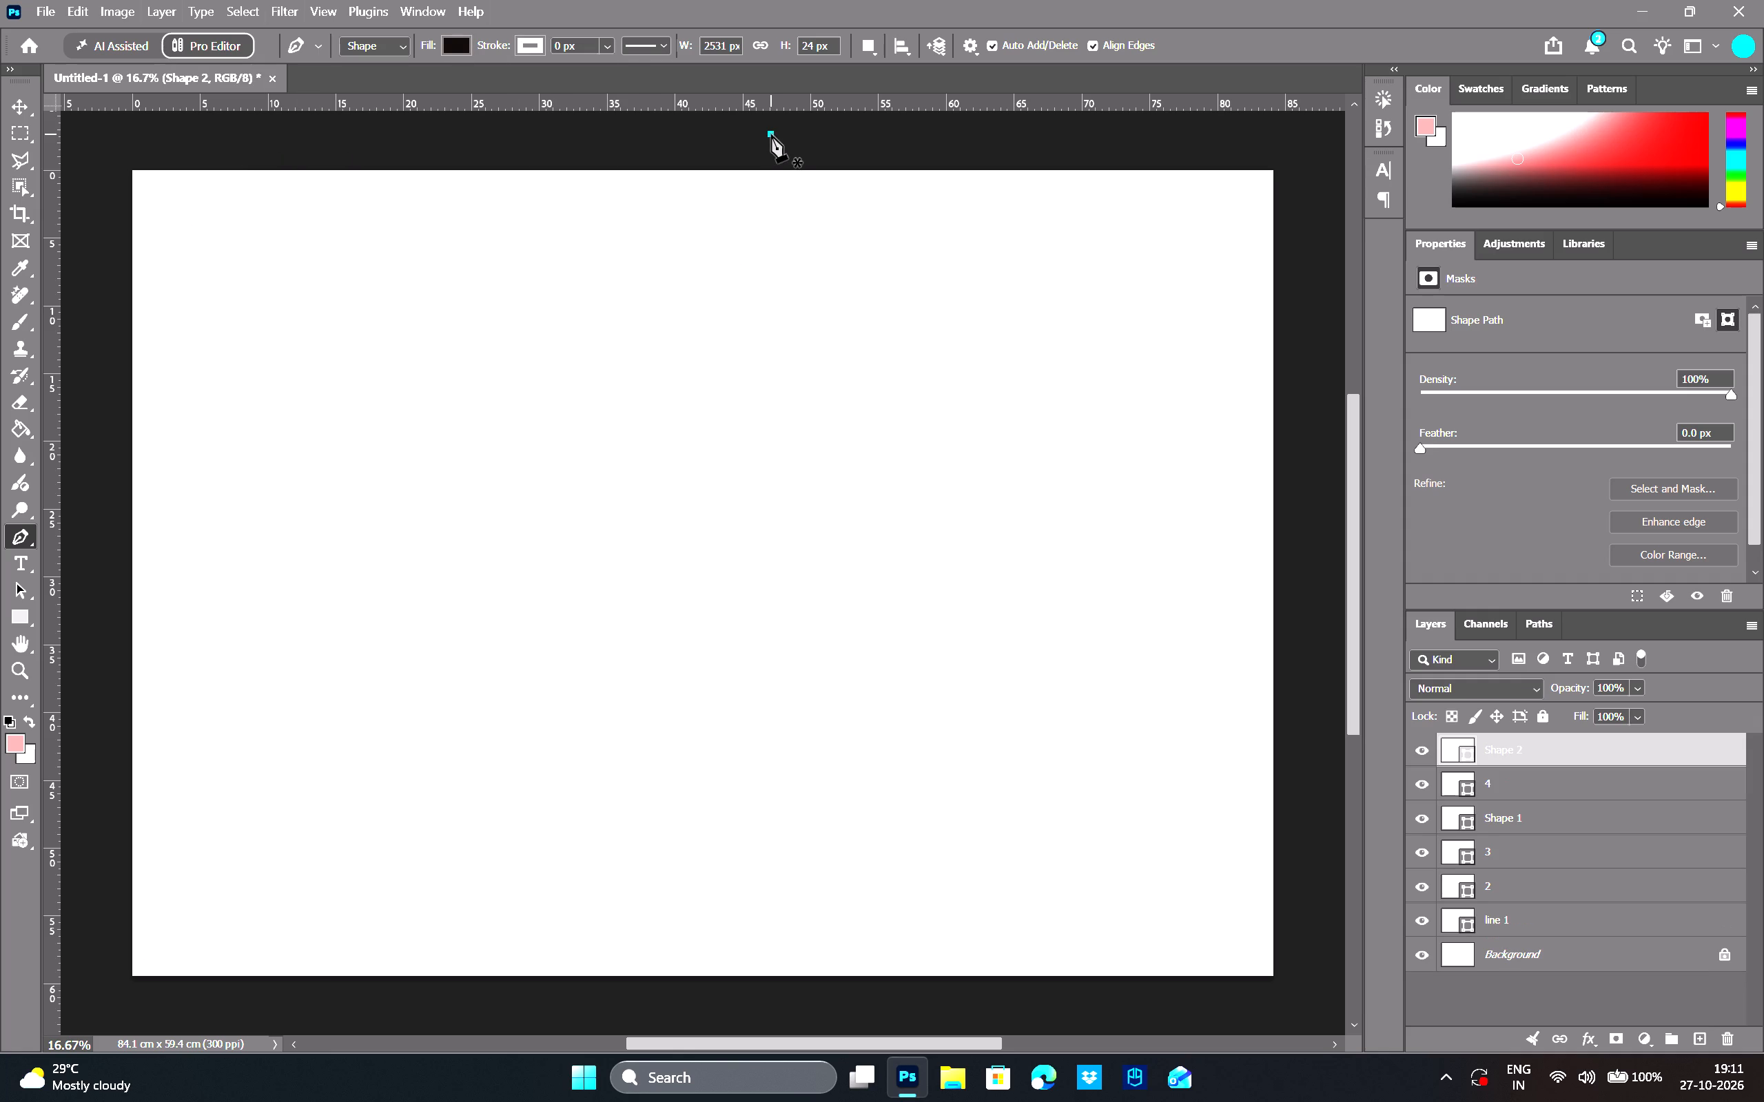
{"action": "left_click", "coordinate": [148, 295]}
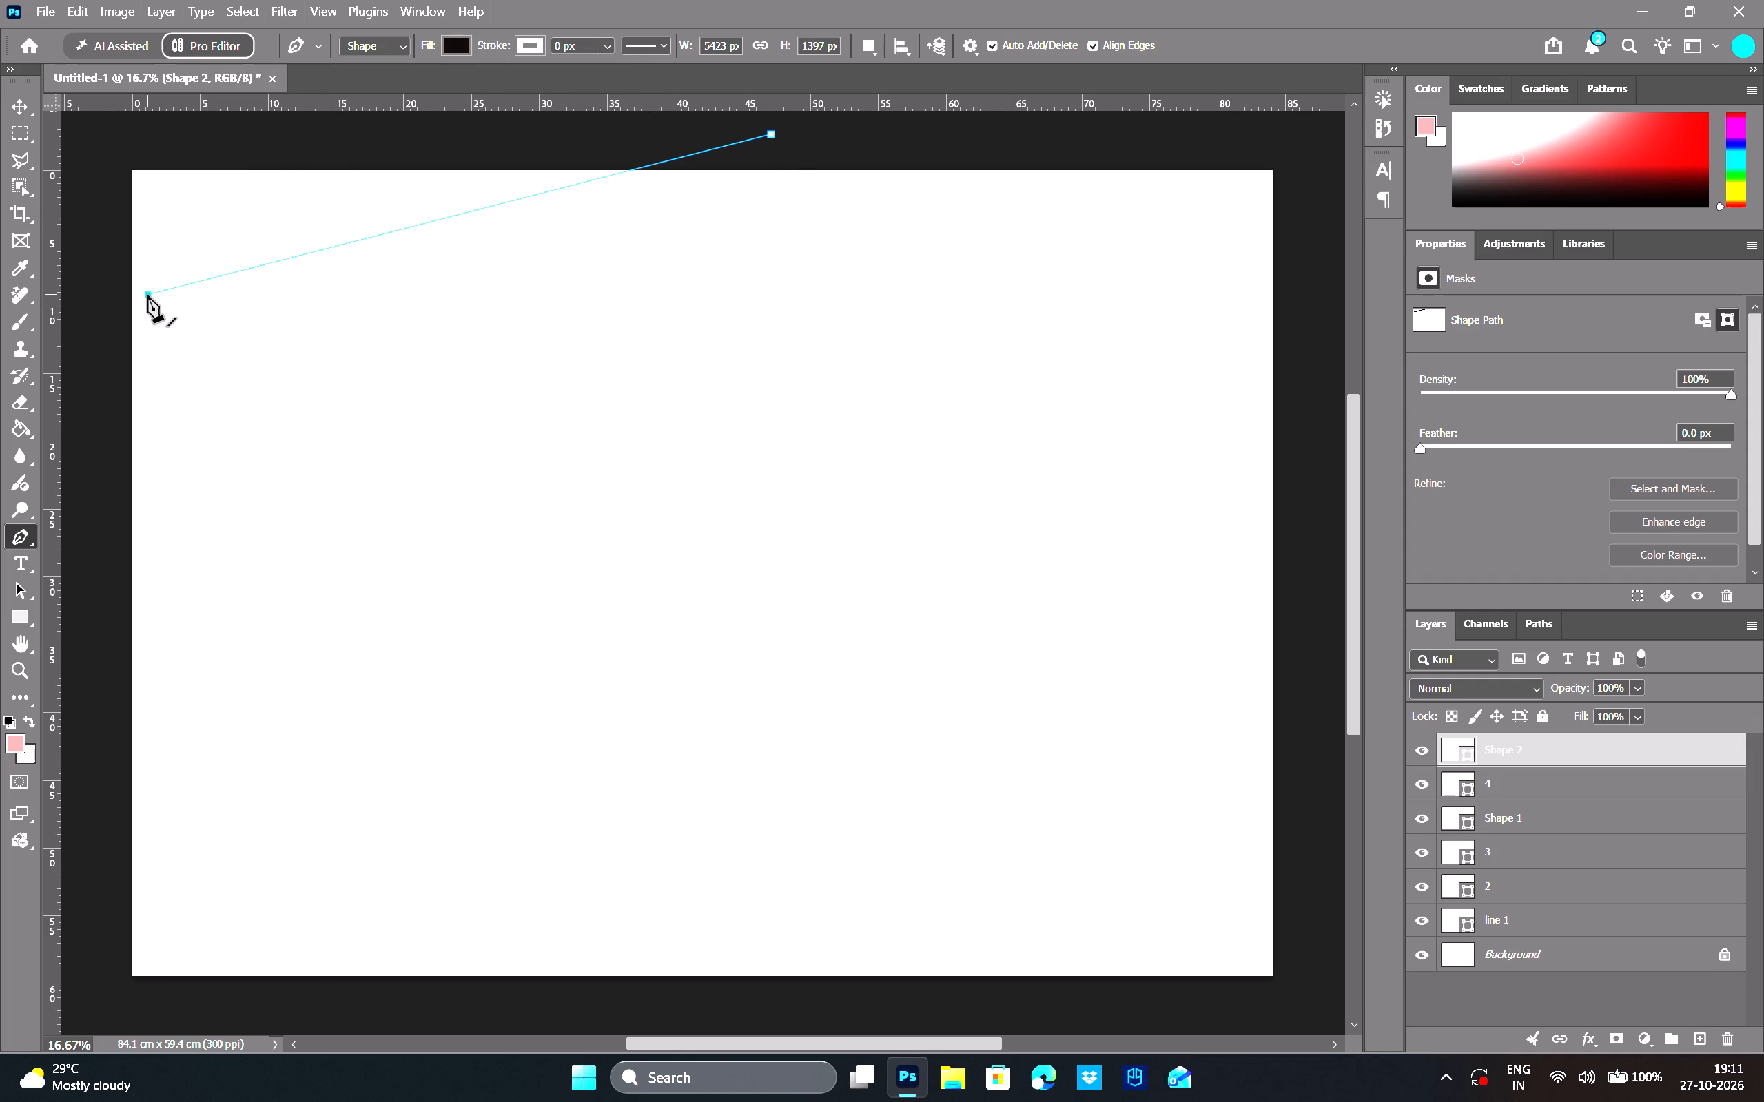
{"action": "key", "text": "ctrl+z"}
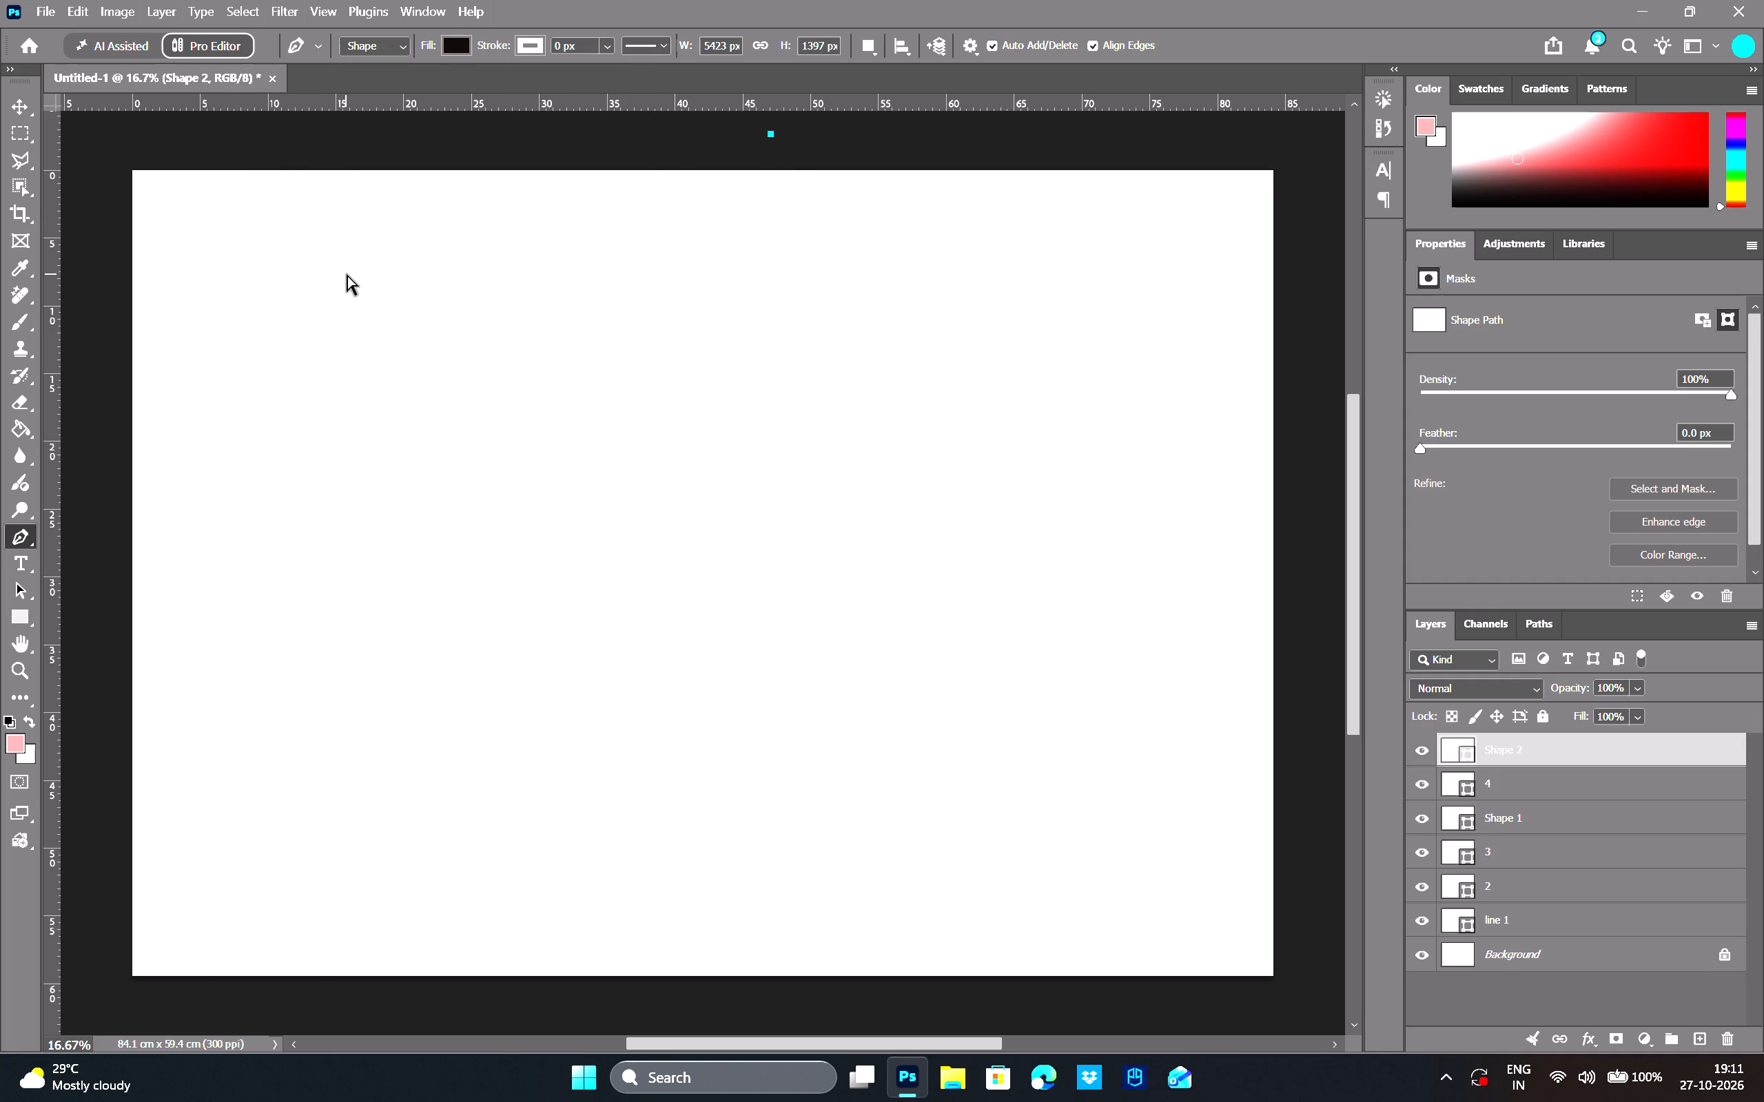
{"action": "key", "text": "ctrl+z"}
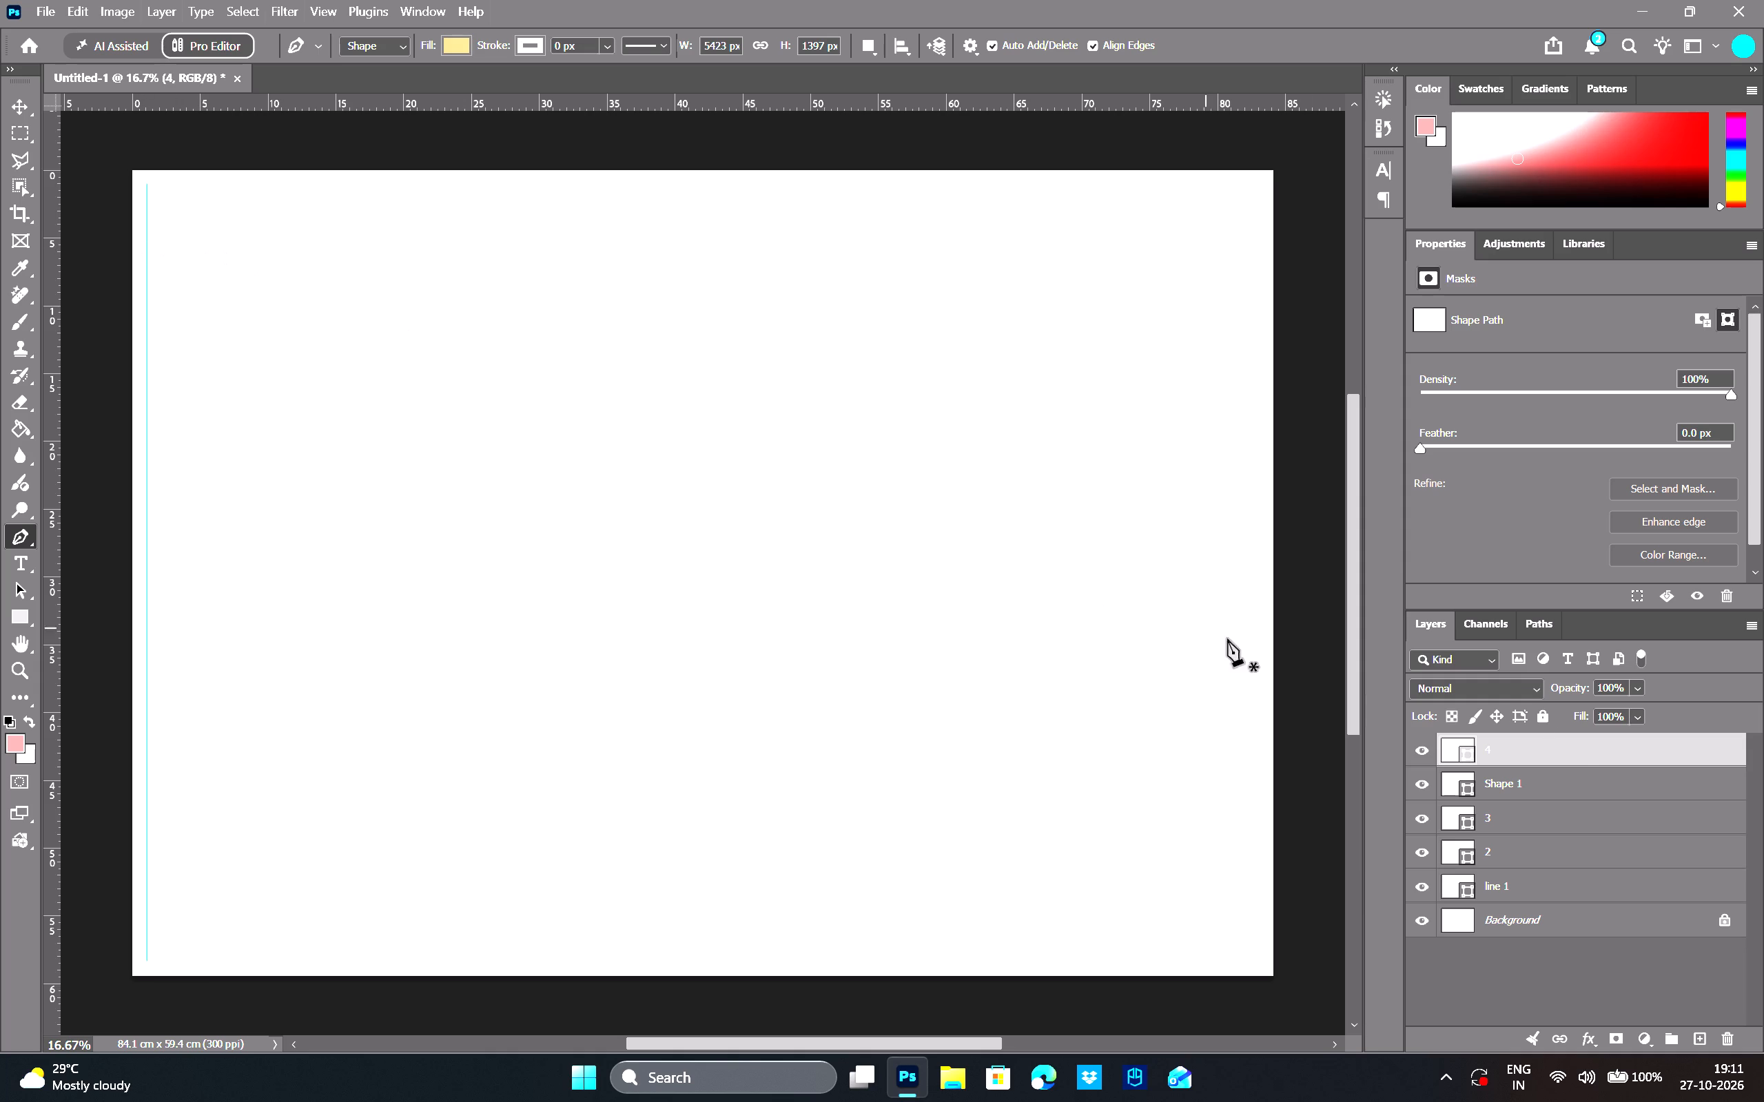
Hide layer 4 and show it again to check its effect on the canvas.
{"action": "left_click", "coordinate": [1572, 746]}
{"action": "left_click", "coordinate": [1423, 746]}
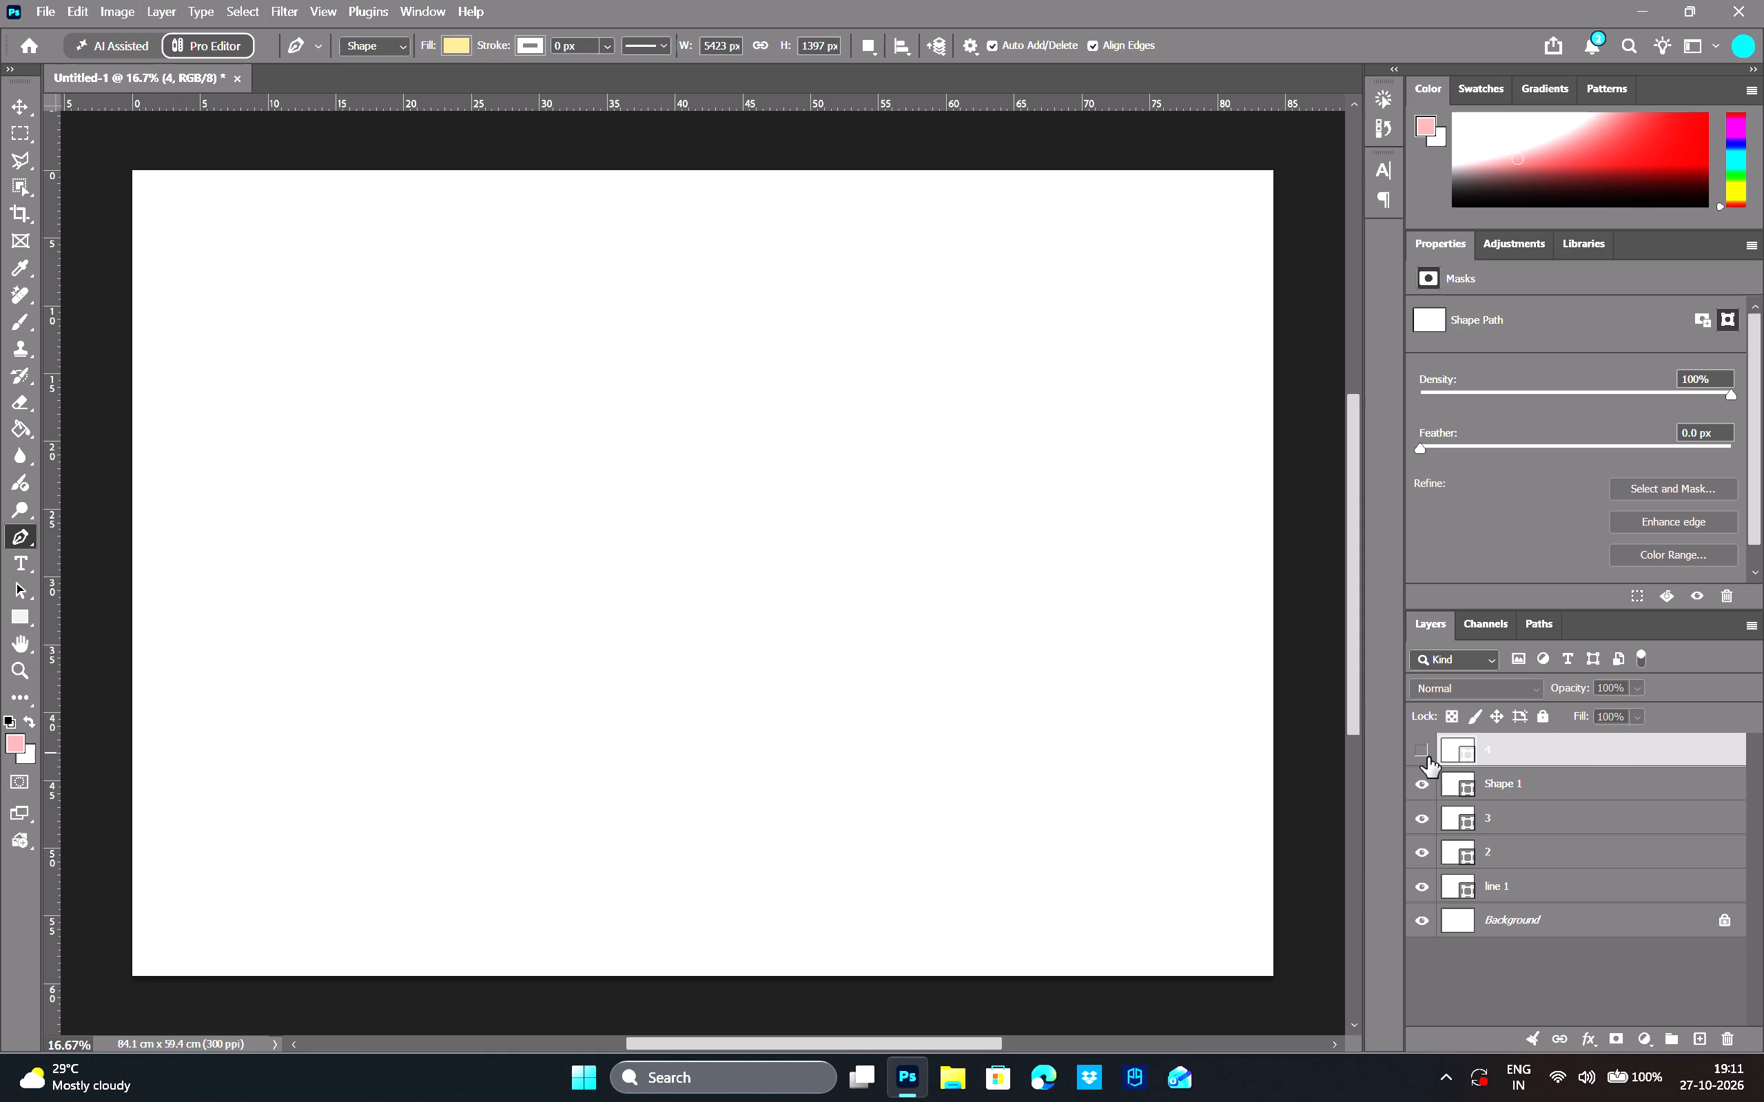
{"action": "left_click", "coordinate": [1422, 747]}
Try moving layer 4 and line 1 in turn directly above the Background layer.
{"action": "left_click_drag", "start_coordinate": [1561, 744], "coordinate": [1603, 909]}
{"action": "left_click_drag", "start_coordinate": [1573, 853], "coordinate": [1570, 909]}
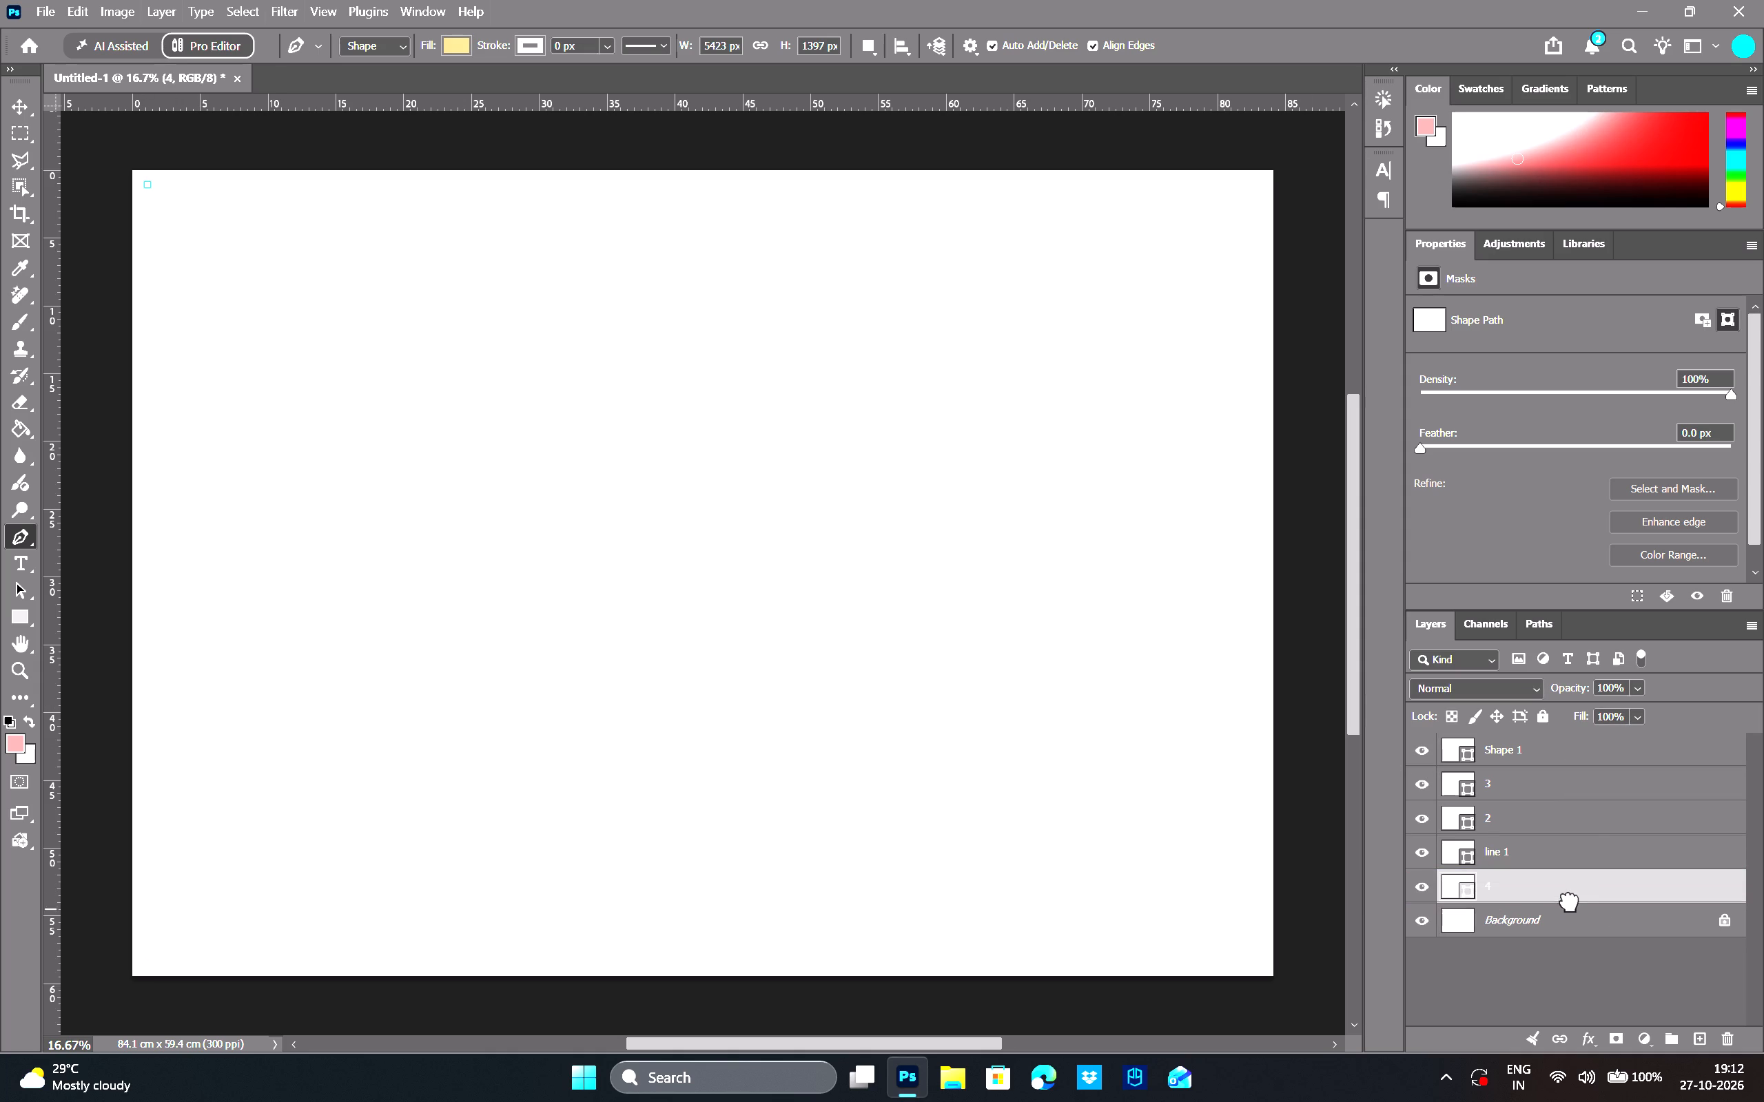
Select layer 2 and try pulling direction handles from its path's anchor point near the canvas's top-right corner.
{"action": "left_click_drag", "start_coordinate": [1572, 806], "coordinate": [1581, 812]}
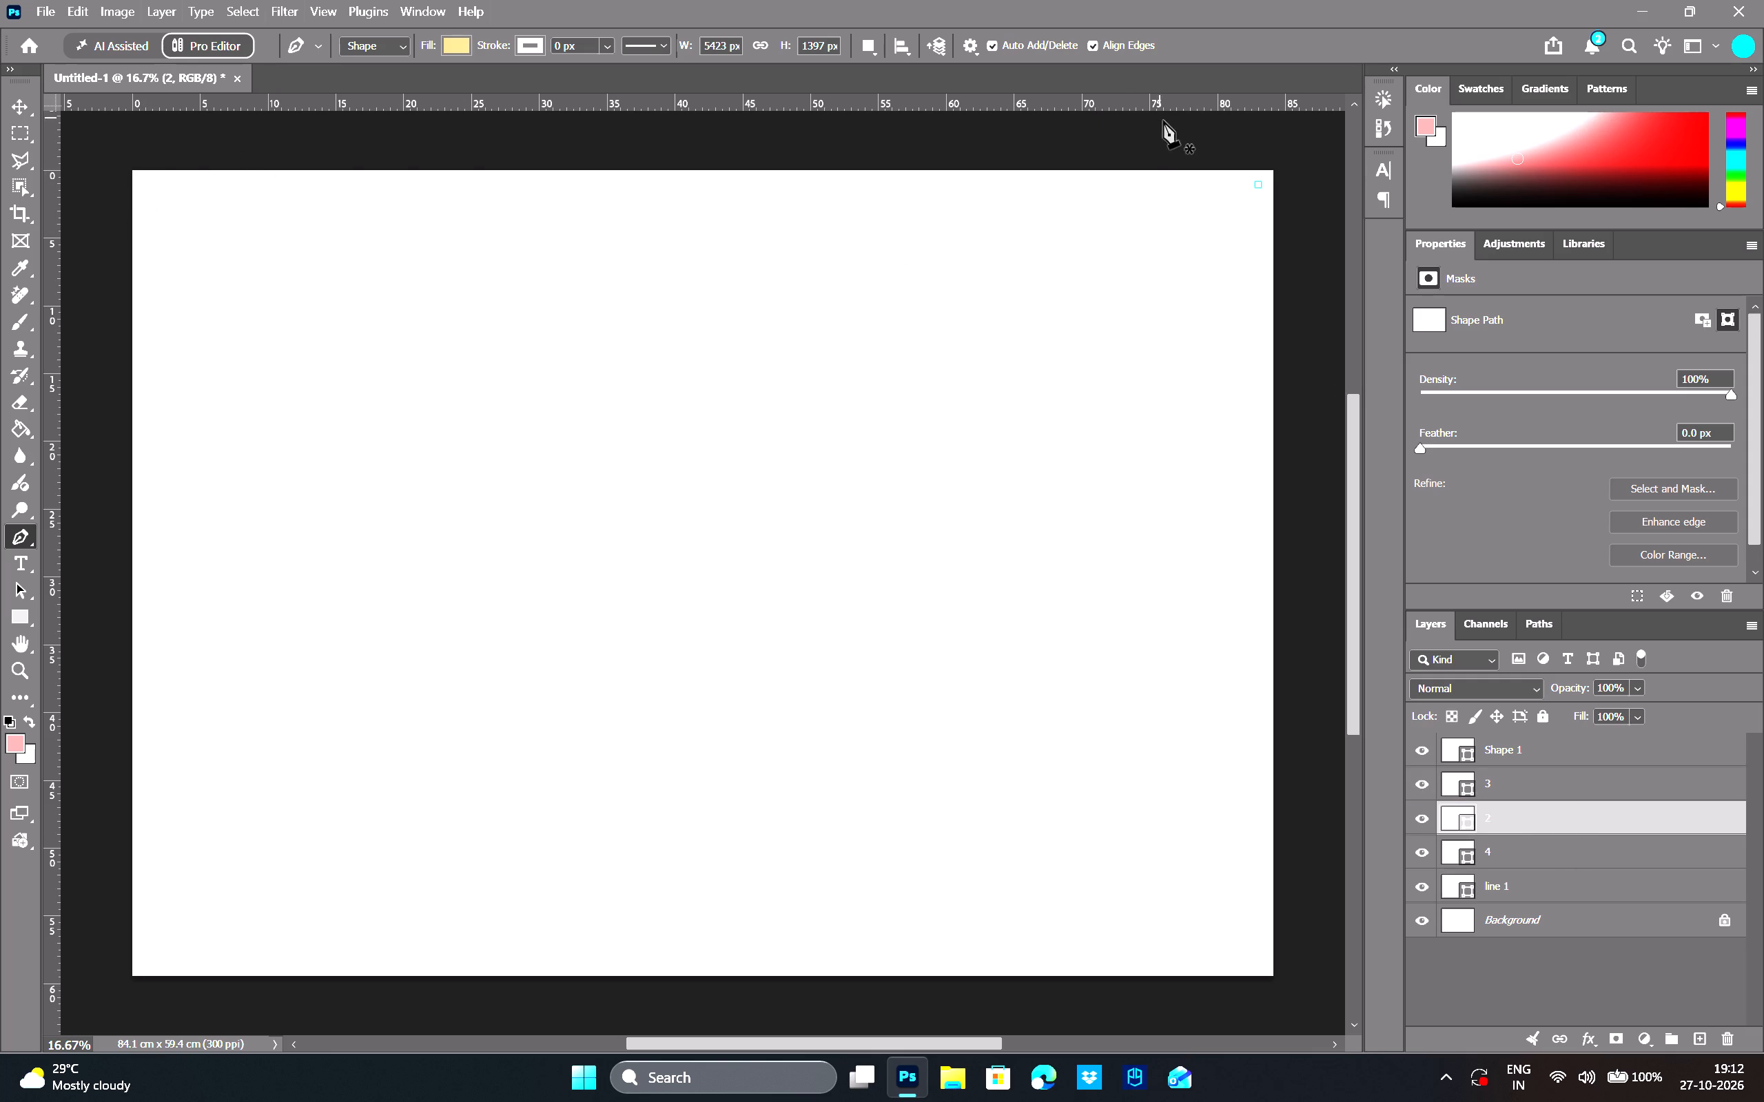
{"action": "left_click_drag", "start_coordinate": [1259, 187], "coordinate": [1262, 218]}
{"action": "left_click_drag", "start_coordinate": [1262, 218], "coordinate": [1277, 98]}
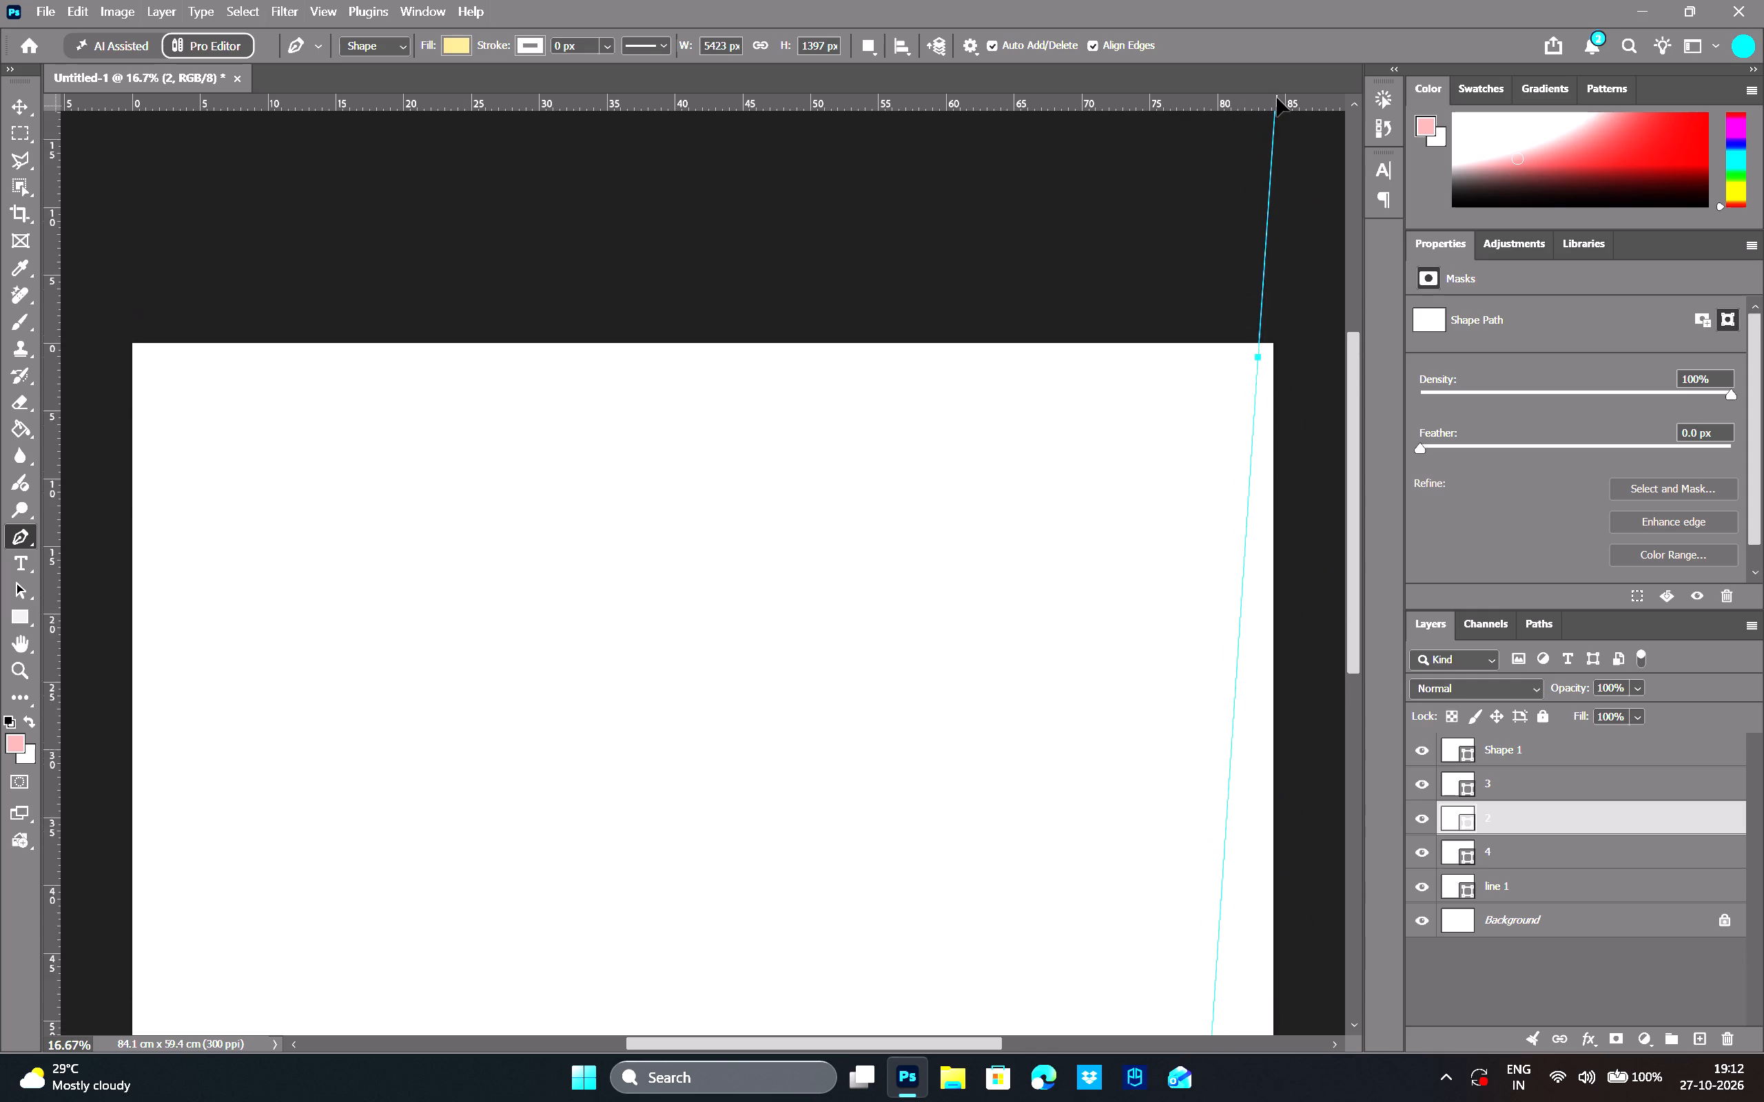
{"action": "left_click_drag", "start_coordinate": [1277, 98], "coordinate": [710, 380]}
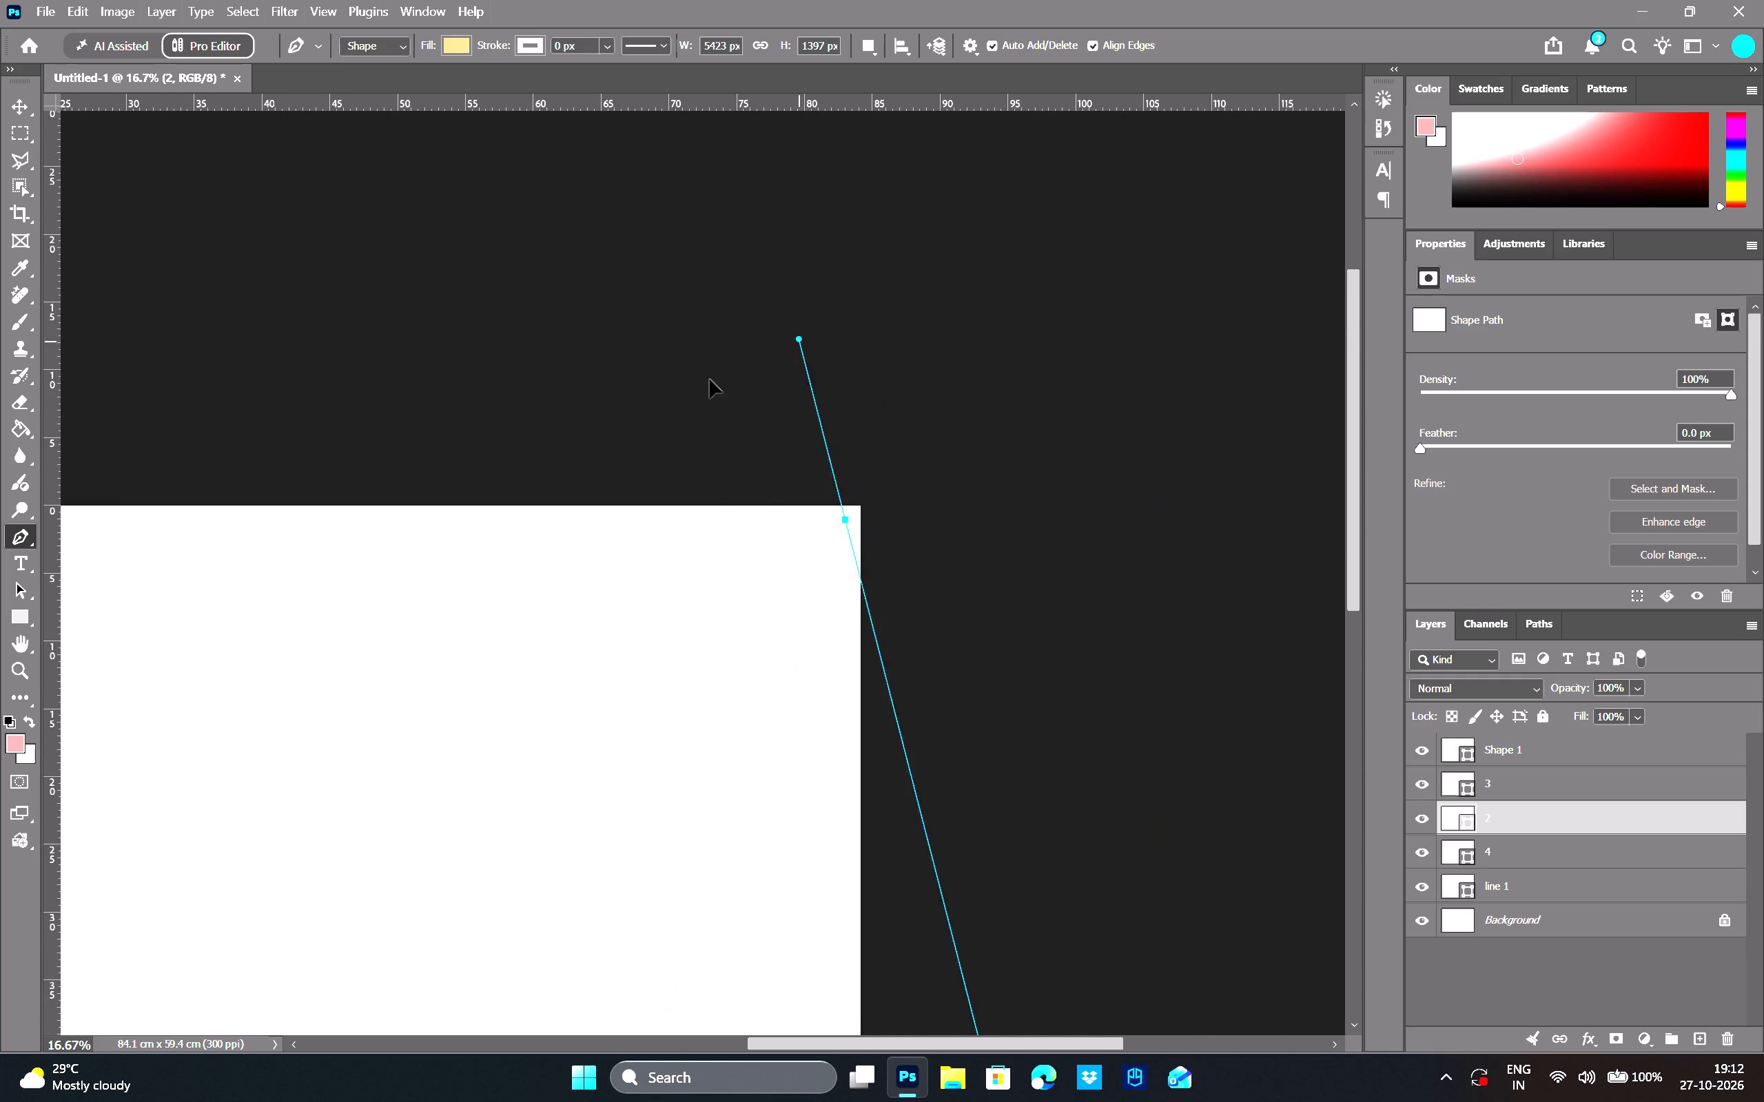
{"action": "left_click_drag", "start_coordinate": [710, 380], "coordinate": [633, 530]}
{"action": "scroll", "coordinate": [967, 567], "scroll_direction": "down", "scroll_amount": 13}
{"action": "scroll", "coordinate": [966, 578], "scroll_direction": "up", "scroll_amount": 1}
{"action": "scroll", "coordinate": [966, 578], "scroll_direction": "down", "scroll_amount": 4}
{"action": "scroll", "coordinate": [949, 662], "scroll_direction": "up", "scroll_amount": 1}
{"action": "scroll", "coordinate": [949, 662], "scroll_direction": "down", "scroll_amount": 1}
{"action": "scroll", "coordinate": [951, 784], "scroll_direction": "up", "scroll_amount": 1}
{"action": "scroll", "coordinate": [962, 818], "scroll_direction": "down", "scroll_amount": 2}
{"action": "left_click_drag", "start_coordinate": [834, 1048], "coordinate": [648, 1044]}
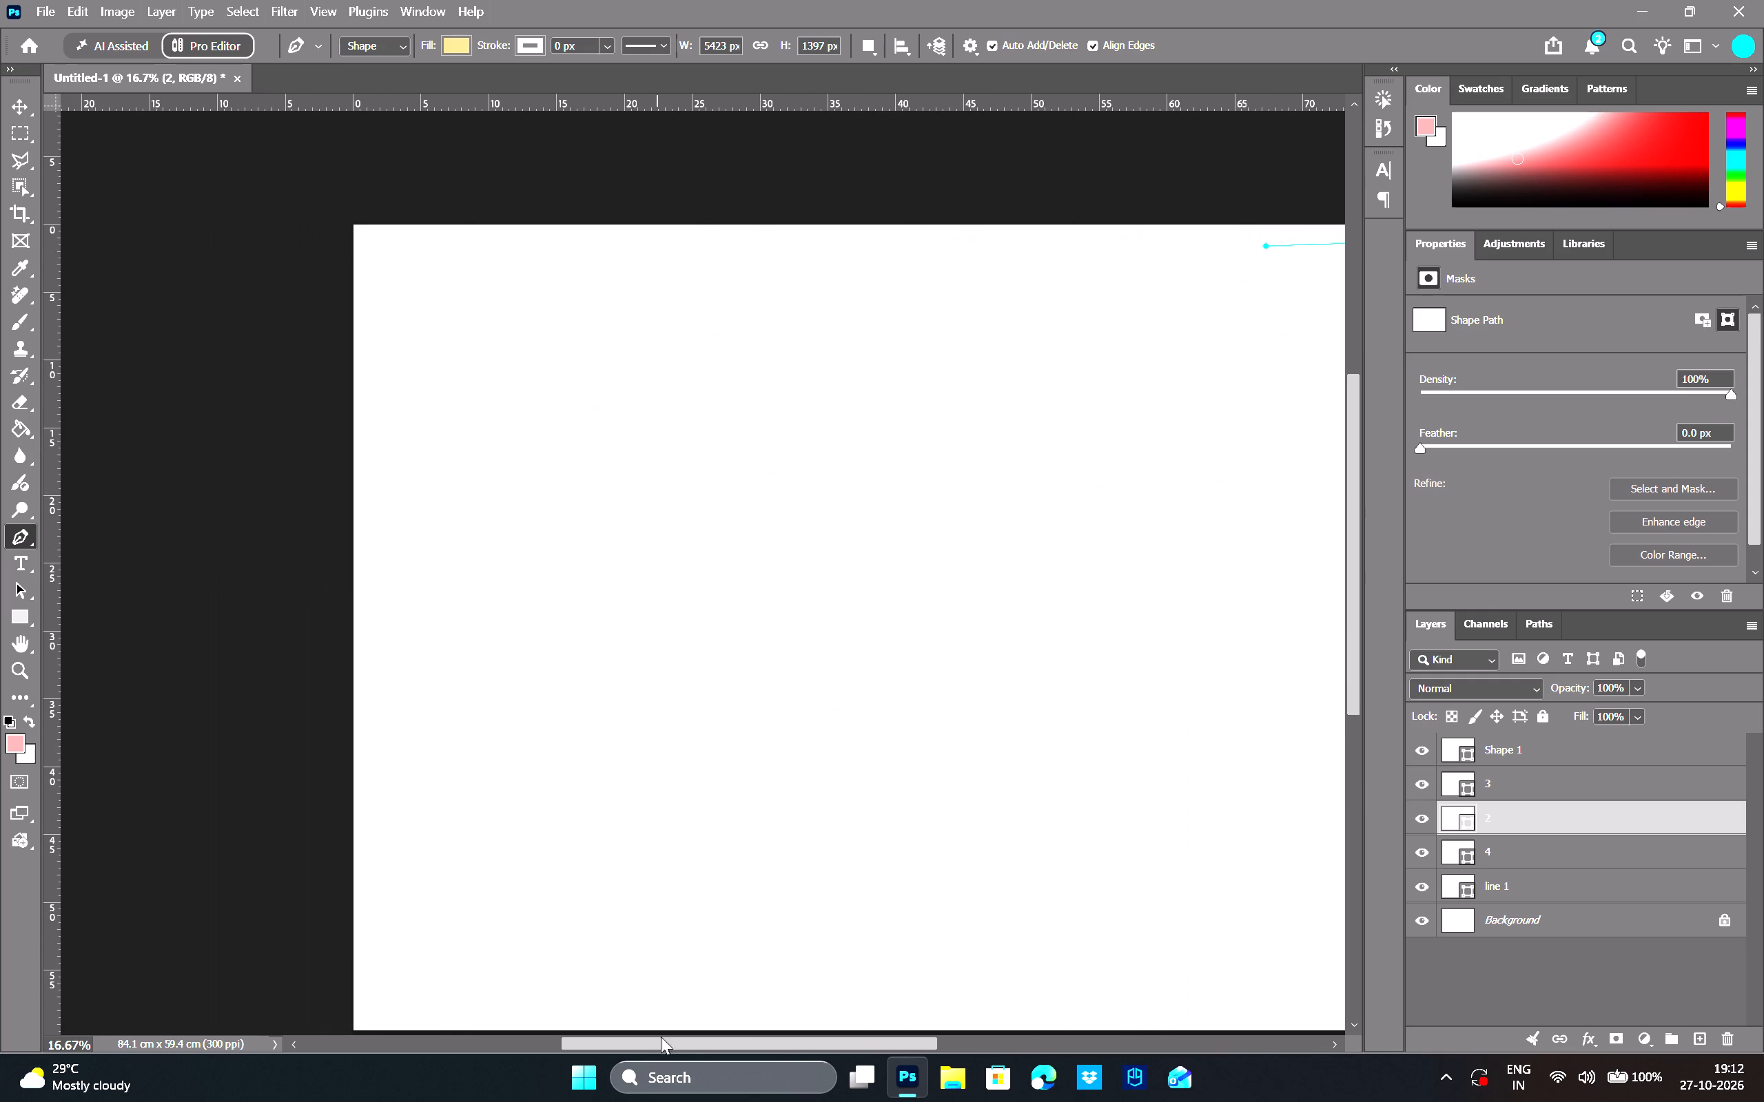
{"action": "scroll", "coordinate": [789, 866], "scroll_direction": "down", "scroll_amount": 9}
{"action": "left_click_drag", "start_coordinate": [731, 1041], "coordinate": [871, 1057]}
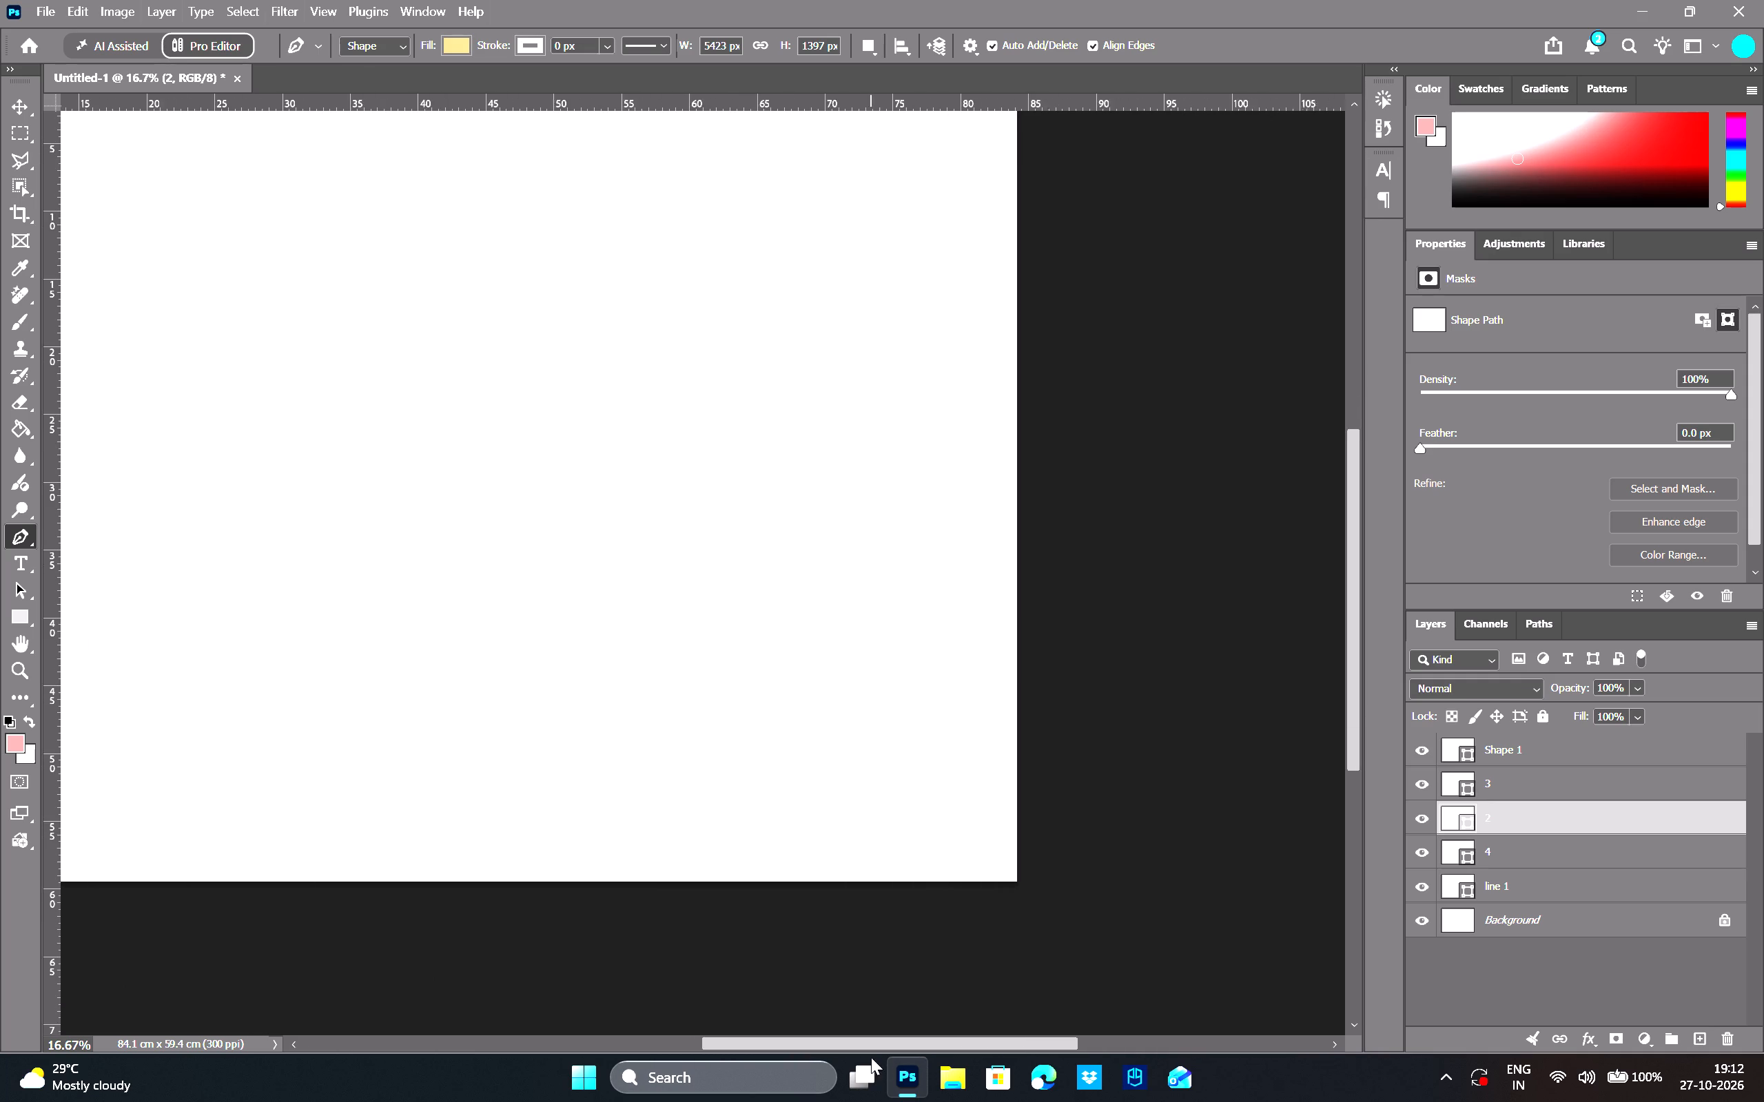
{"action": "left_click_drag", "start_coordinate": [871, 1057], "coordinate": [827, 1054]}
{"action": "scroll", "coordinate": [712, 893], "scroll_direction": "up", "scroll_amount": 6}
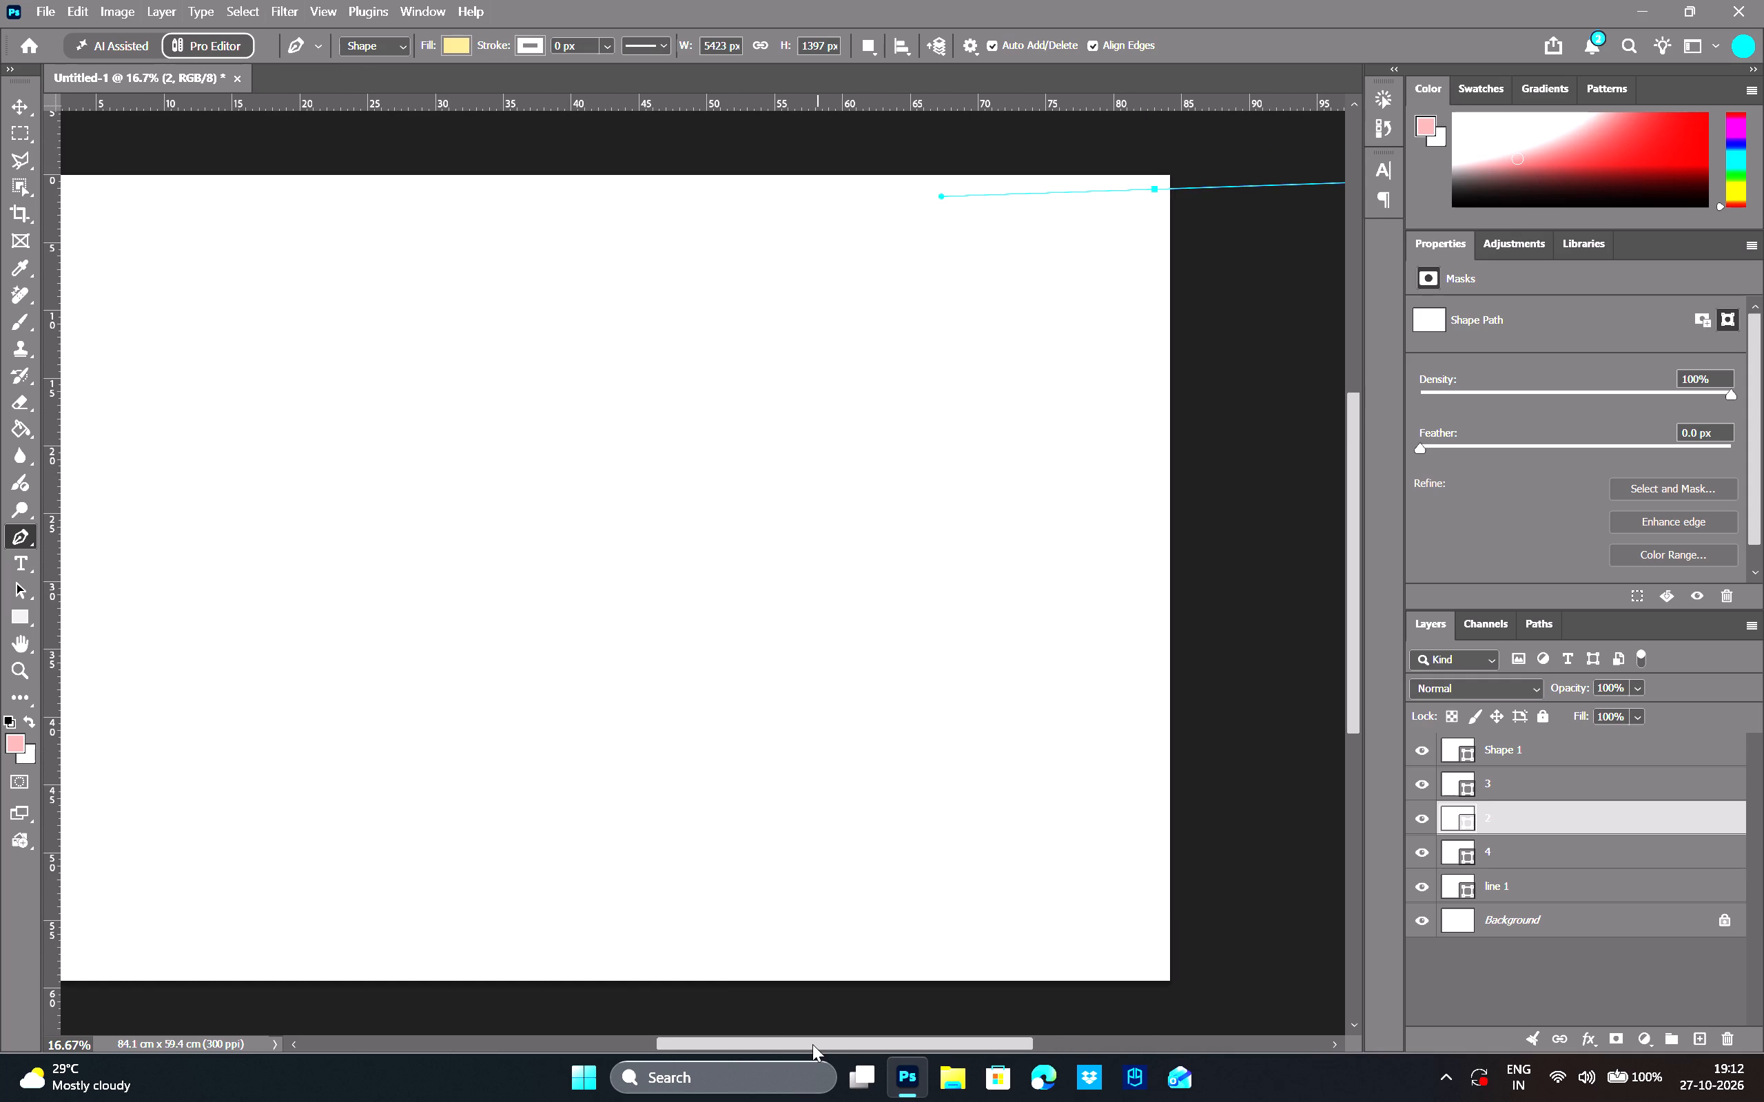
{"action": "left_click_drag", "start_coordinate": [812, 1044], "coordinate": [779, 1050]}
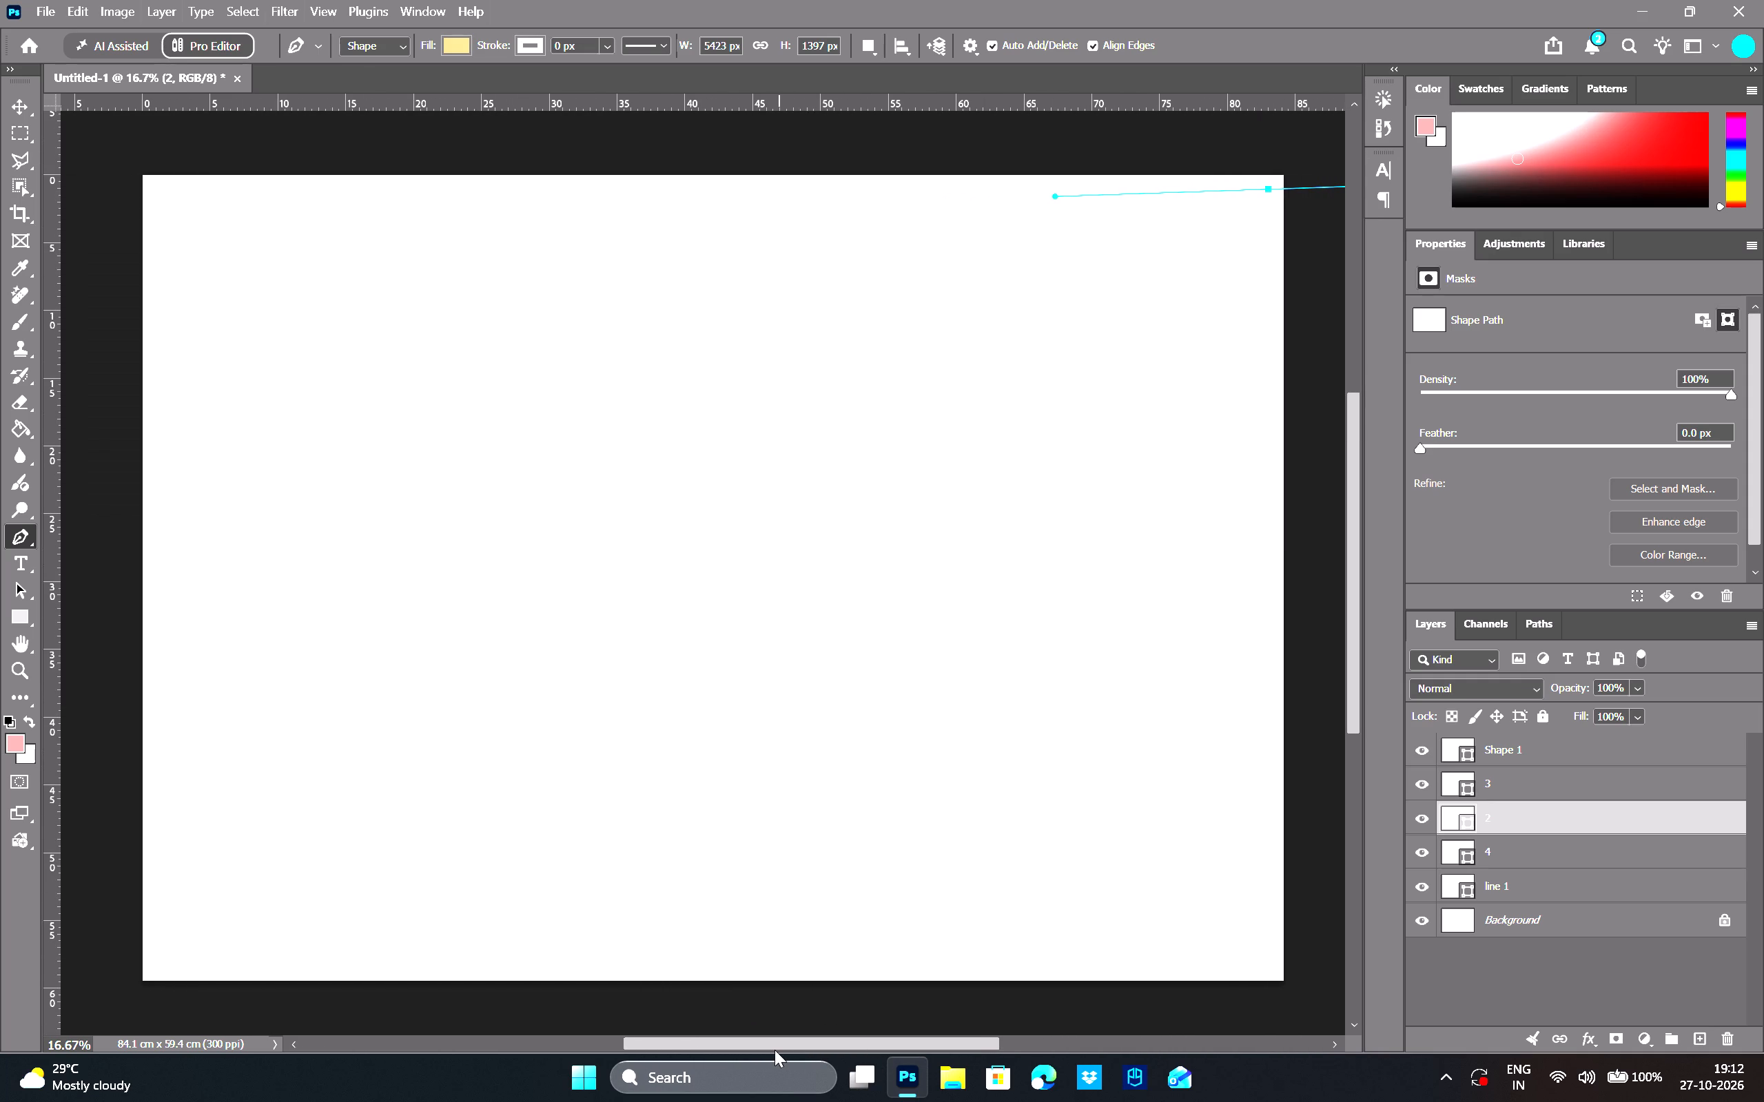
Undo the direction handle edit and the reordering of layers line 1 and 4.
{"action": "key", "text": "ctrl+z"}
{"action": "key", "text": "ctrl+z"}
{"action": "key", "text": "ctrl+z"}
Delete the shape layer line 1.
{"action": "right_click", "coordinate": [1587, 890]}
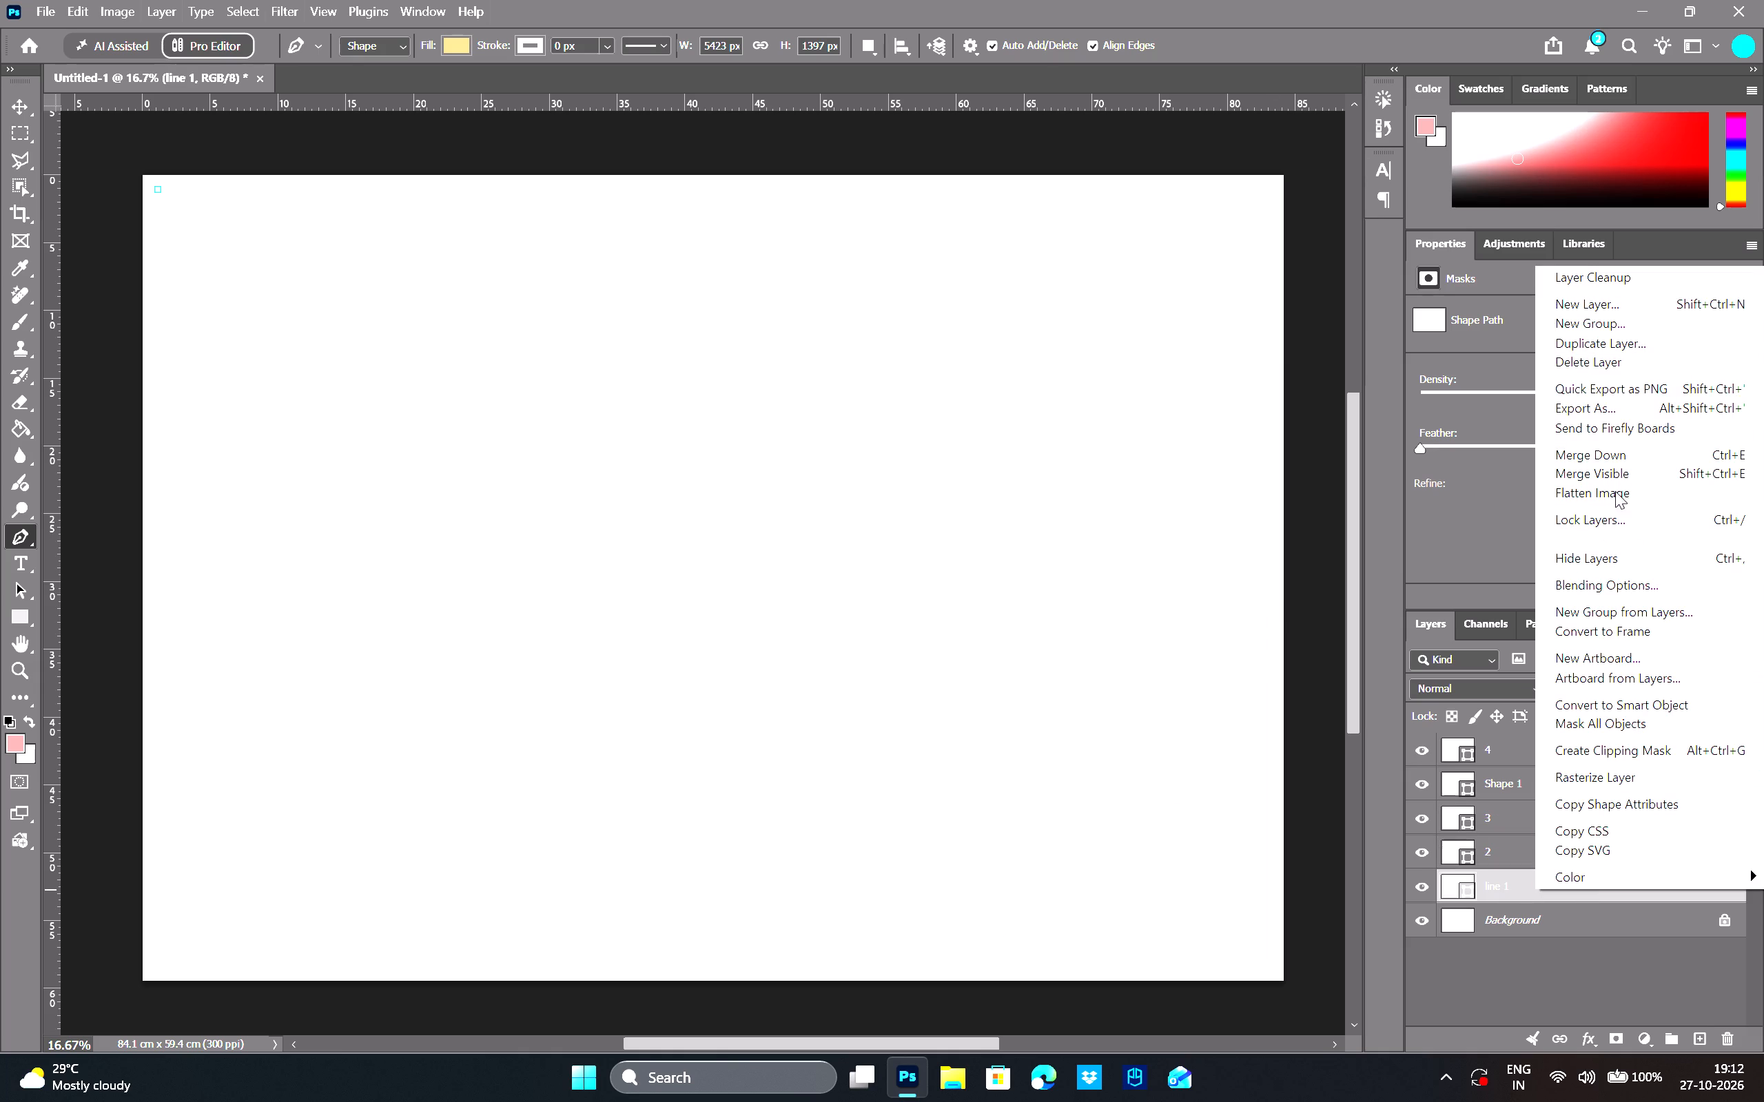
{"action": "left_click", "coordinate": [1614, 369]}
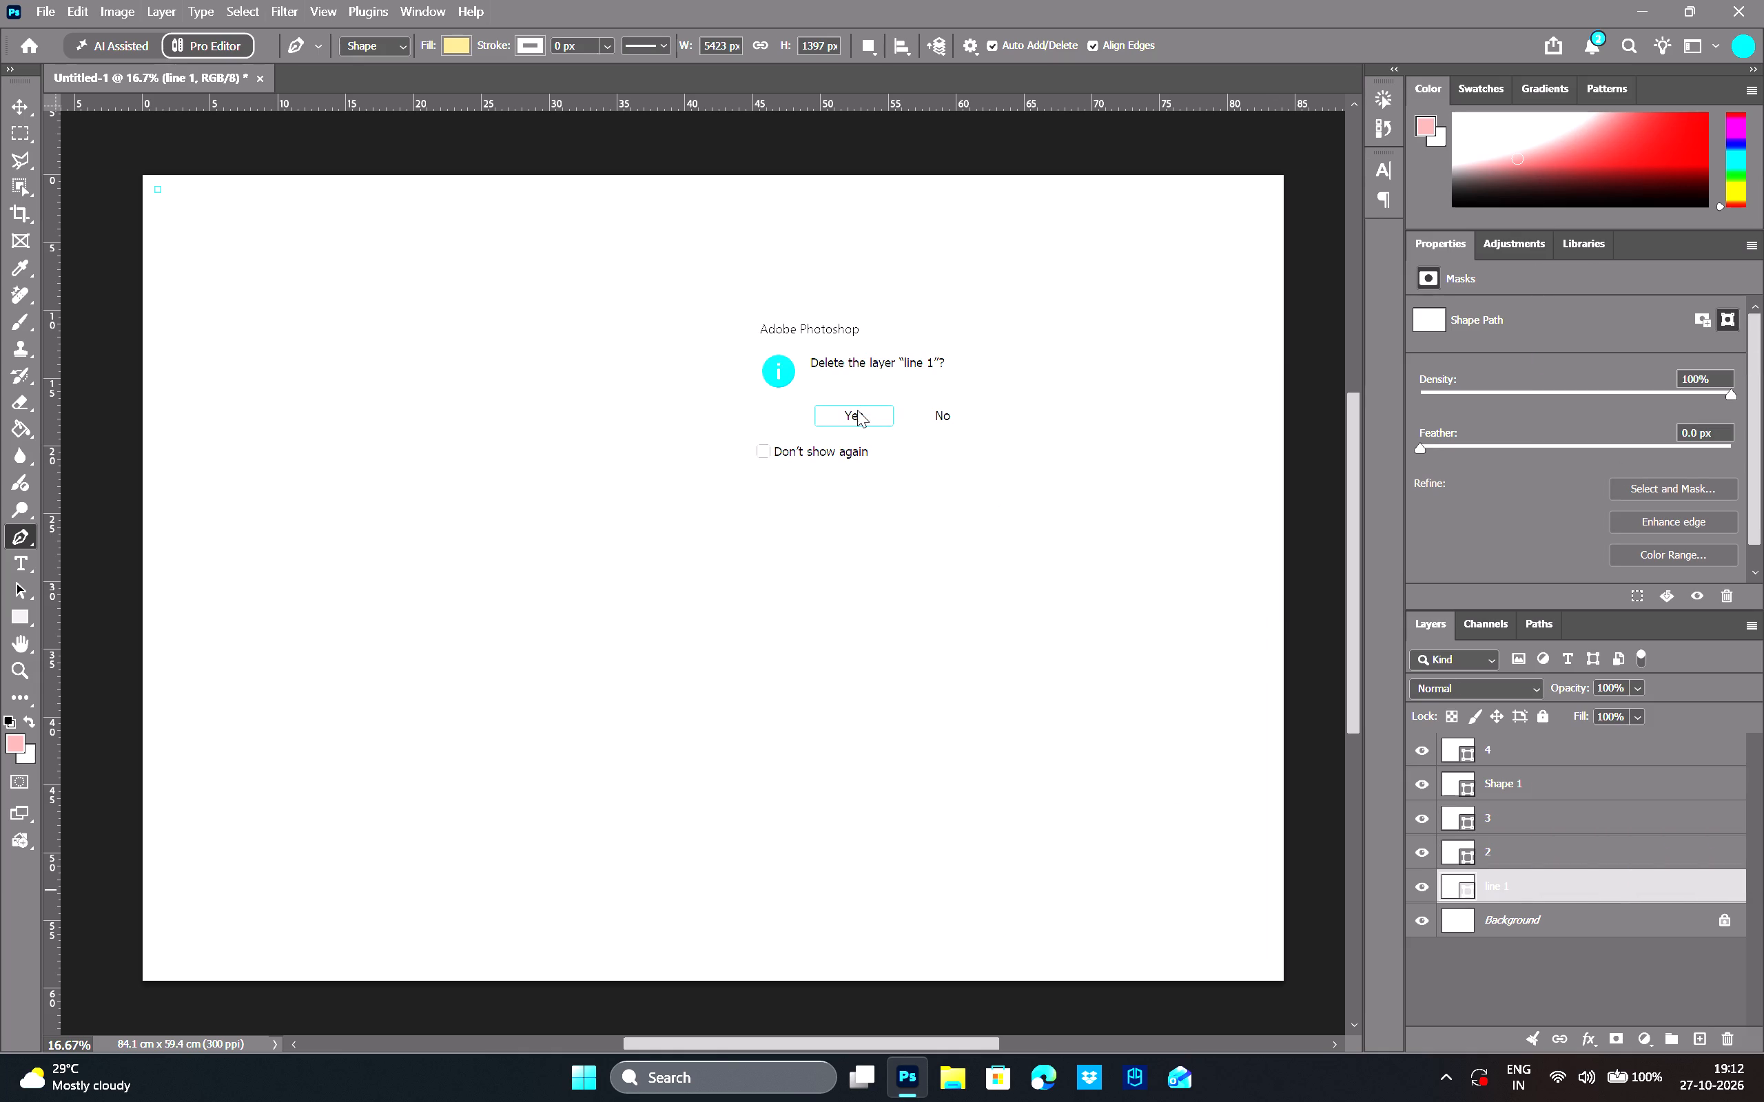
{"action": "left_click", "coordinate": [858, 411]}
Delete the remaining shape layers 2, 3, Shape 1 and 4, keeping only the Background layer.
{"action": "right_click", "coordinate": [1536, 842]}
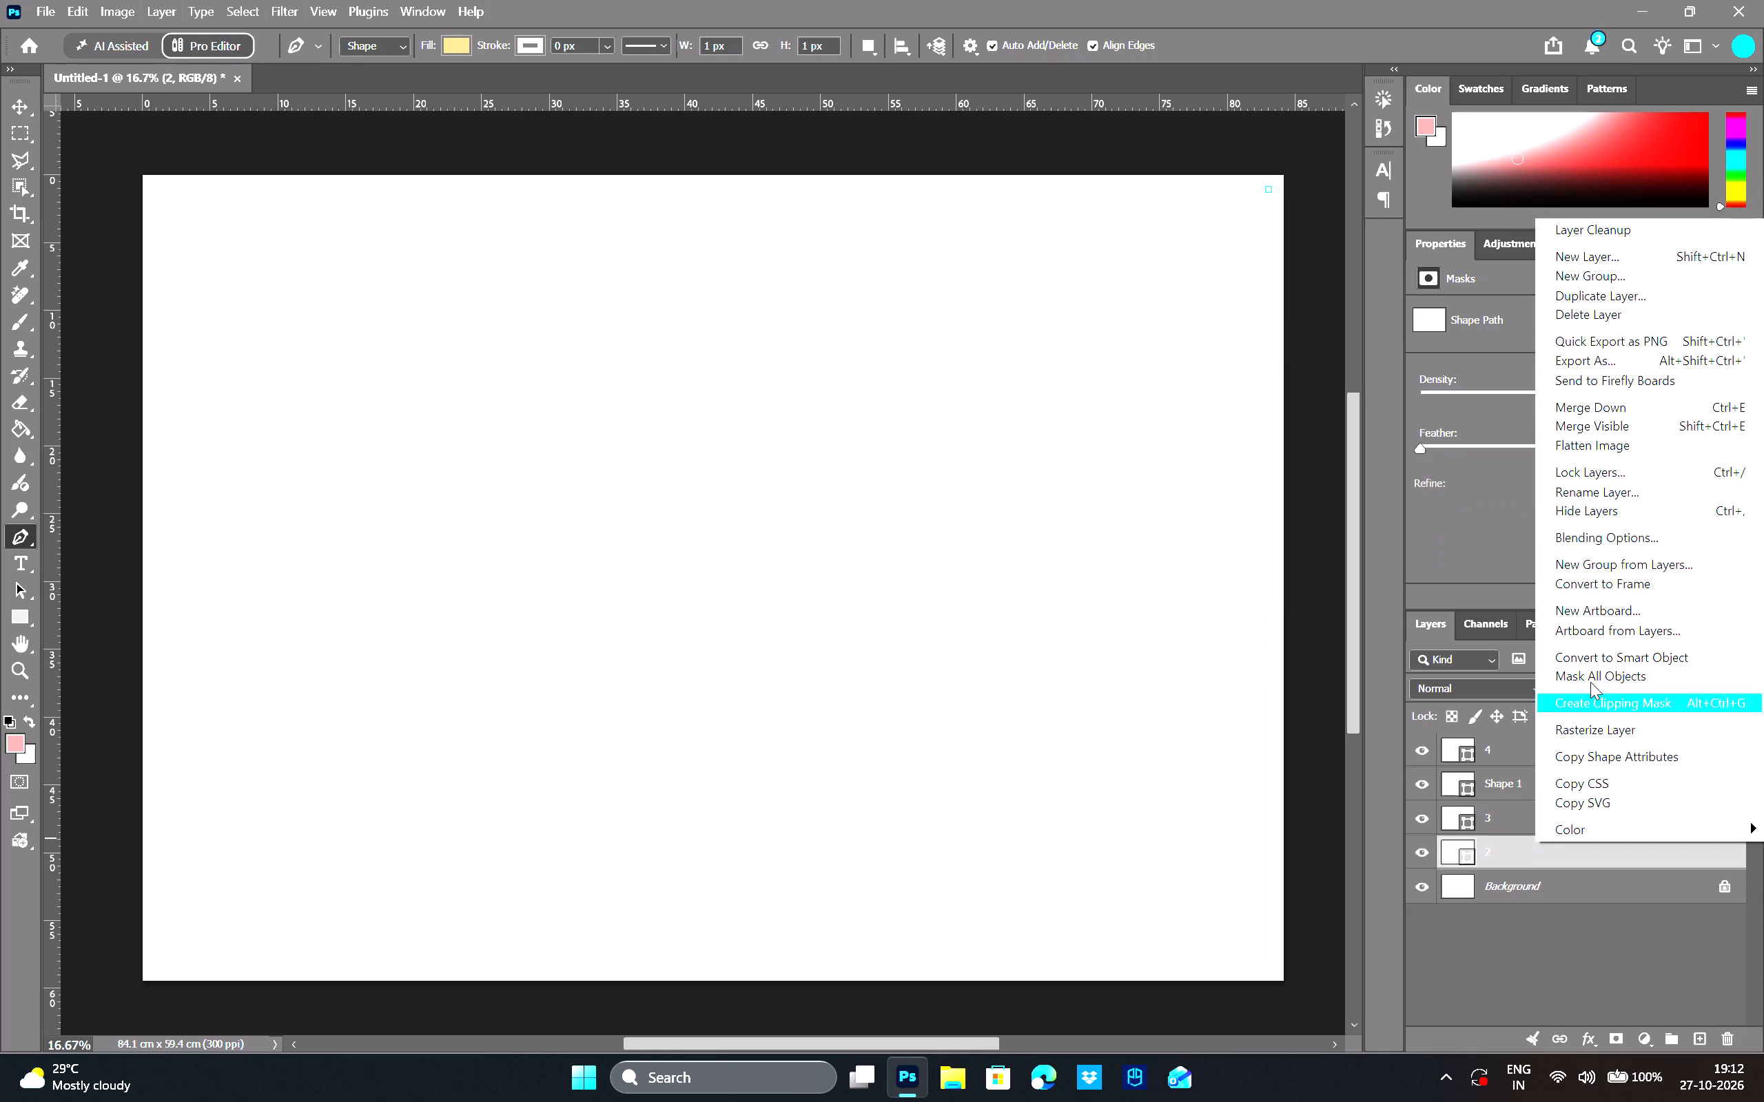
{"action": "left_click", "coordinate": [1687, 322]}
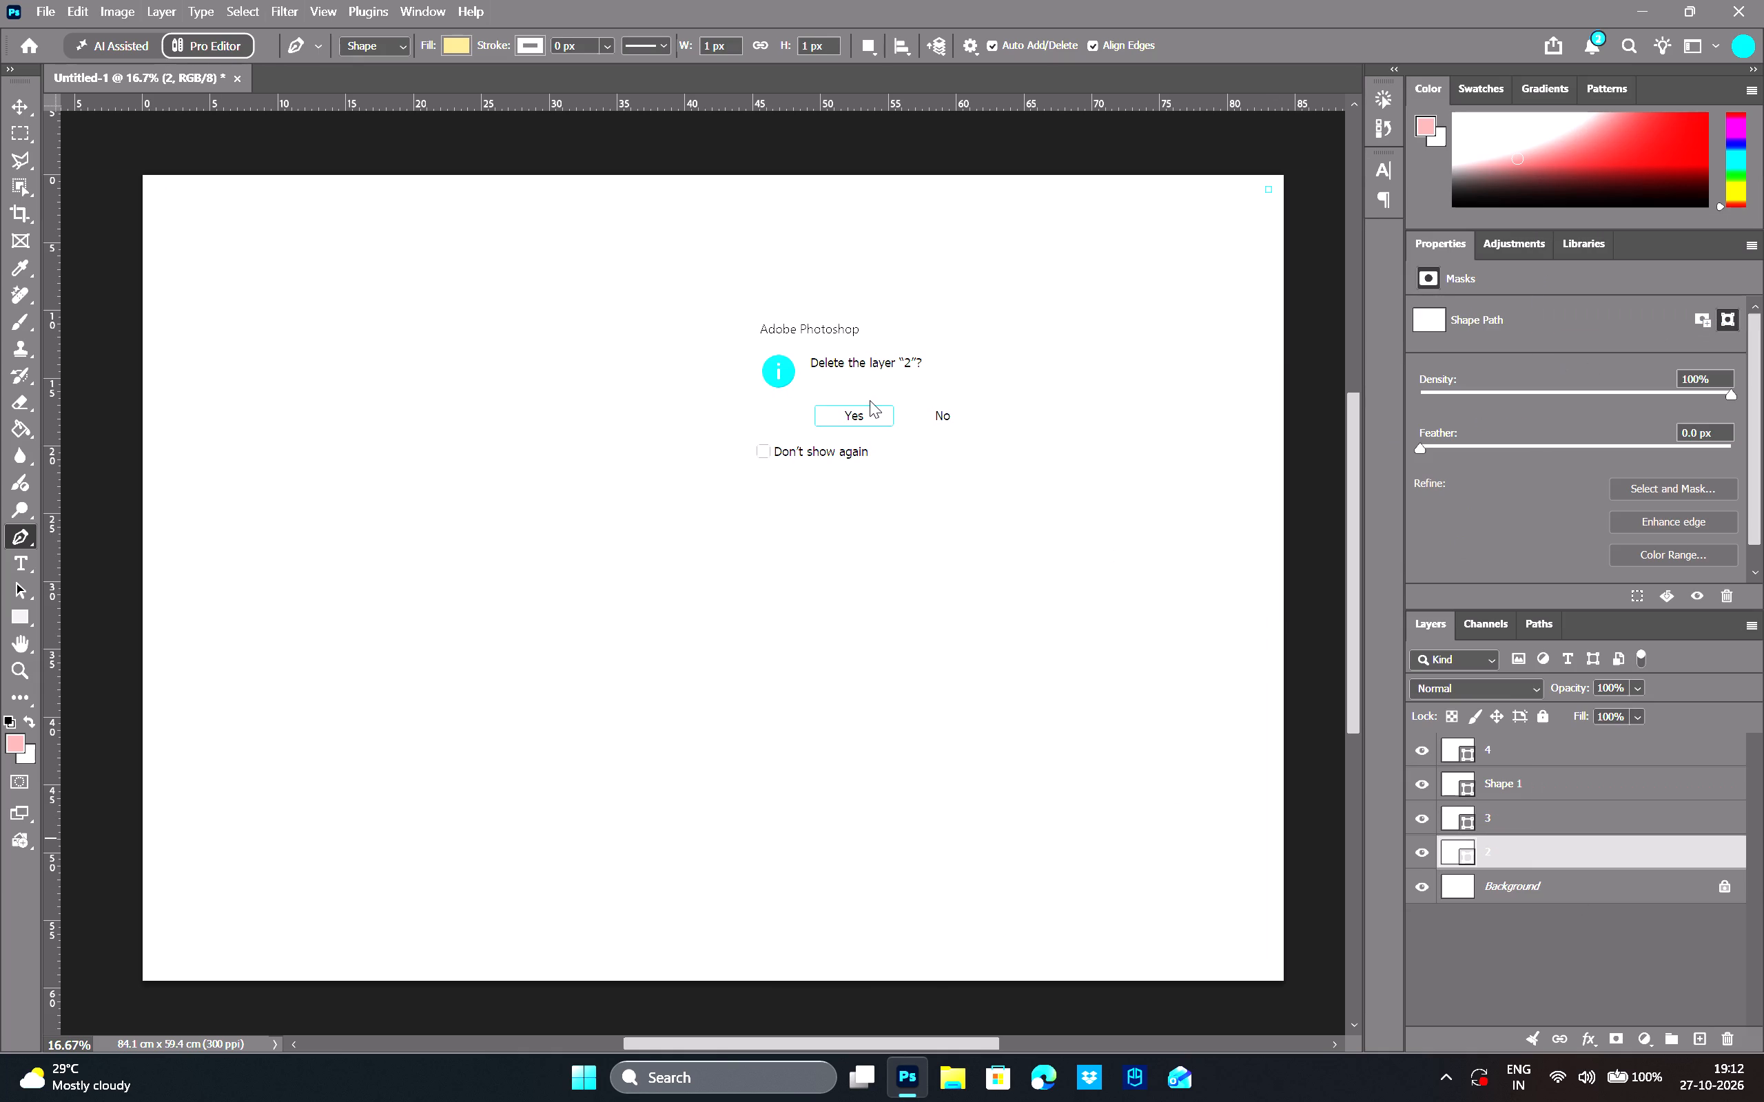
{"action": "left_click", "coordinate": [868, 422]}
{"action": "right_click_drag", "start_coordinate": [1530, 815], "coordinate": [1521, 813]}
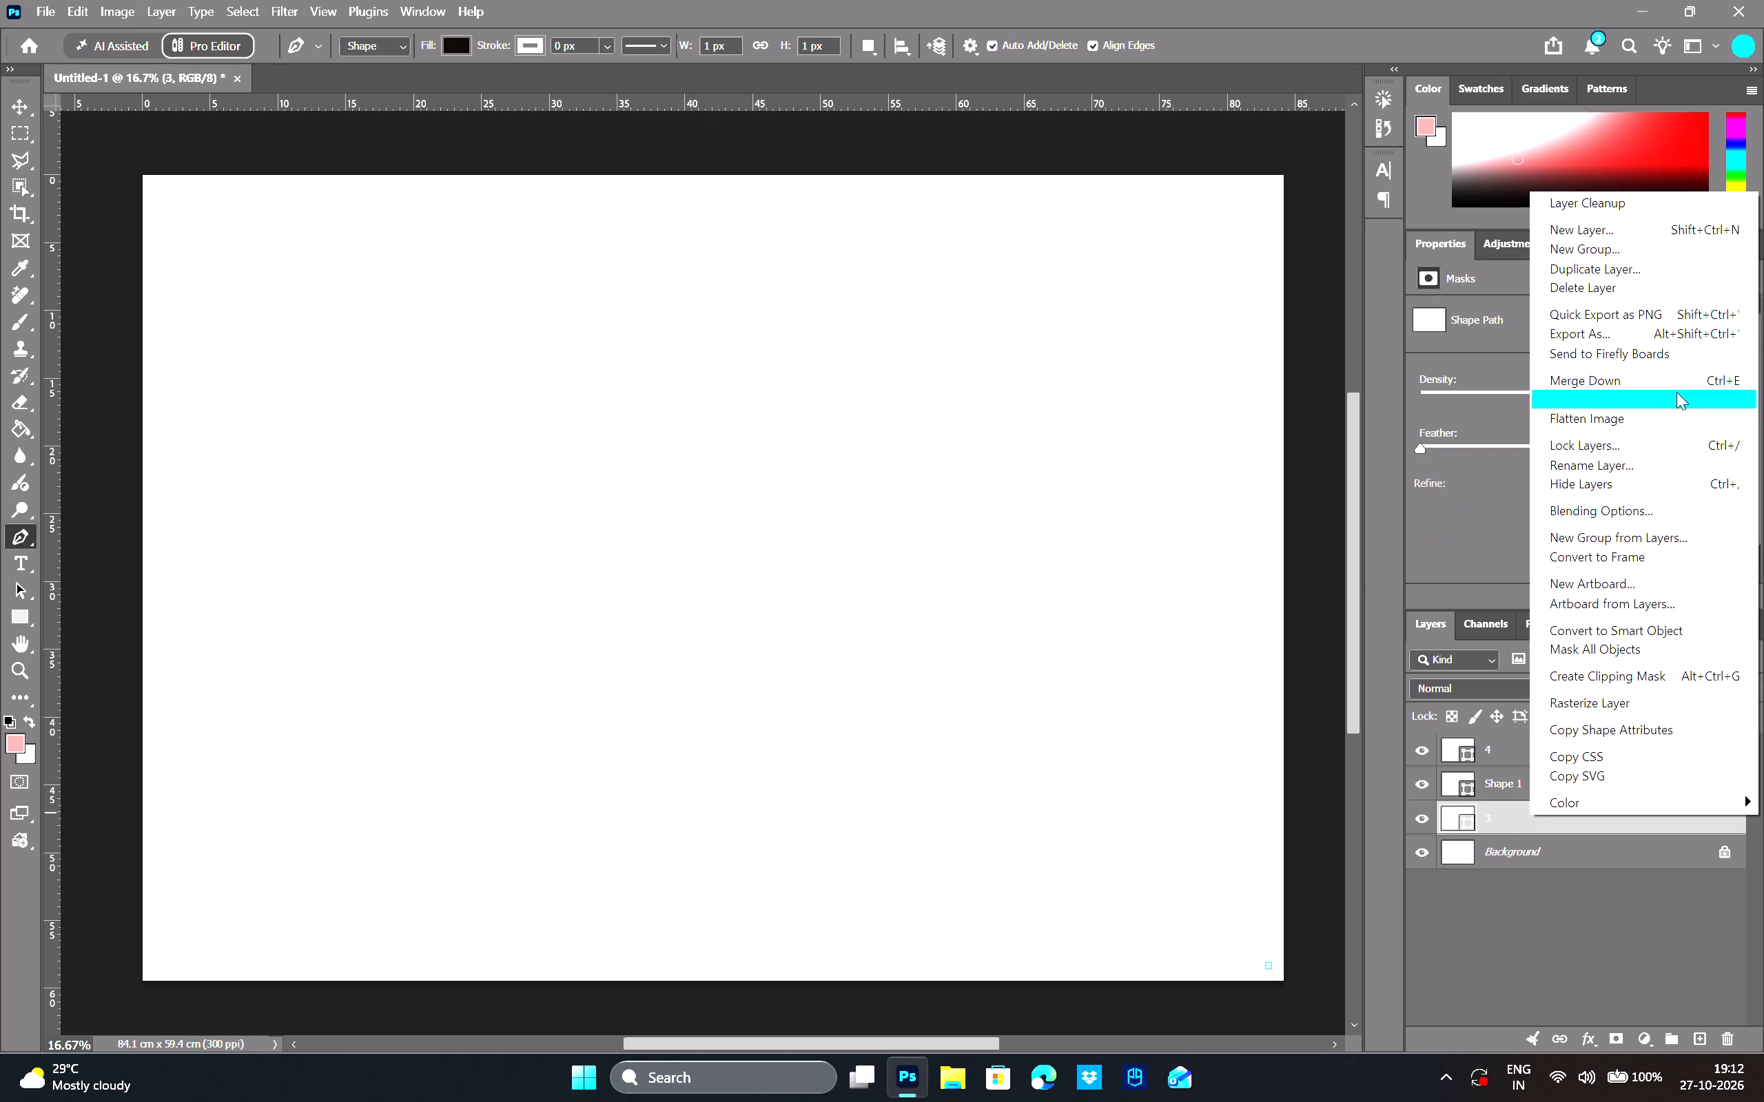
{"action": "left_click", "coordinate": [1661, 293]}
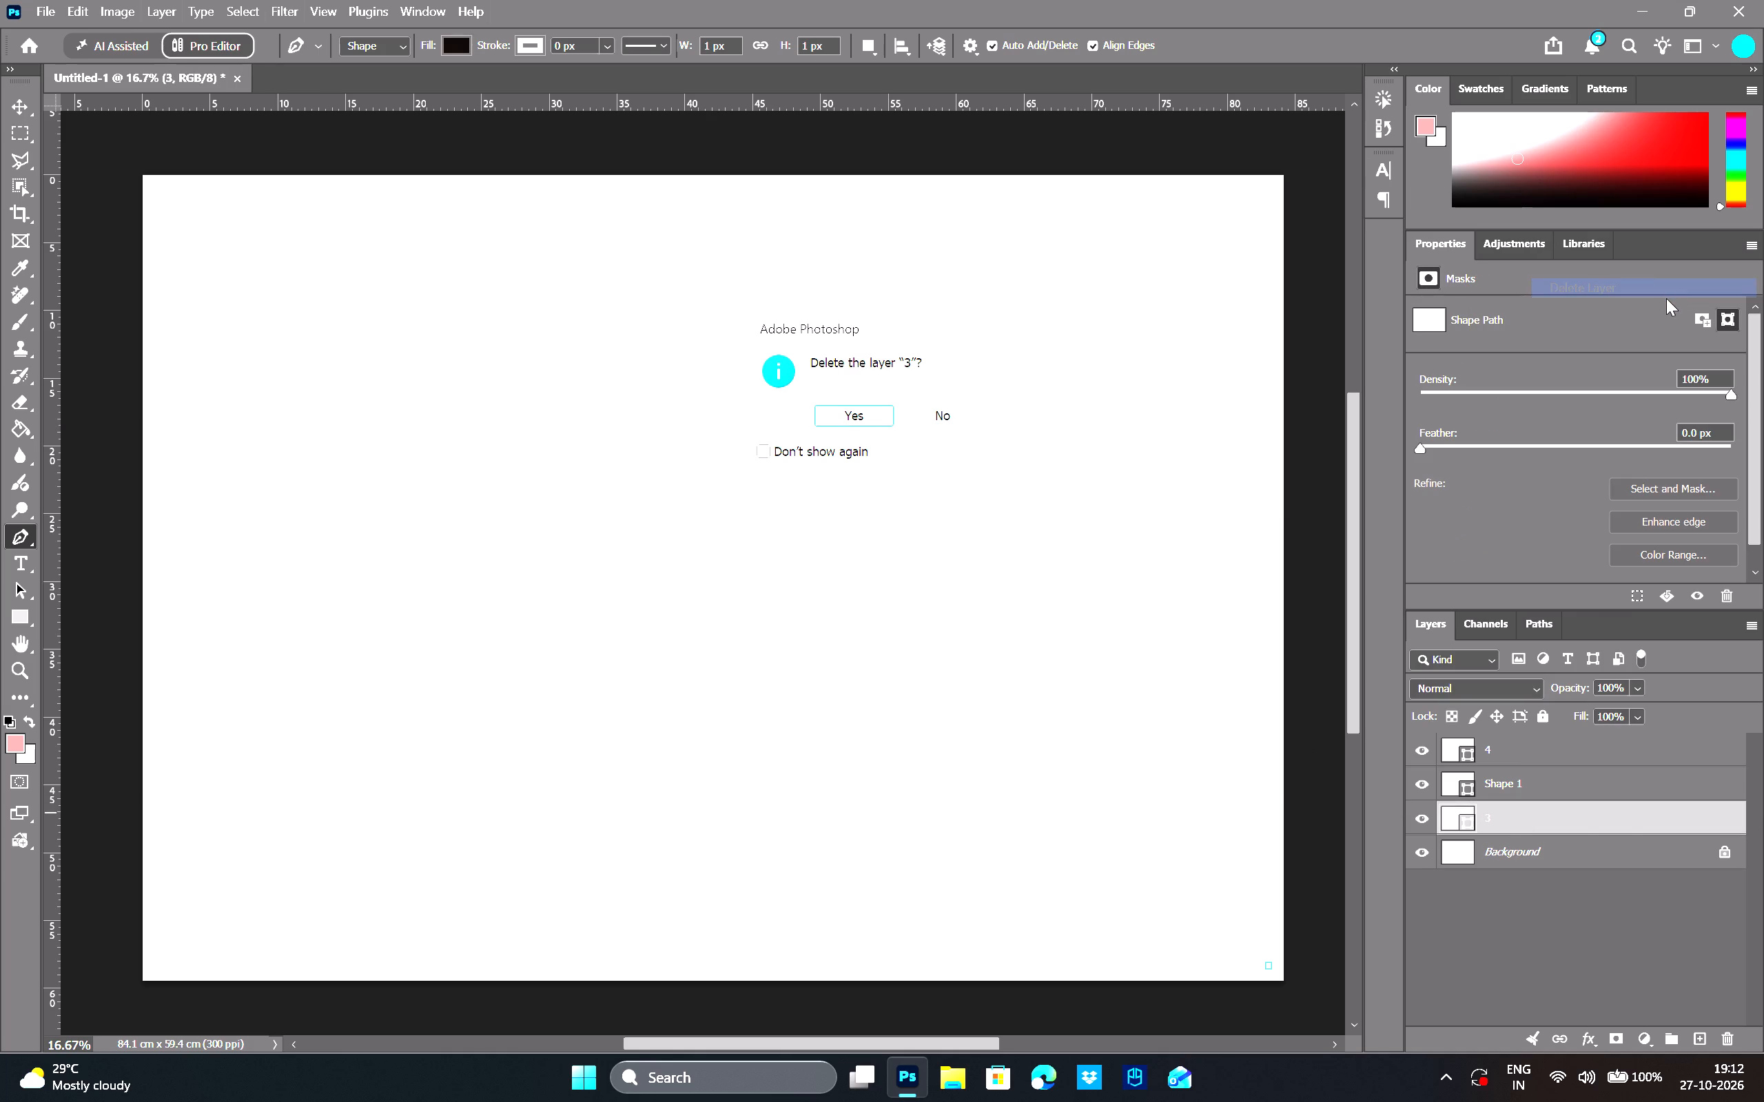
{"action": "left_click", "coordinate": [874, 423]}
{"action": "right_click", "coordinate": [1566, 775]}
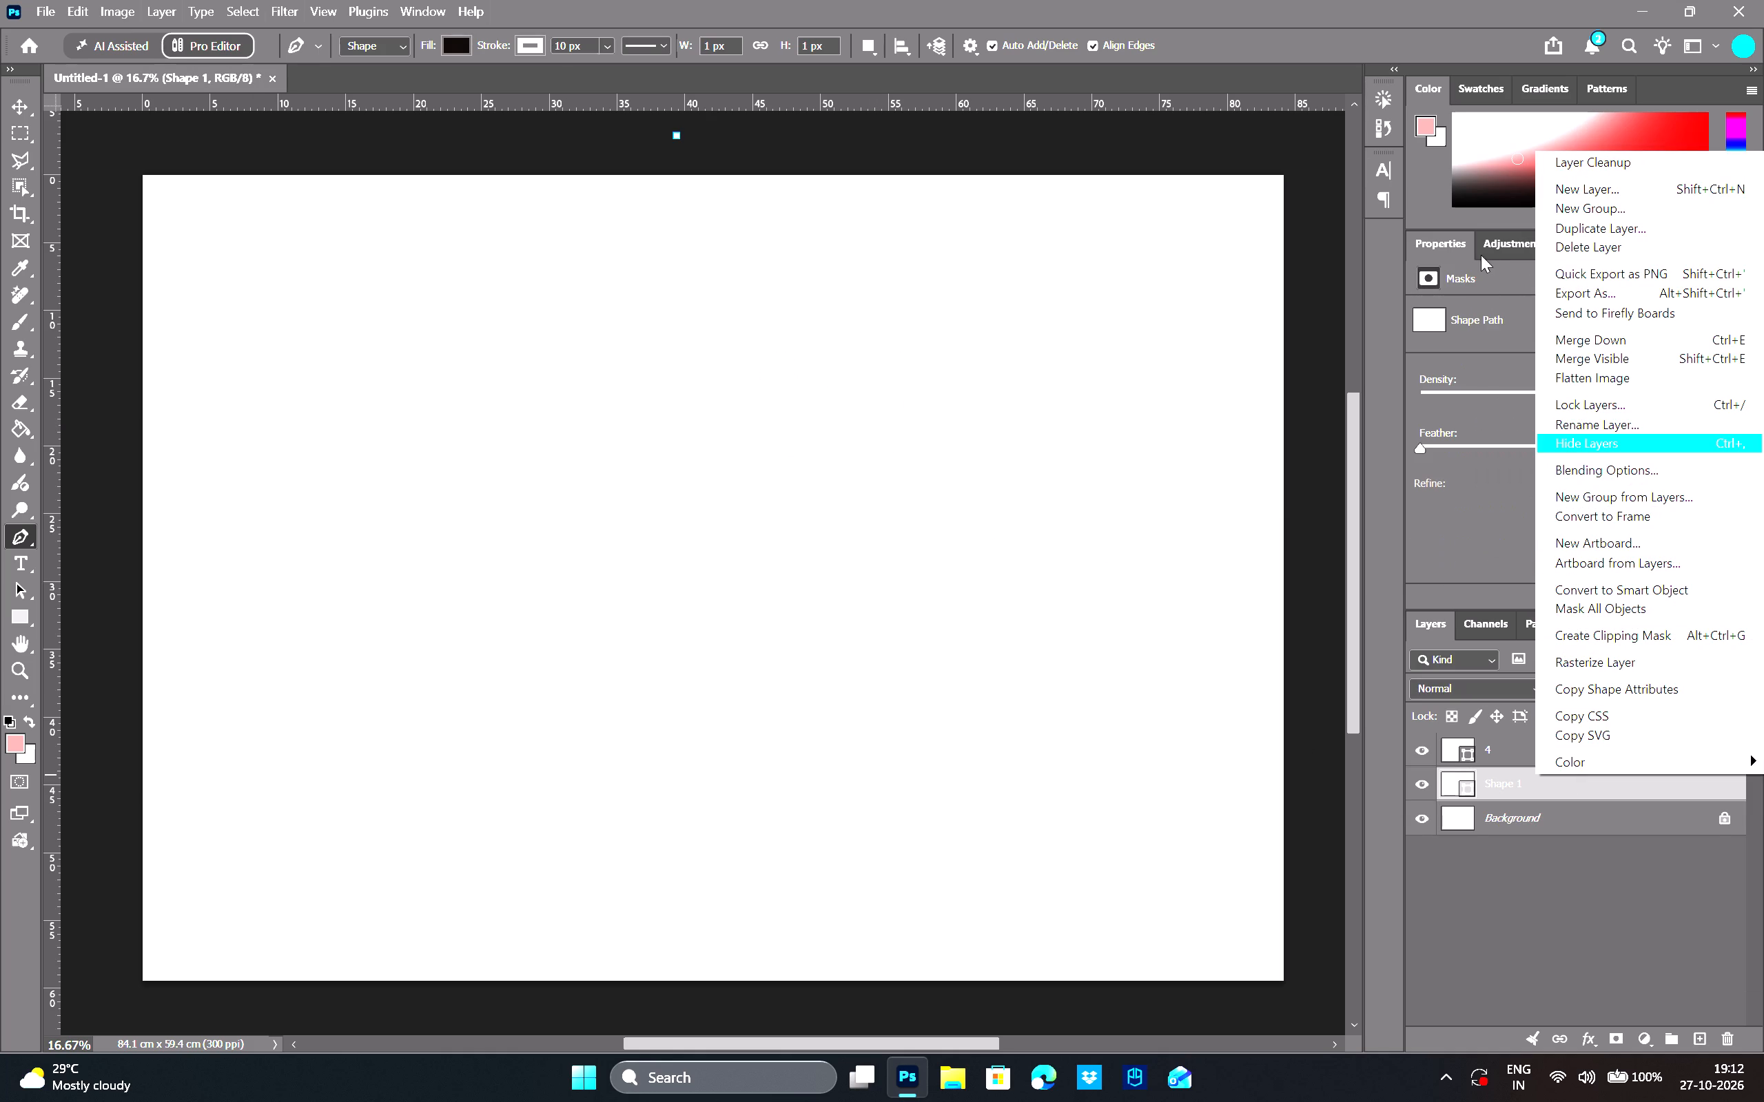
{"action": "left_click", "coordinate": [1554, 243]}
{"action": "left_click", "coordinate": [883, 414]}
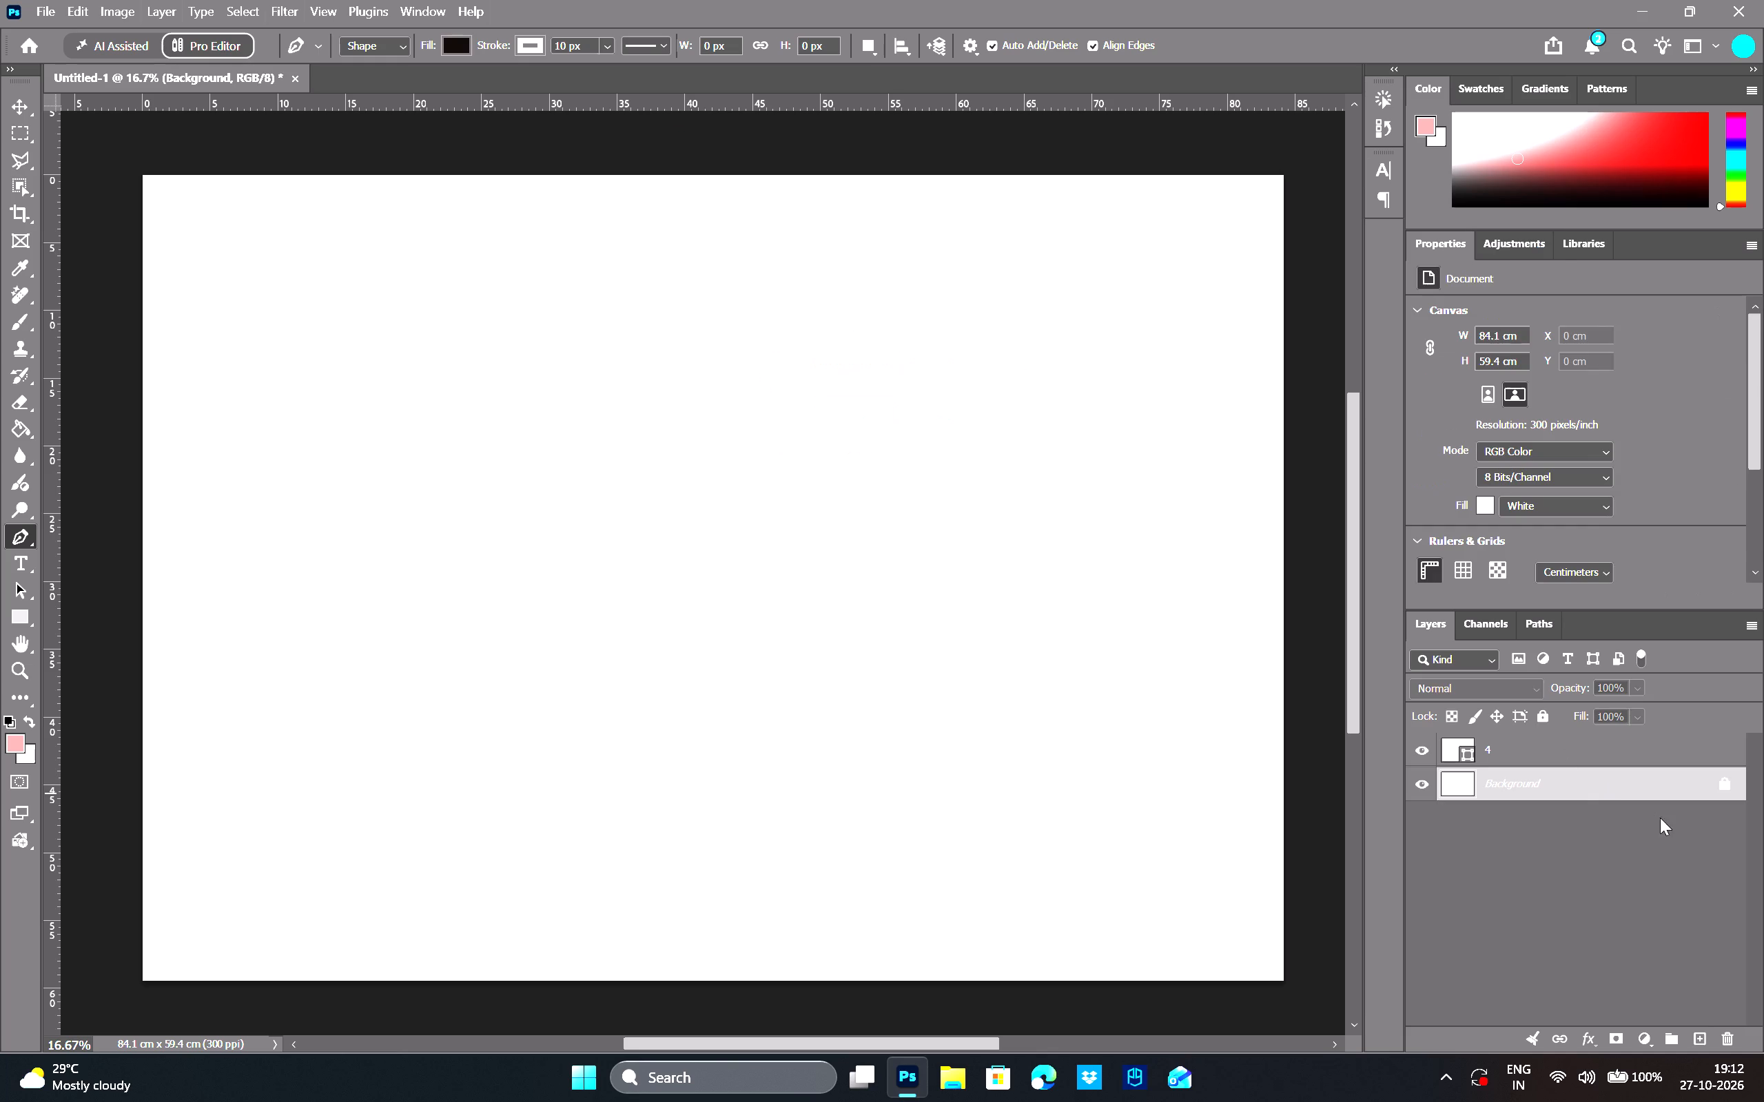
{"action": "right_click", "coordinate": [1559, 749]}
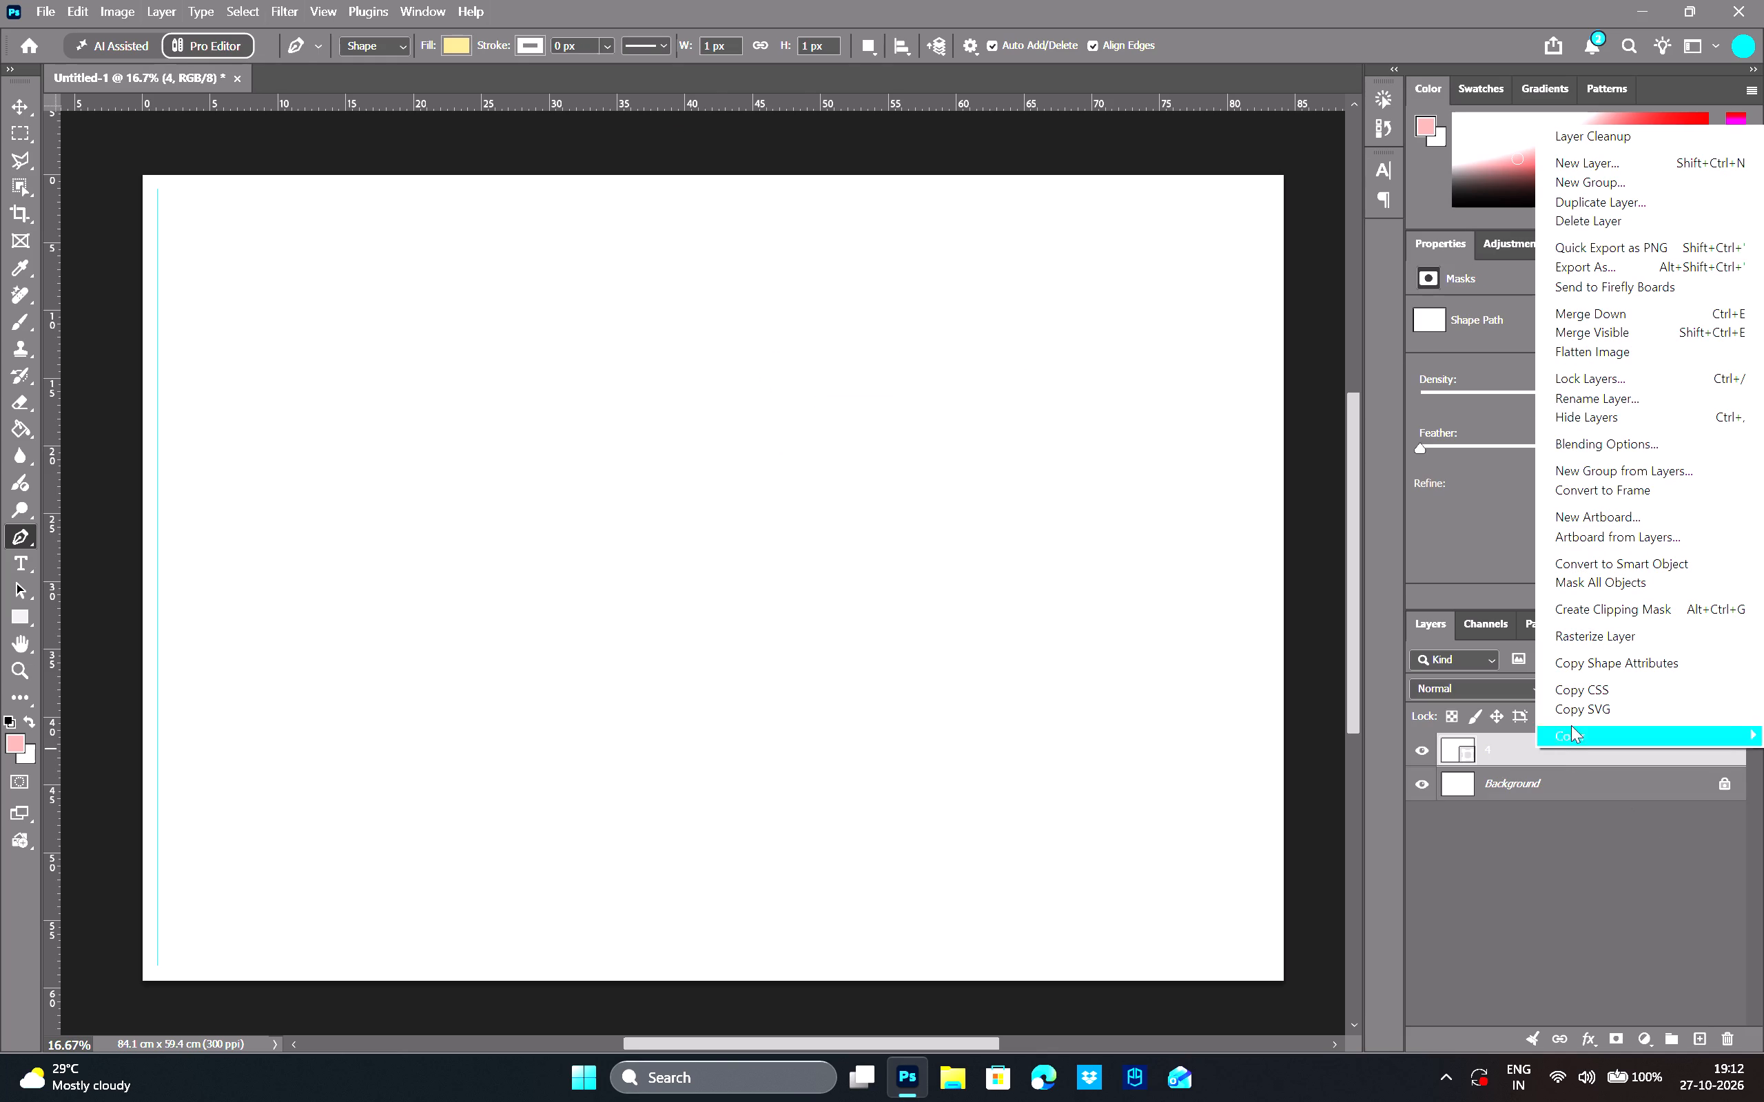
{"action": "left_click", "coordinate": [1612, 229]}
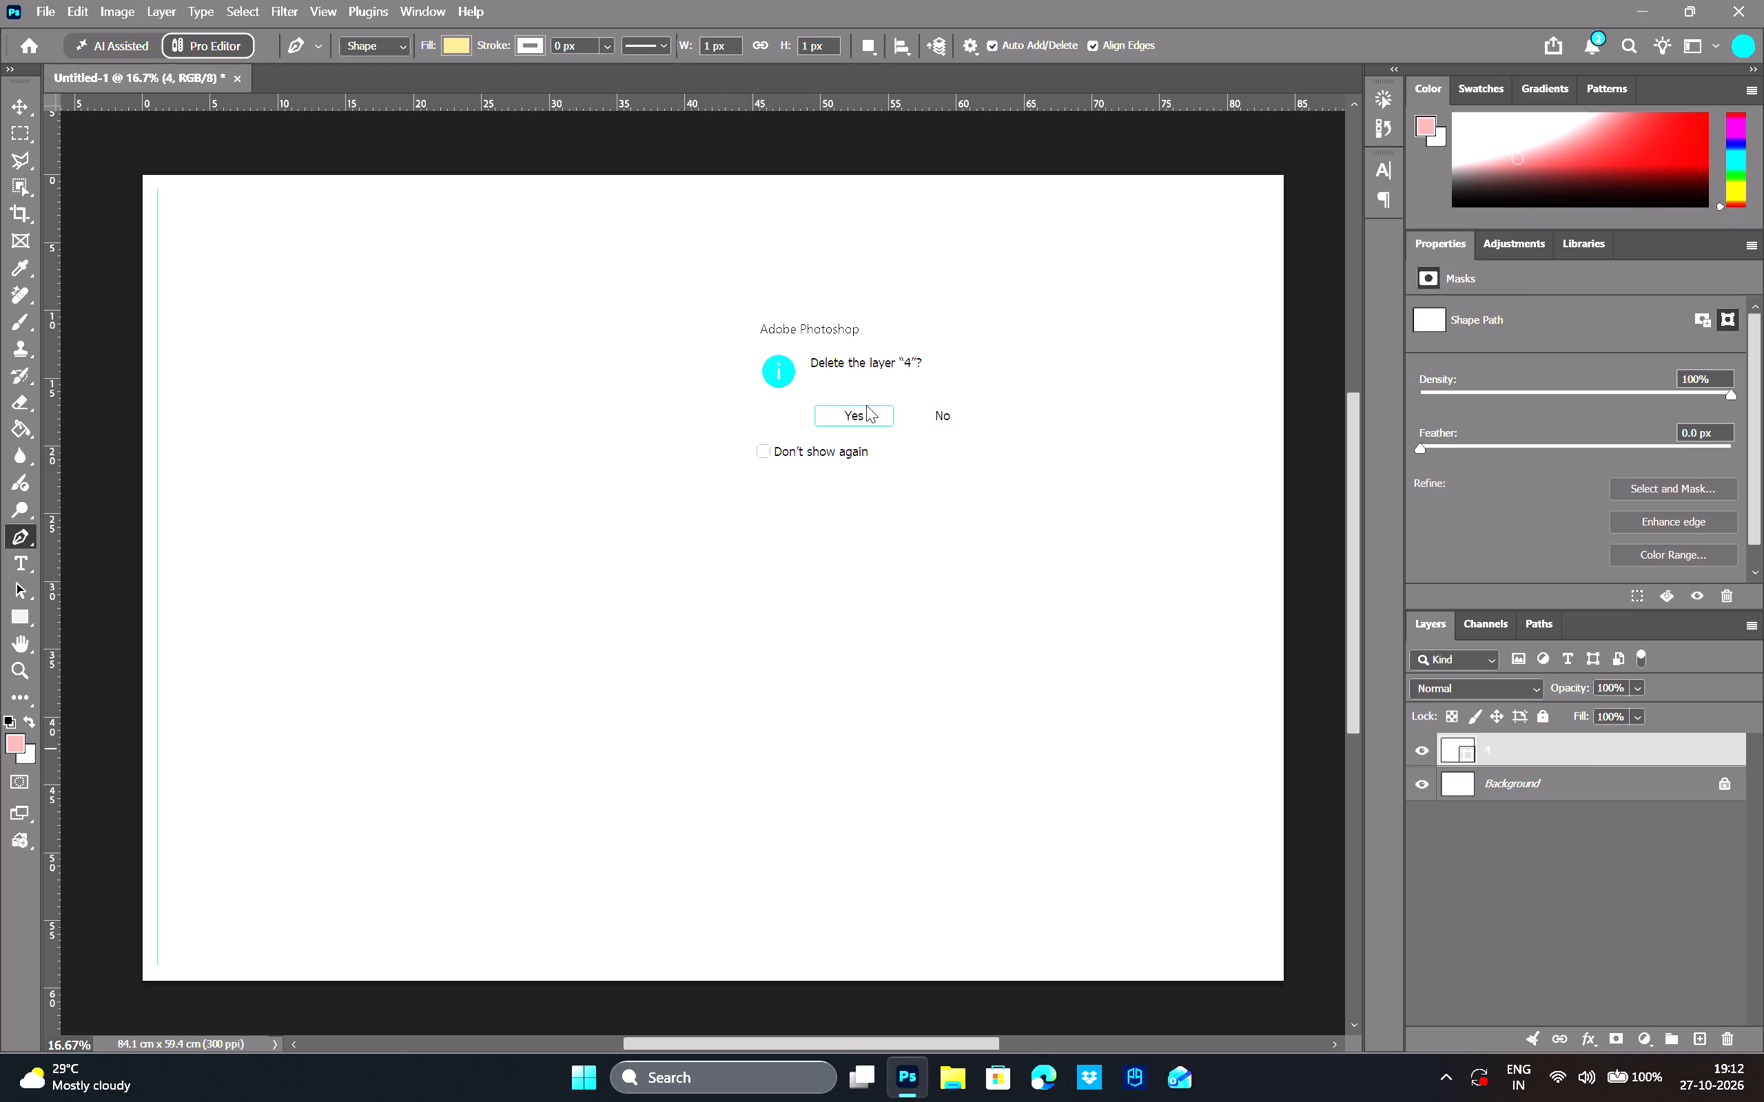
{"action": "left_click", "coordinate": [865, 412]}
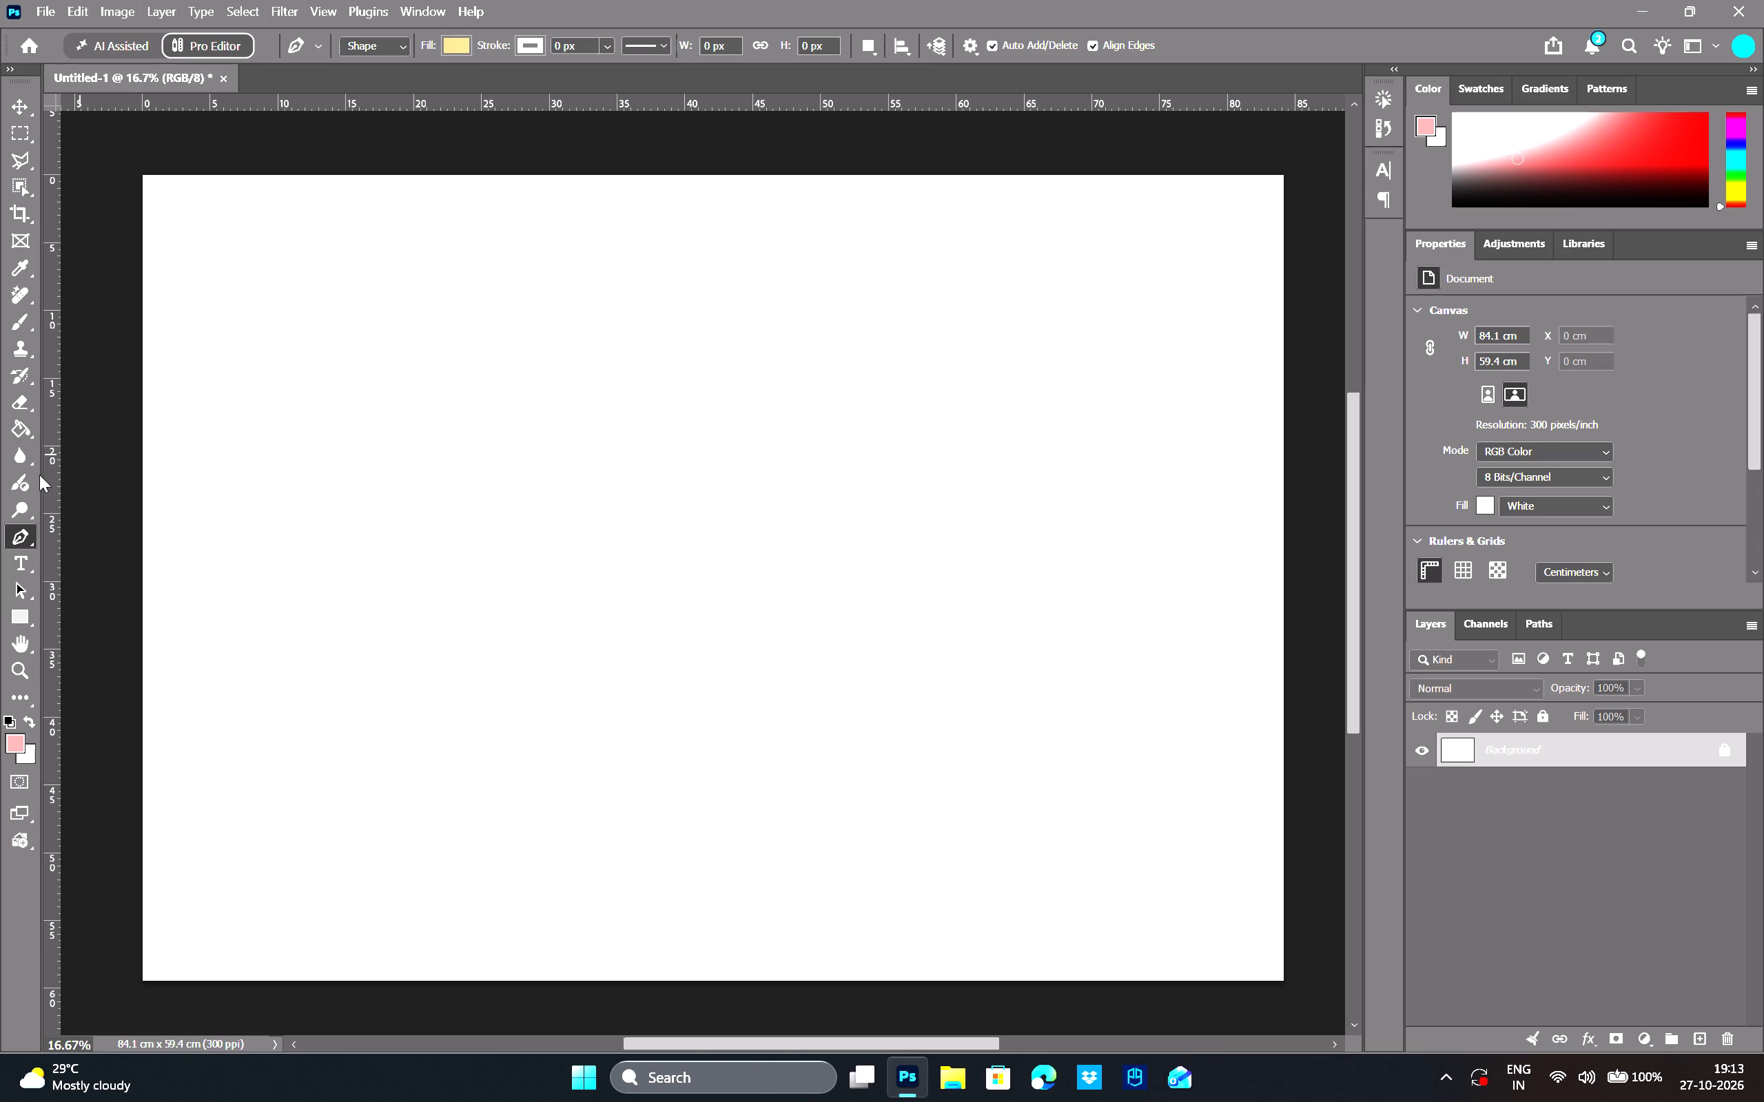
Add a Solid Color fill layer above the Background with the hex colour f5f5dc.
{"action": "left_click", "coordinate": [1653, 1046]}
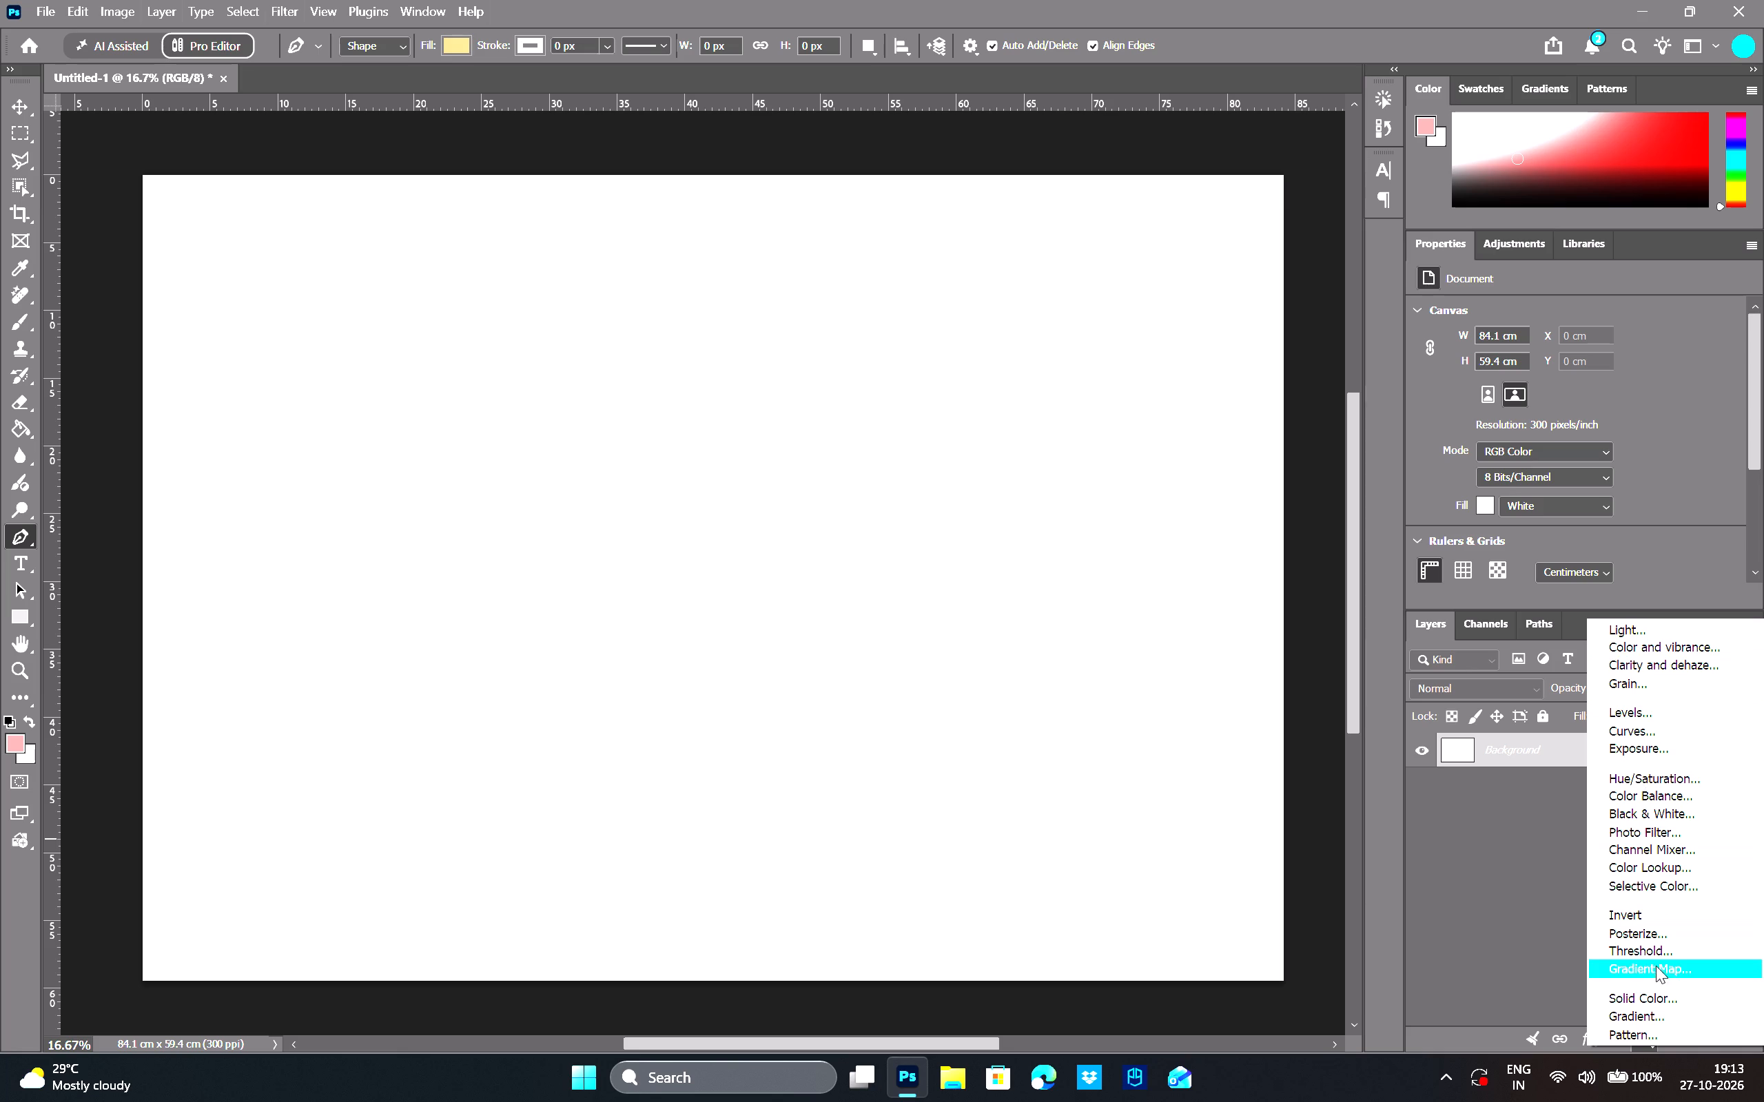
{"action": "left_click", "coordinate": [1658, 992]}
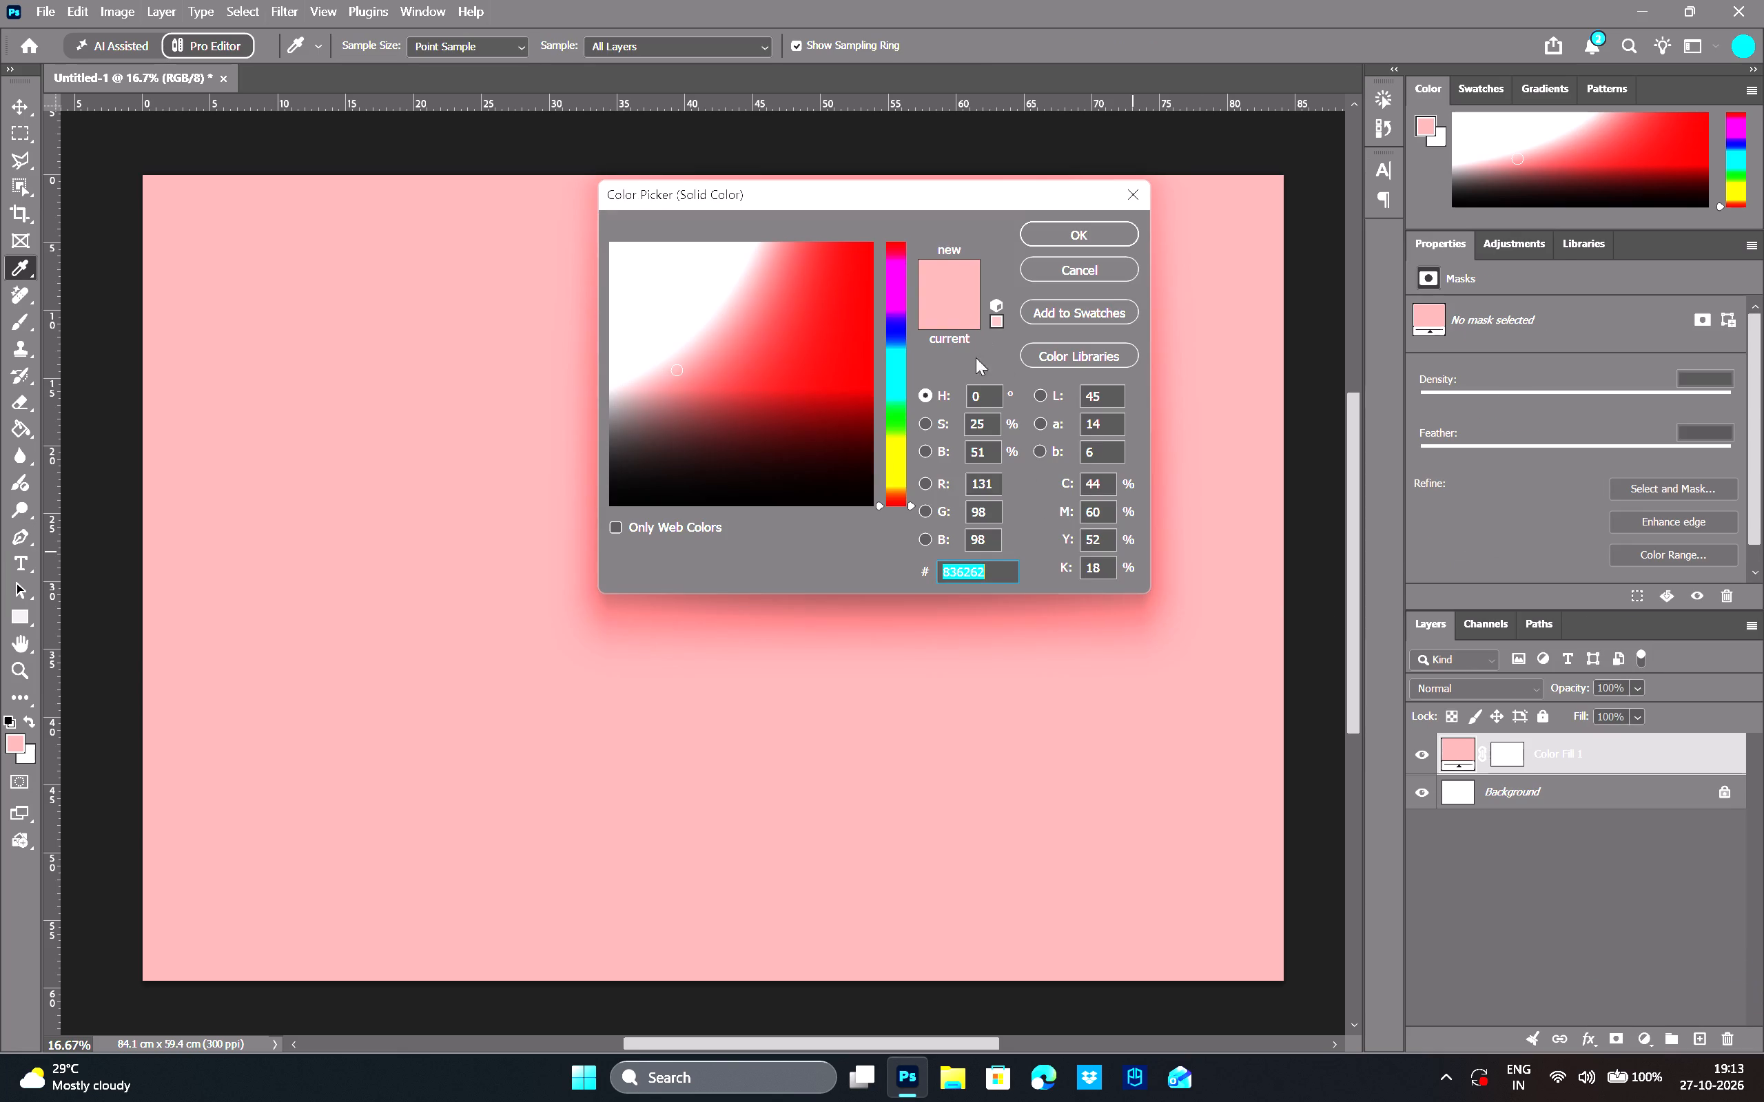
{"action": "key", "text": "BackSpace"}
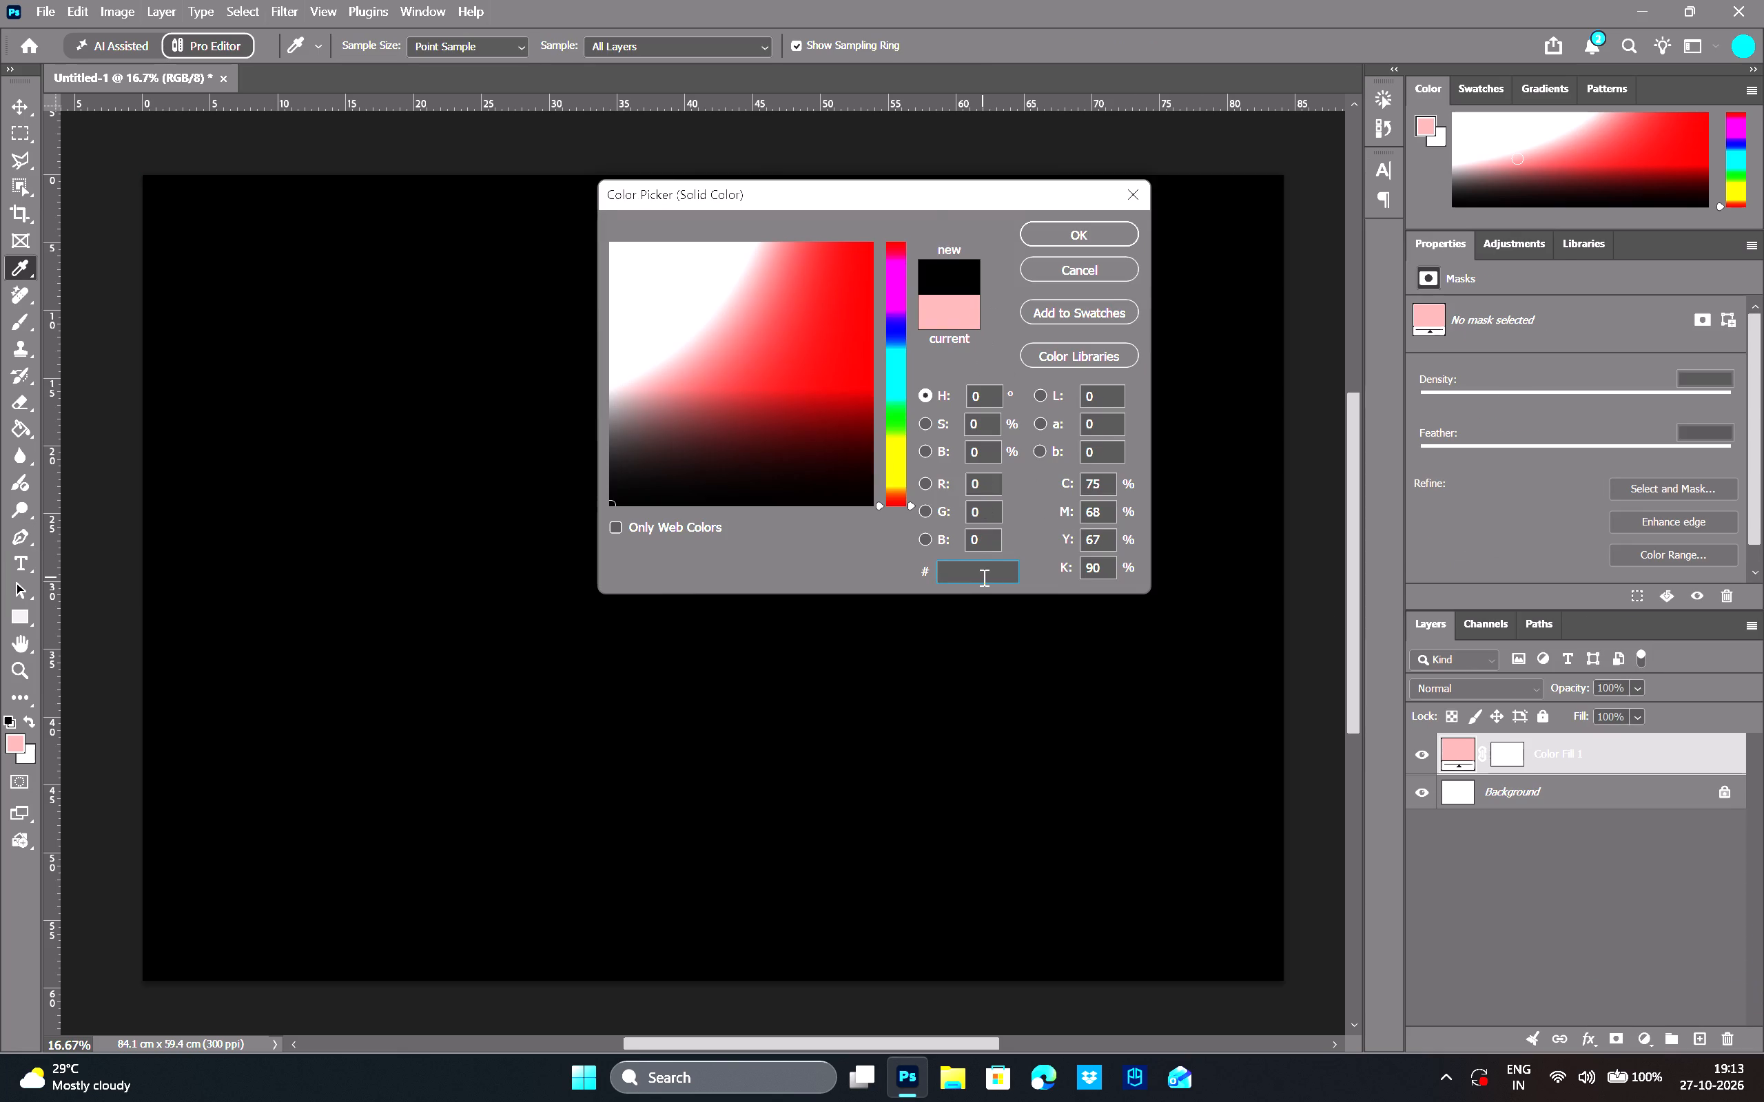
{"action": "type", "text": "f5f5"}
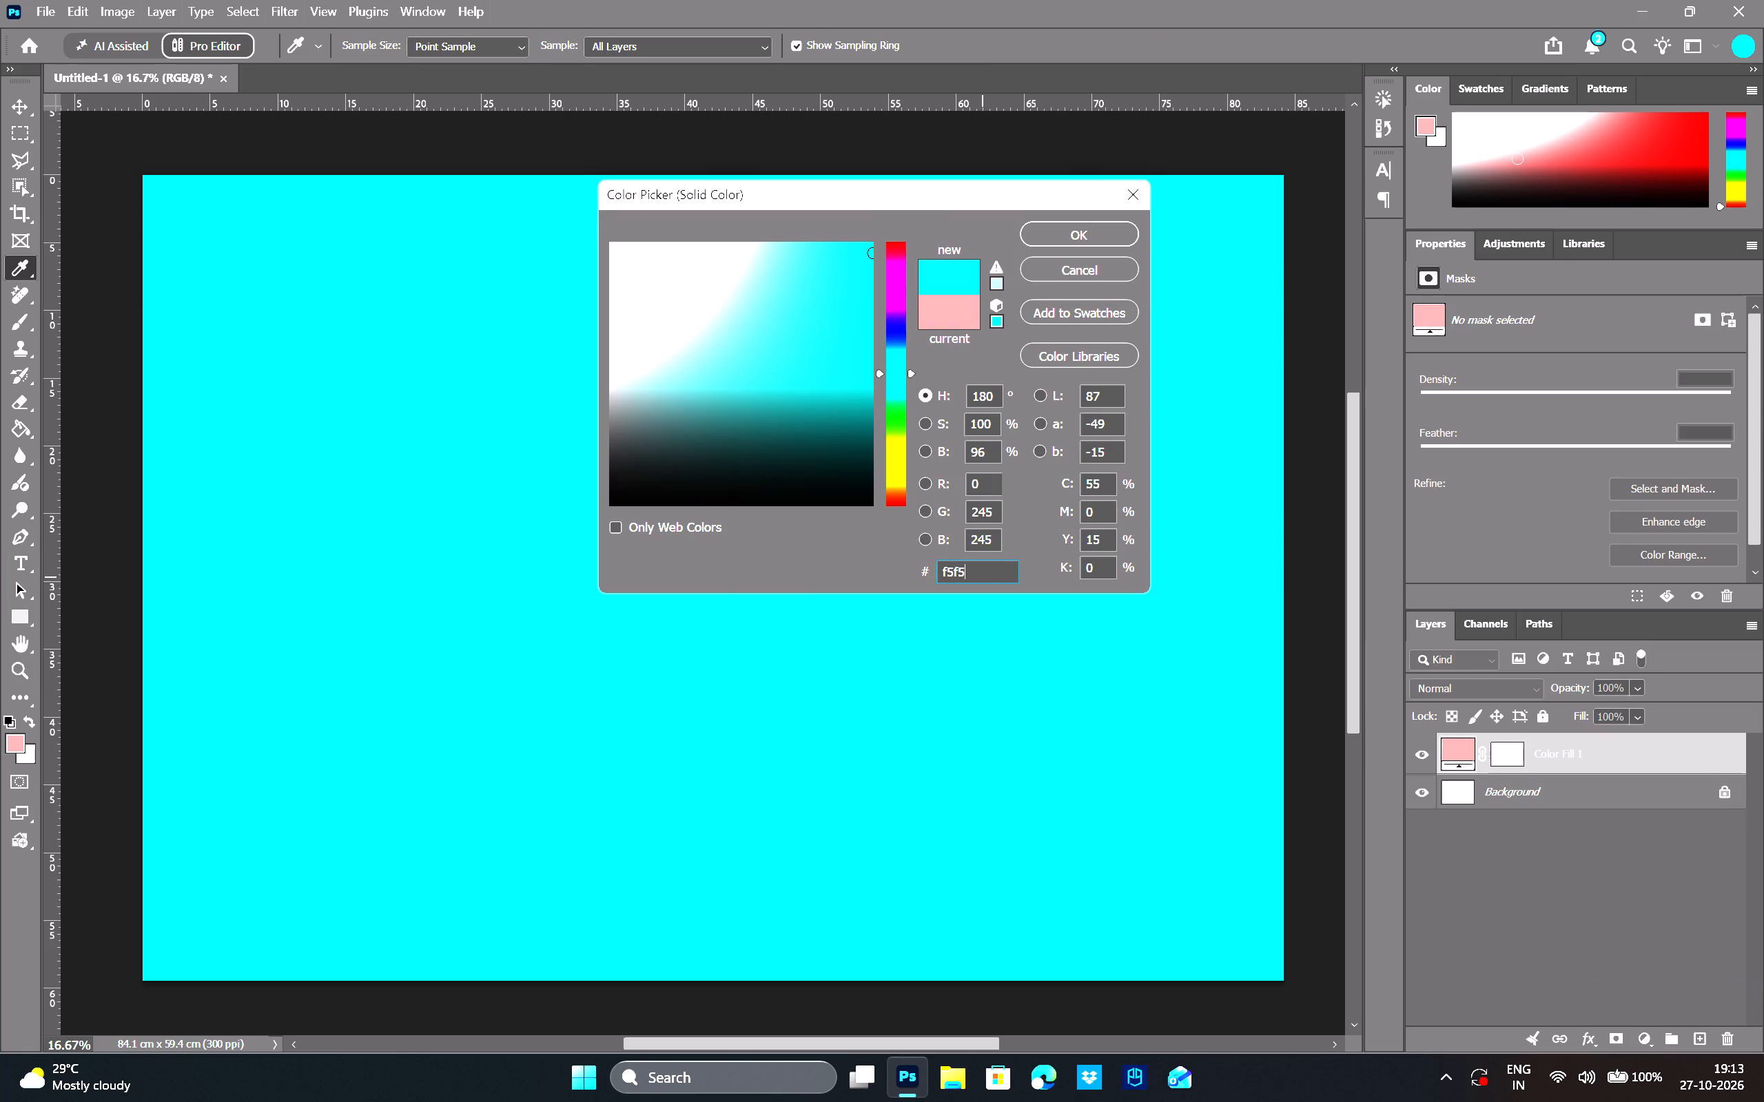
{"action": "key", "text": "b"}
{"action": "key", "text": "6"}
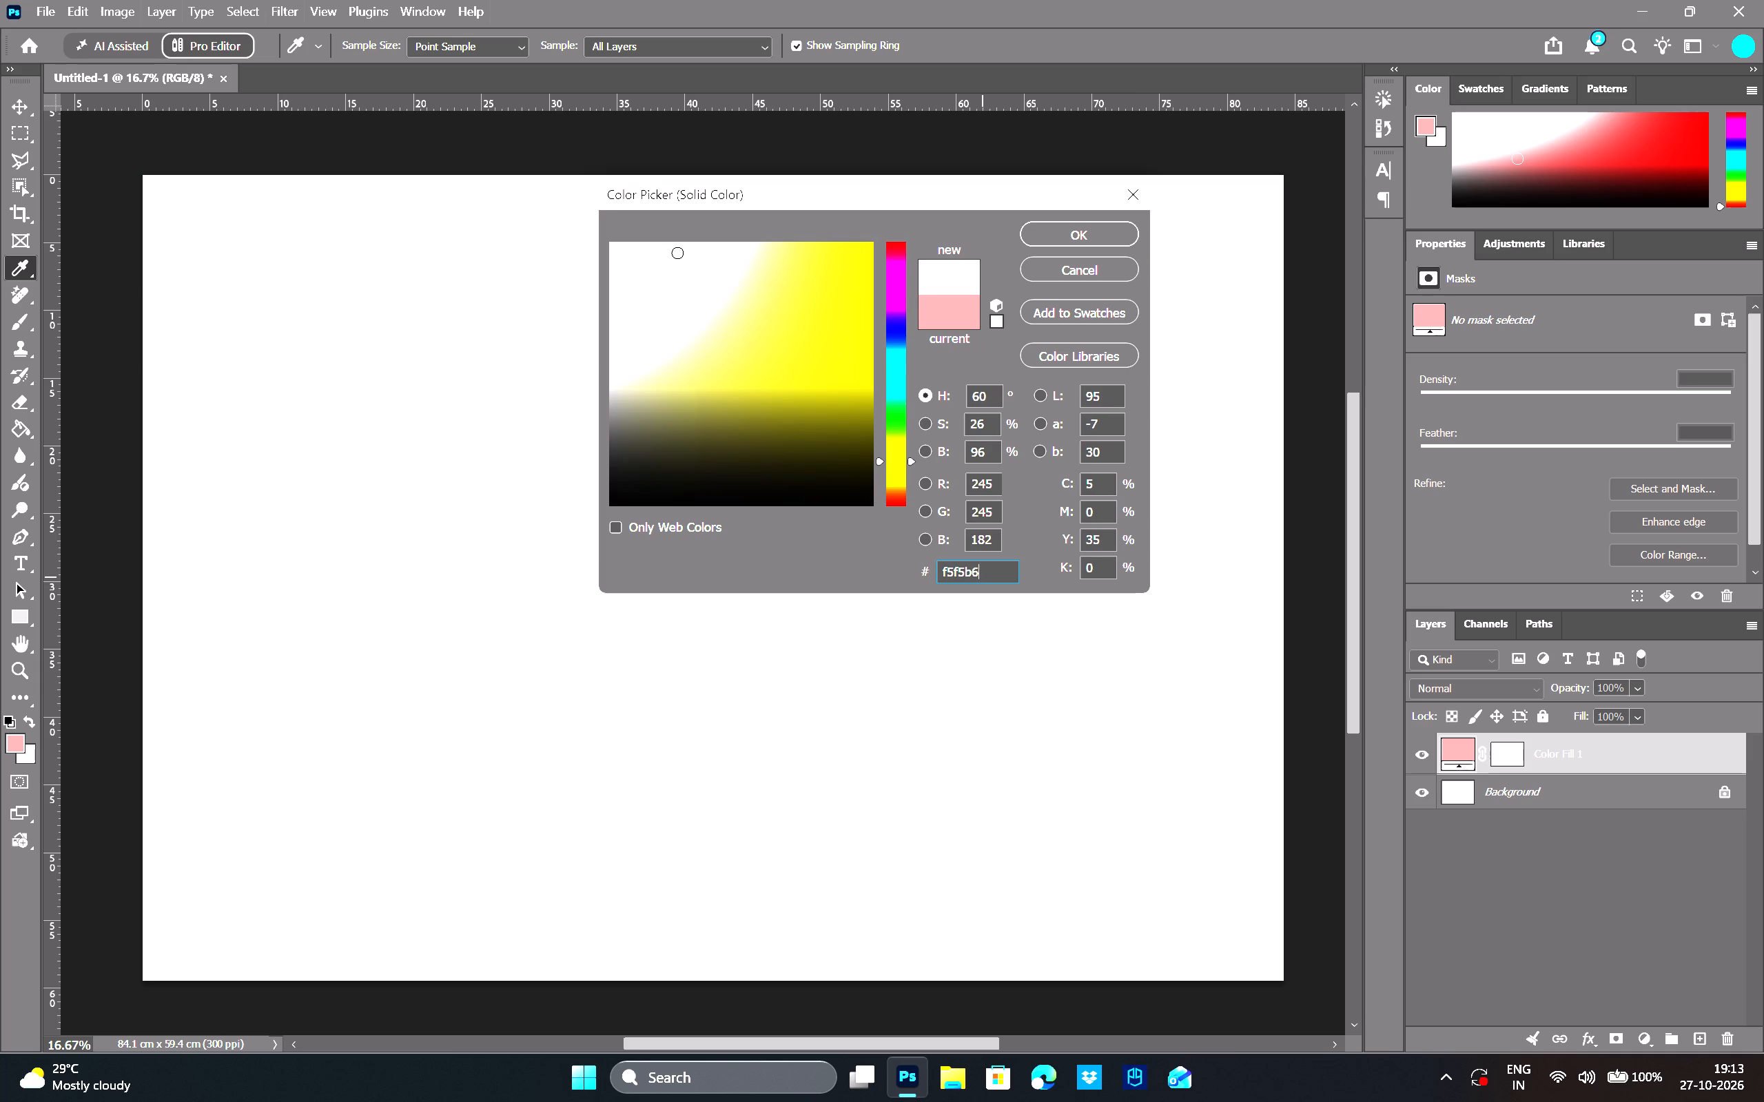
{"action": "key", "text": "BackSpace"}
{"action": "key", "text": "BackSpace"}
{"action": "key", "text": "BackSpace"}
{"action": "key", "text": "BackSpace"}
{"action": "key", "text": "BackSpace"}
{"action": "key", "text": "BackSpace"}
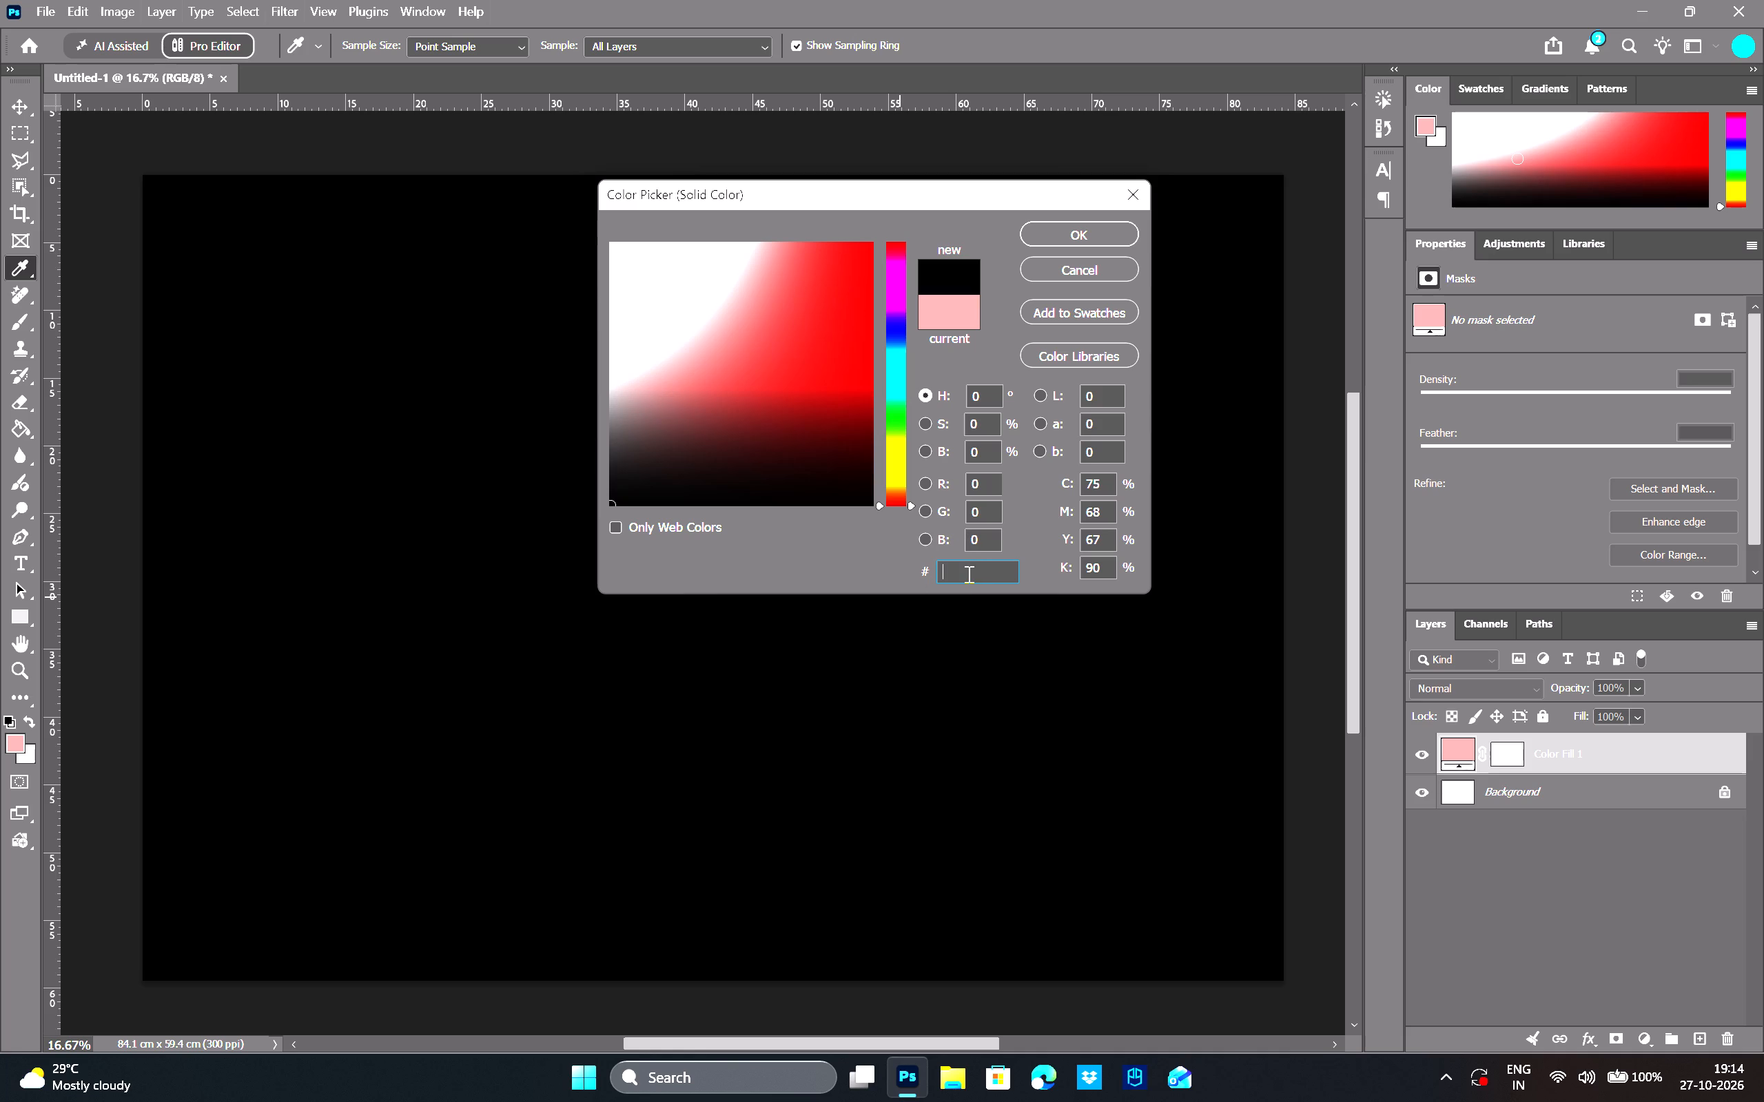
{"action": "type", "text": "f5f5"}
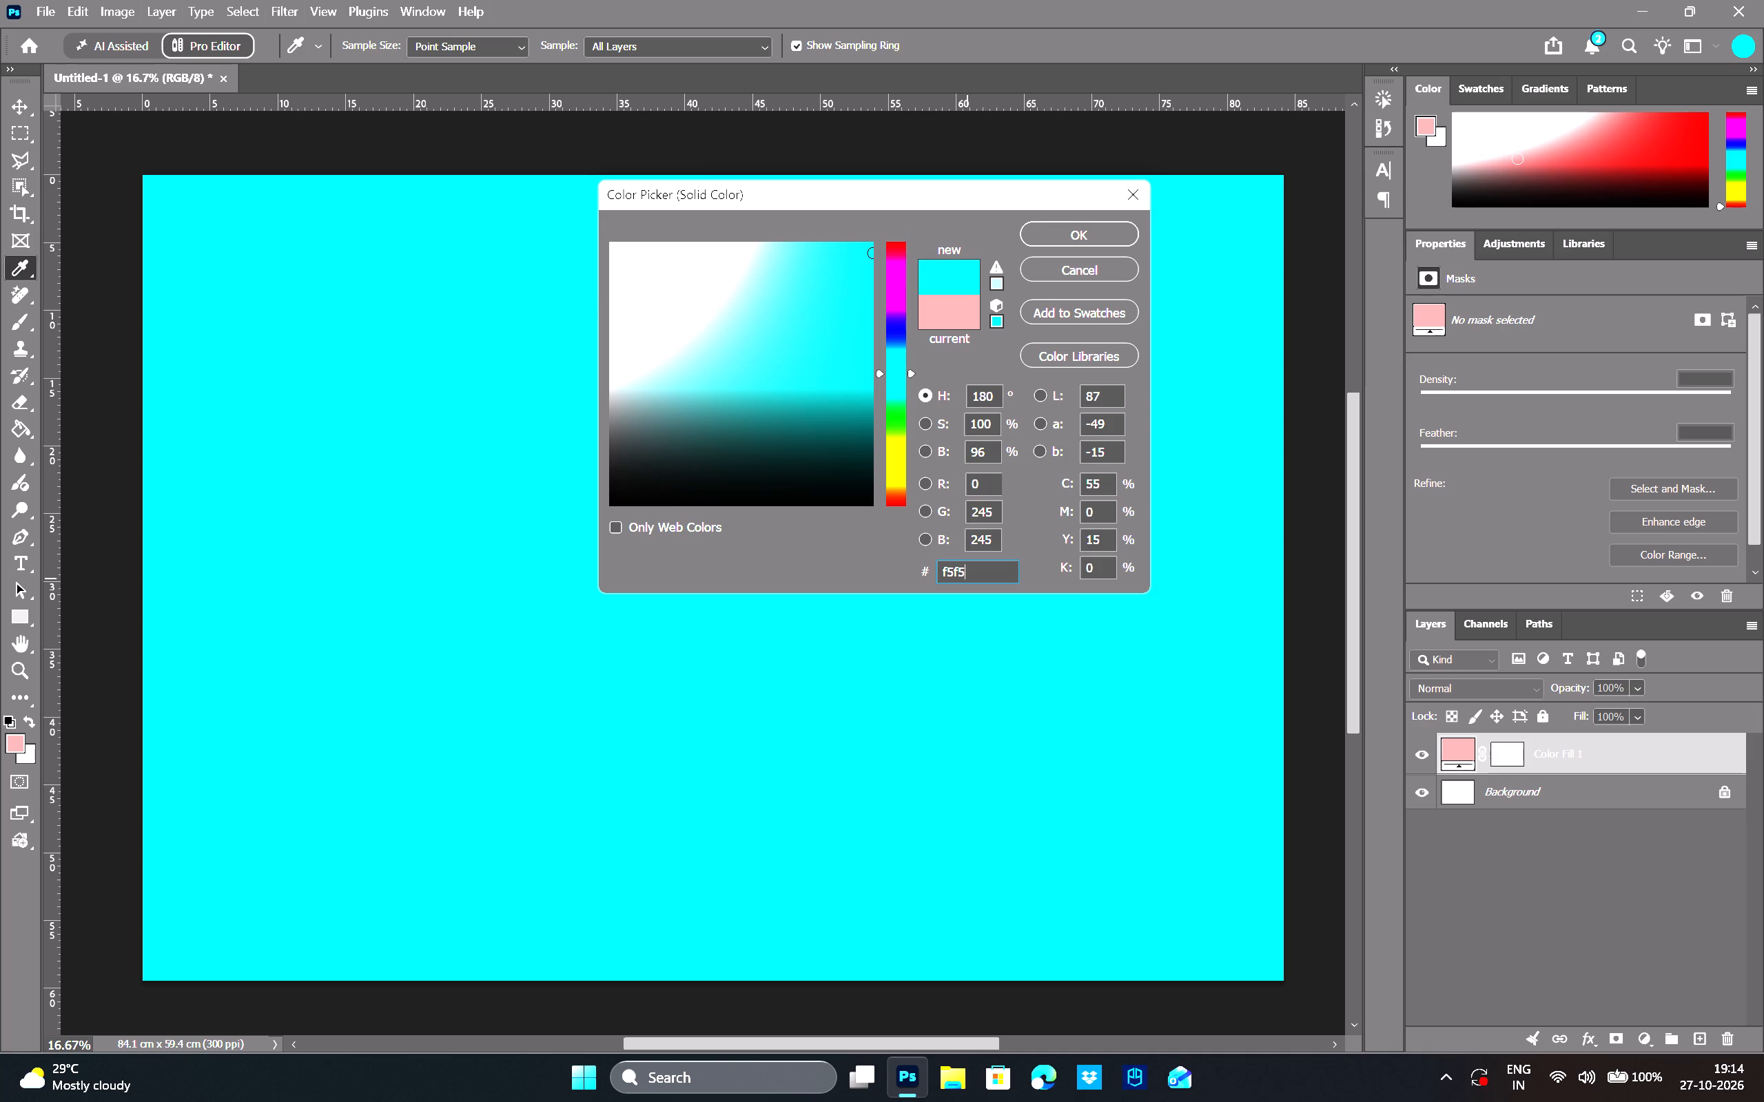
{"action": "type", "text": "dc"}
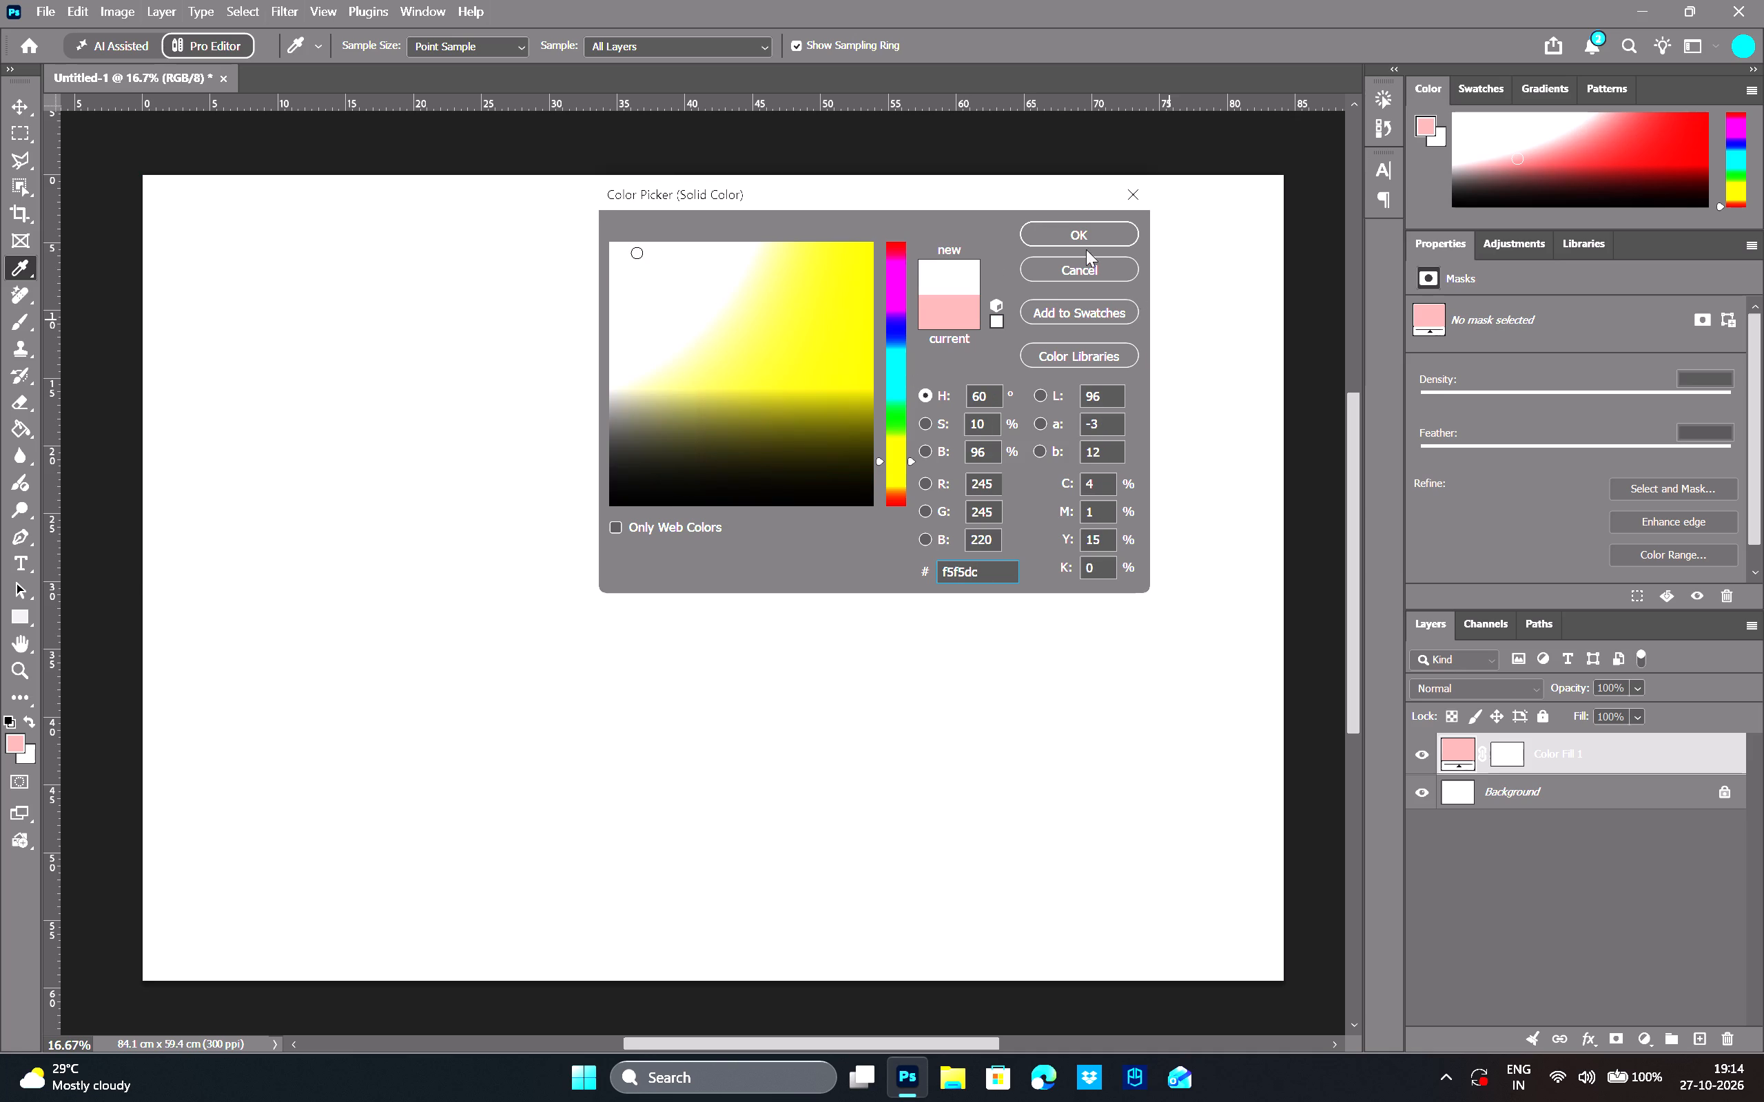
{"action": "left_click", "coordinate": [1077, 220]}
{"action": "left_click", "coordinate": [1077, 235]}
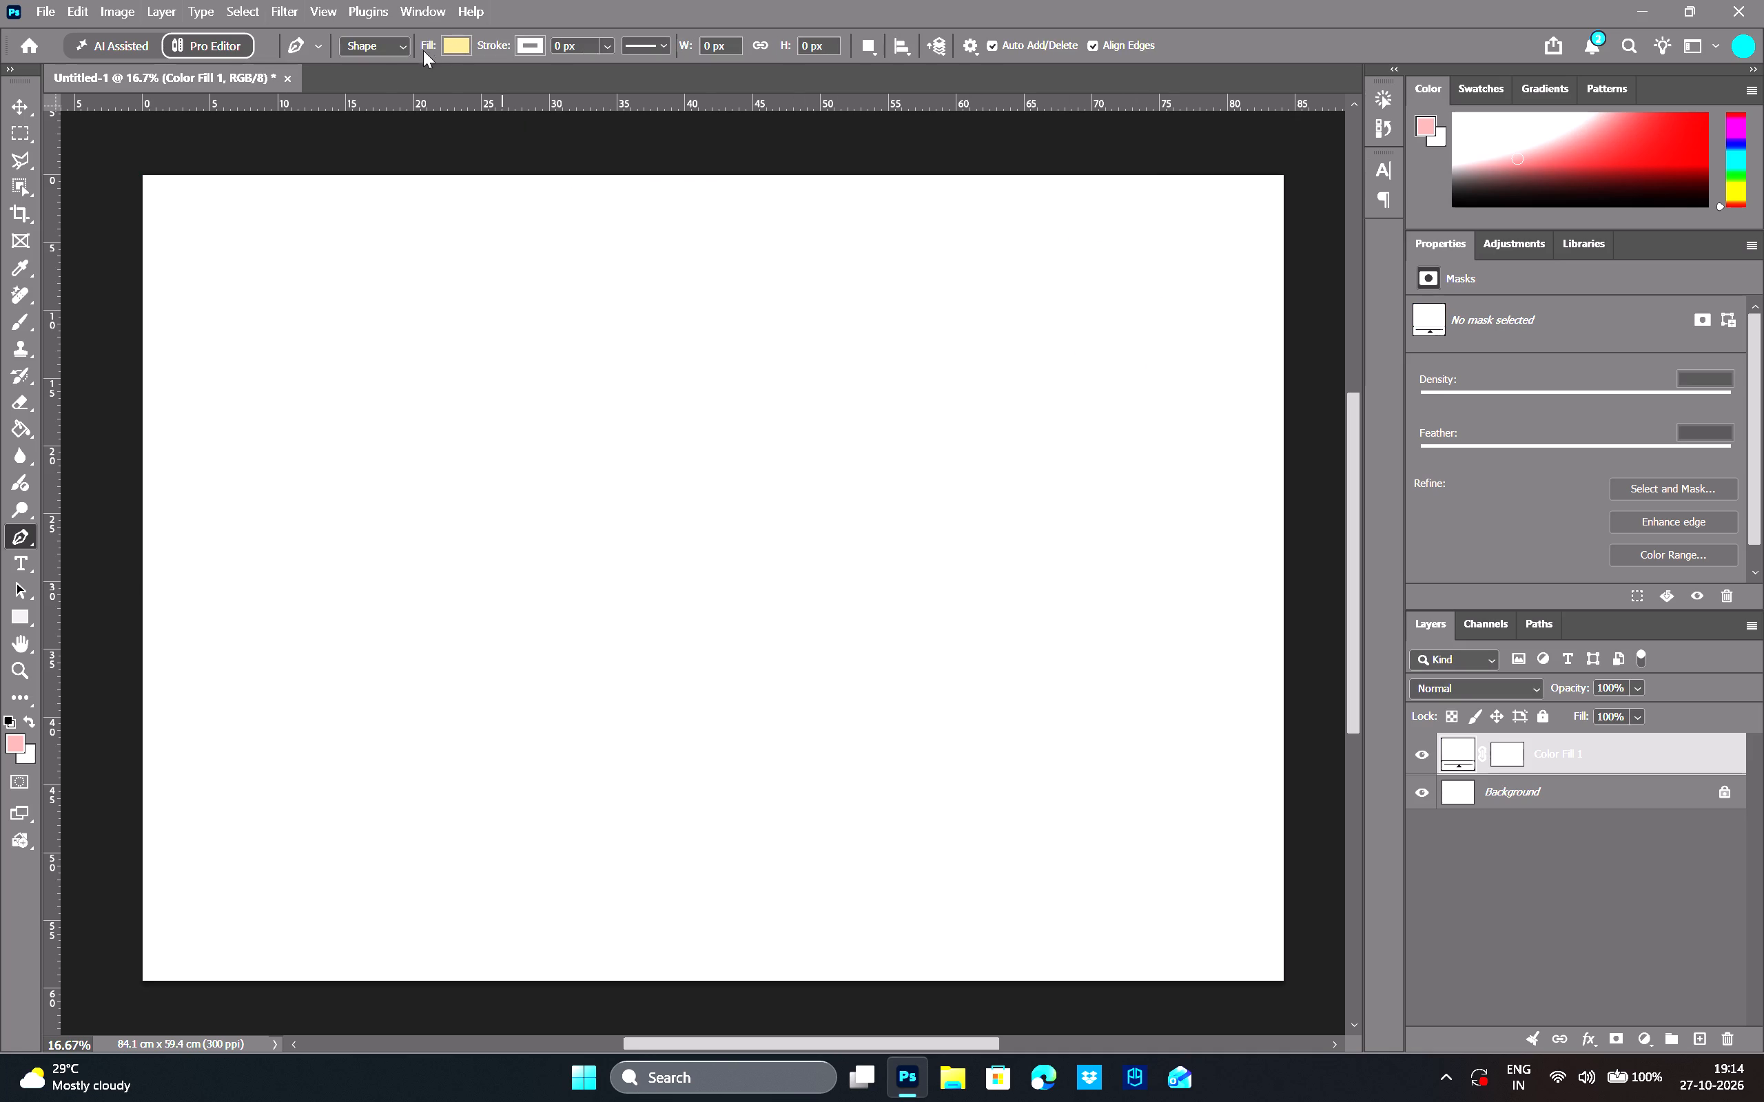
Place a horizontal guide about 1 cm below the canvas's top edge.
{"action": "left_click_drag", "start_coordinate": [227, 103], "coordinate": [237, 209]}
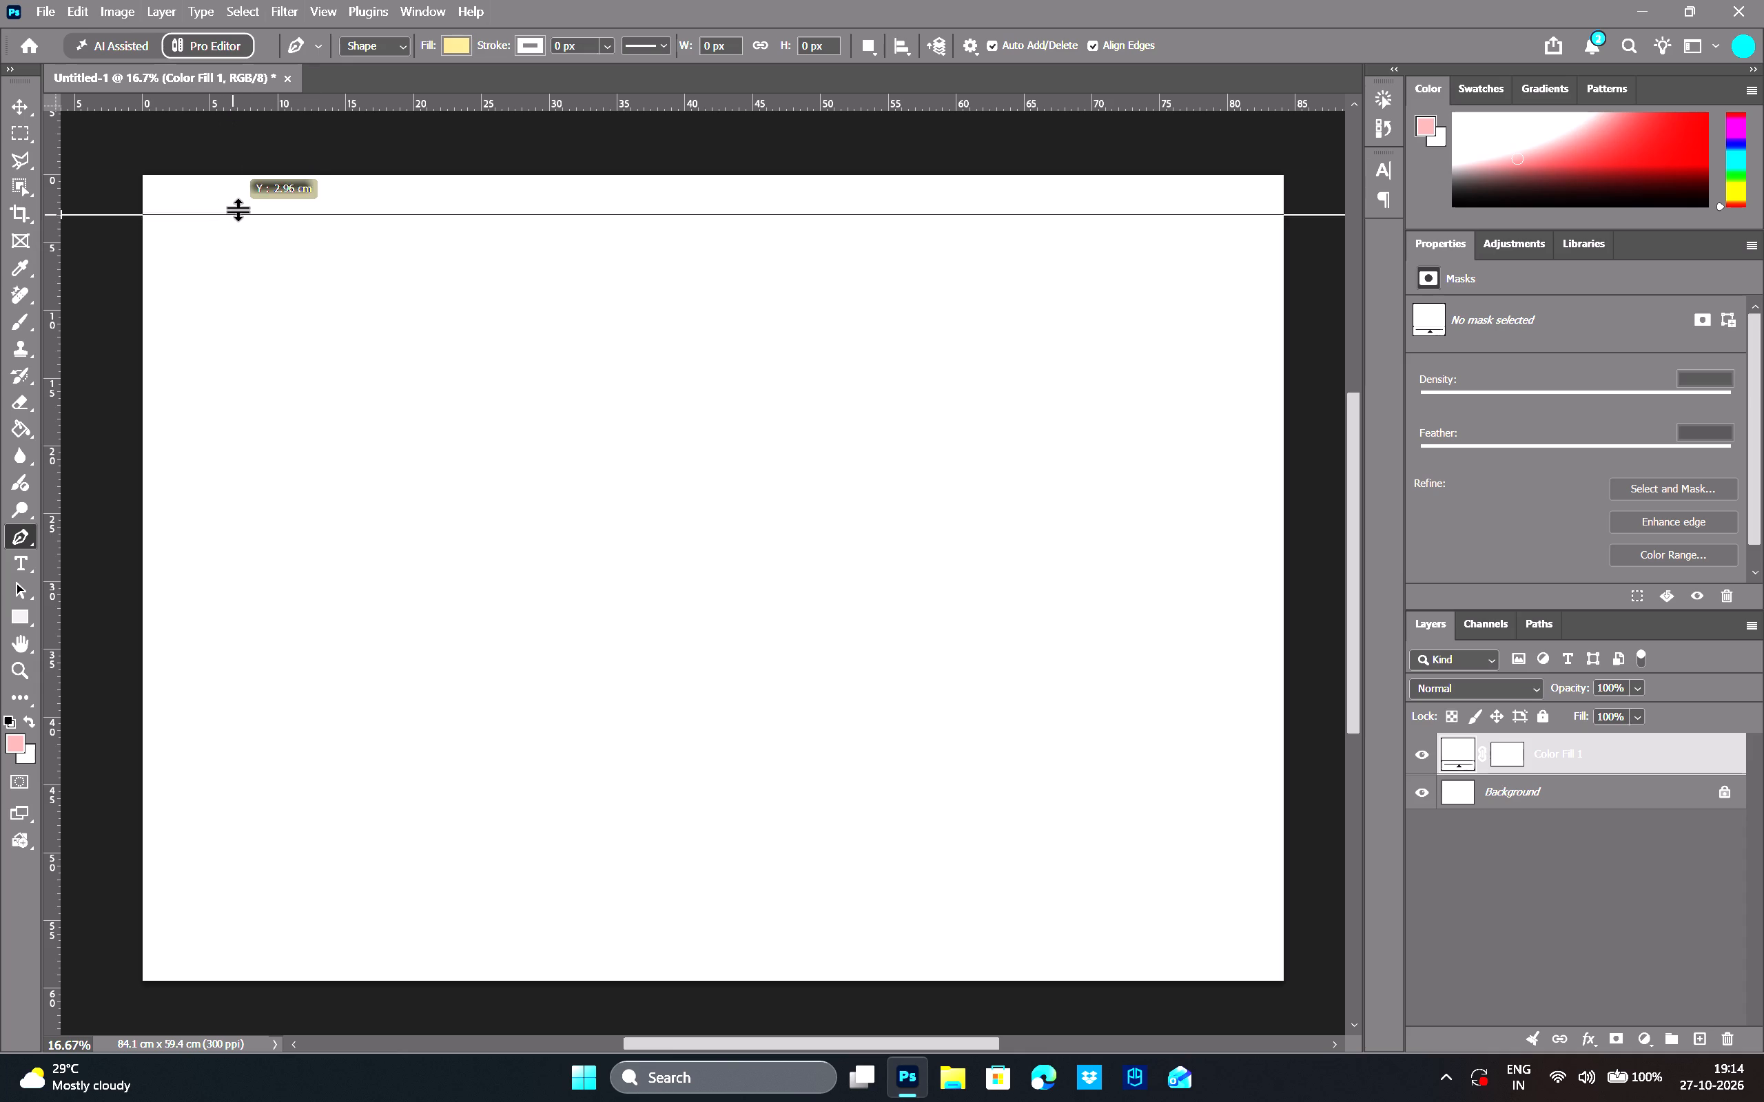
{"action": "left_click_drag", "start_coordinate": [237, 209], "coordinate": [263, 202]}
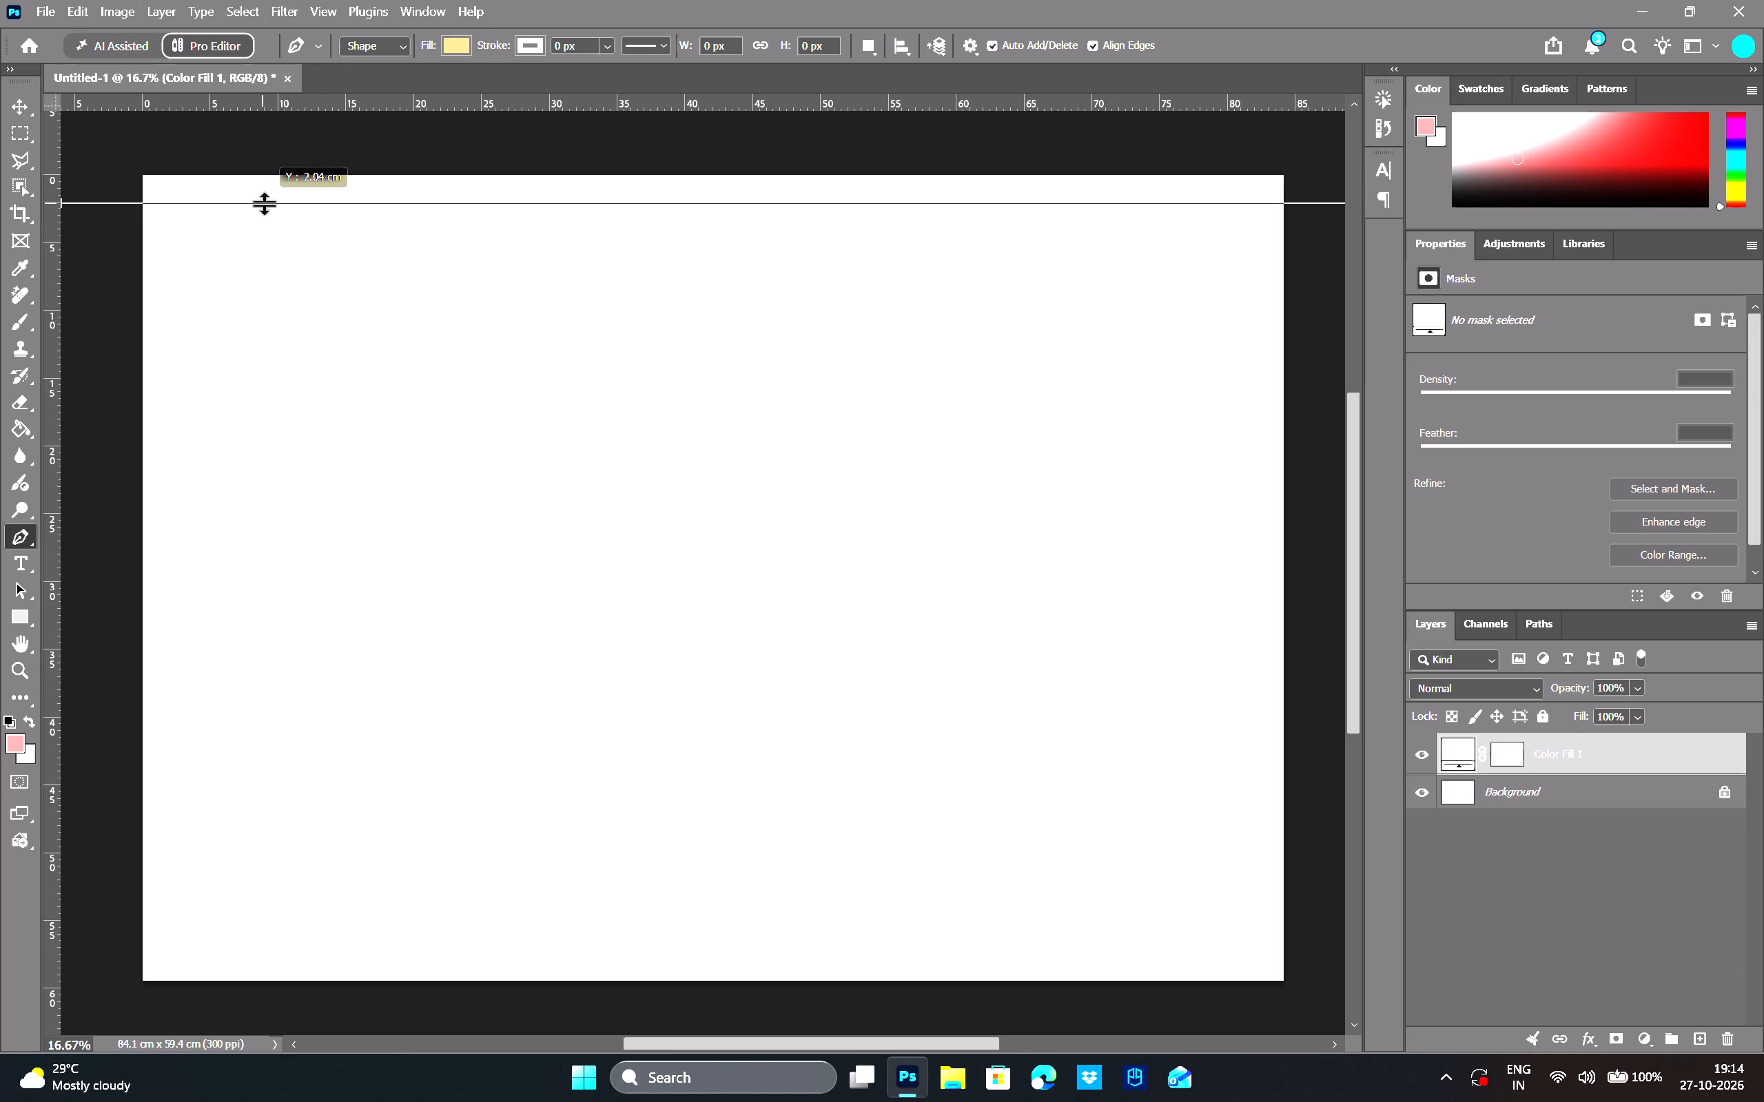
{"action": "left_click_drag", "start_coordinate": [263, 202], "coordinate": [278, 193]}
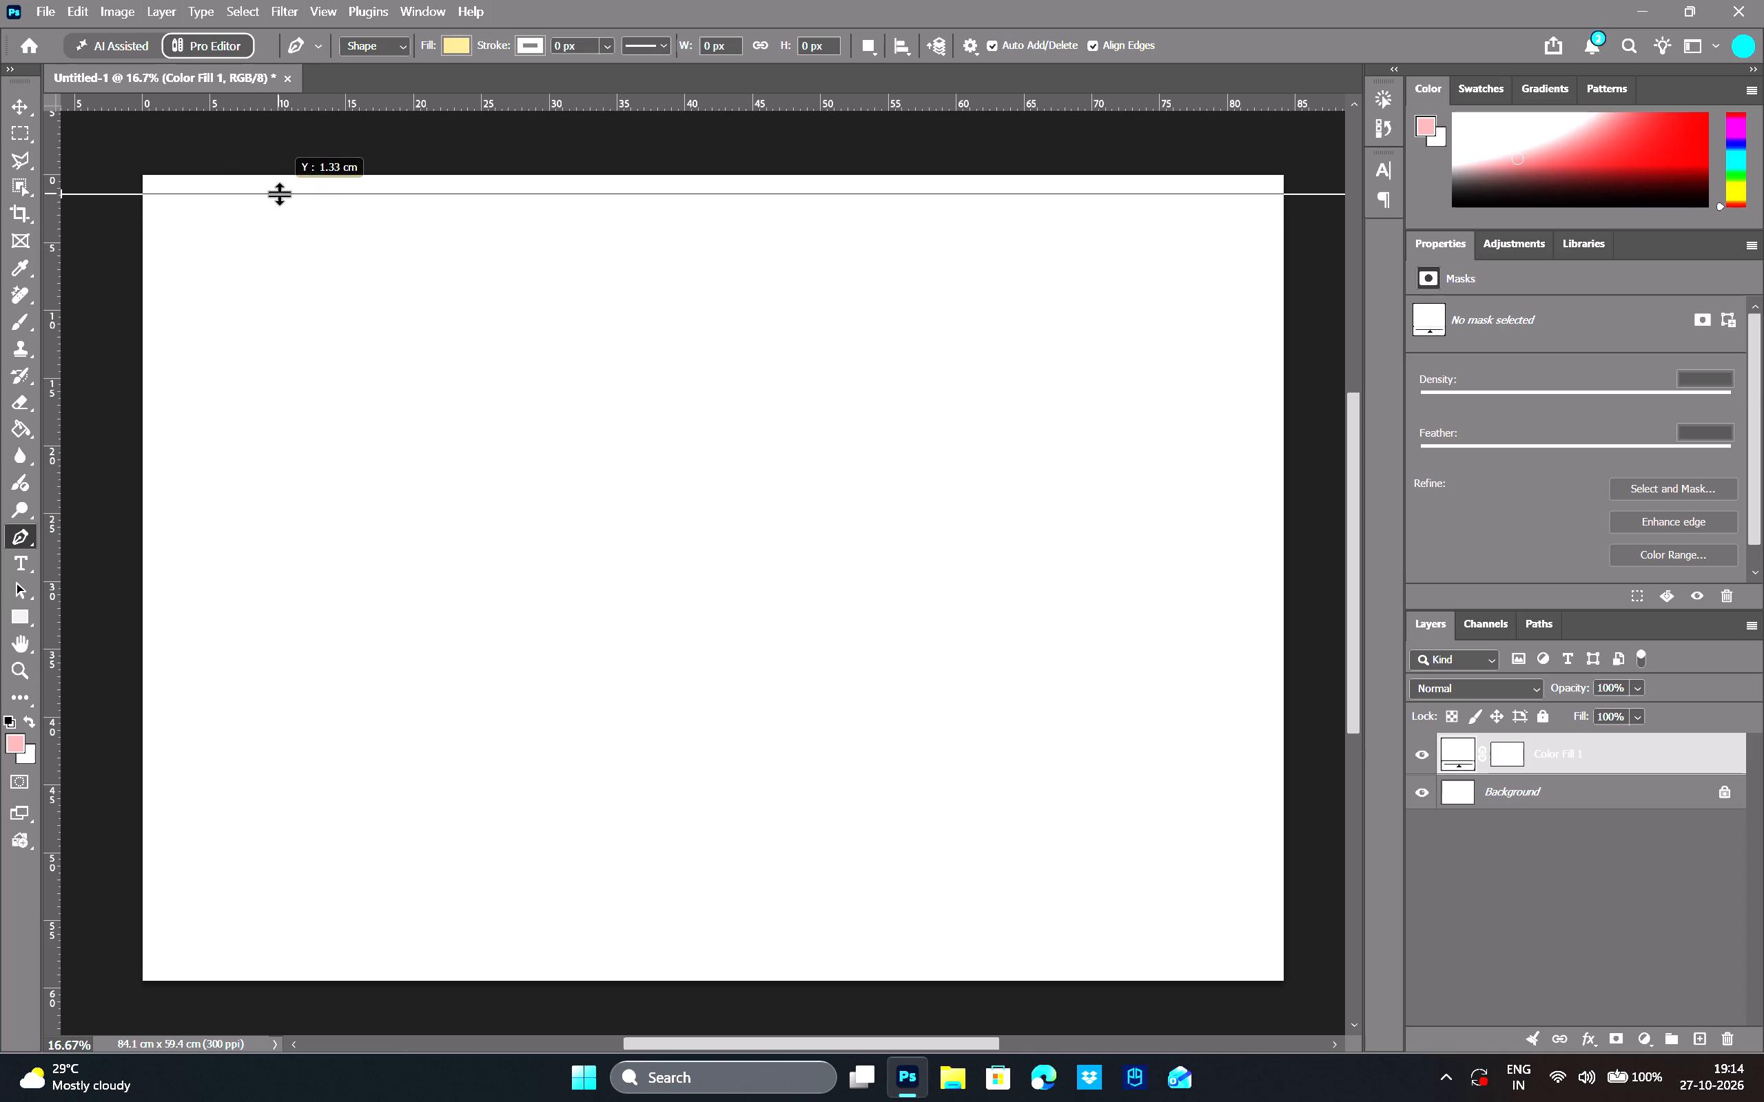
{"action": "left_click_drag", "start_coordinate": [278, 193], "coordinate": [285, 188]}
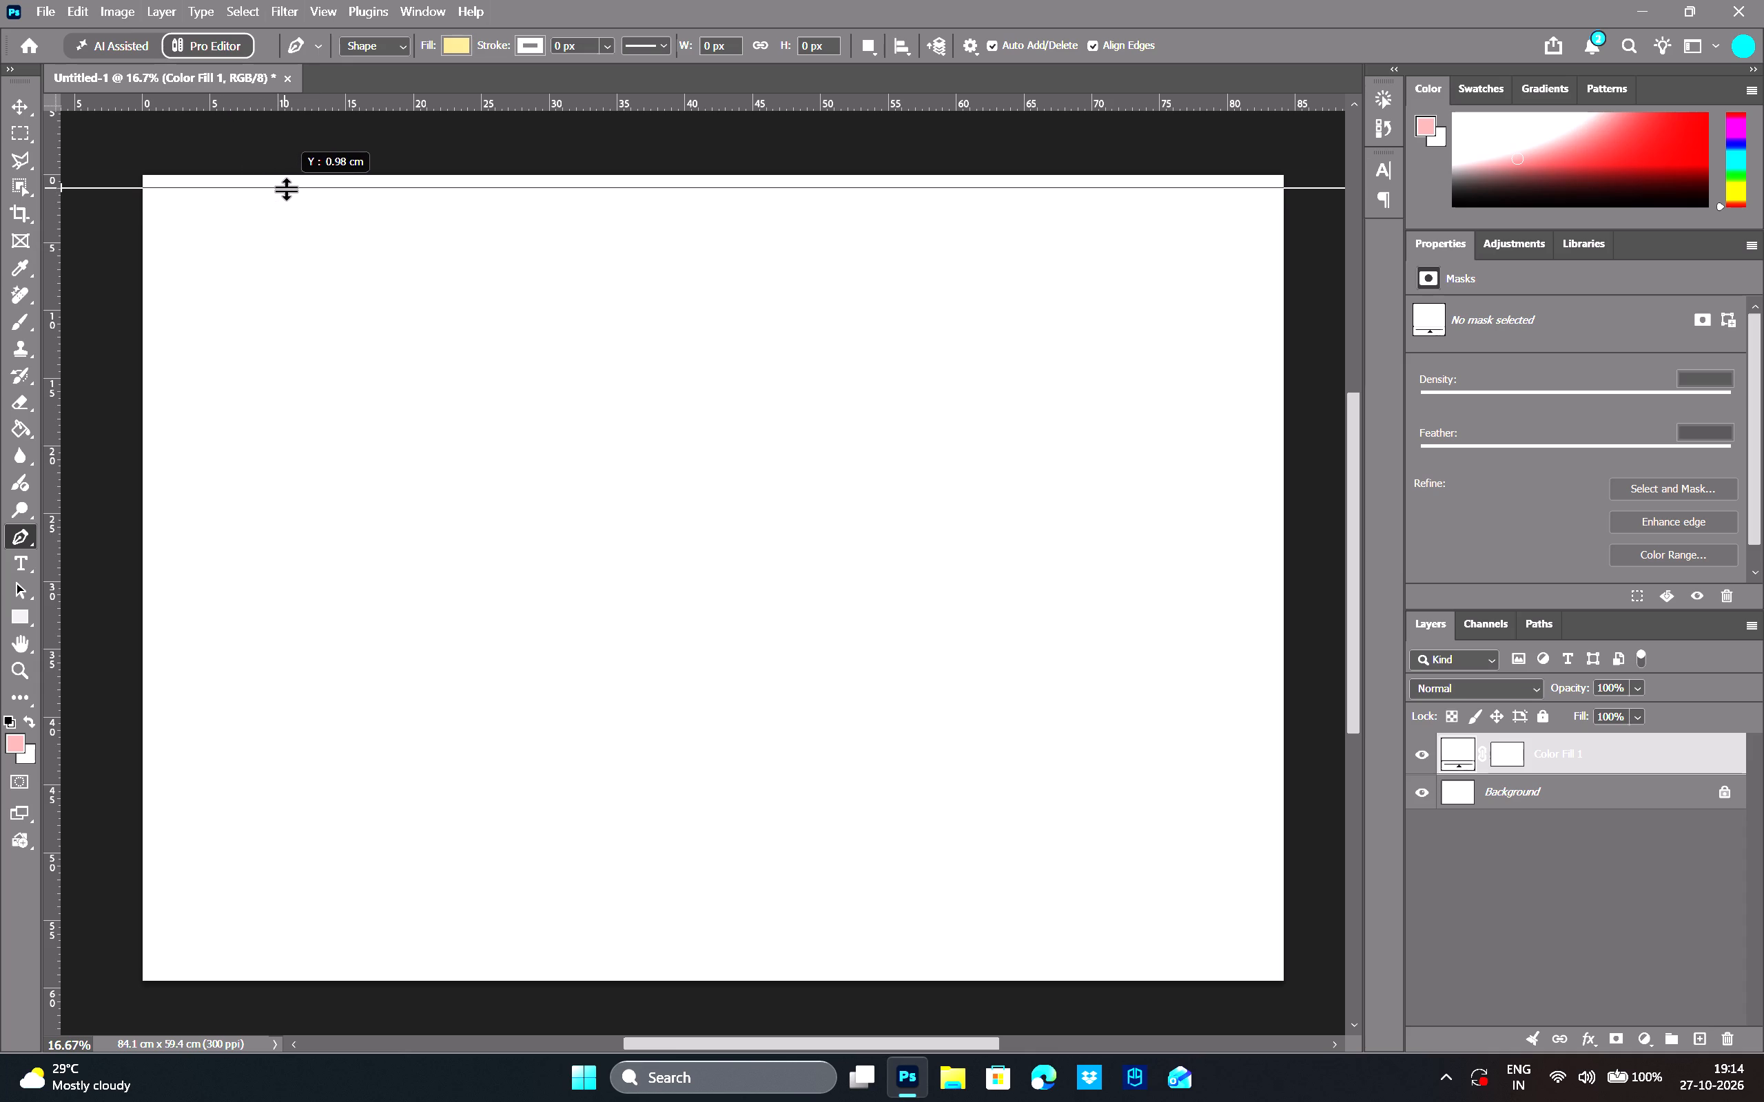
{"action": "left_click_drag", "start_coordinate": [285, 188], "coordinate": [289, 189]}
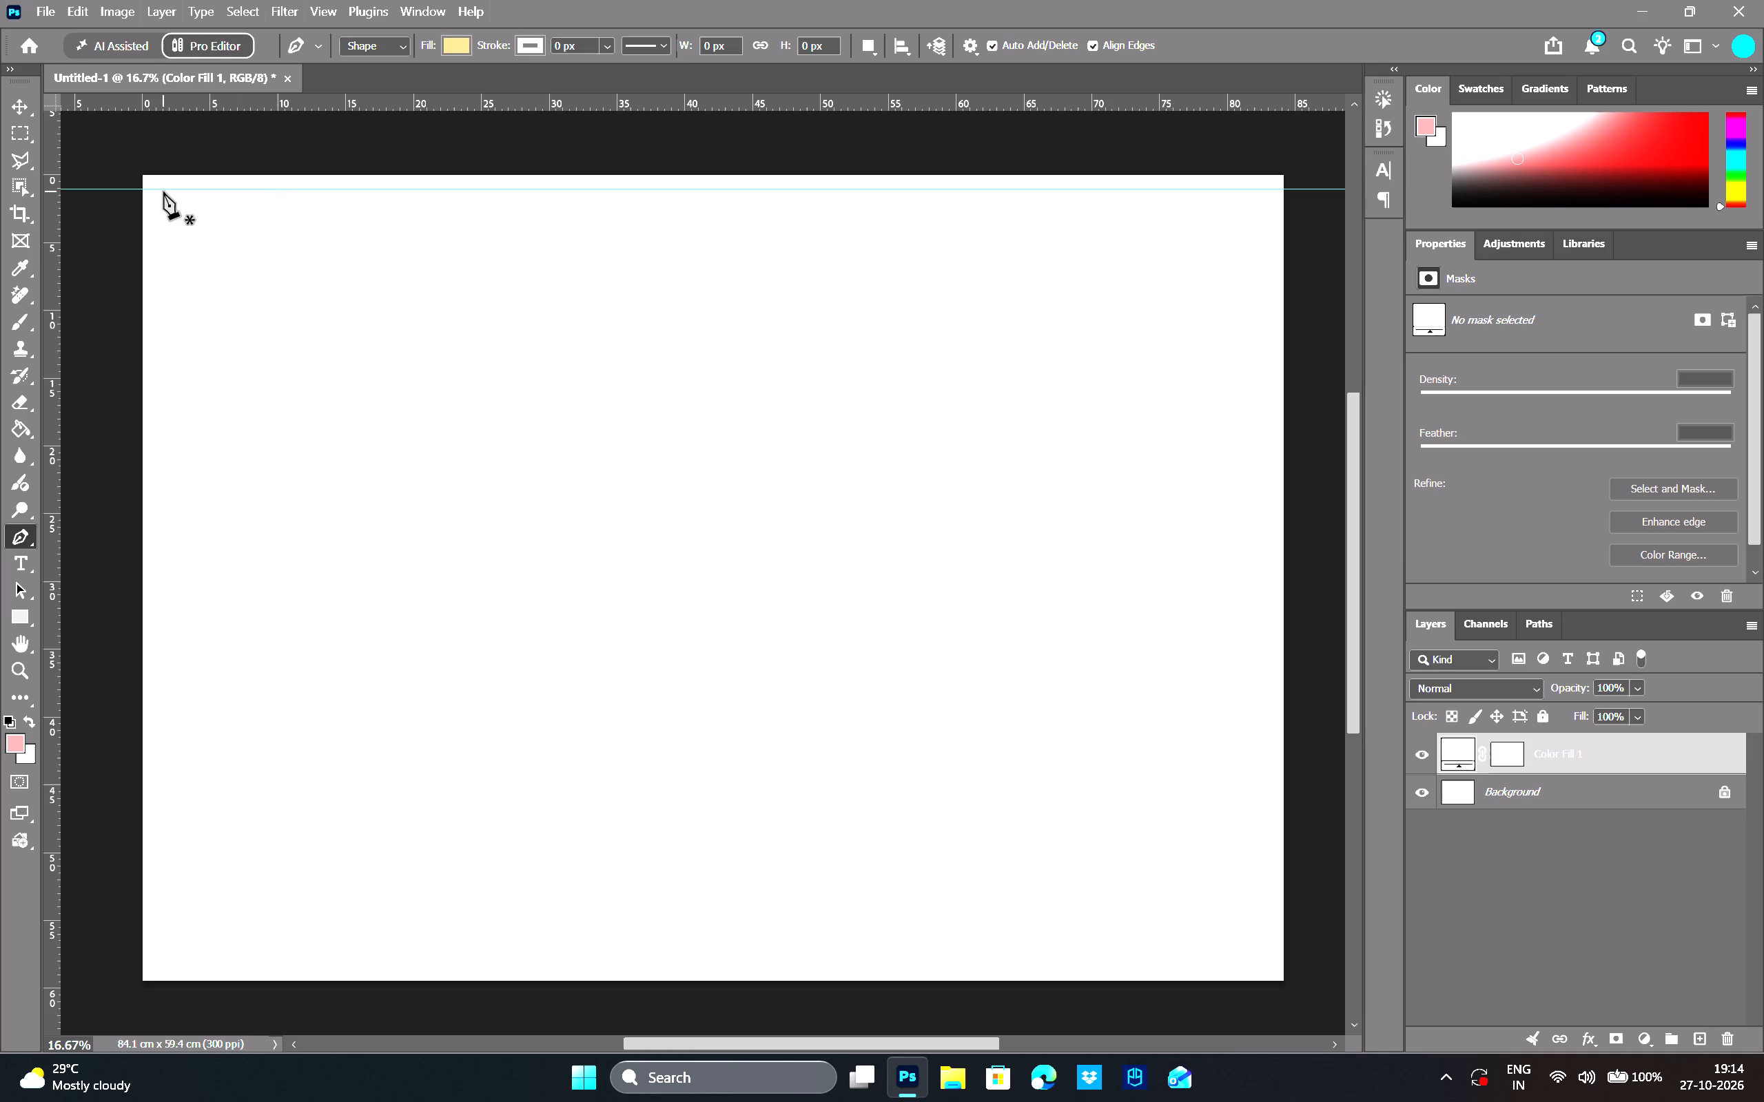
Place a vertical guide about 1 cm inside the canvas's left edge.
{"action": "left_click_drag", "start_coordinate": [48, 274], "coordinate": [161, 298]}
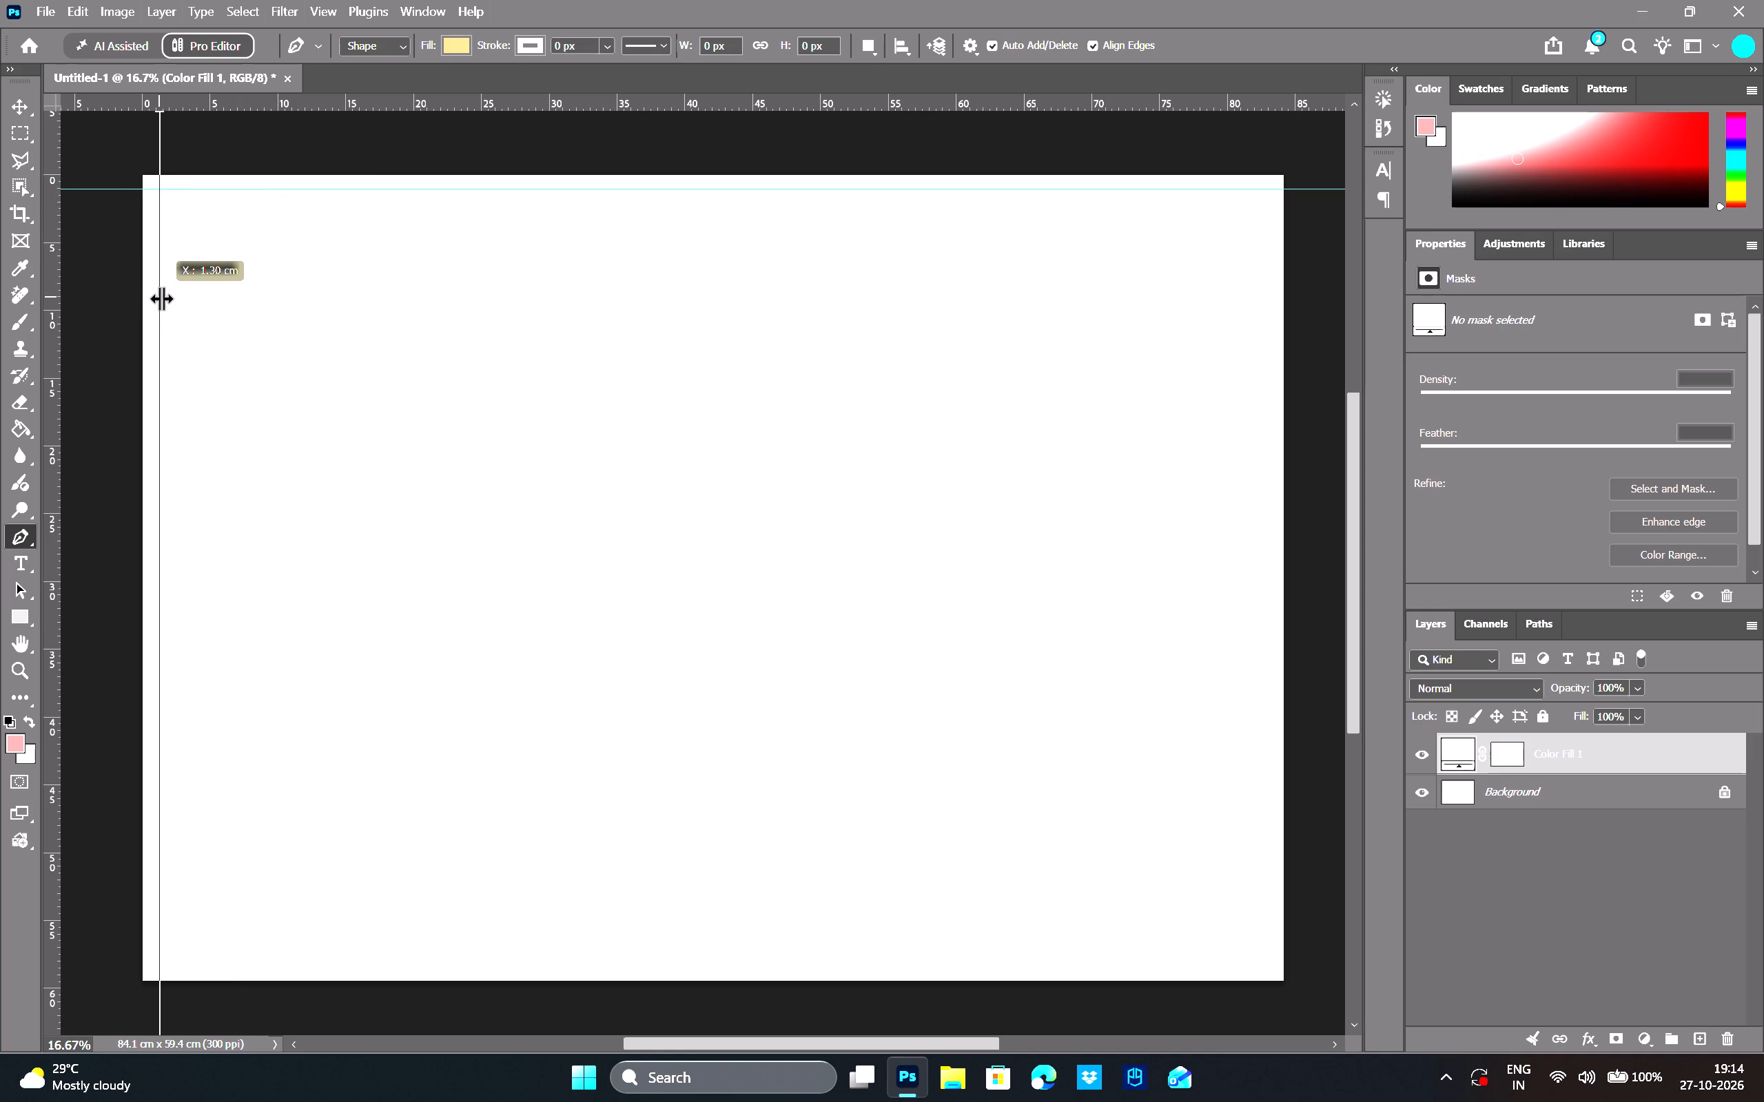
{"action": "left_click_drag", "start_coordinate": [161, 298], "coordinate": [158, 298]}
{"action": "left_click_drag", "start_coordinate": [158, 298], "coordinate": [156, 297]}
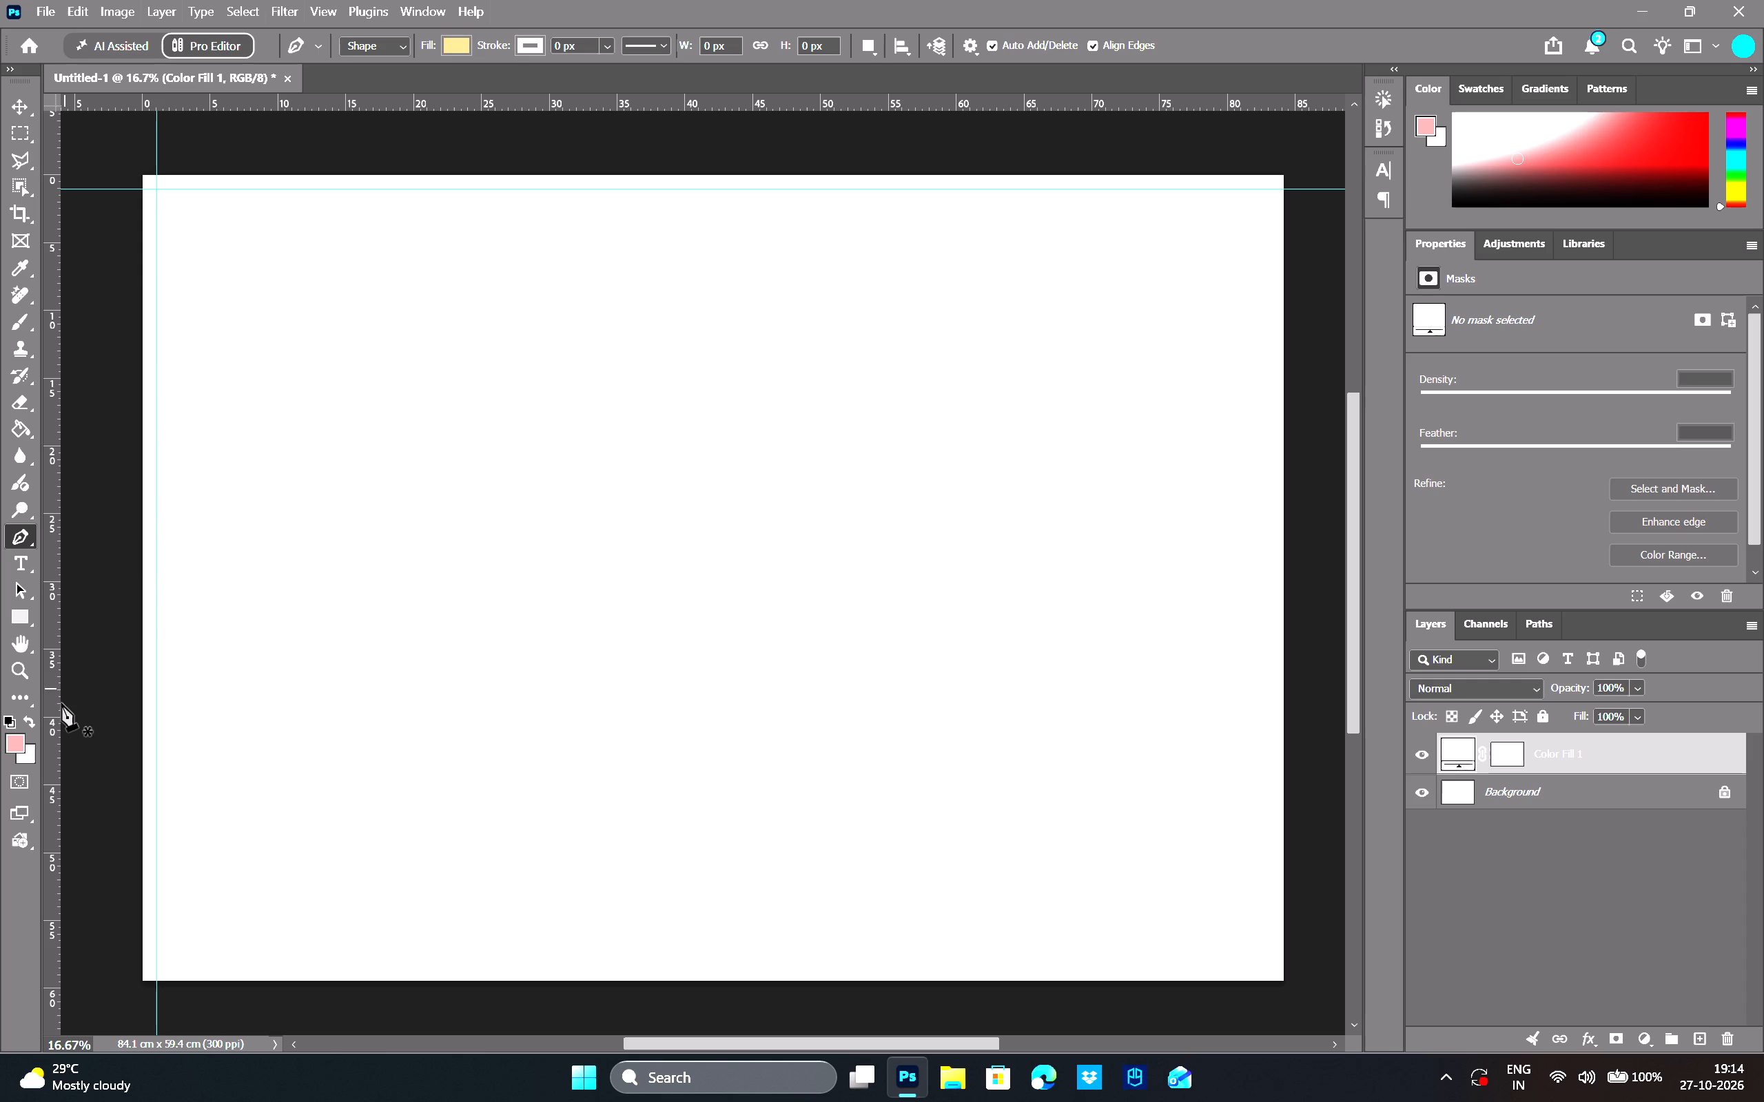
Place a horizontal guide about 1 cm above the canvas's bottom edge.
{"action": "left_click_drag", "start_coordinate": [604, 105], "coordinate": [570, 304]}
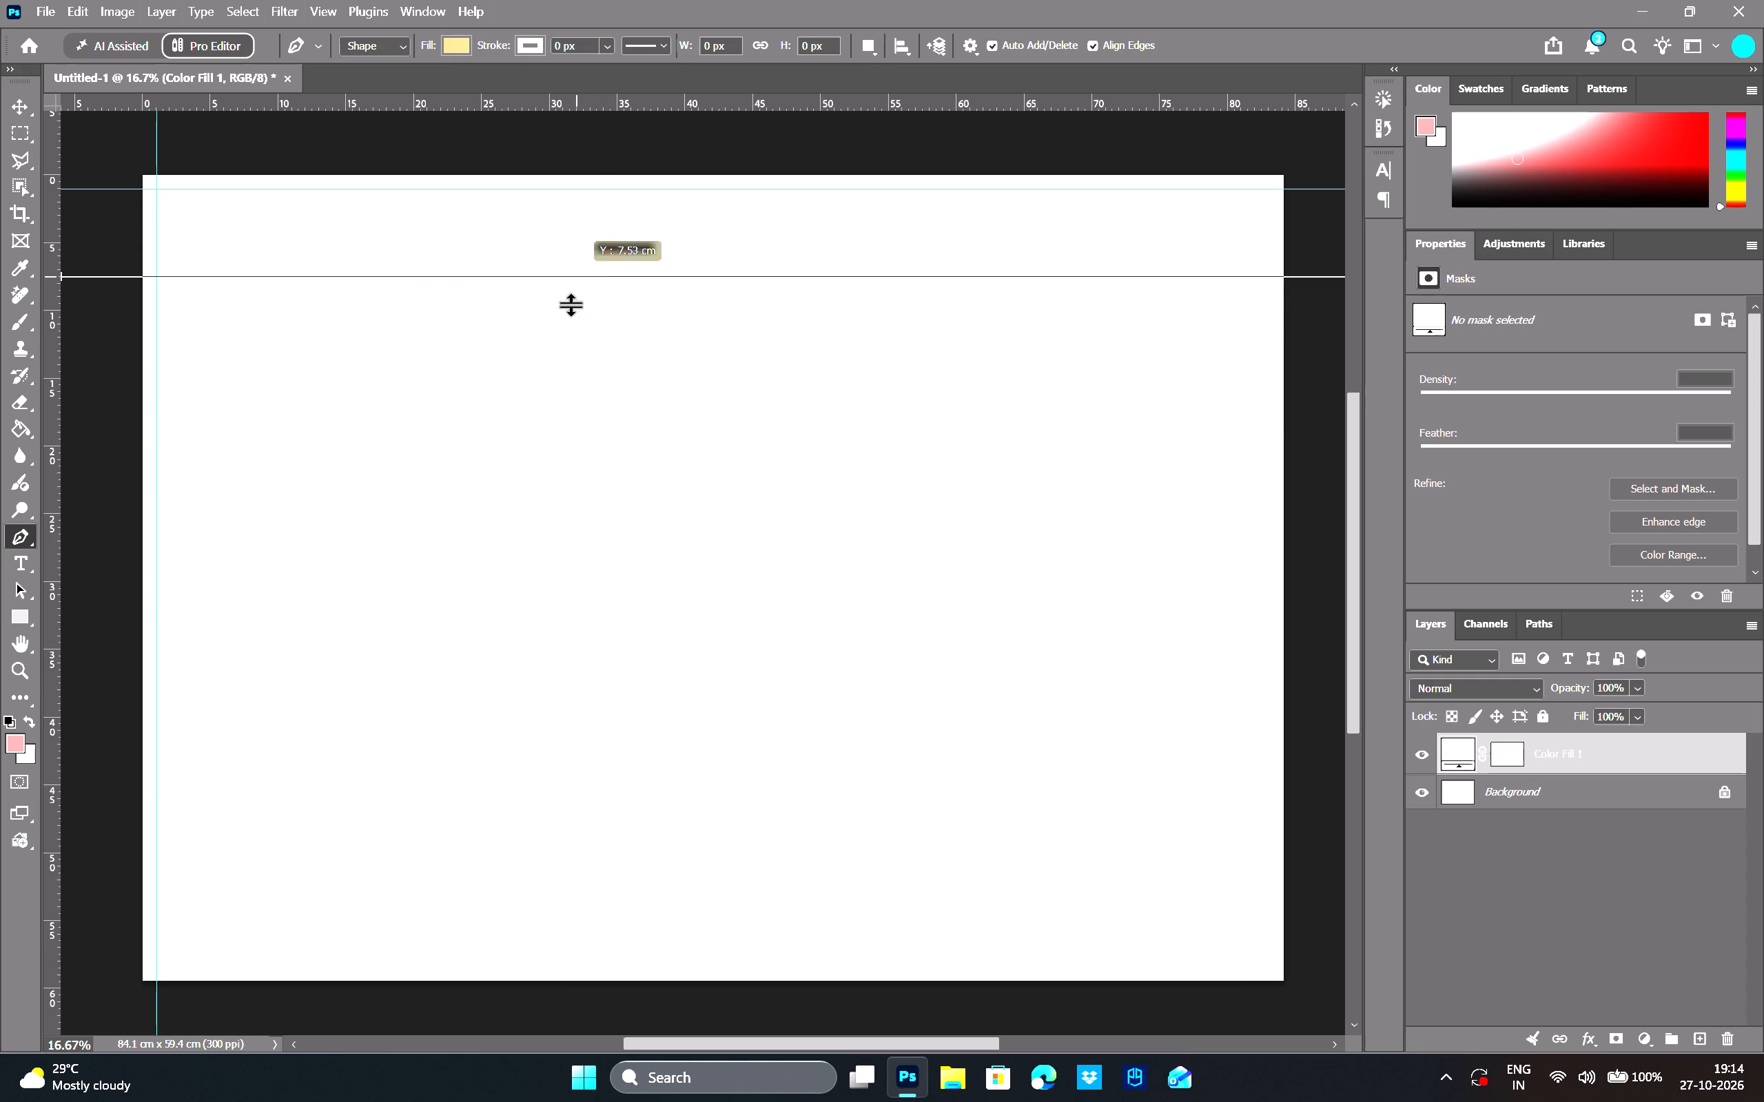
{"action": "left_click_drag", "start_coordinate": [570, 304], "coordinate": [481, 979]}
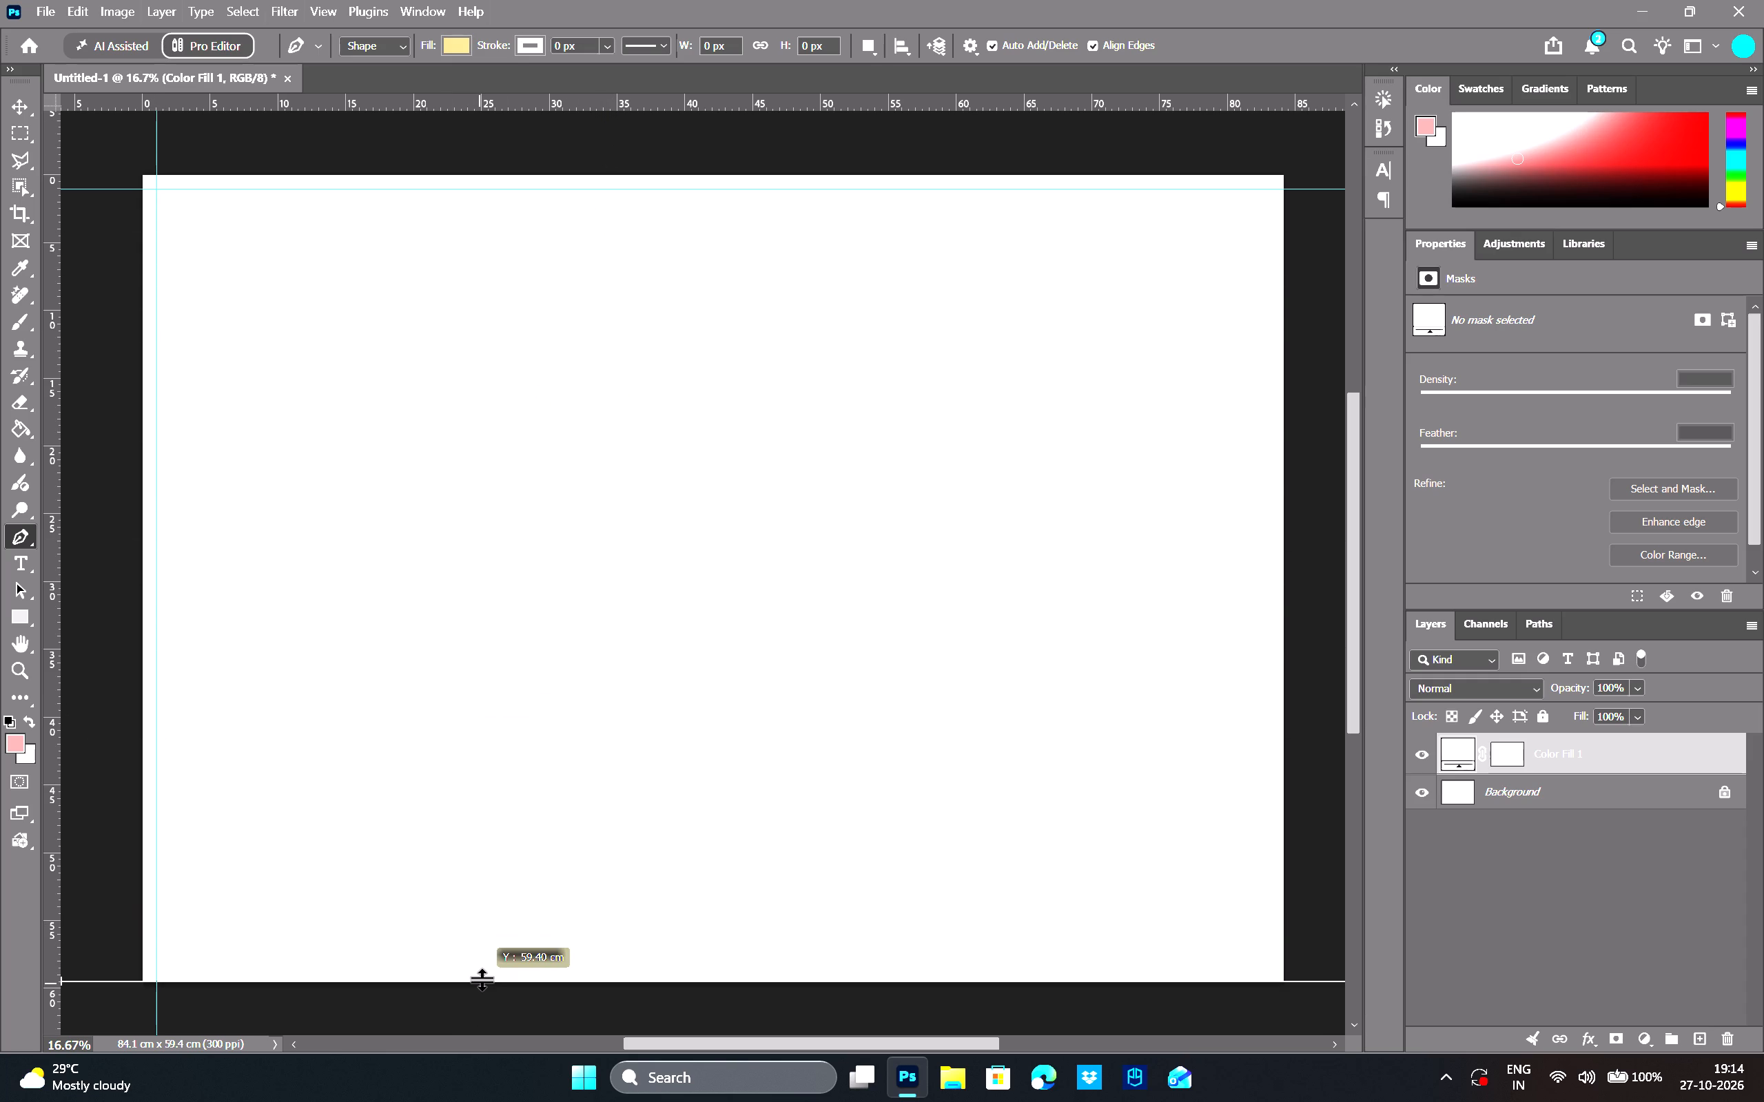
{"action": "left_click_drag", "start_coordinate": [481, 979], "coordinate": [485, 961]}
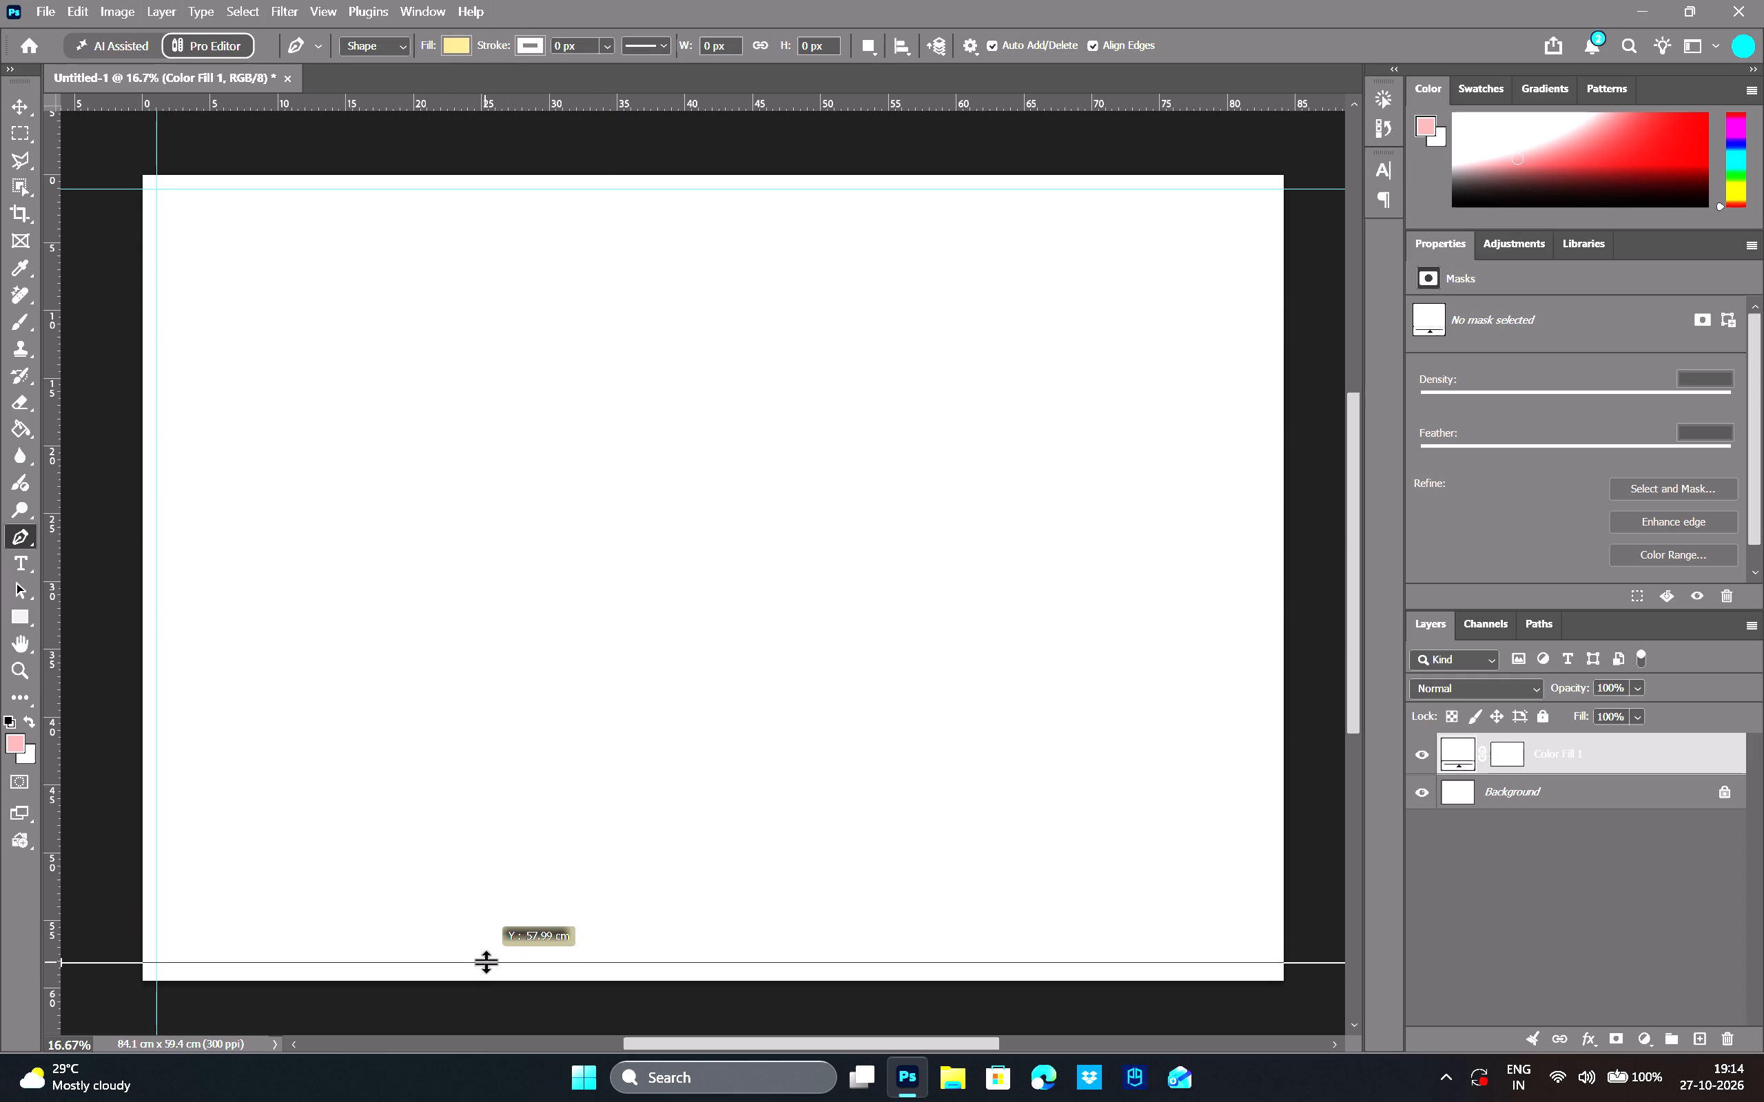
{"action": "left_click_drag", "start_coordinate": [485, 961], "coordinate": [491, 965]}
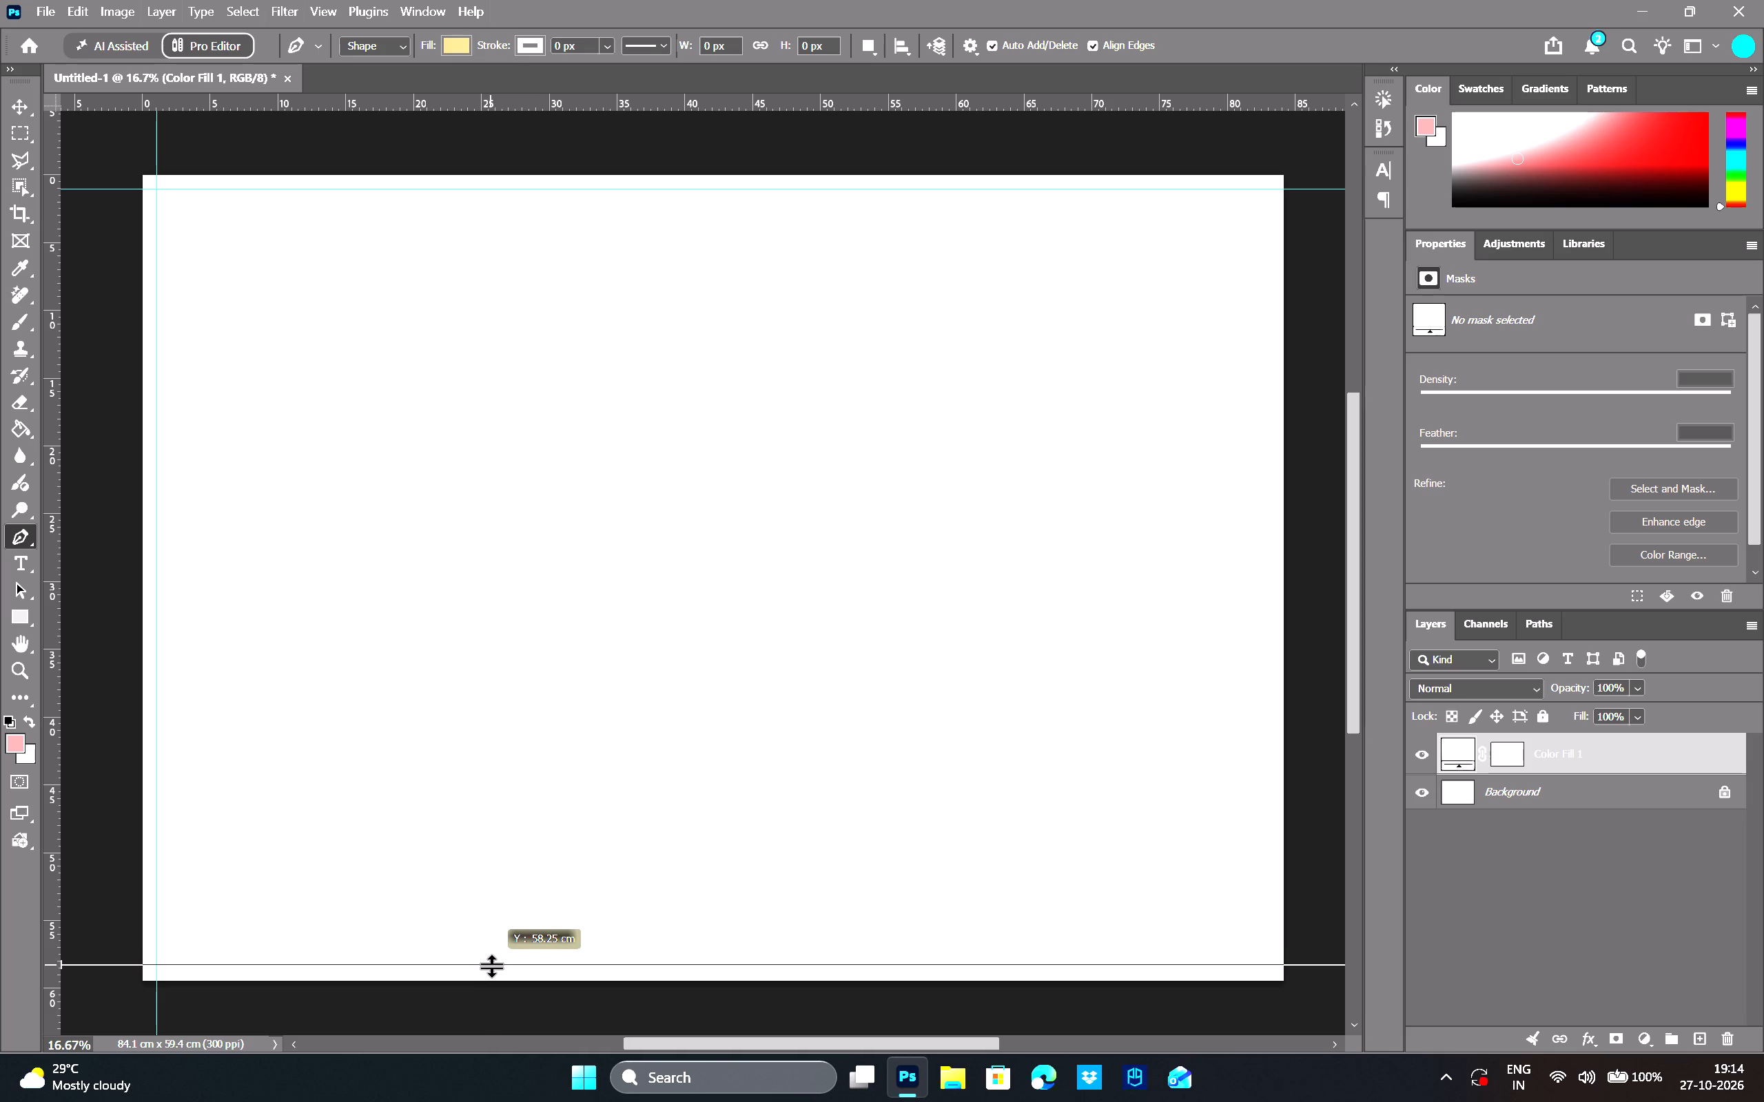
{"action": "left_click_drag", "start_coordinate": [491, 965], "coordinate": [493, 967]}
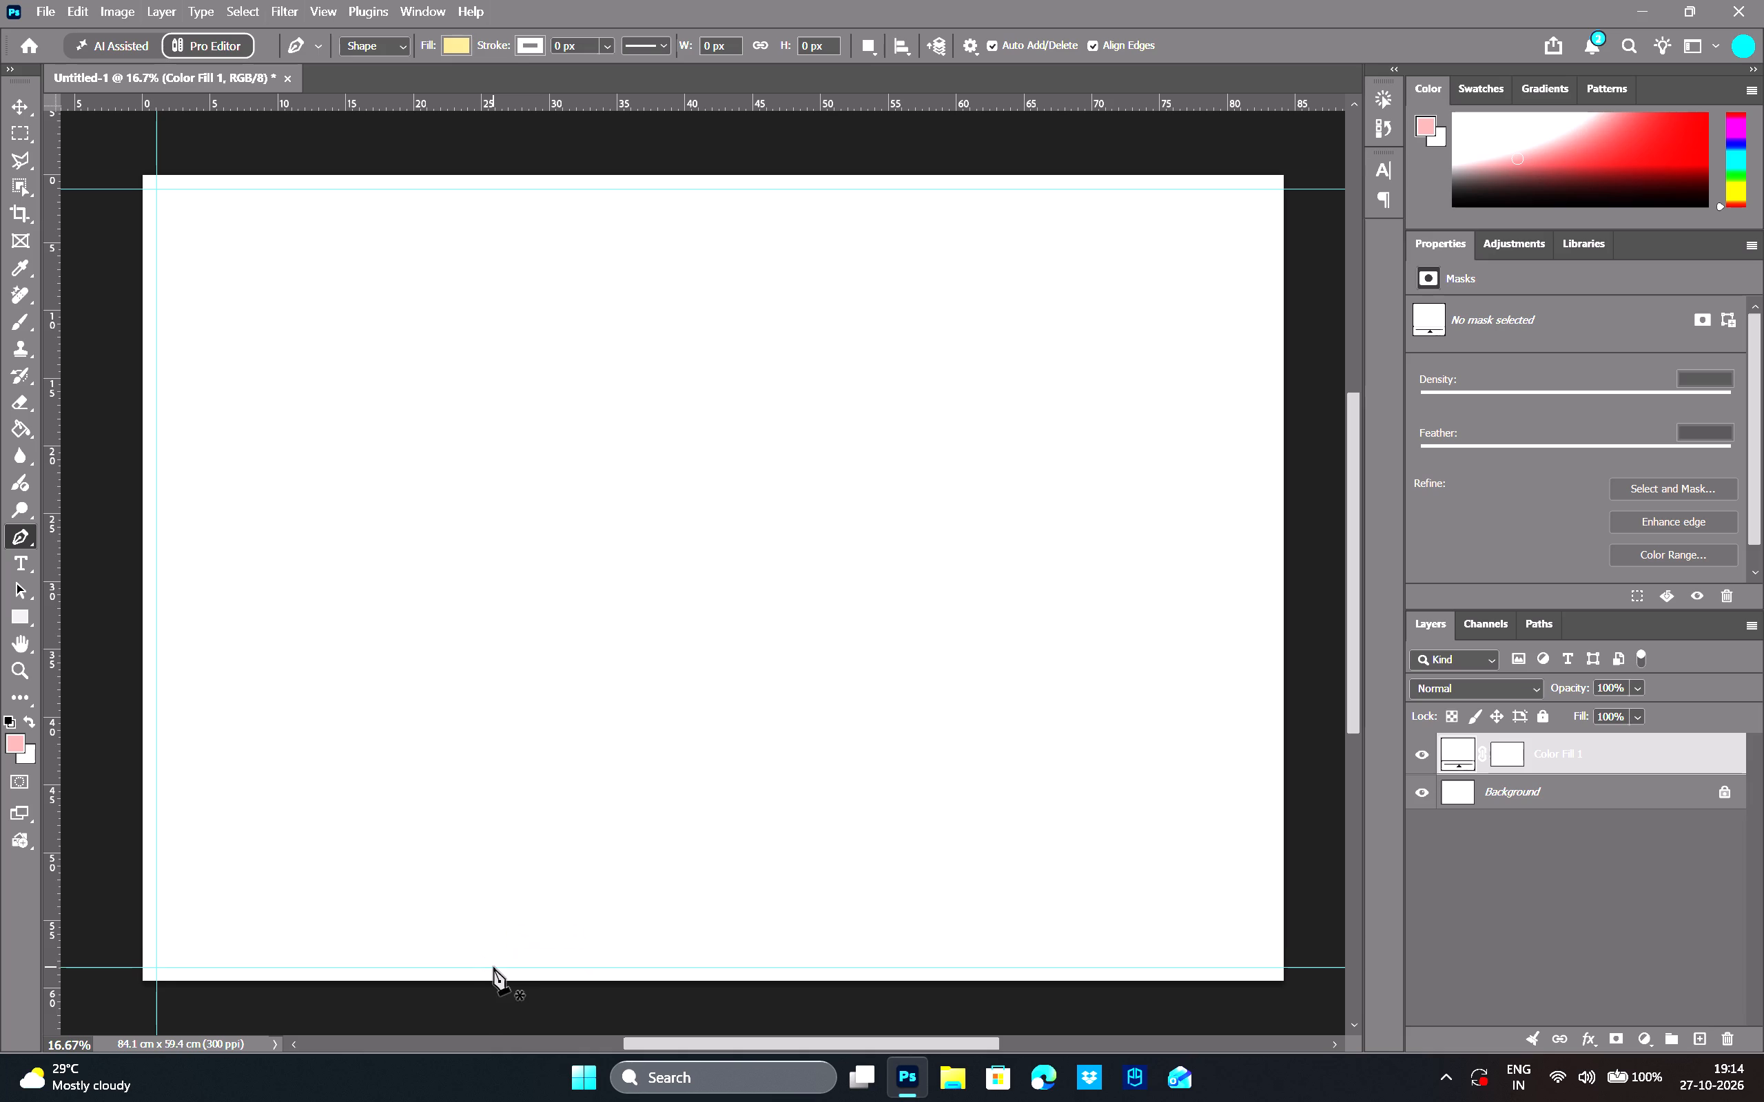
Place a vertical guide about 1 cm inside the canvas's right edge, at about 83 cm.
{"action": "left_click_drag", "start_coordinate": [52, 705], "coordinate": [899, 655]}
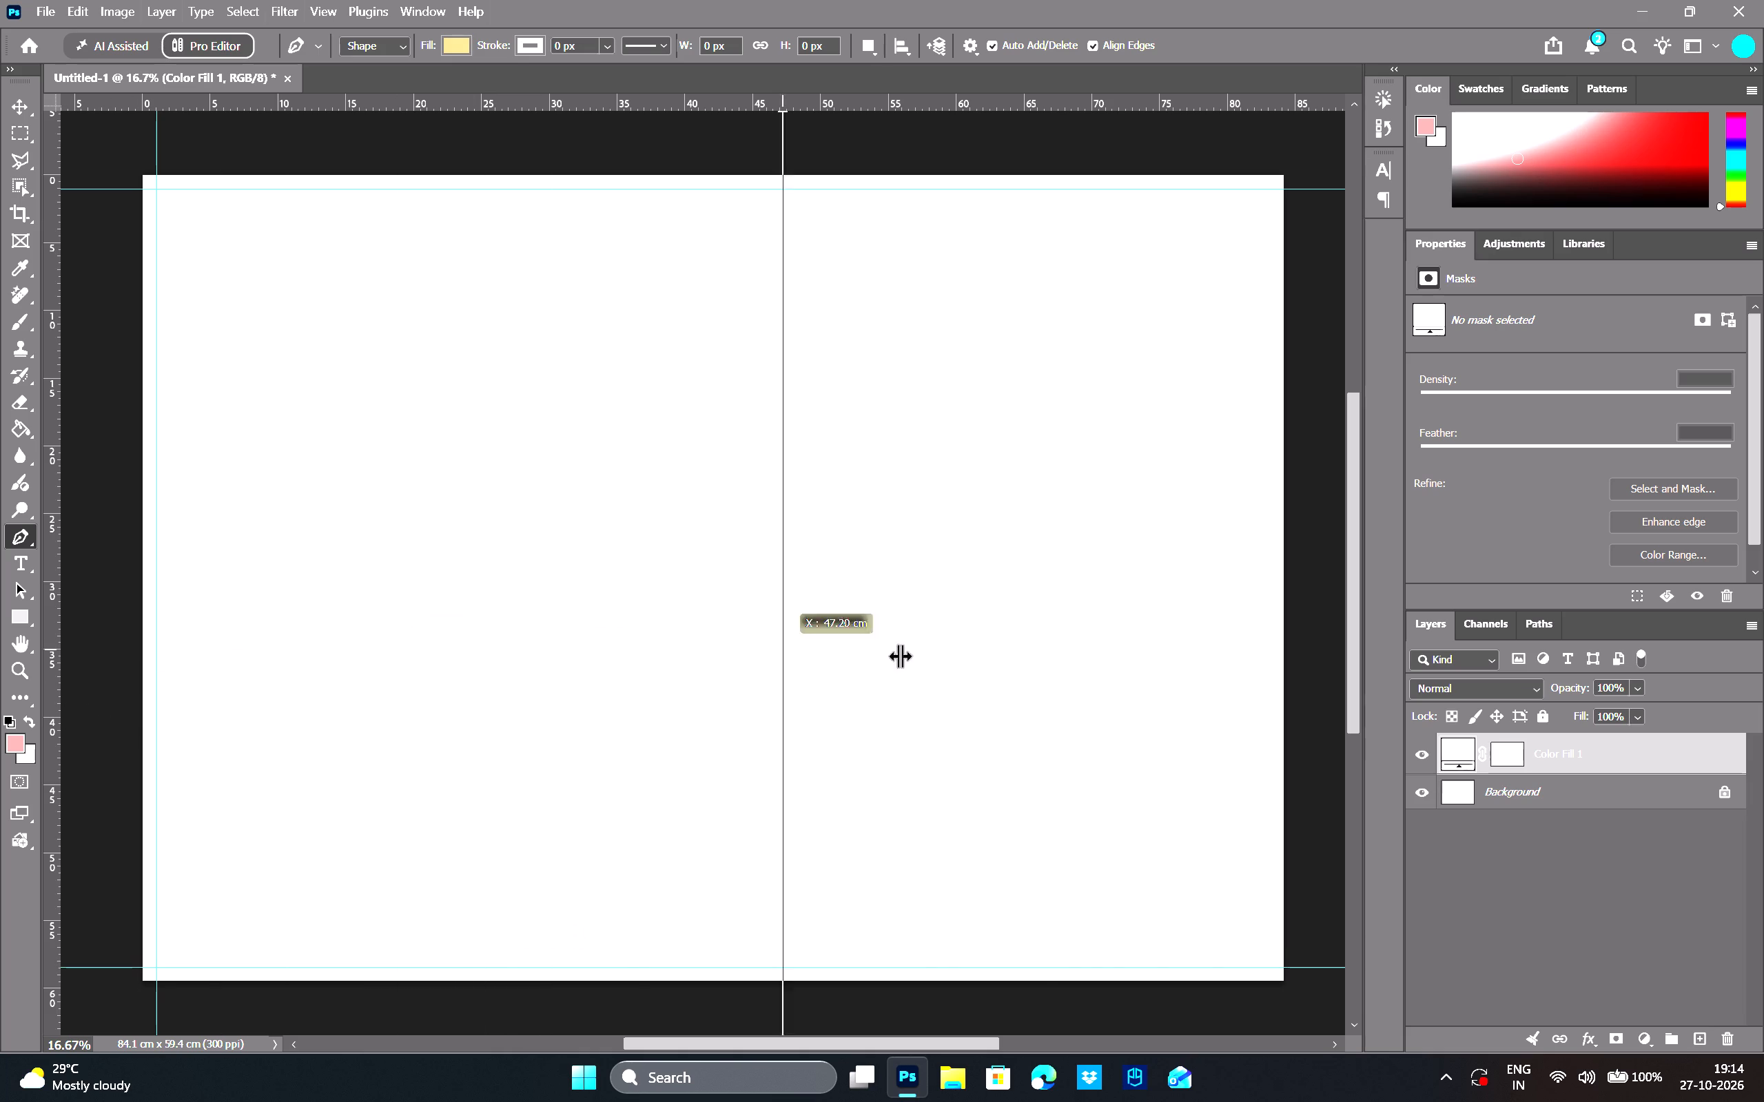
{"action": "left_click_drag", "start_coordinate": [899, 655], "coordinate": [1280, 645]}
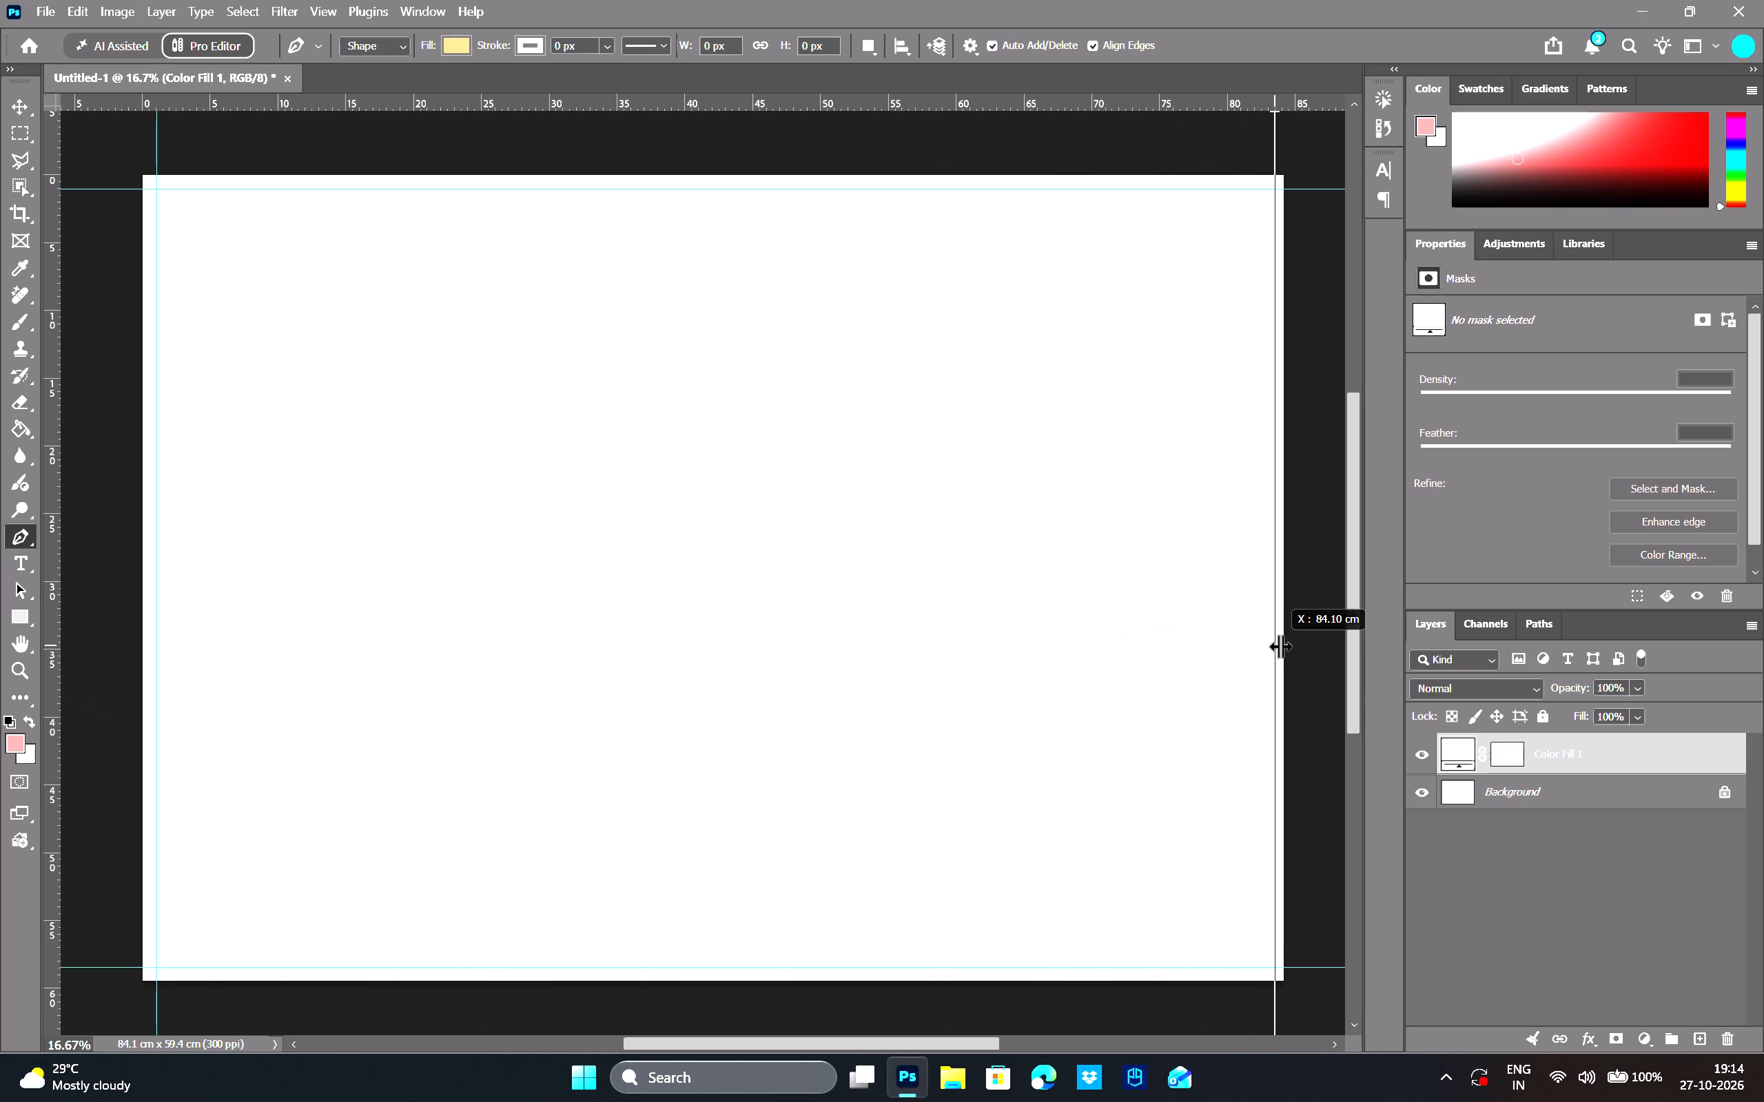
{"action": "left_click_drag", "start_coordinate": [1280, 645], "coordinate": [1275, 647]}
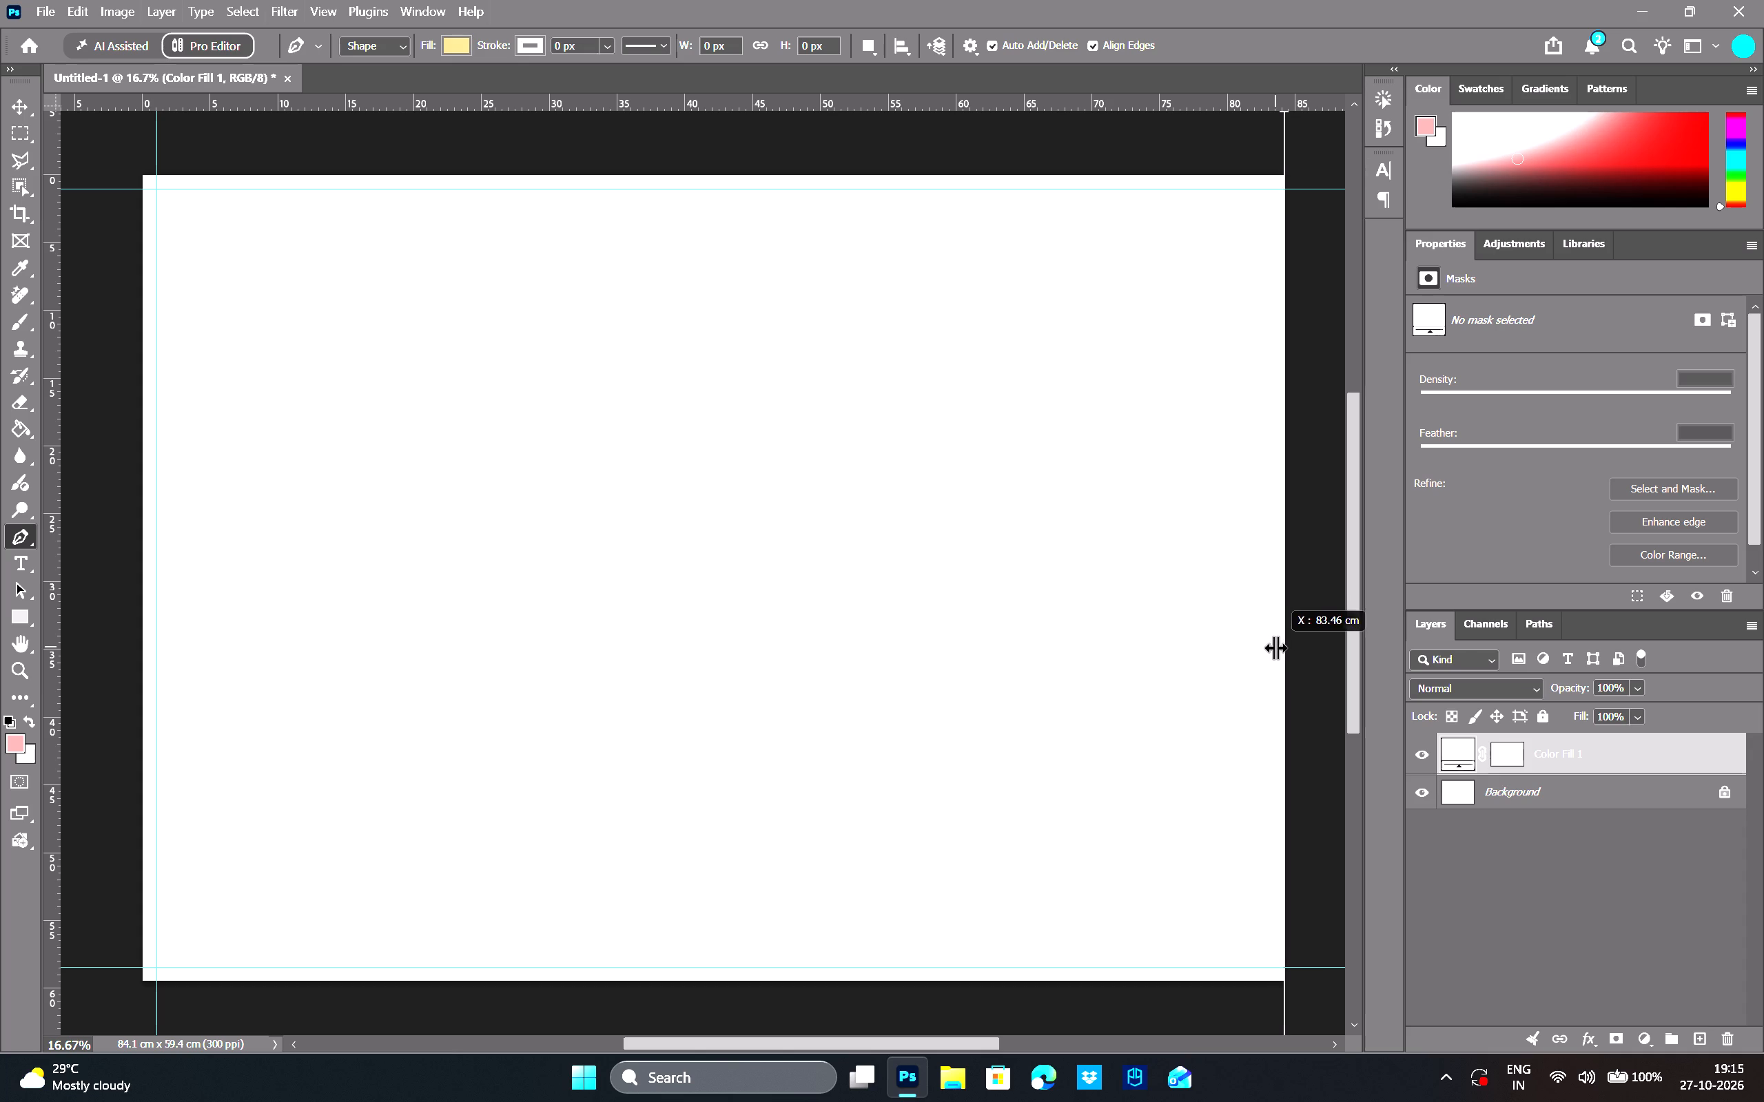
{"action": "left_click_drag", "start_coordinate": [1275, 647], "coordinate": [1269, 649]}
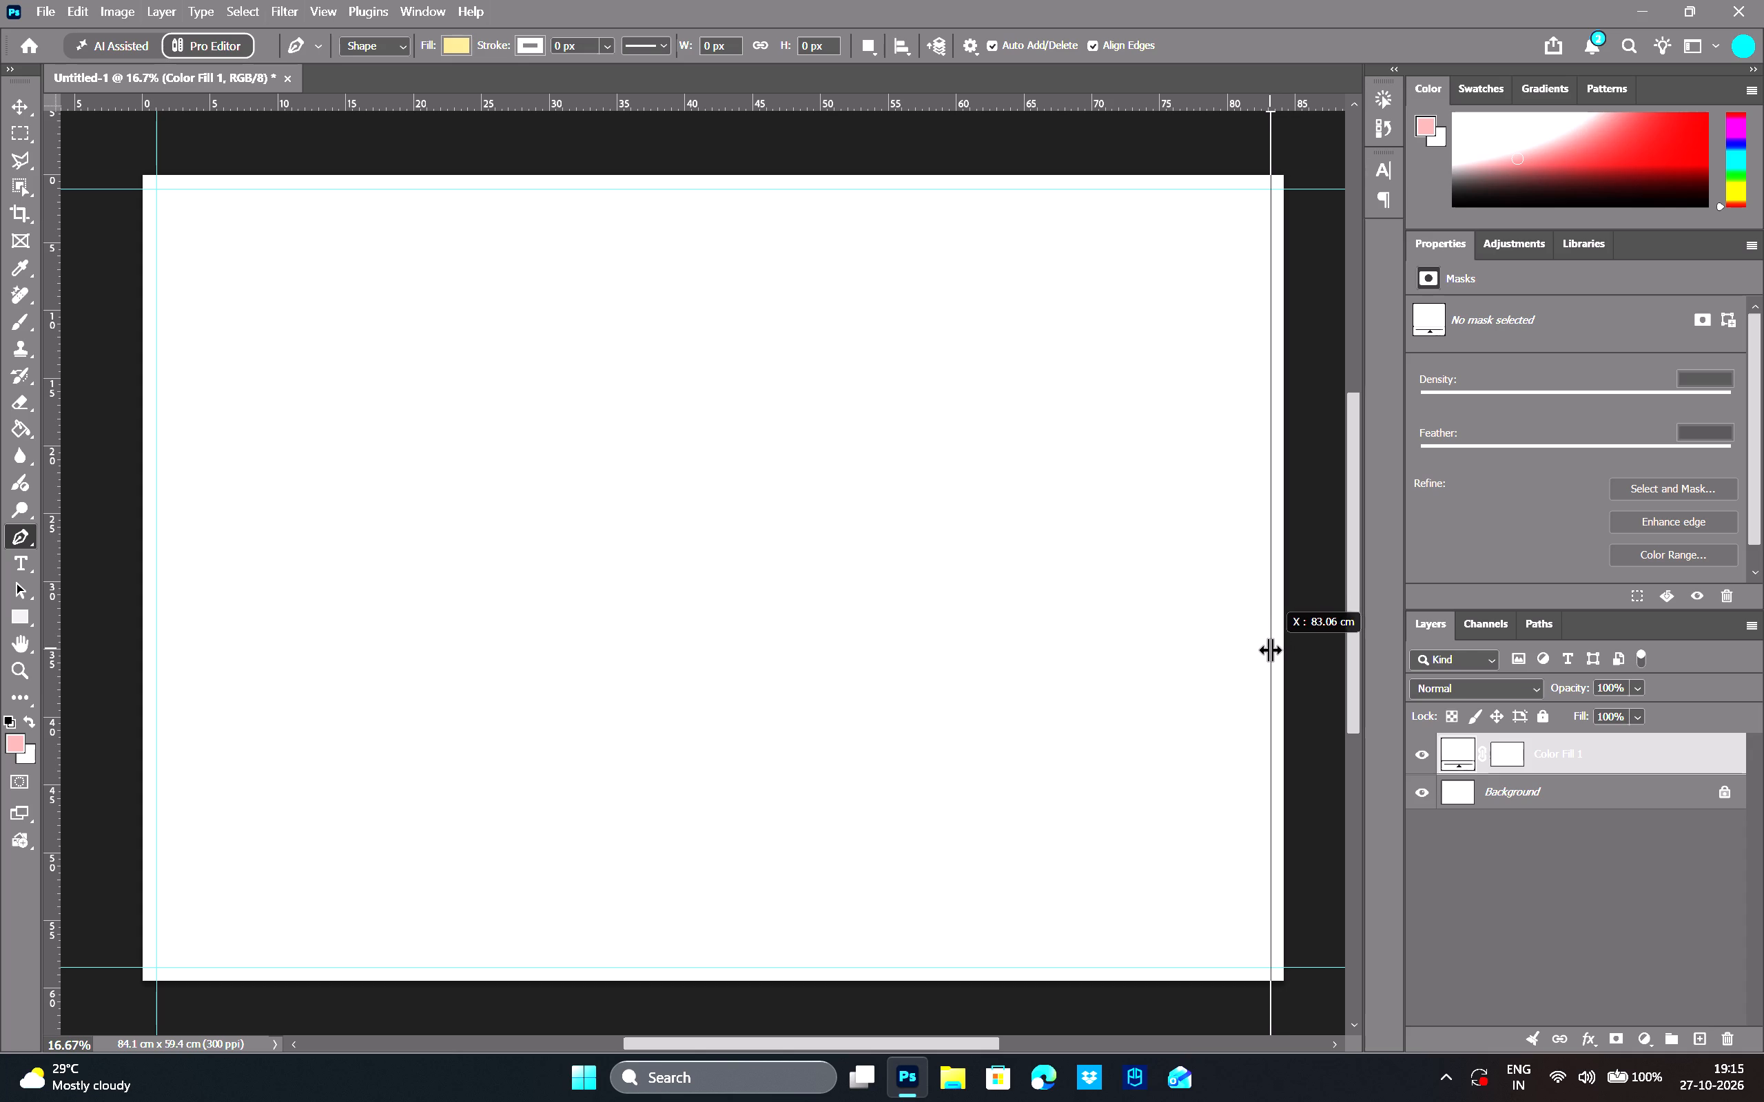
{"action": "left_click_drag", "start_coordinate": [1269, 649], "coordinate": [1269, 649]}
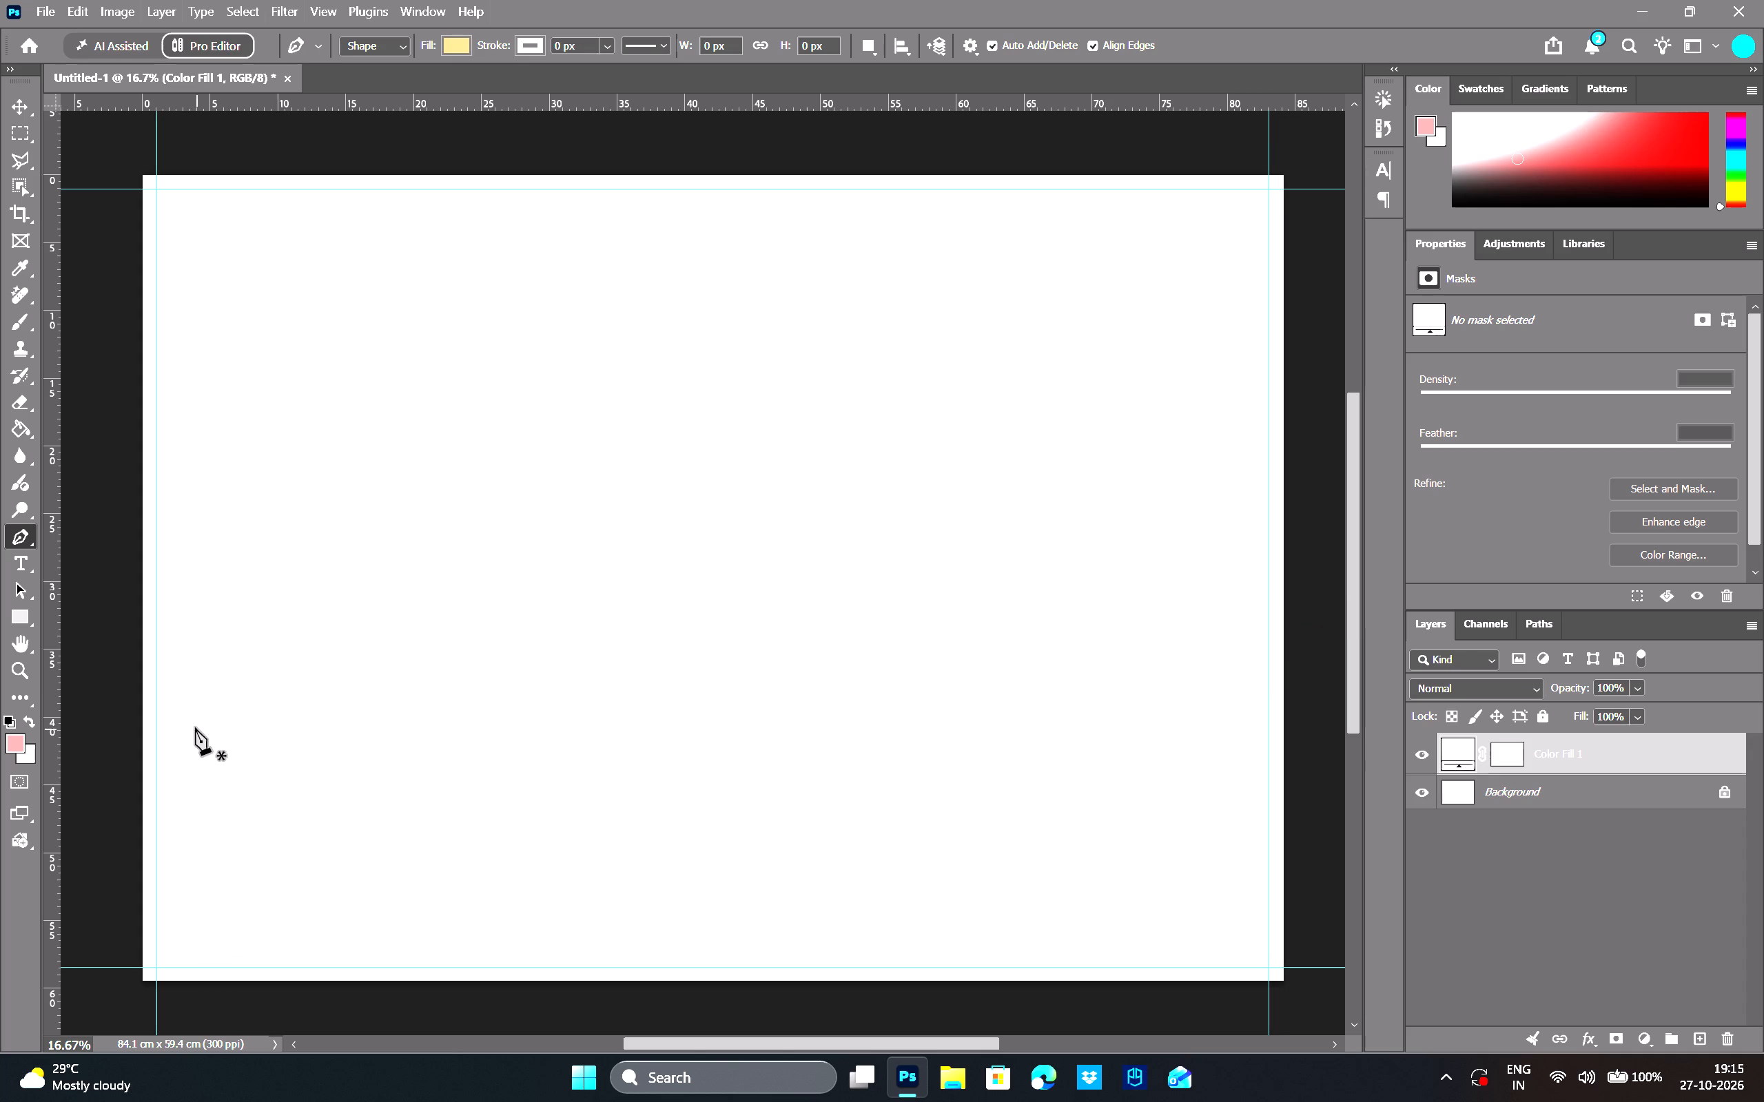
Configure the Pen tool's shape settings with a black 000000 fill and a 50 px stroke width.
{"action": "right_click", "coordinate": [21, 539]}
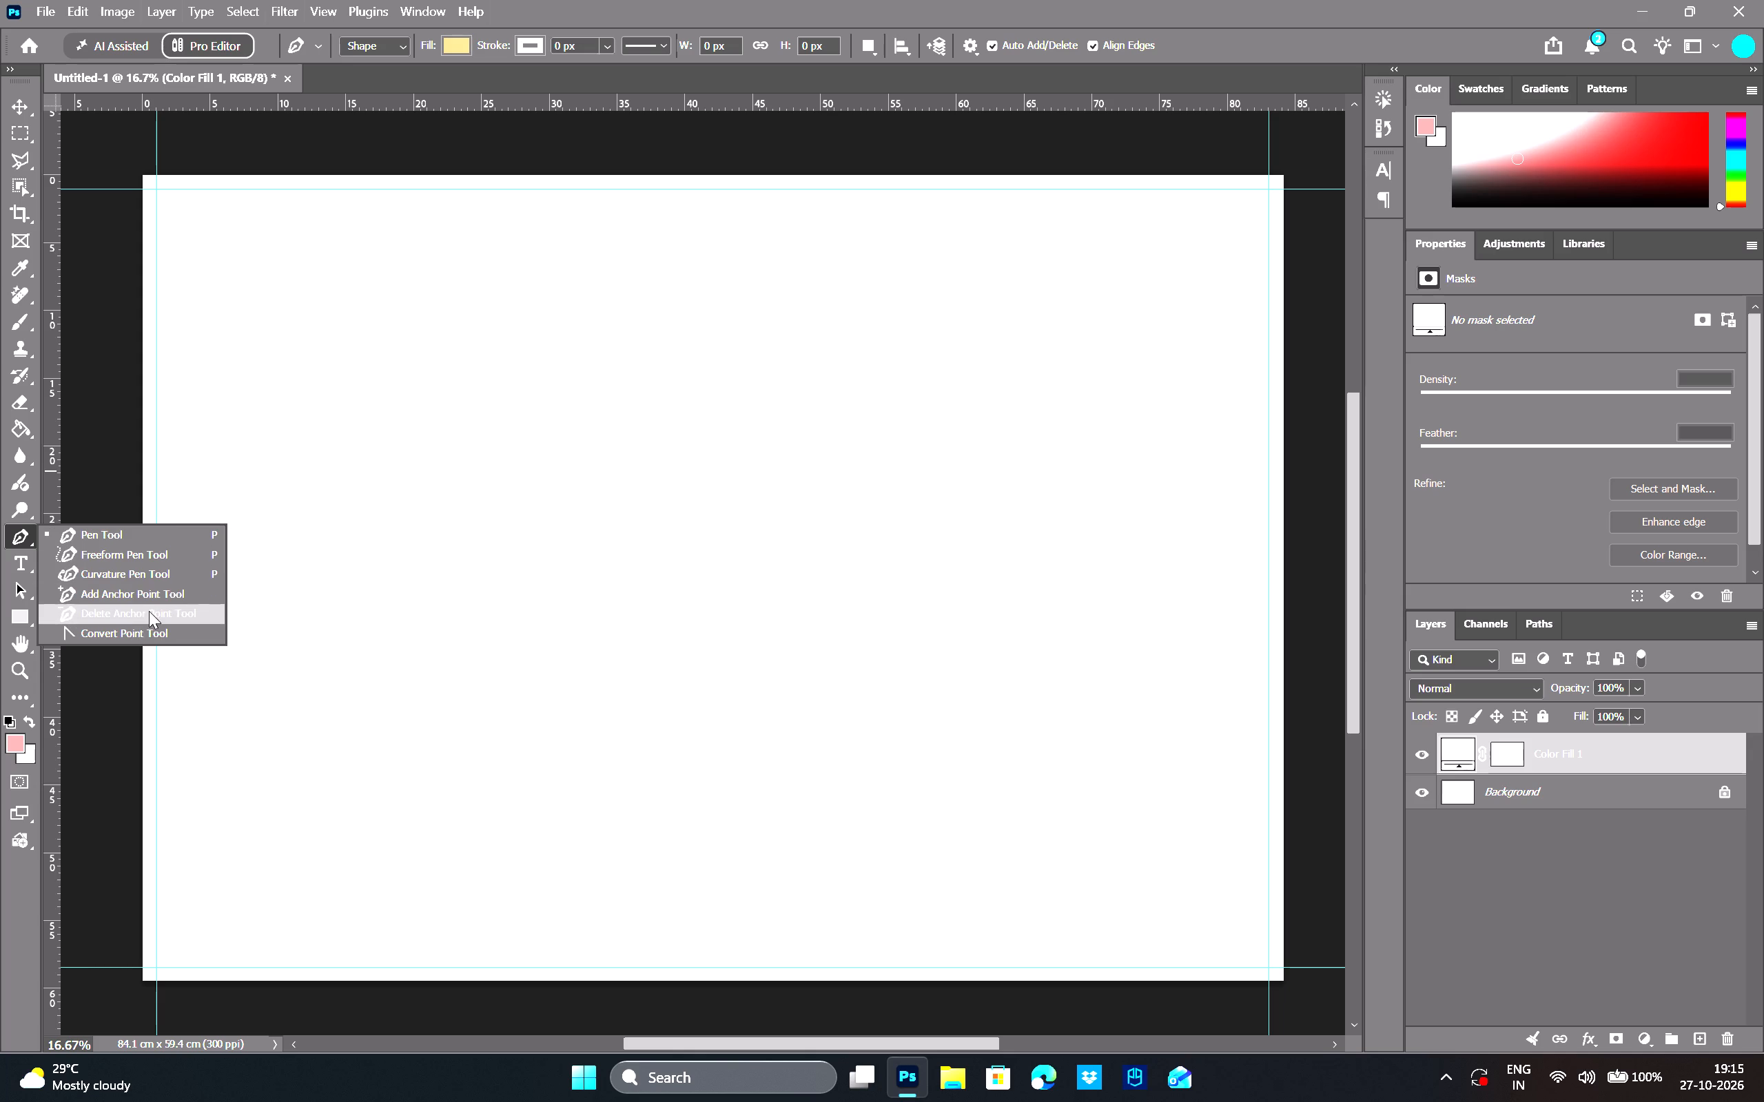
{"action": "left_click", "coordinate": [166, 534]}
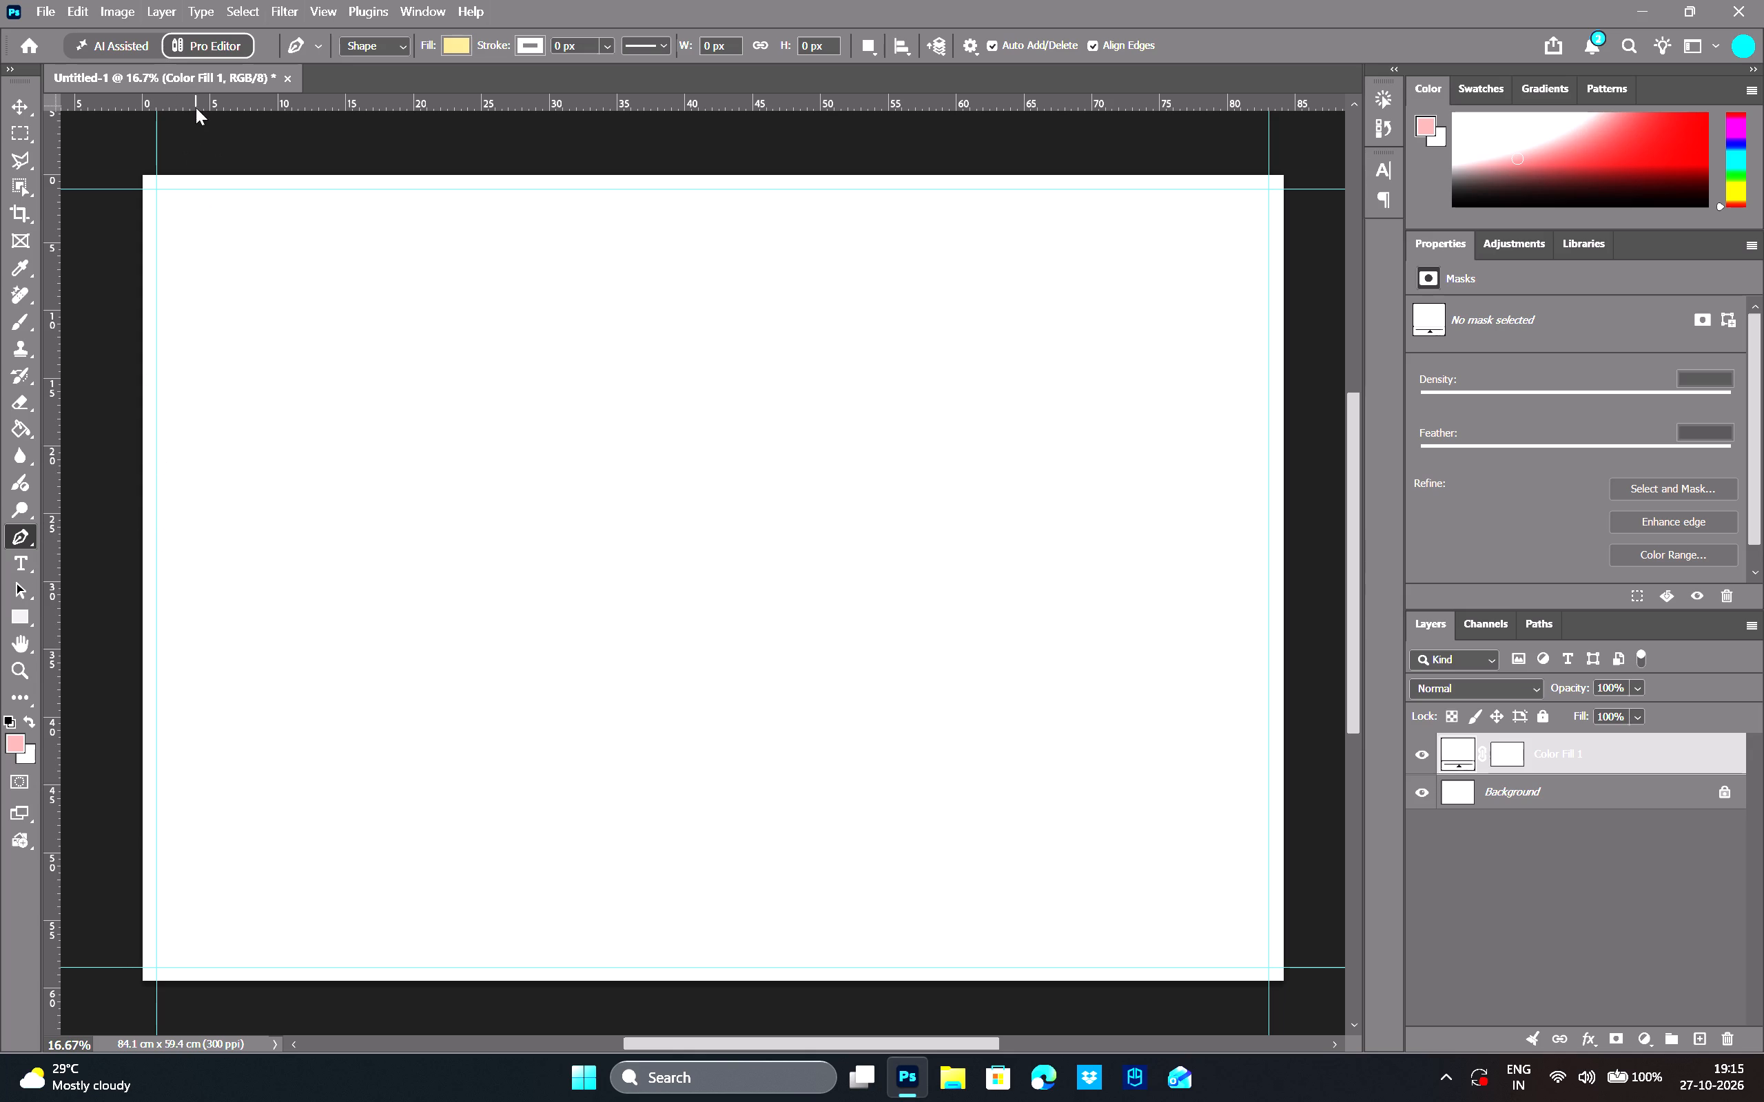
{"action": "left_click", "coordinate": [457, 46]}
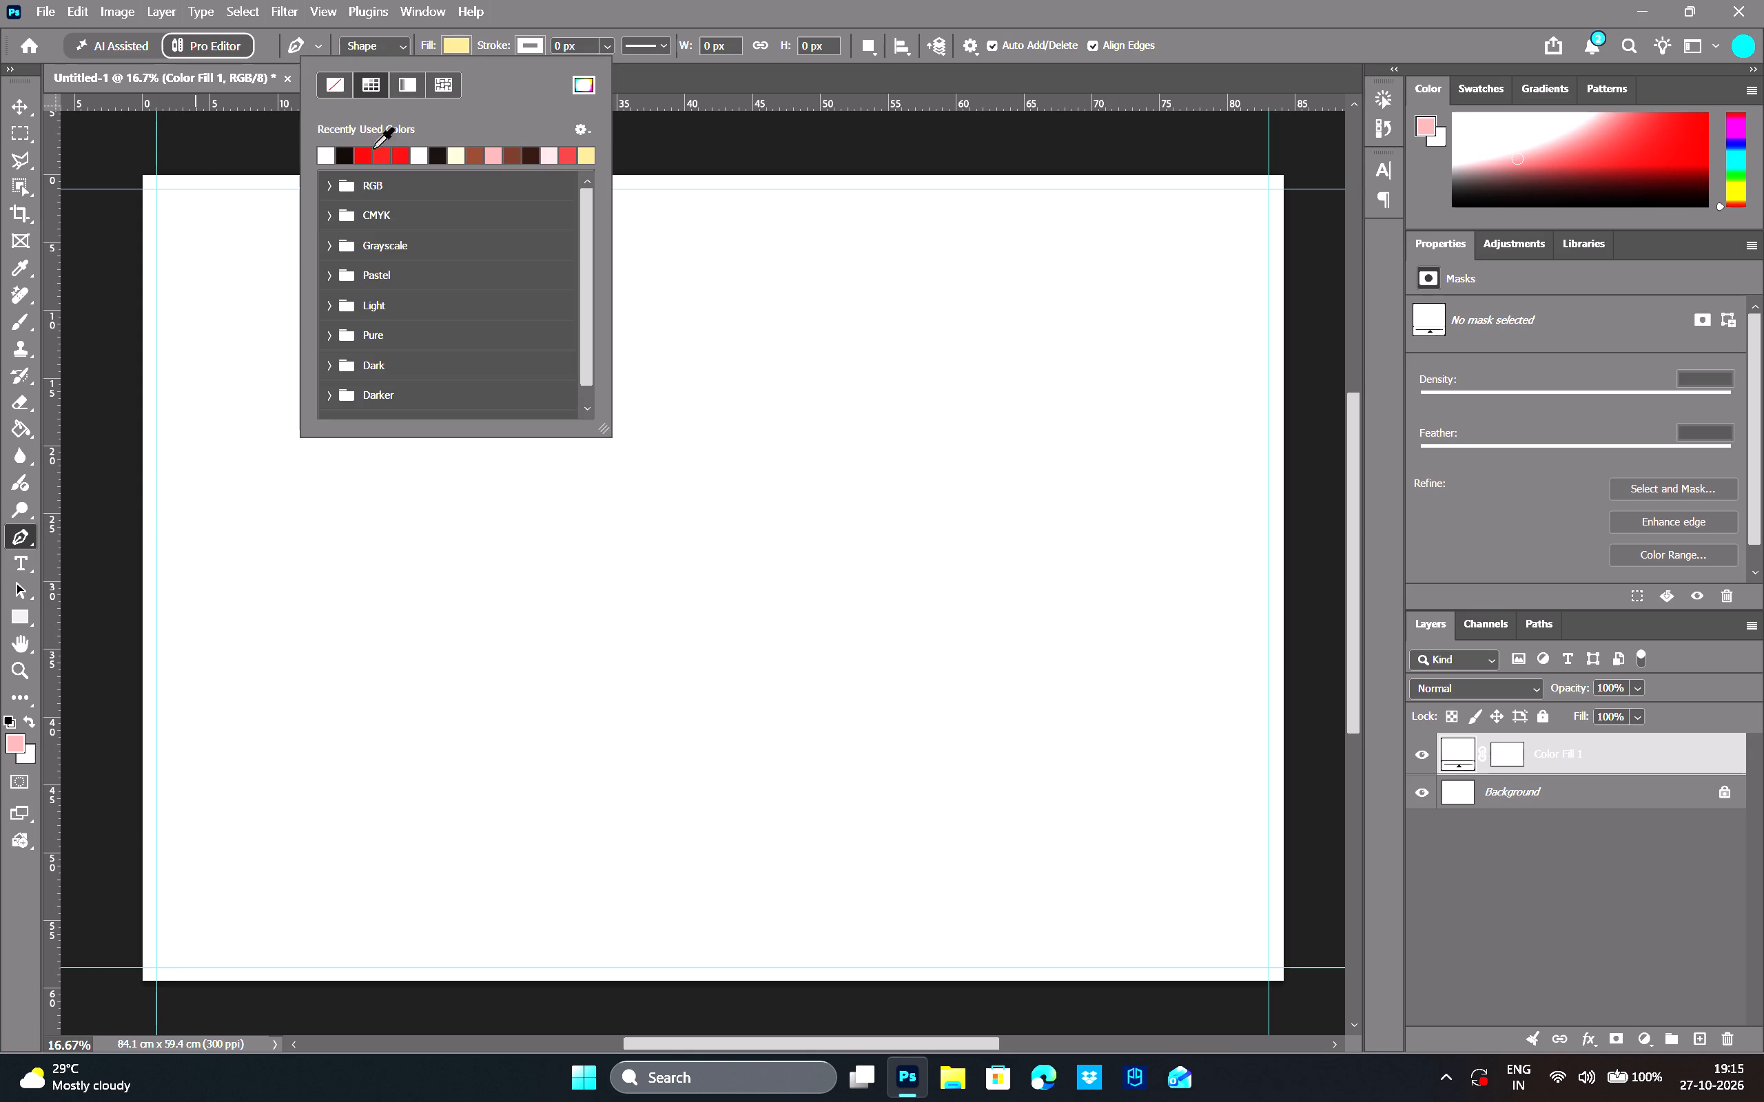
{"action": "left_click", "coordinate": [583, 80]}
{"action": "left_click_drag", "start_coordinate": [704, 342], "coordinate": [888, 514]}
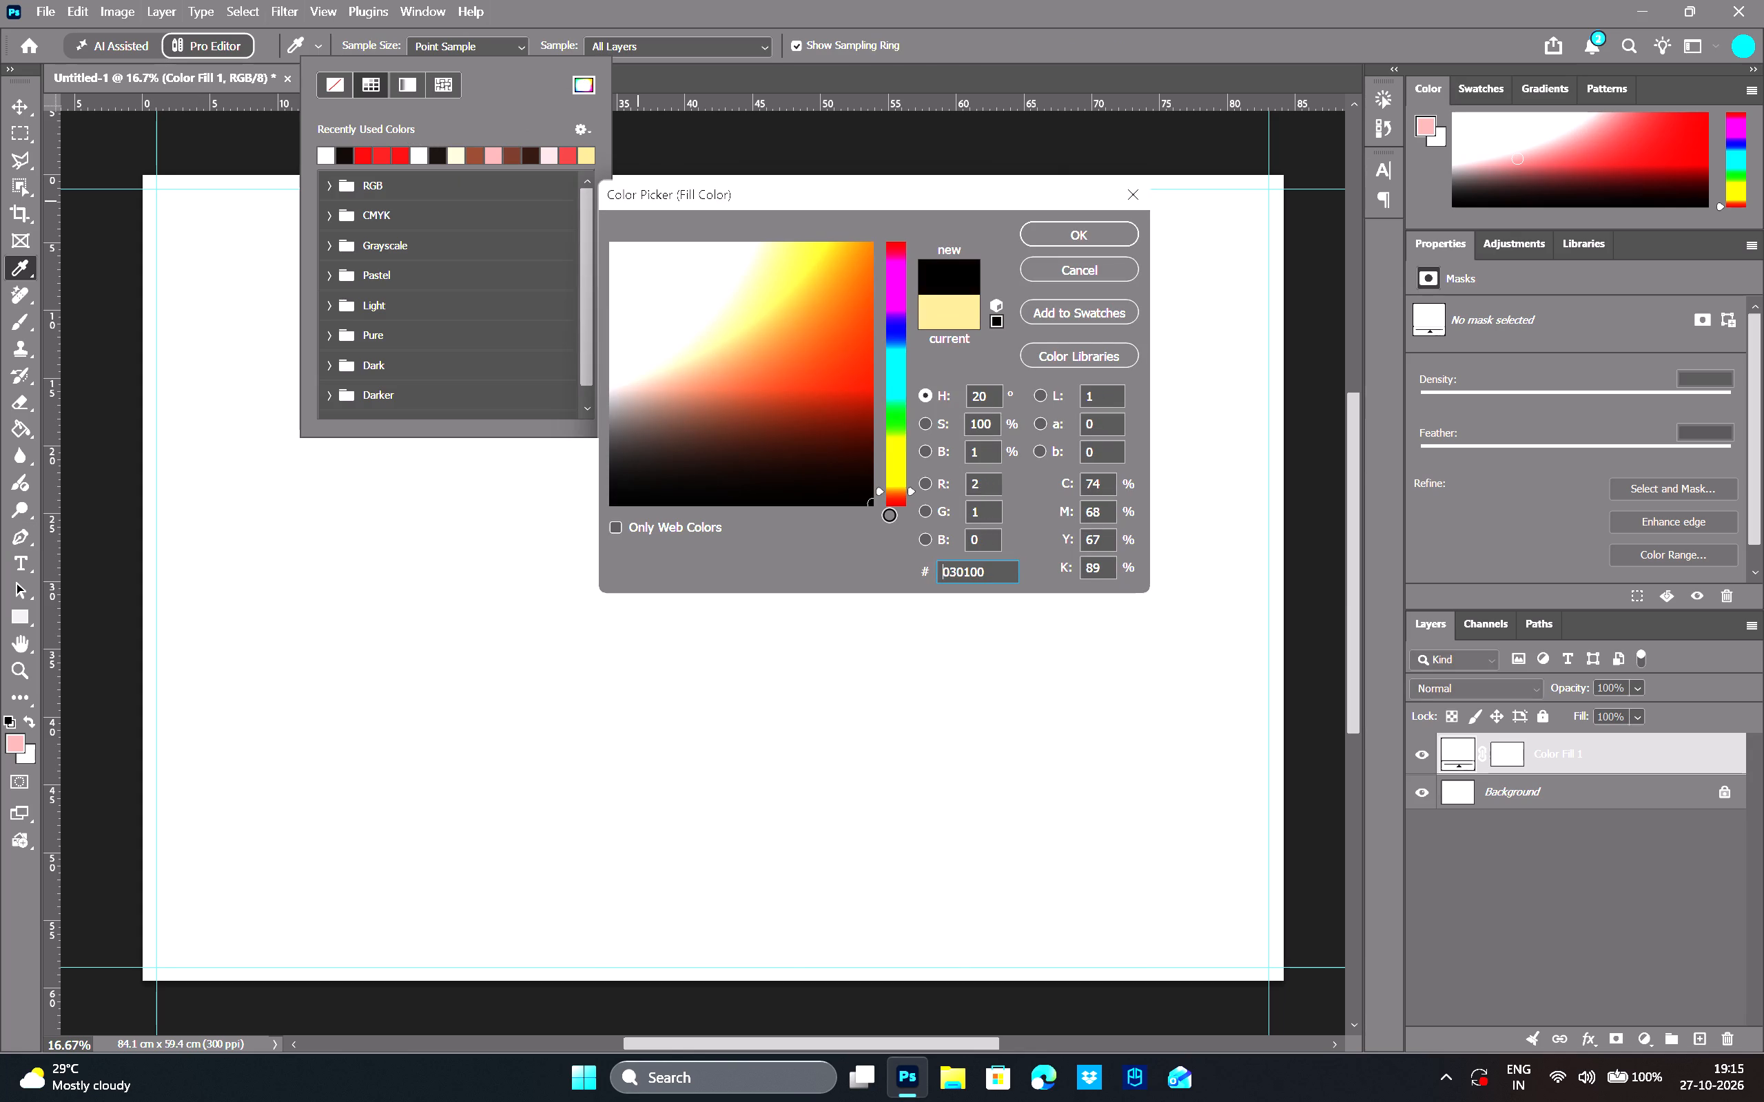
{"action": "left_click_drag", "start_coordinate": [888, 514], "coordinate": [889, 514]}
{"action": "left_click", "coordinate": [1075, 223]}
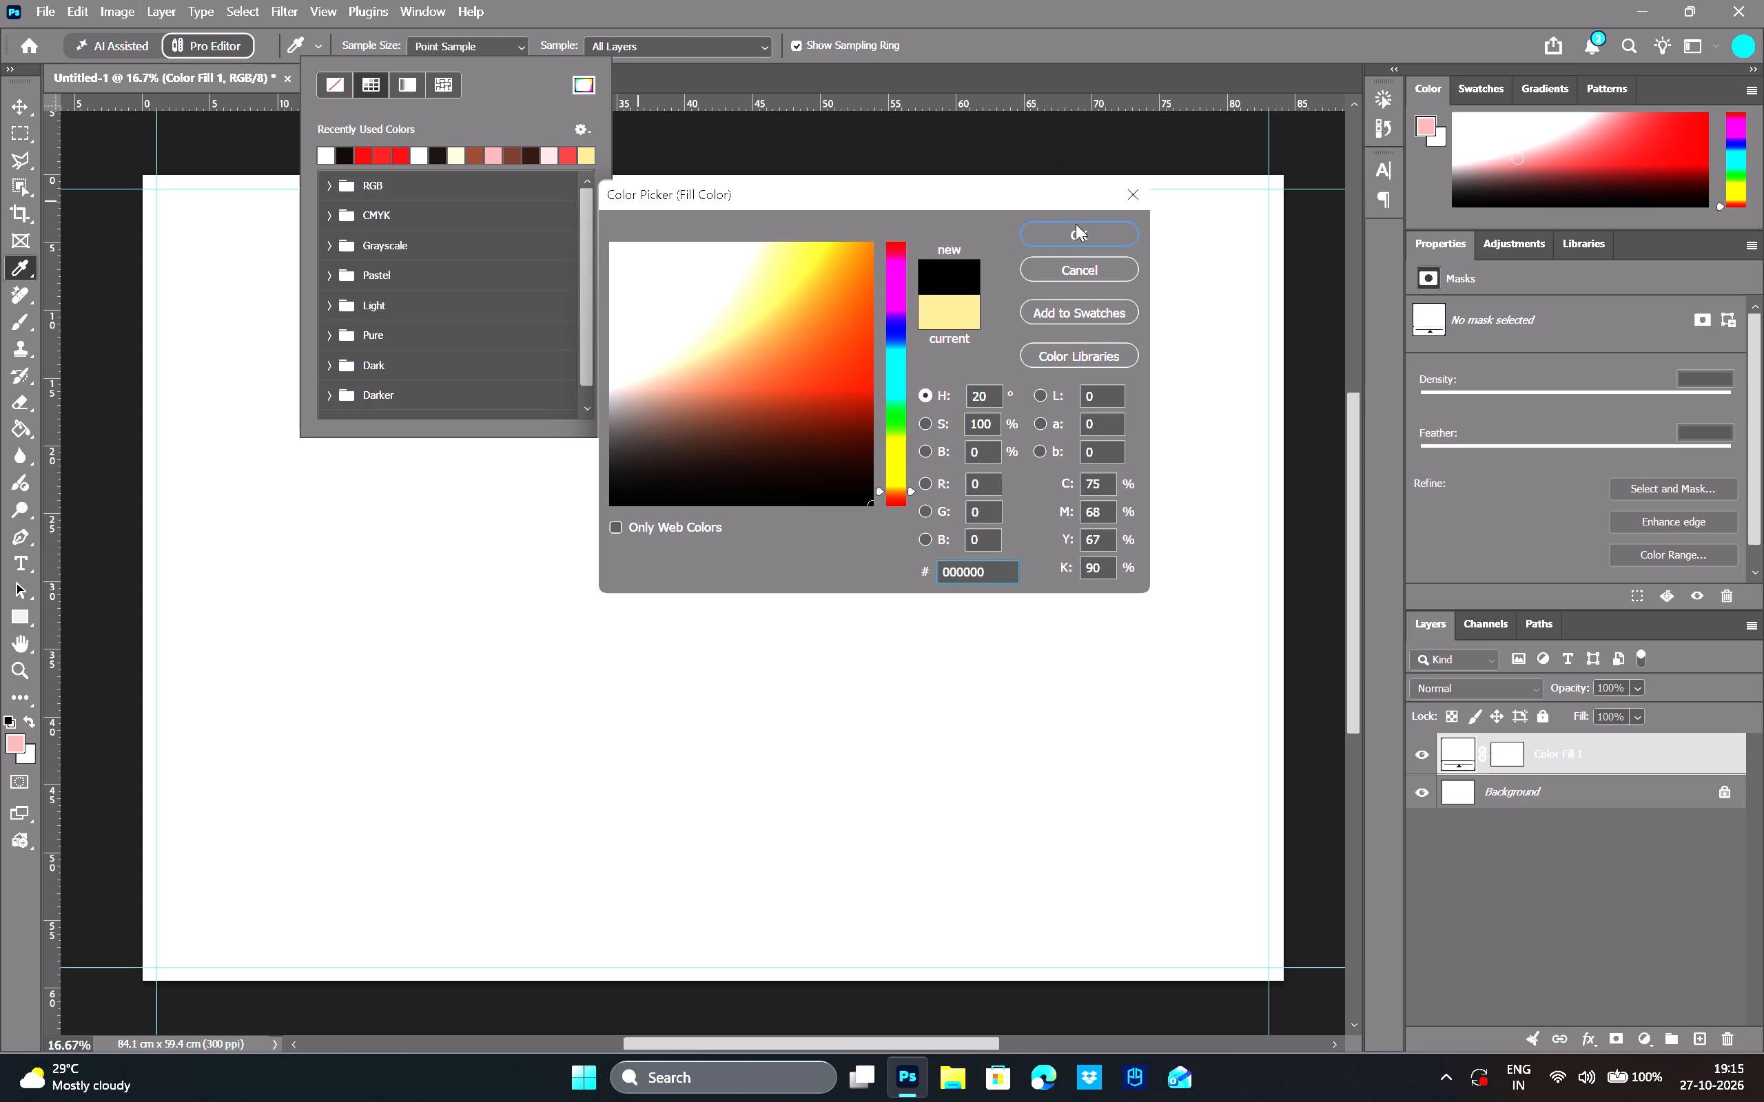
{"action": "left_click", "coordinate": [566, 41]}
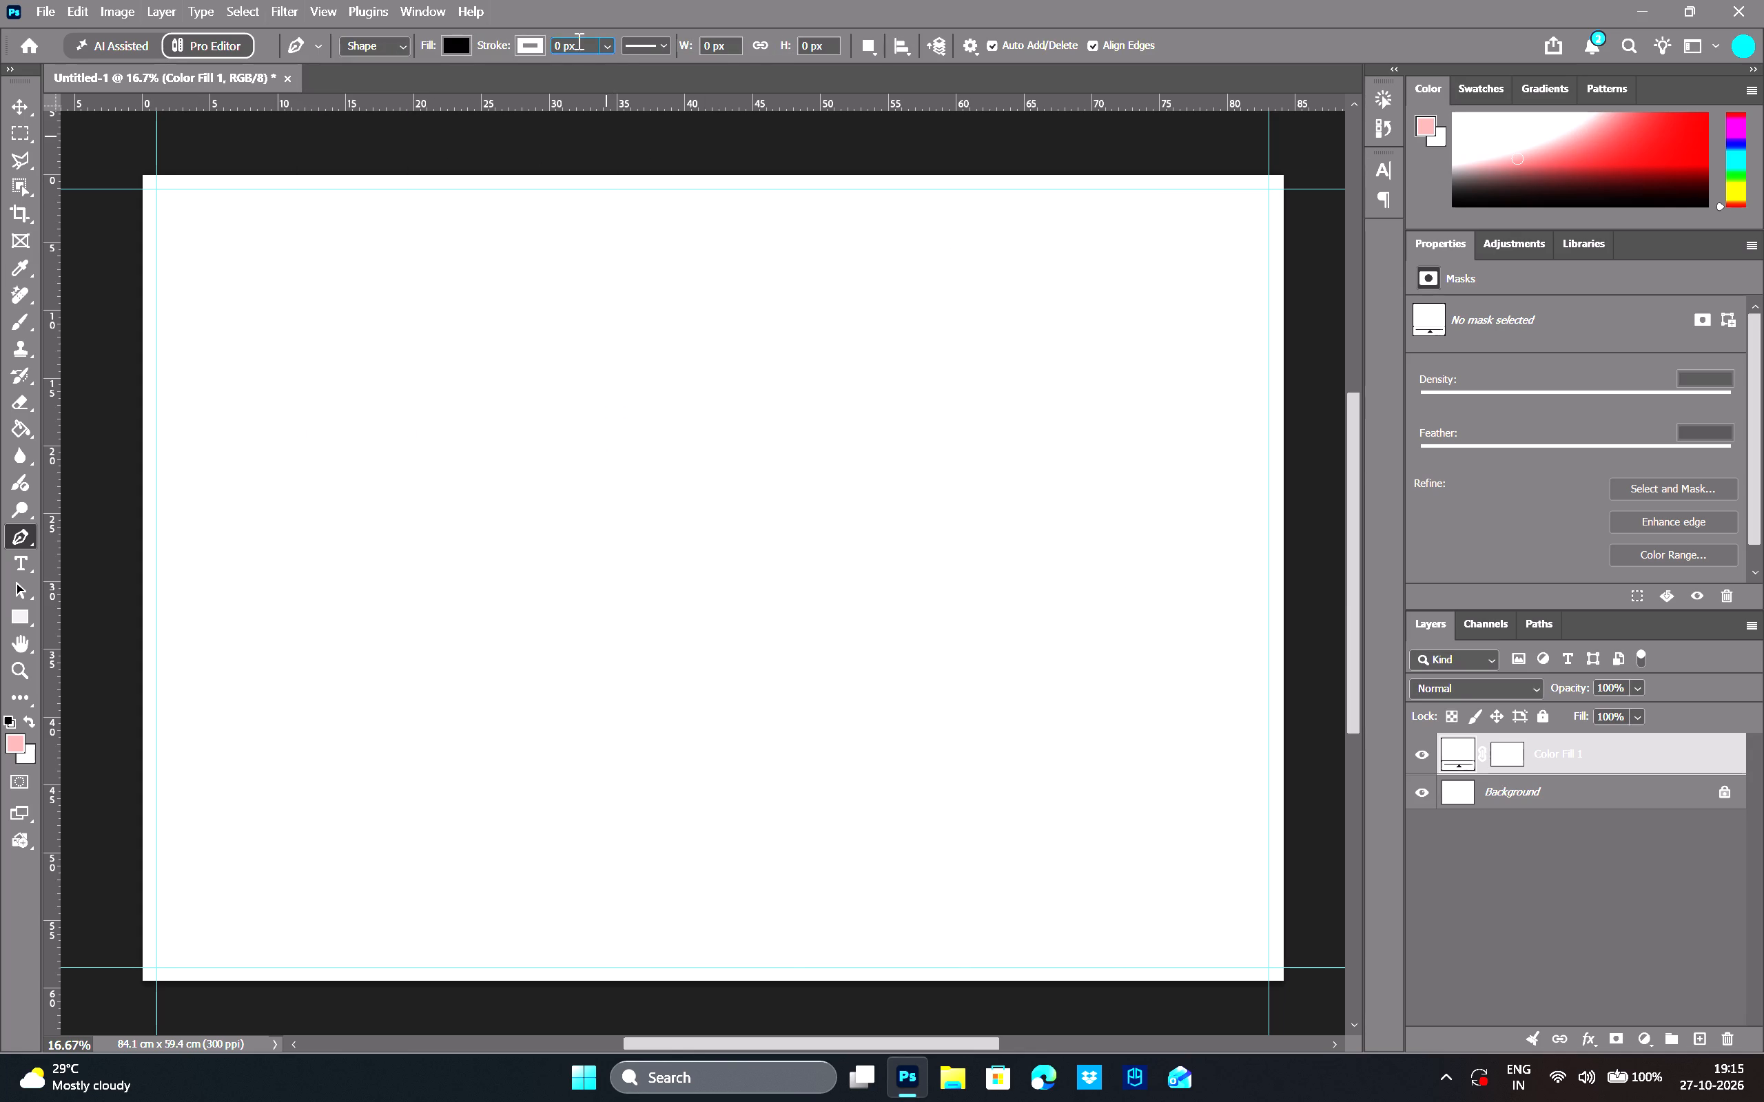
{"action": "left_click_drag", "start_coordinate": [577, 41], "coordinate": [538, 53]}
{"action": "key", "text": "BackSpace"}
{"action": "key", "text": "5"}
{"action": "key", "text": "0"}
{"action": "key", "text": "Return"}
Draw a straight Pen tool shape line along the top guide, between the two vertical guides.
{"action": "left_click", "coordinate": [156, 187]}
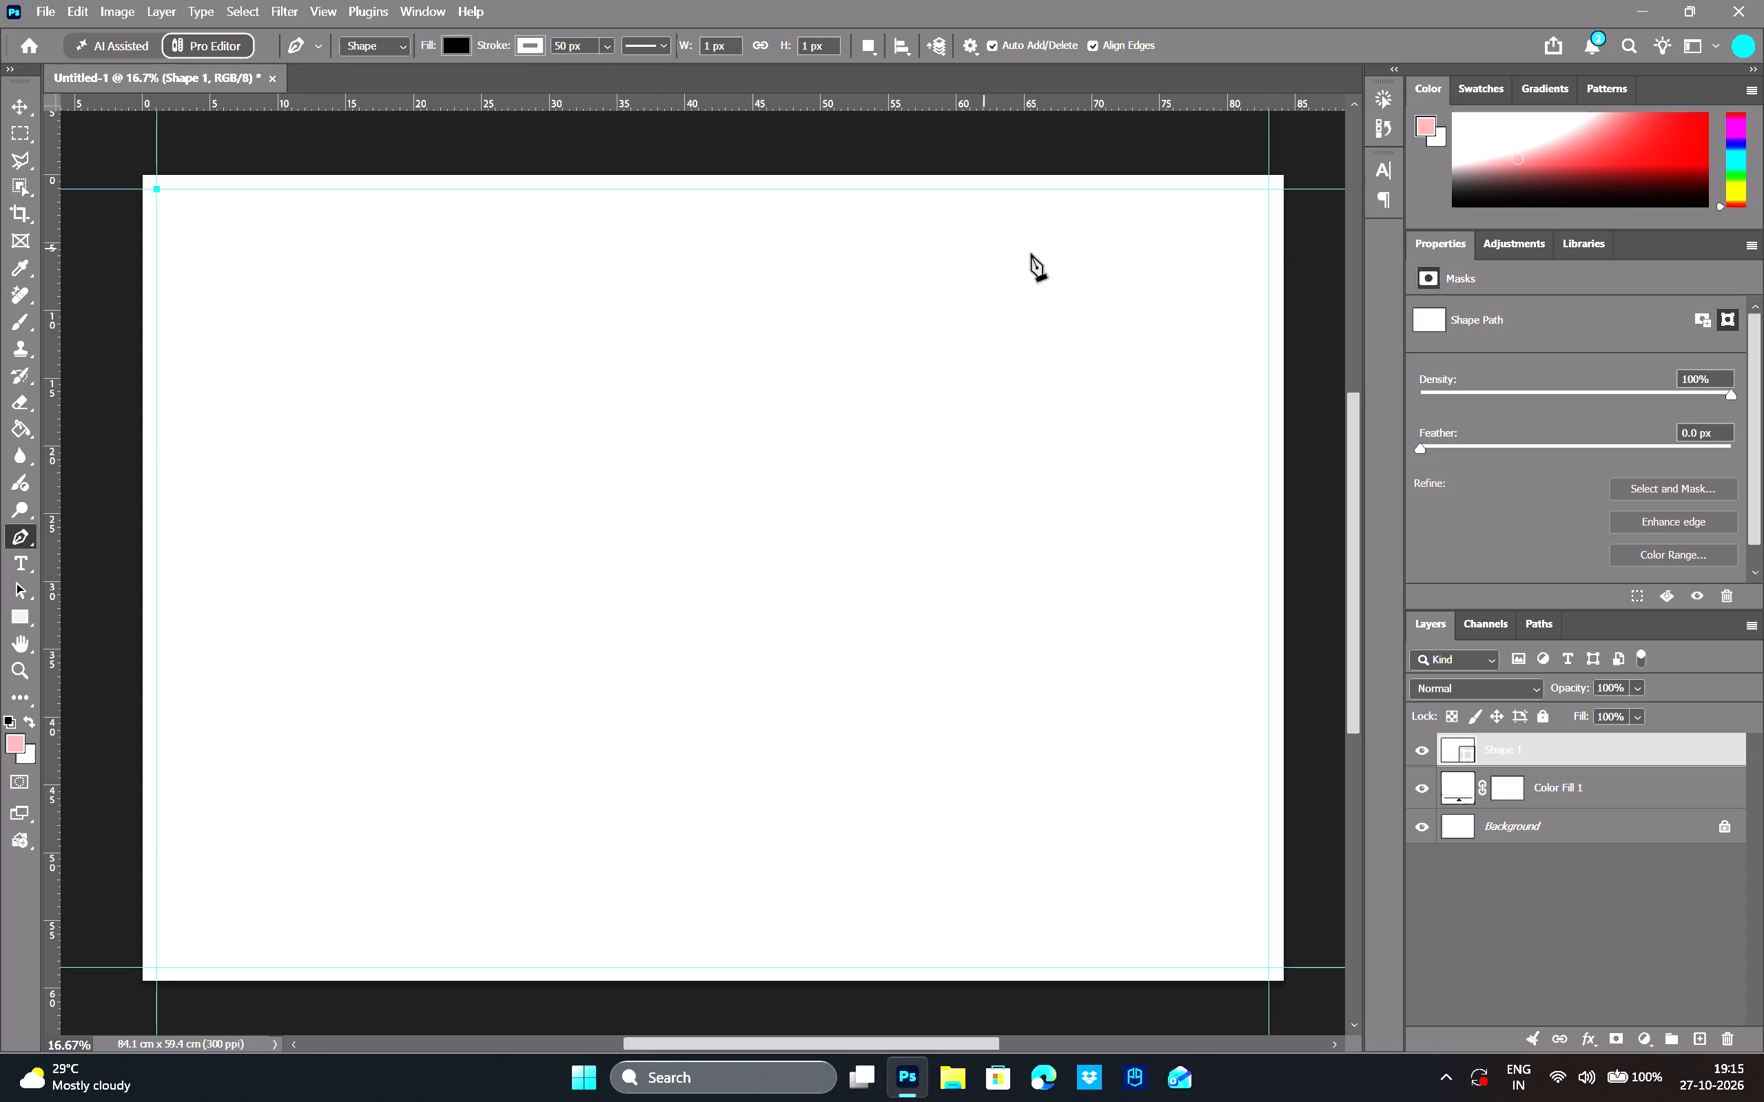
{"action": "left_click", "coordinate": [1266, 191]}
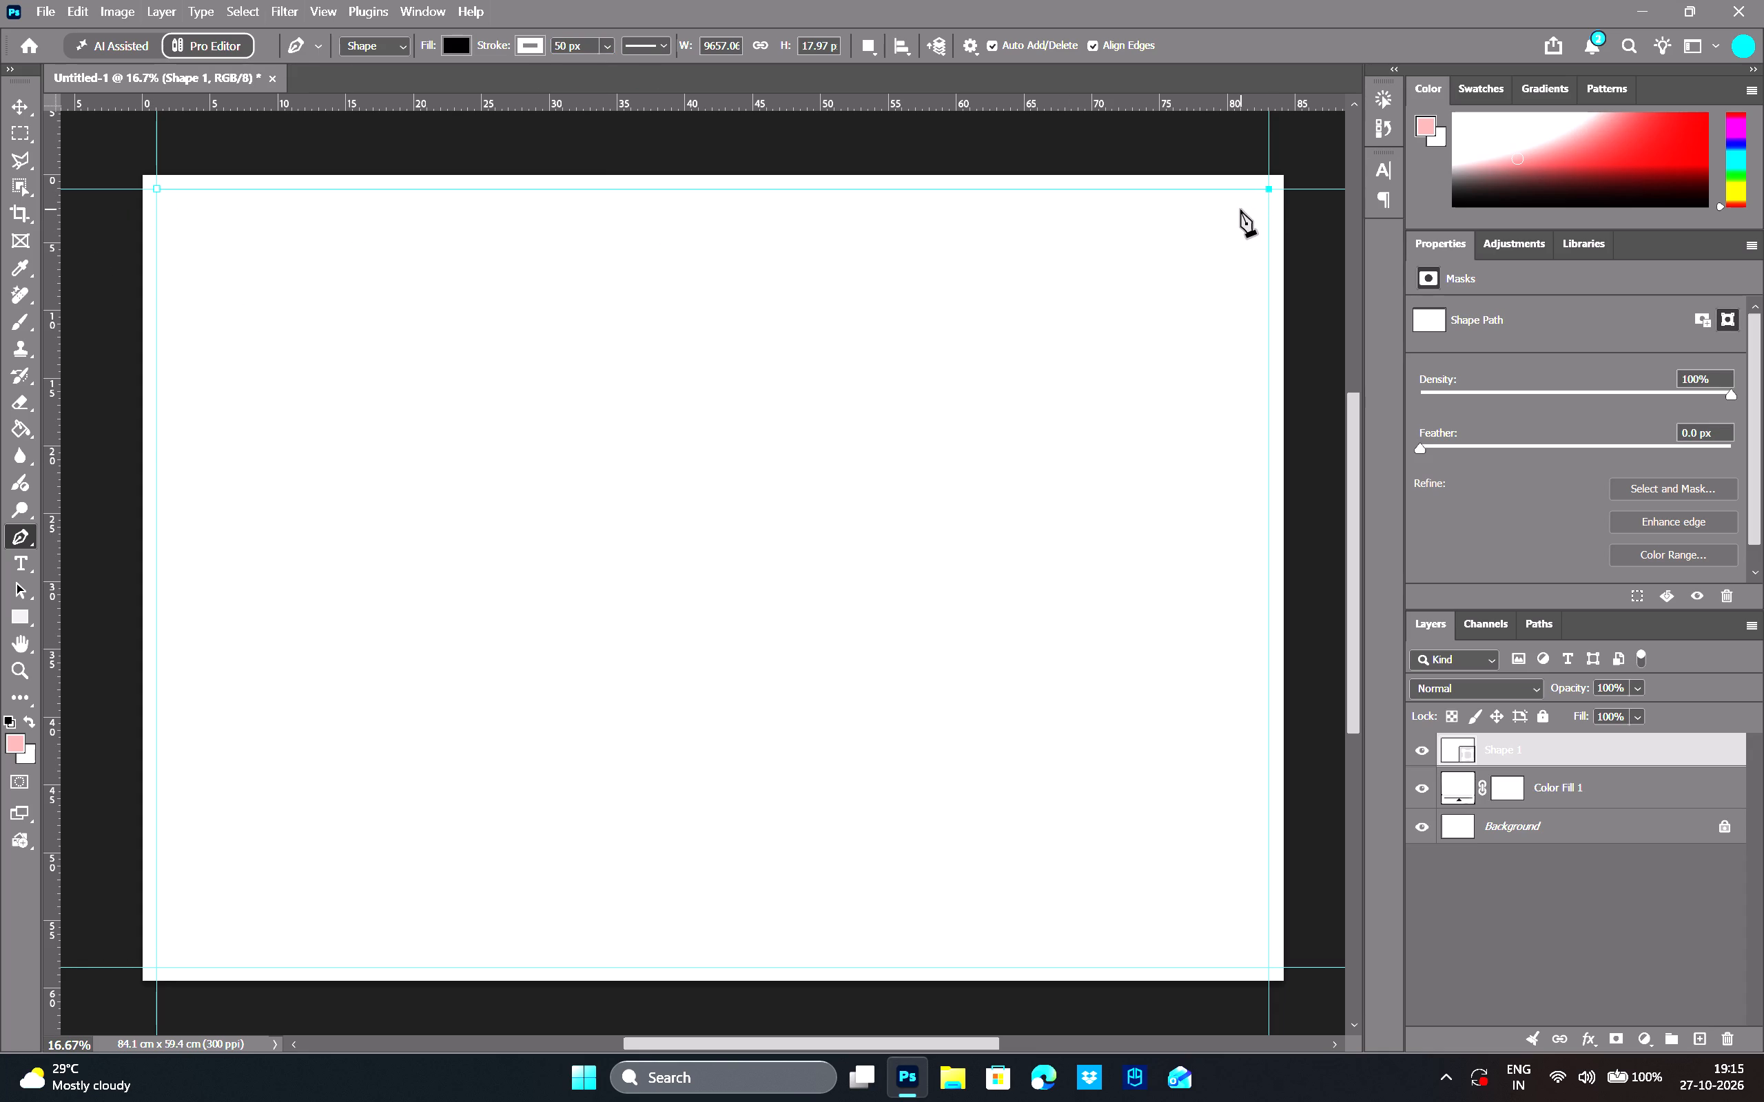
{"action": "key", "text": "Return"}
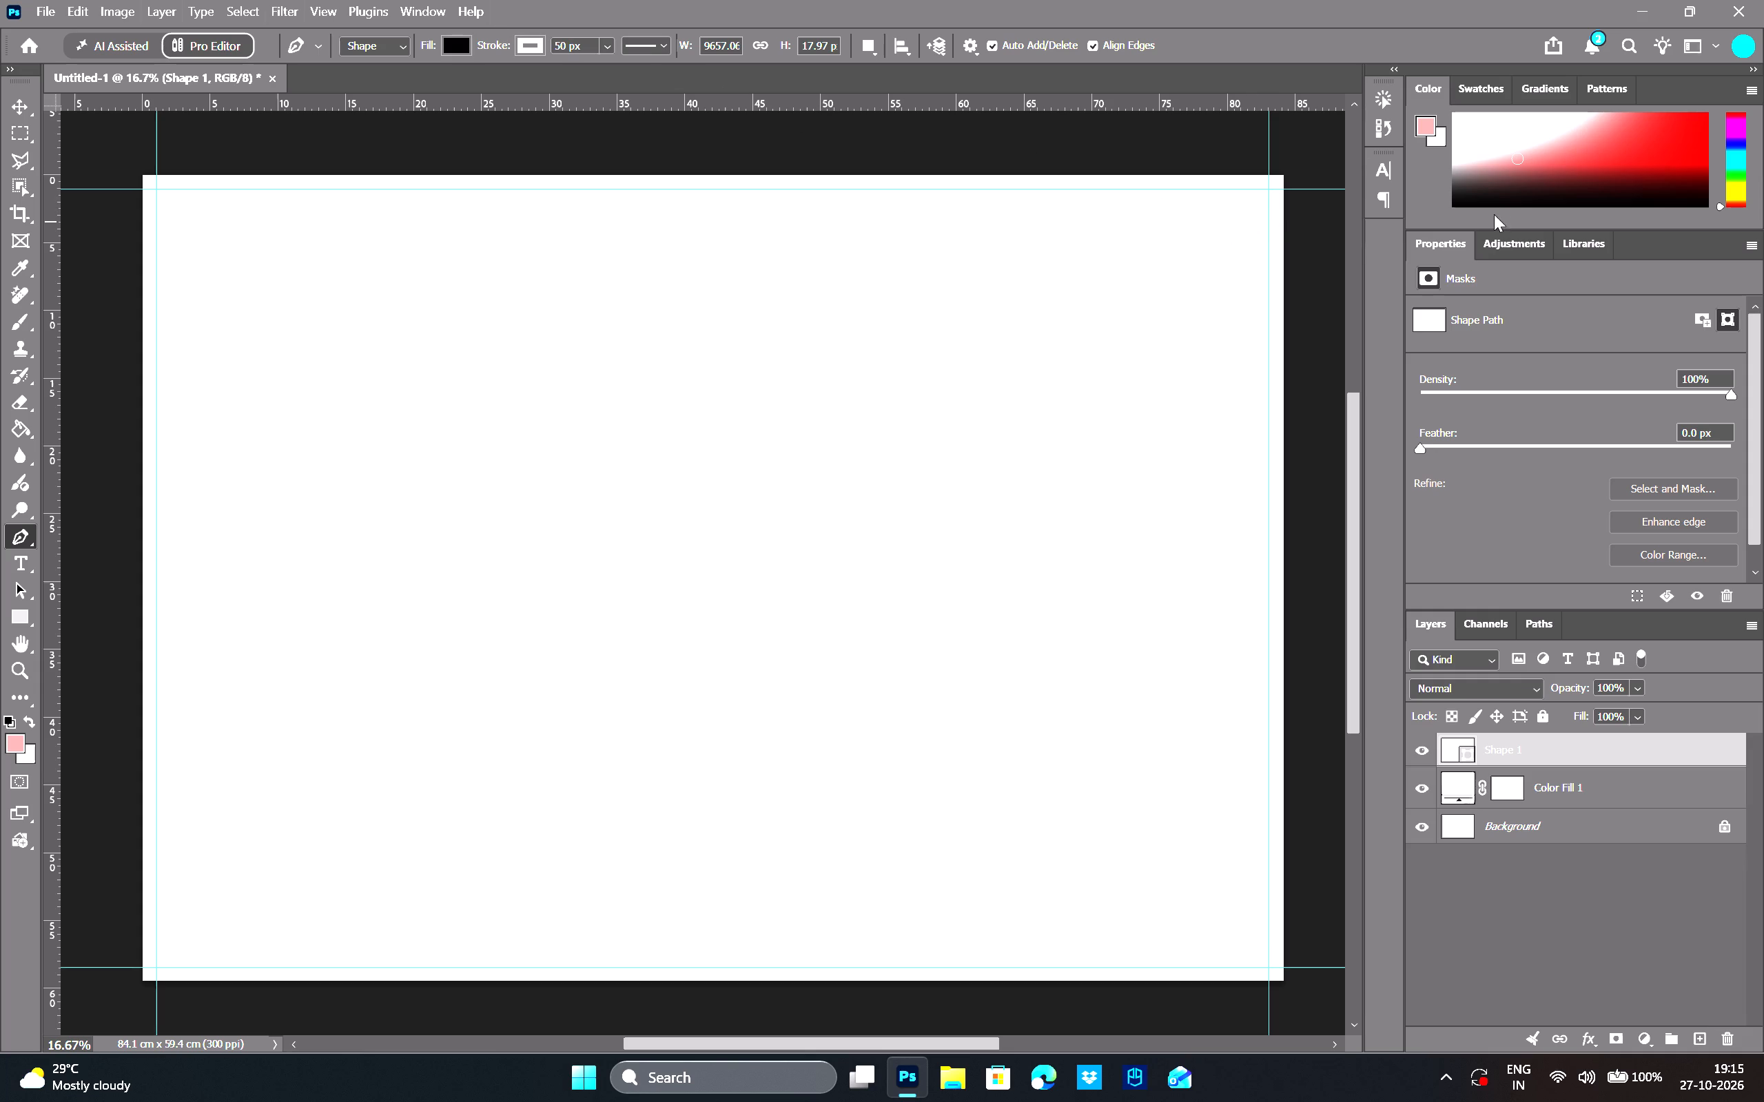
Set the background colour to black.
{"action": "left_click", "coordinate": [1440, 143]}
{"action": "left_click", "coordinate": [1440, 143]}
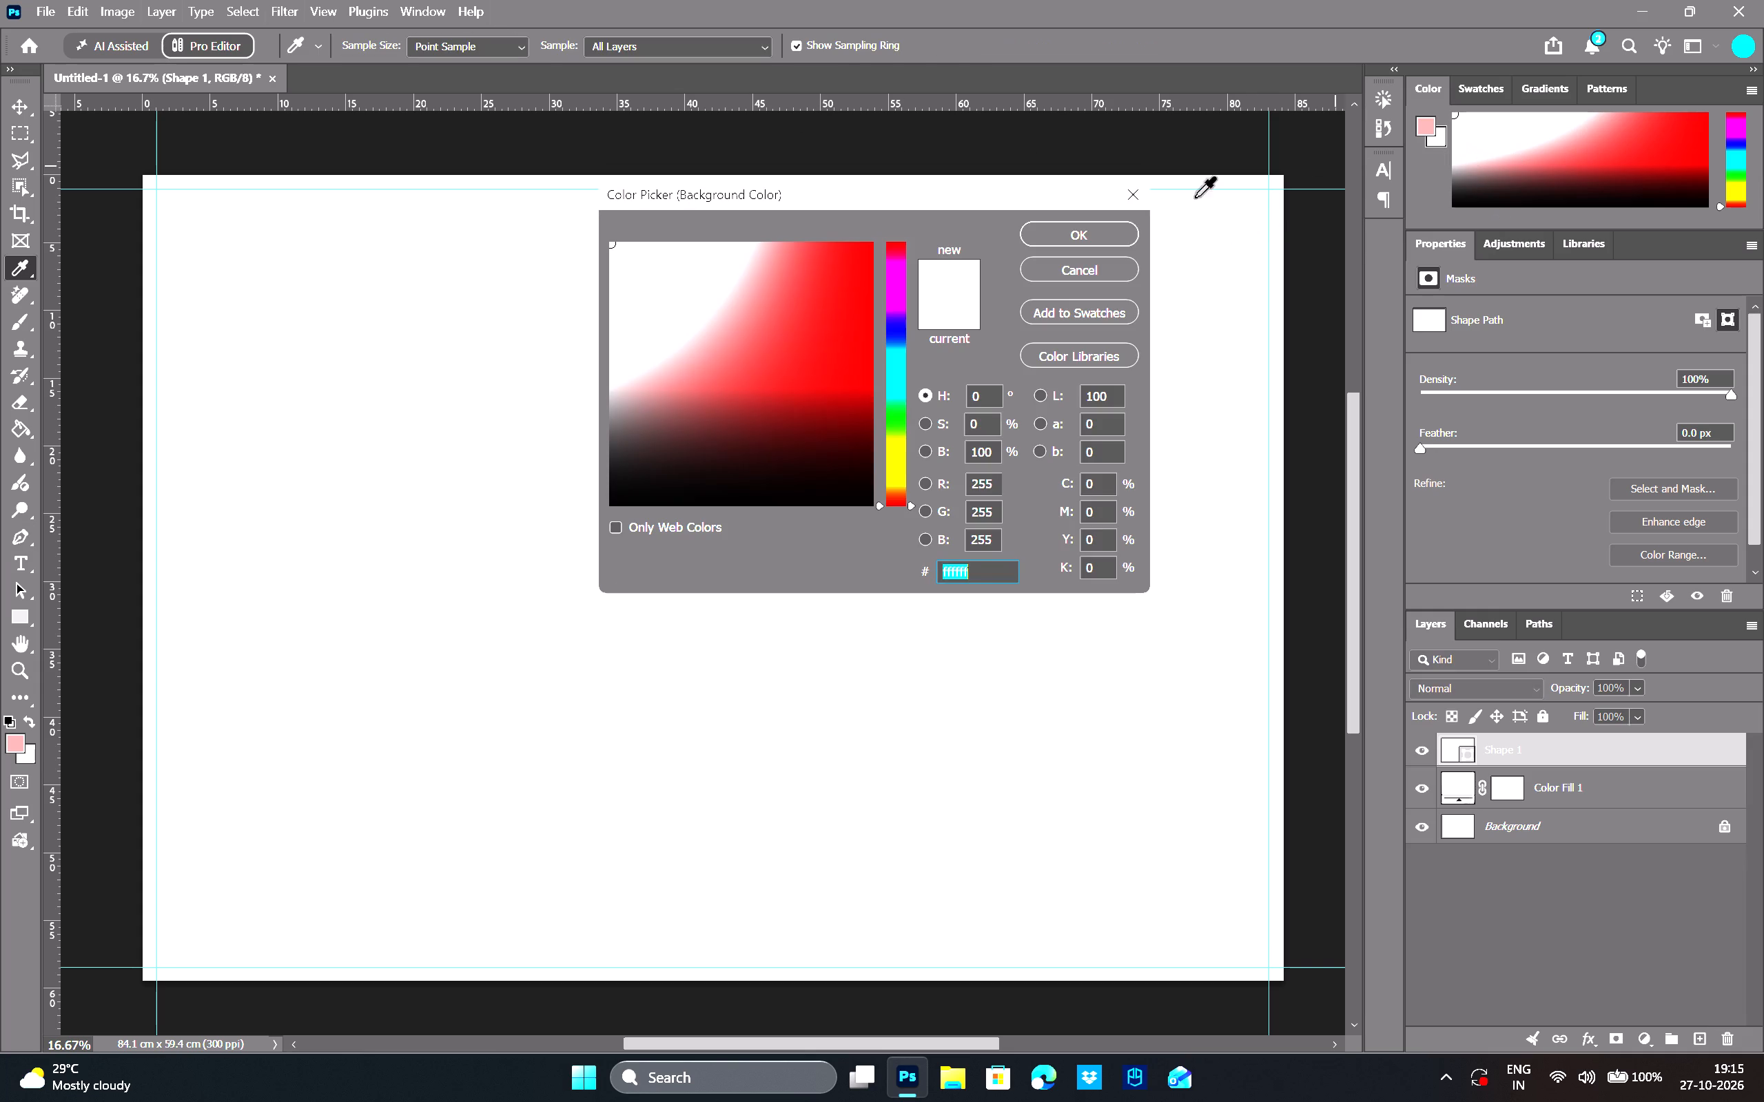
{"action": "left_click_drag", "start_coordinate": [775, 474], "coordinate": [967, 537]}
{"action": "left_click", "coordinate": [1122, 229]}
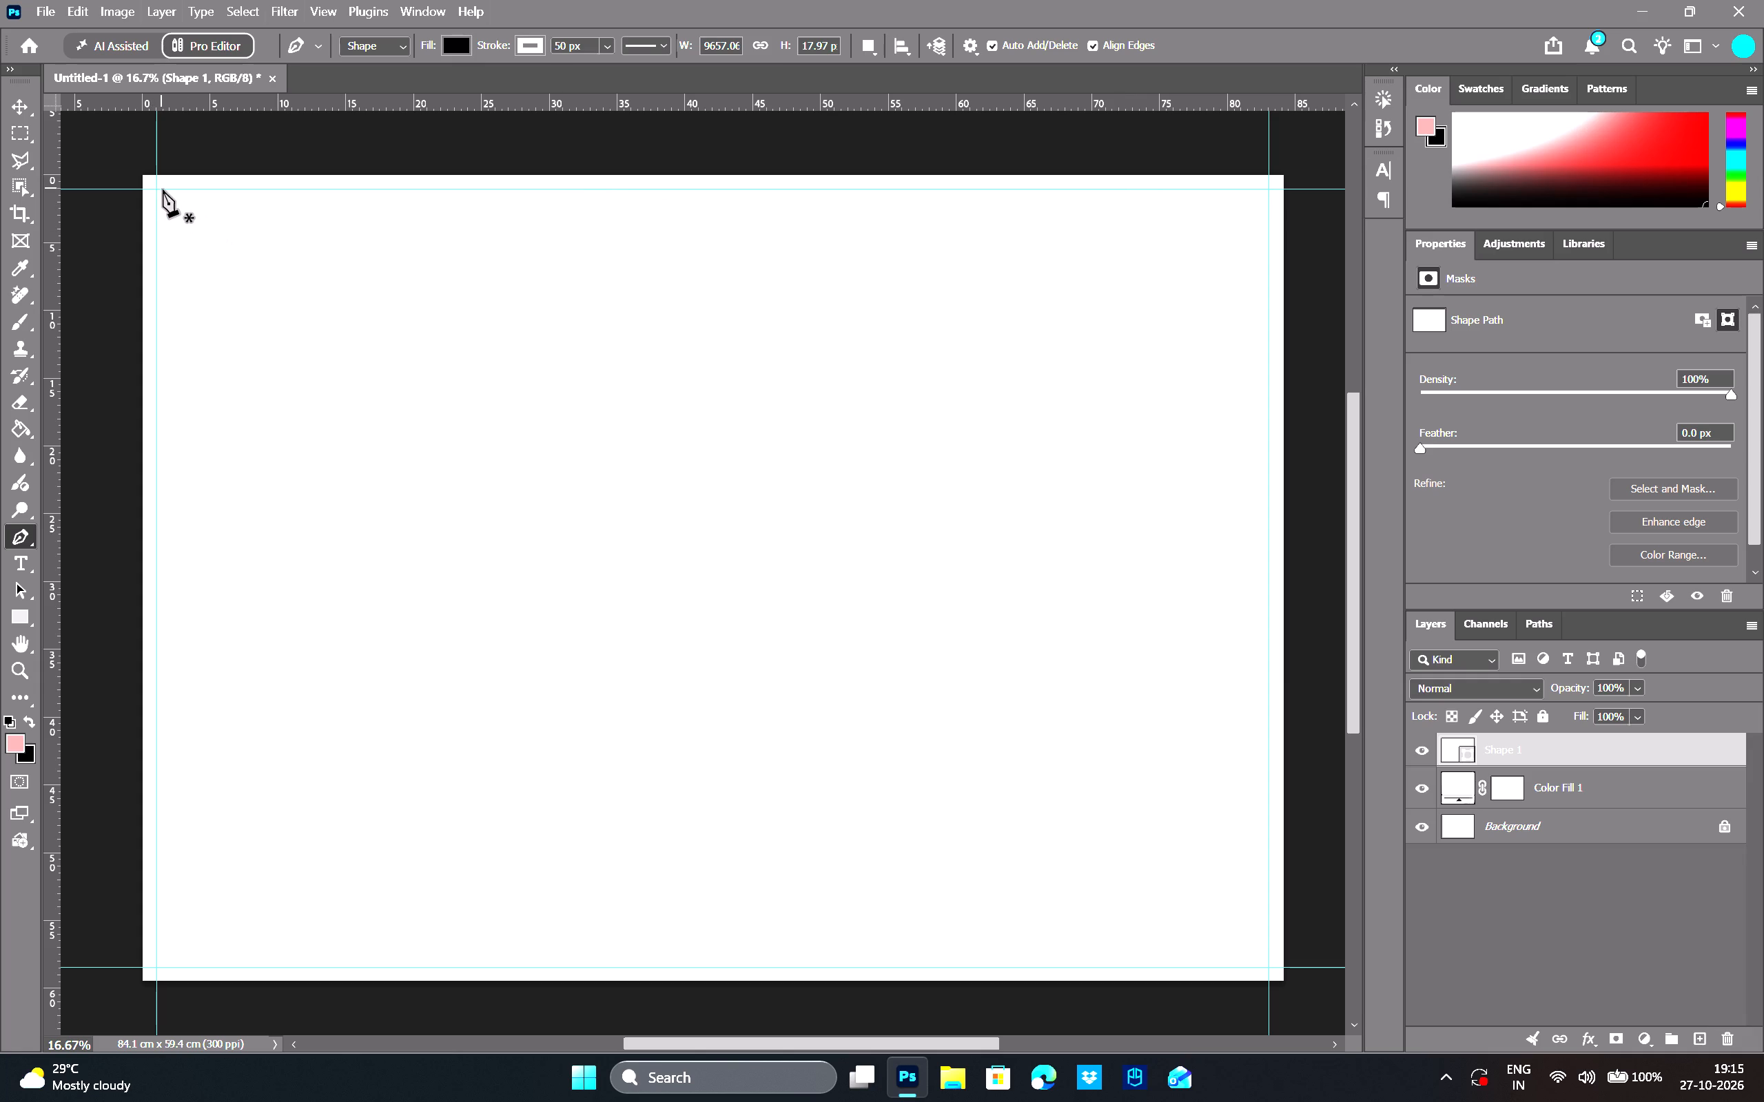
Draw separate straight Pen tool shape lines along the left, bottom and right guides, each ending at the guide intersections.
{"action": "left_click", "coordinate": [157, 191]}
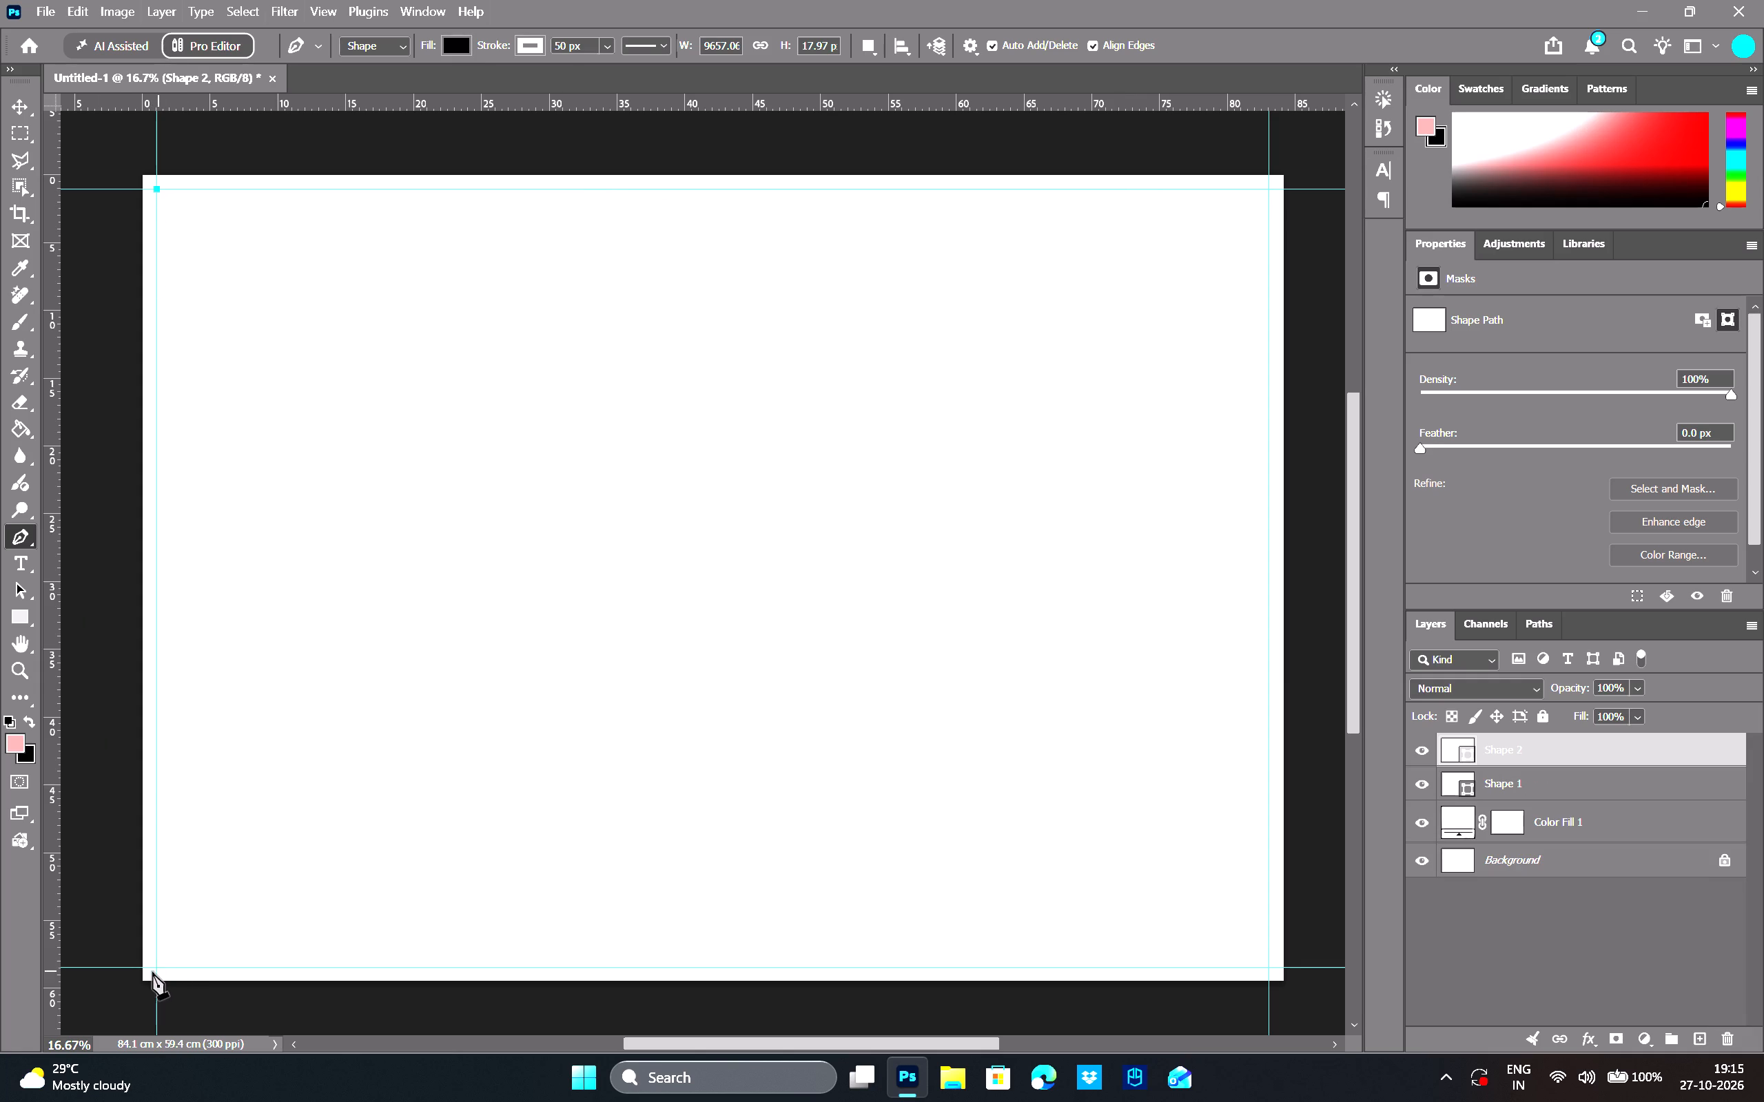
{"action": "left_click", "coordinate": [156, 966]}
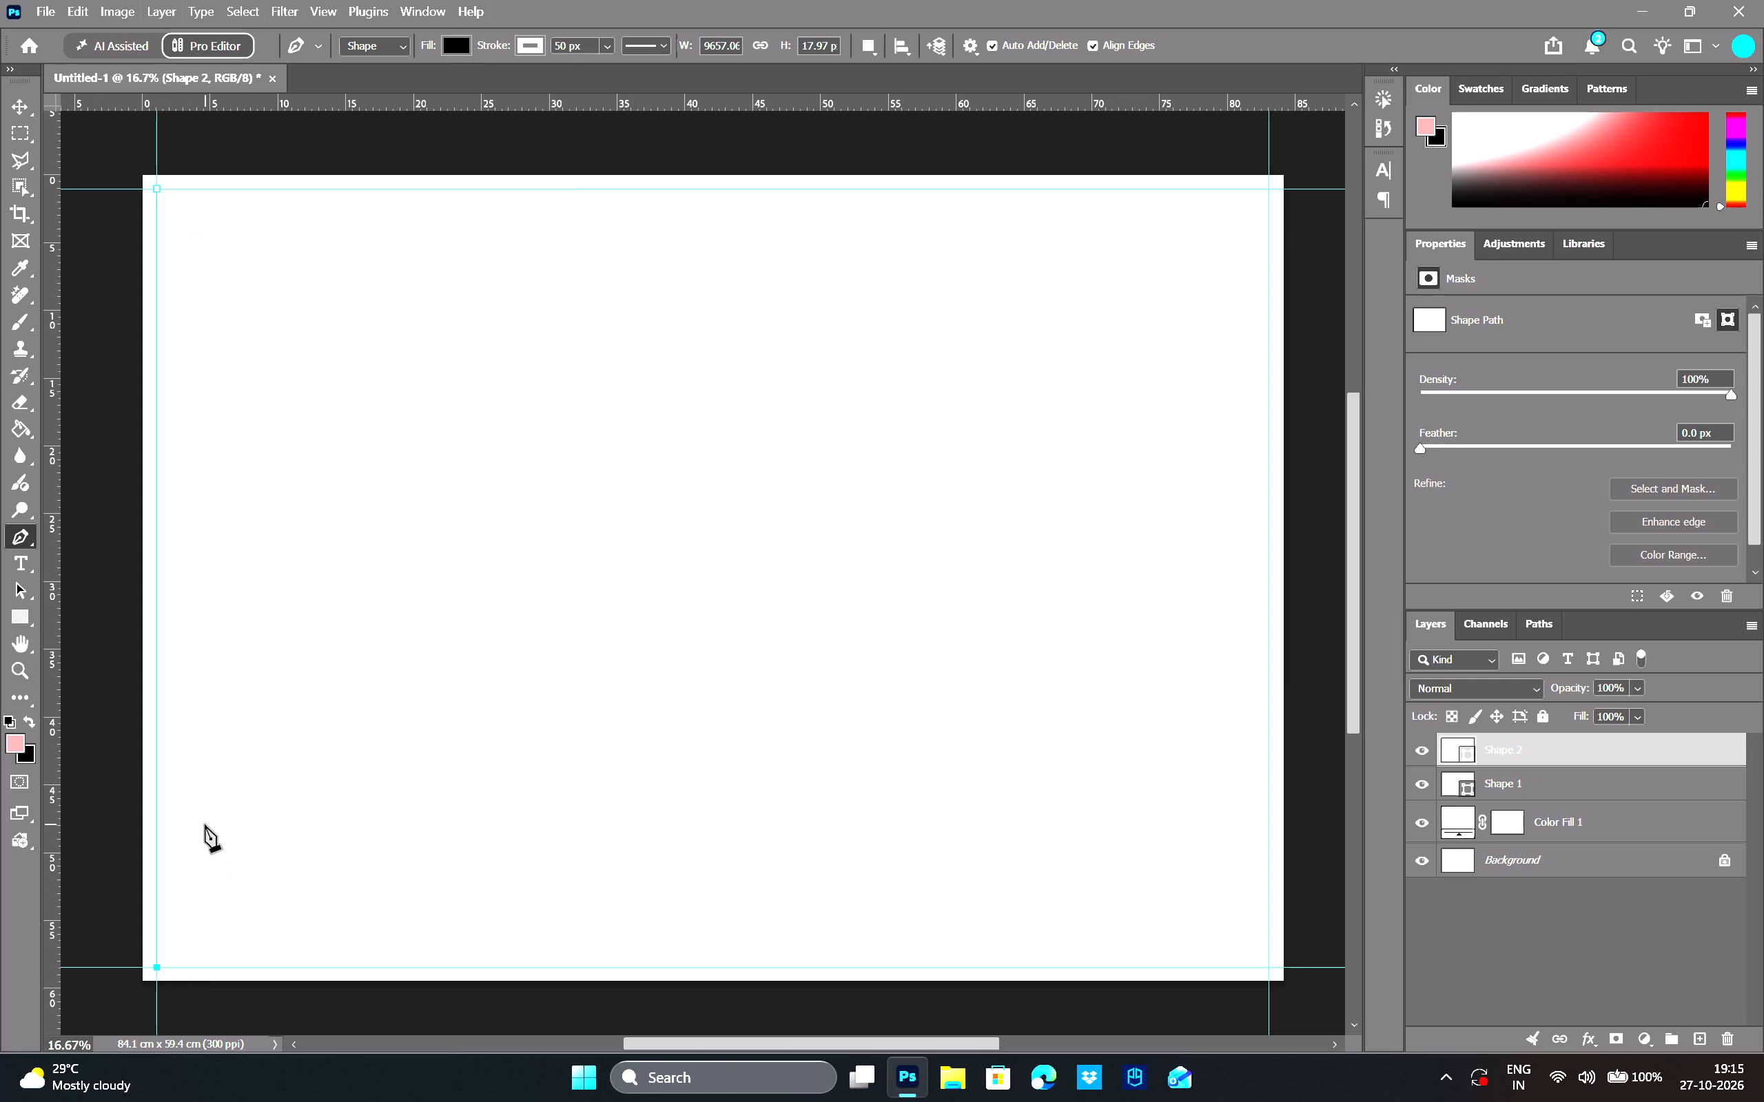
{"action": "key", "text": "Return"}
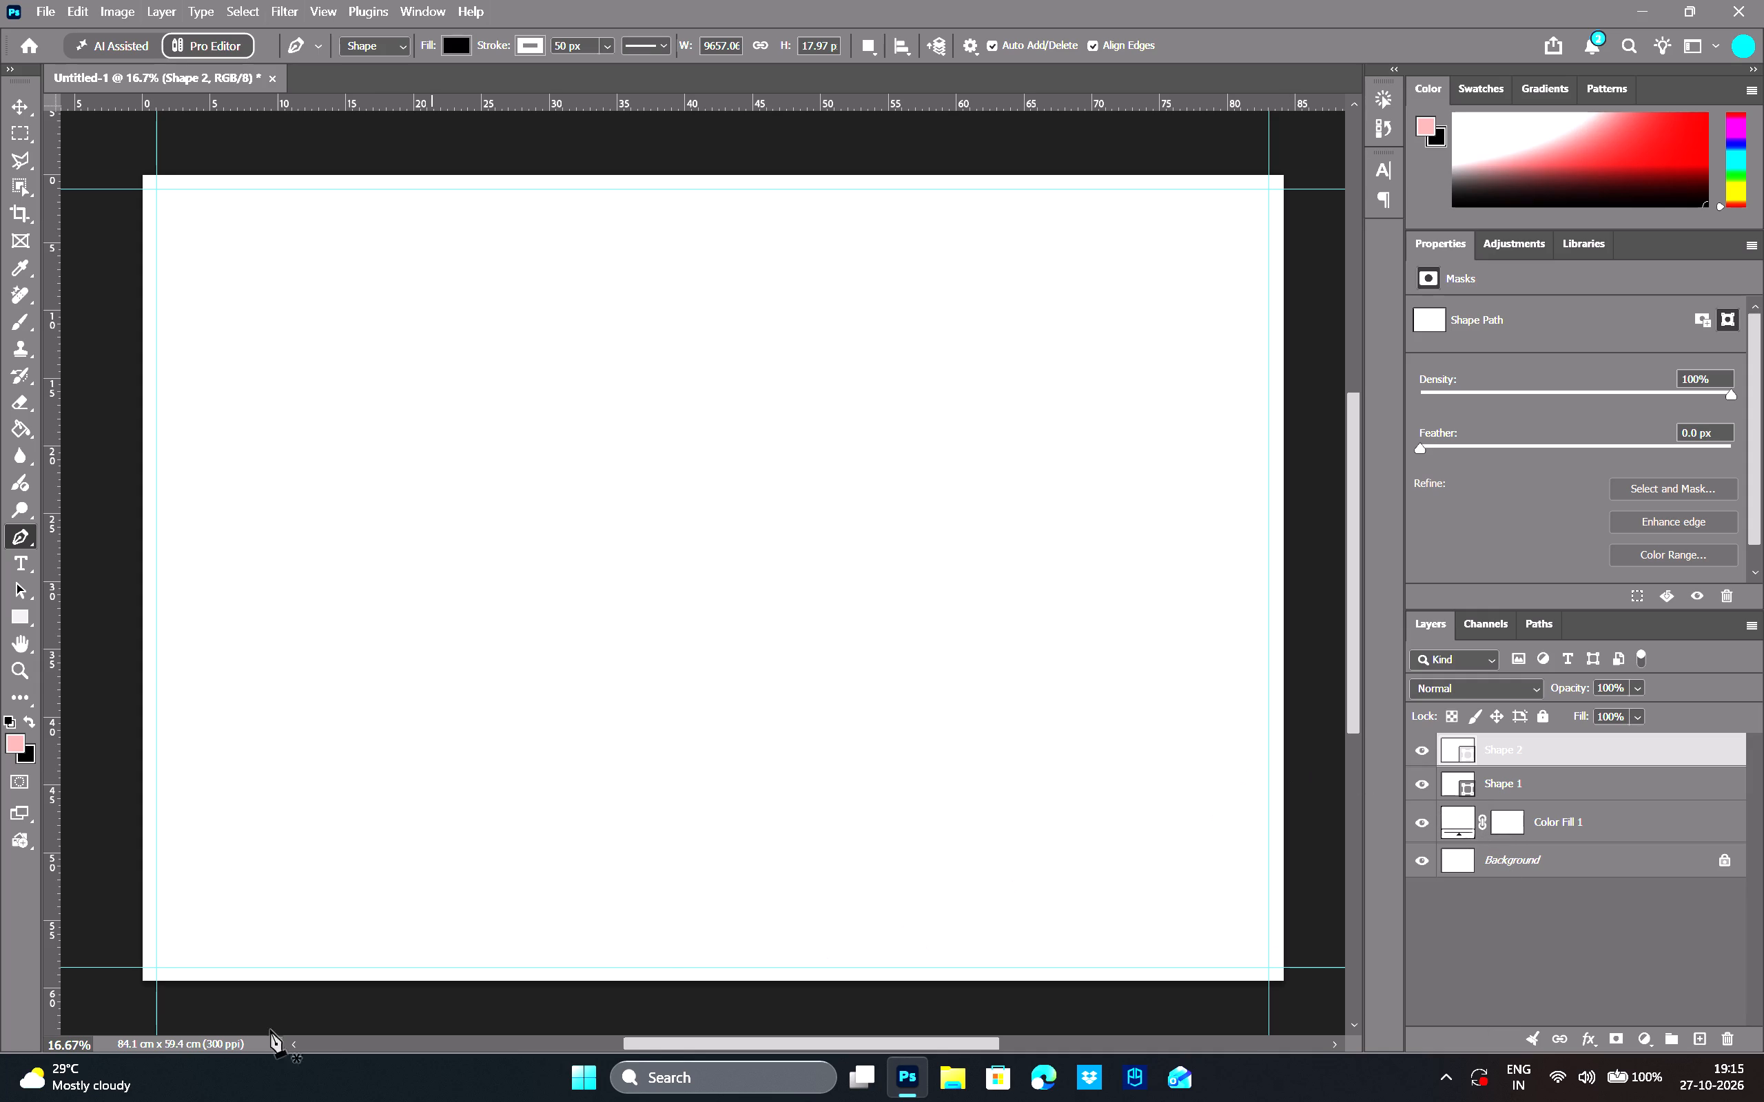
{"action": "left_click", "coordinate": [157, 967]}
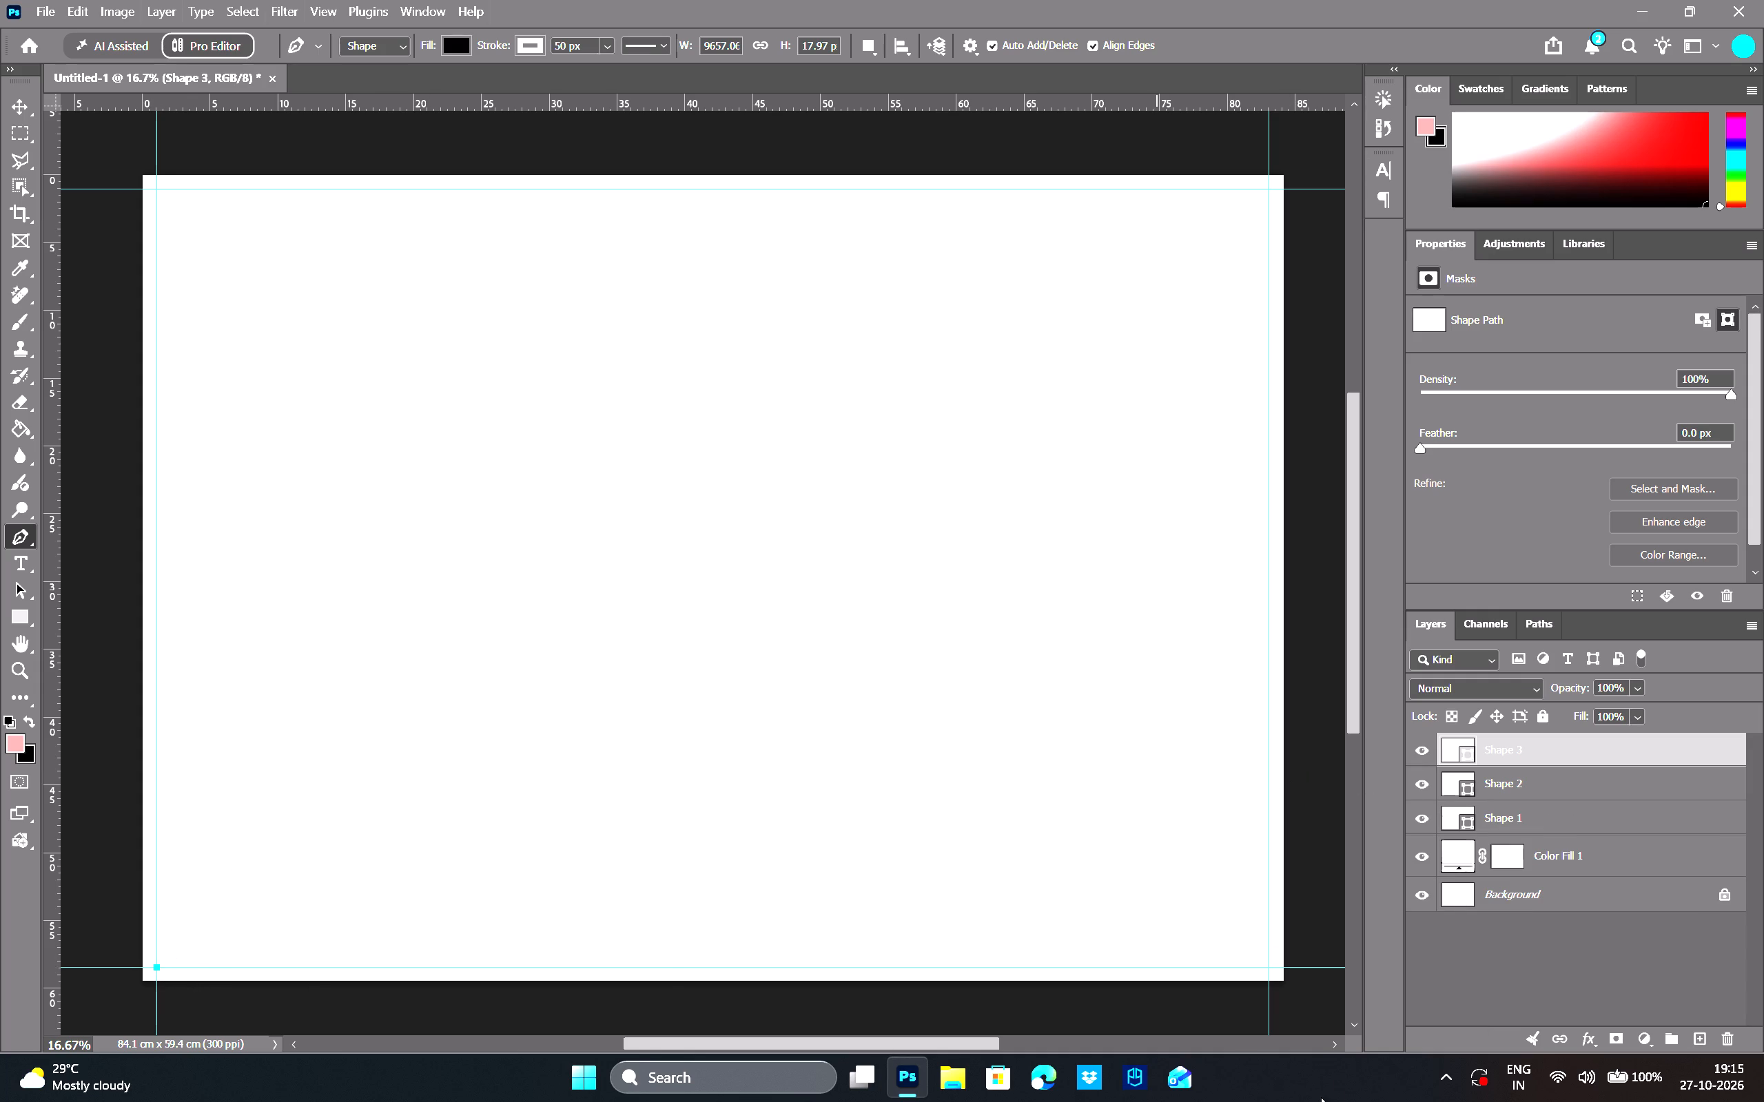
{"action": "left_click", "coordinate": [1269, 966]}
{"action": "key", "text": "Return"}
{"action": "left_click", "coordinate": [1270, 189]}
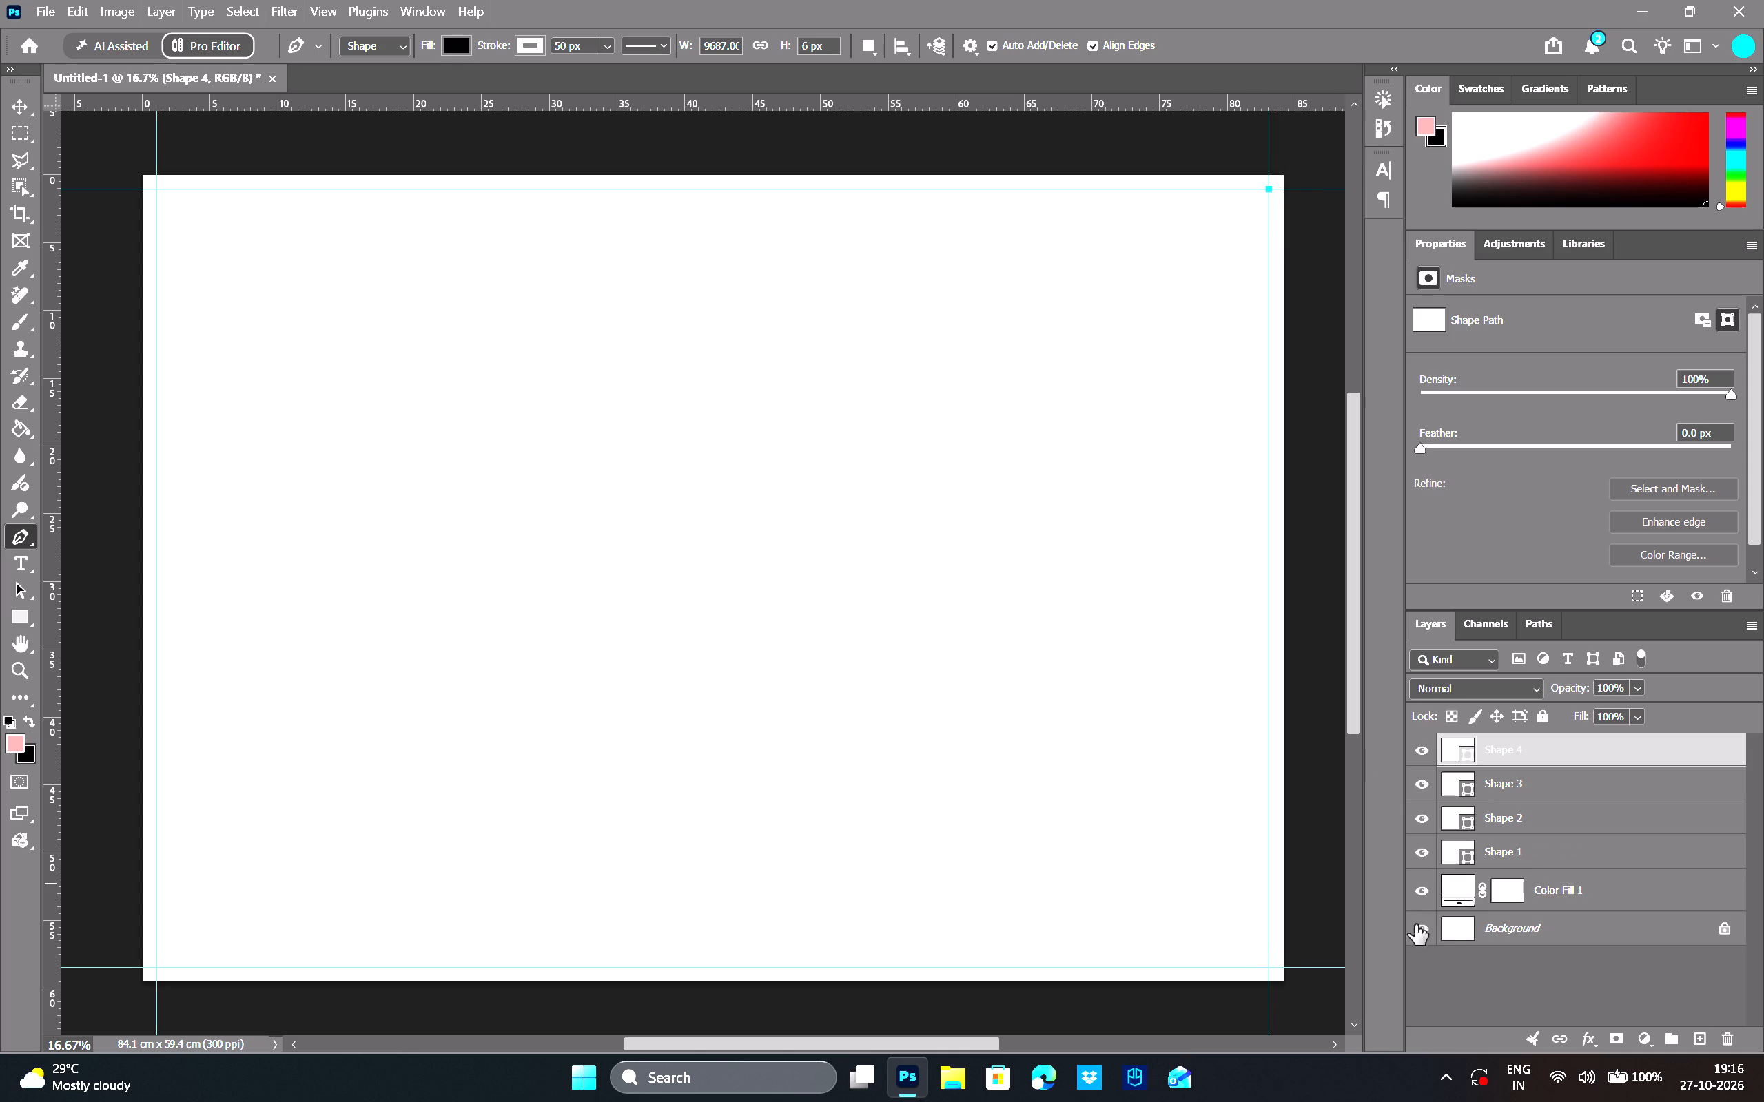
{"action": "left_click", "coordinate": [1270, 964]}
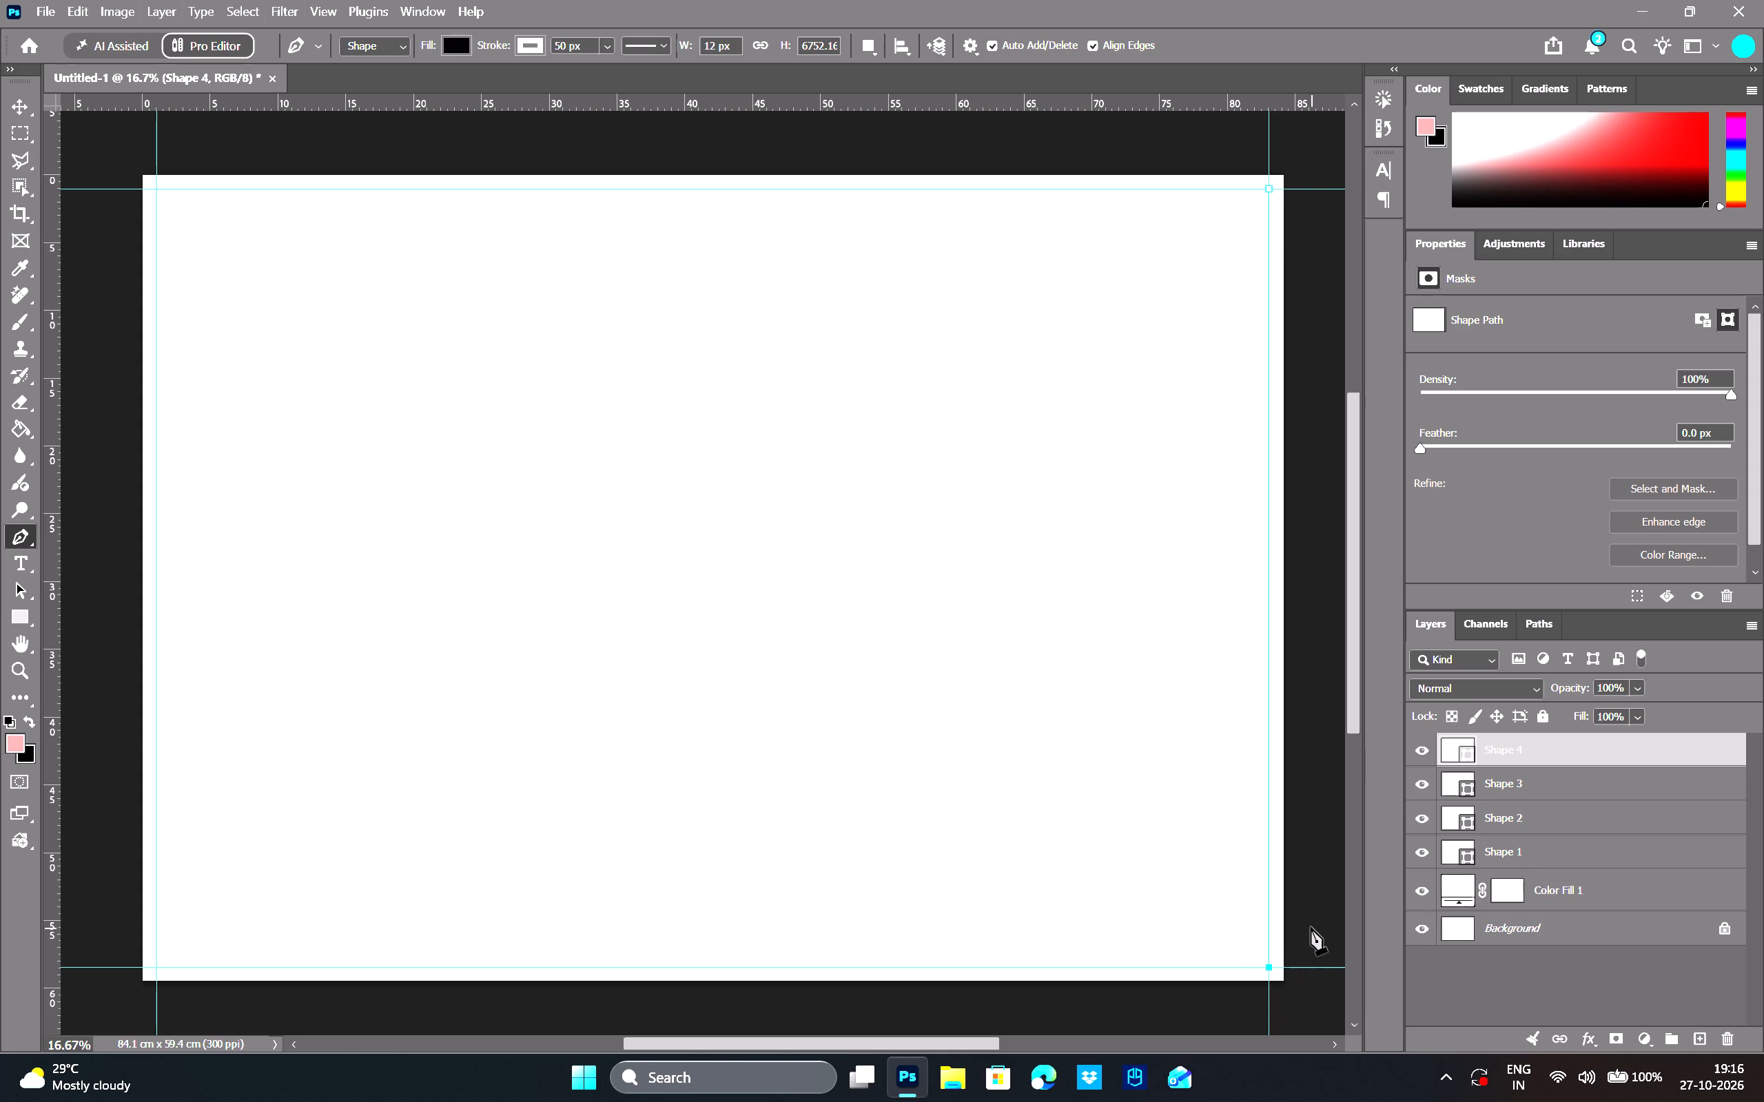
{"action": "key", "text": "Return"}
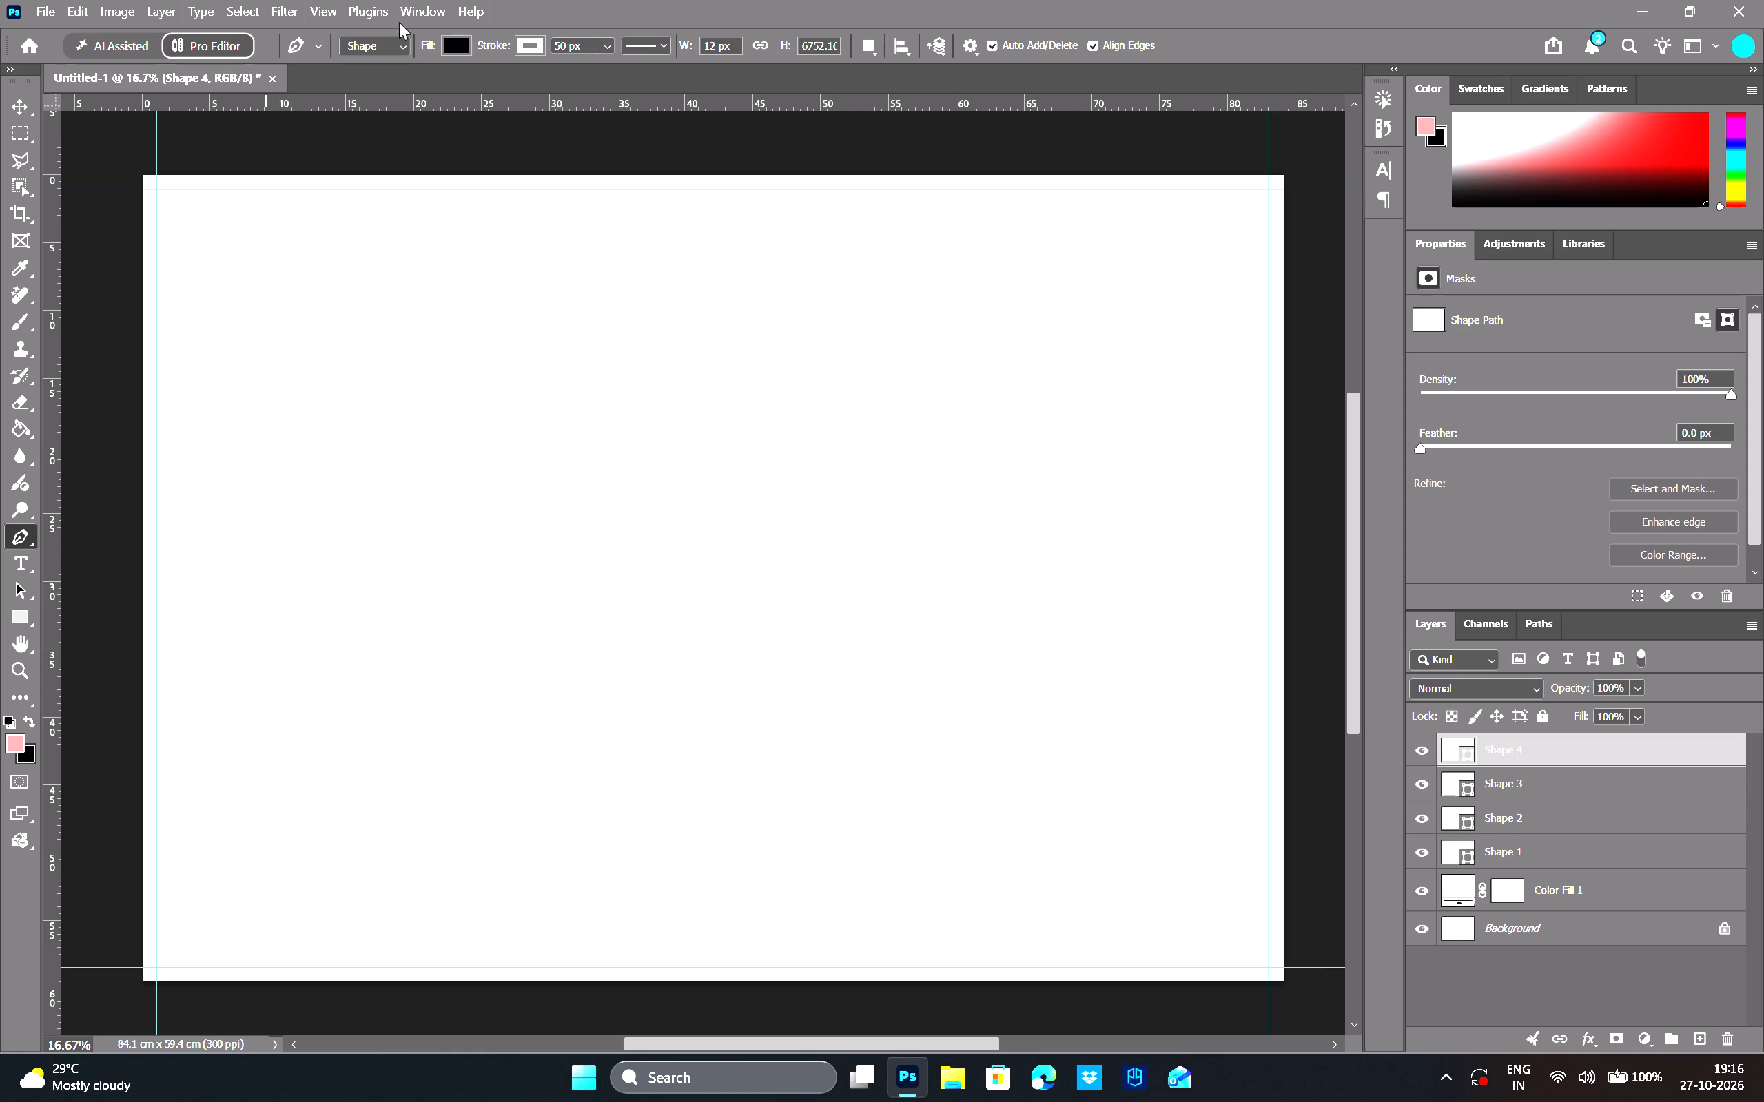
Clear all guides from the canvas.
{"action": "left_click", "coordinate": [308, 11]}
{"action": "left_click", "coordinate": [342, 522]}
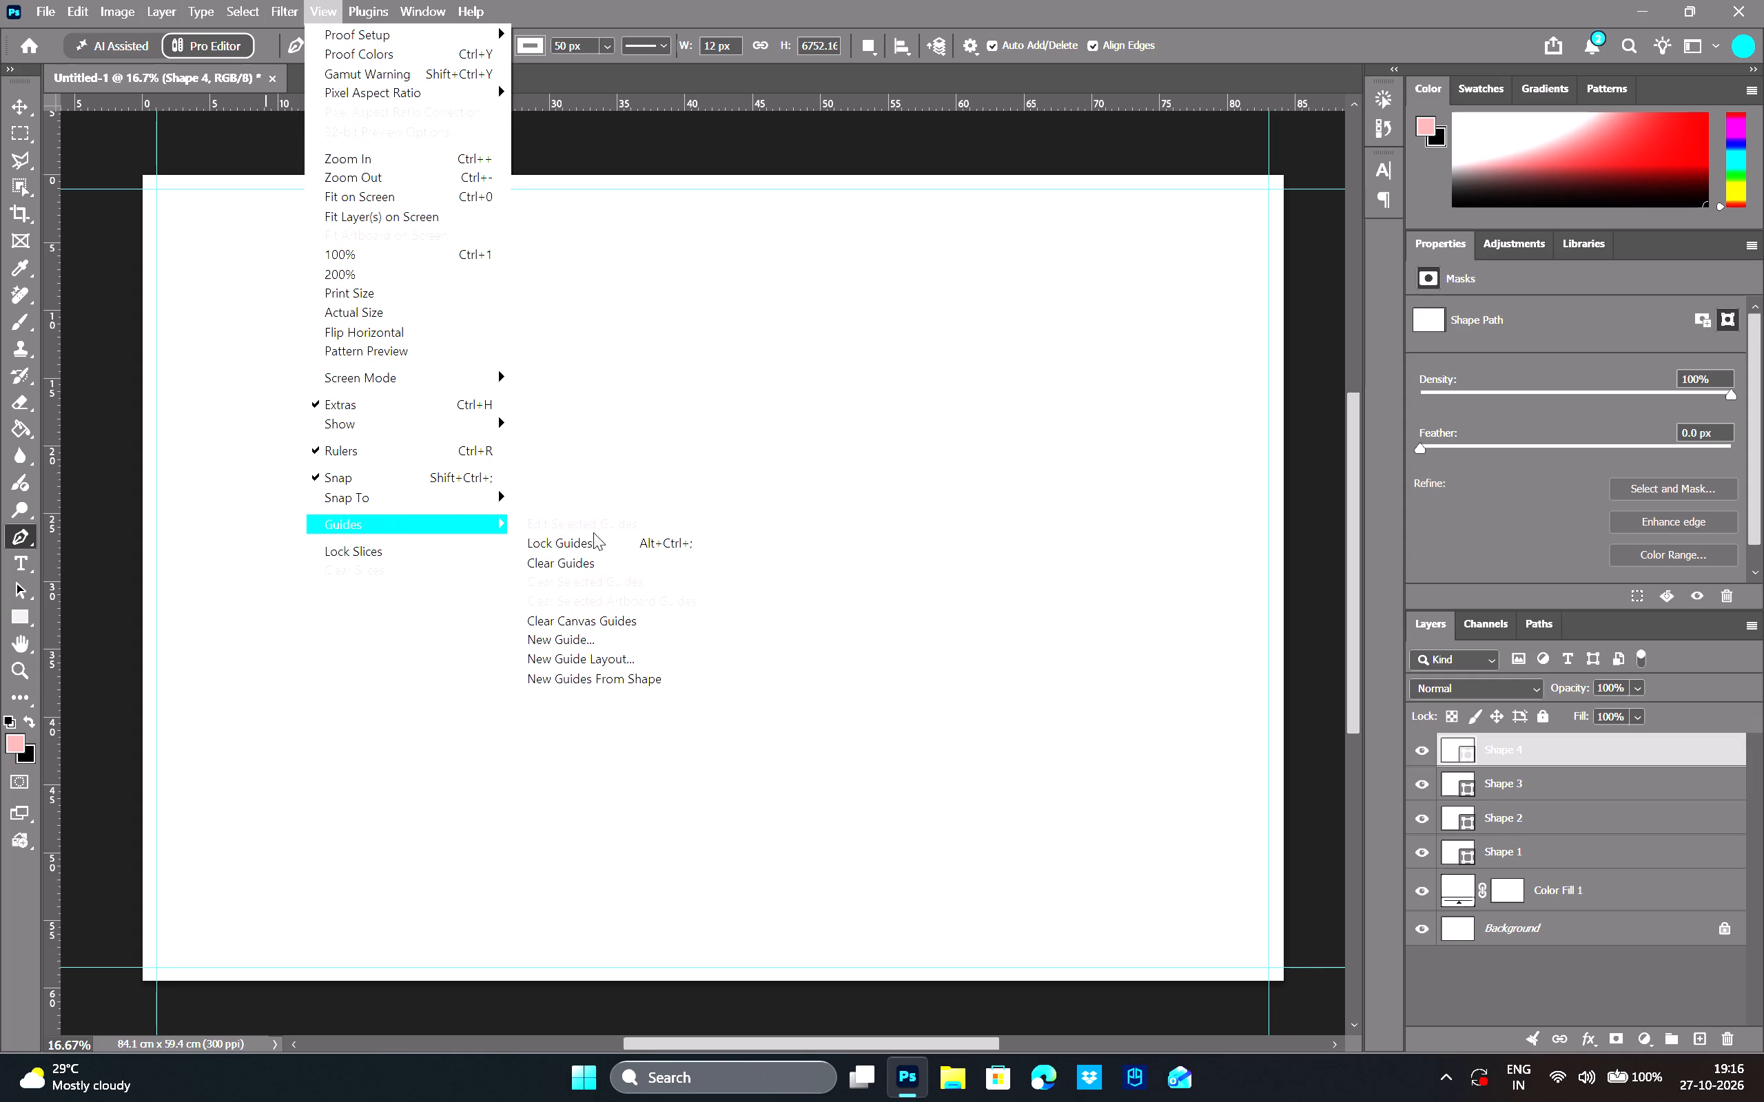
{"action": "left_click", "coordinate": [627, 559]}
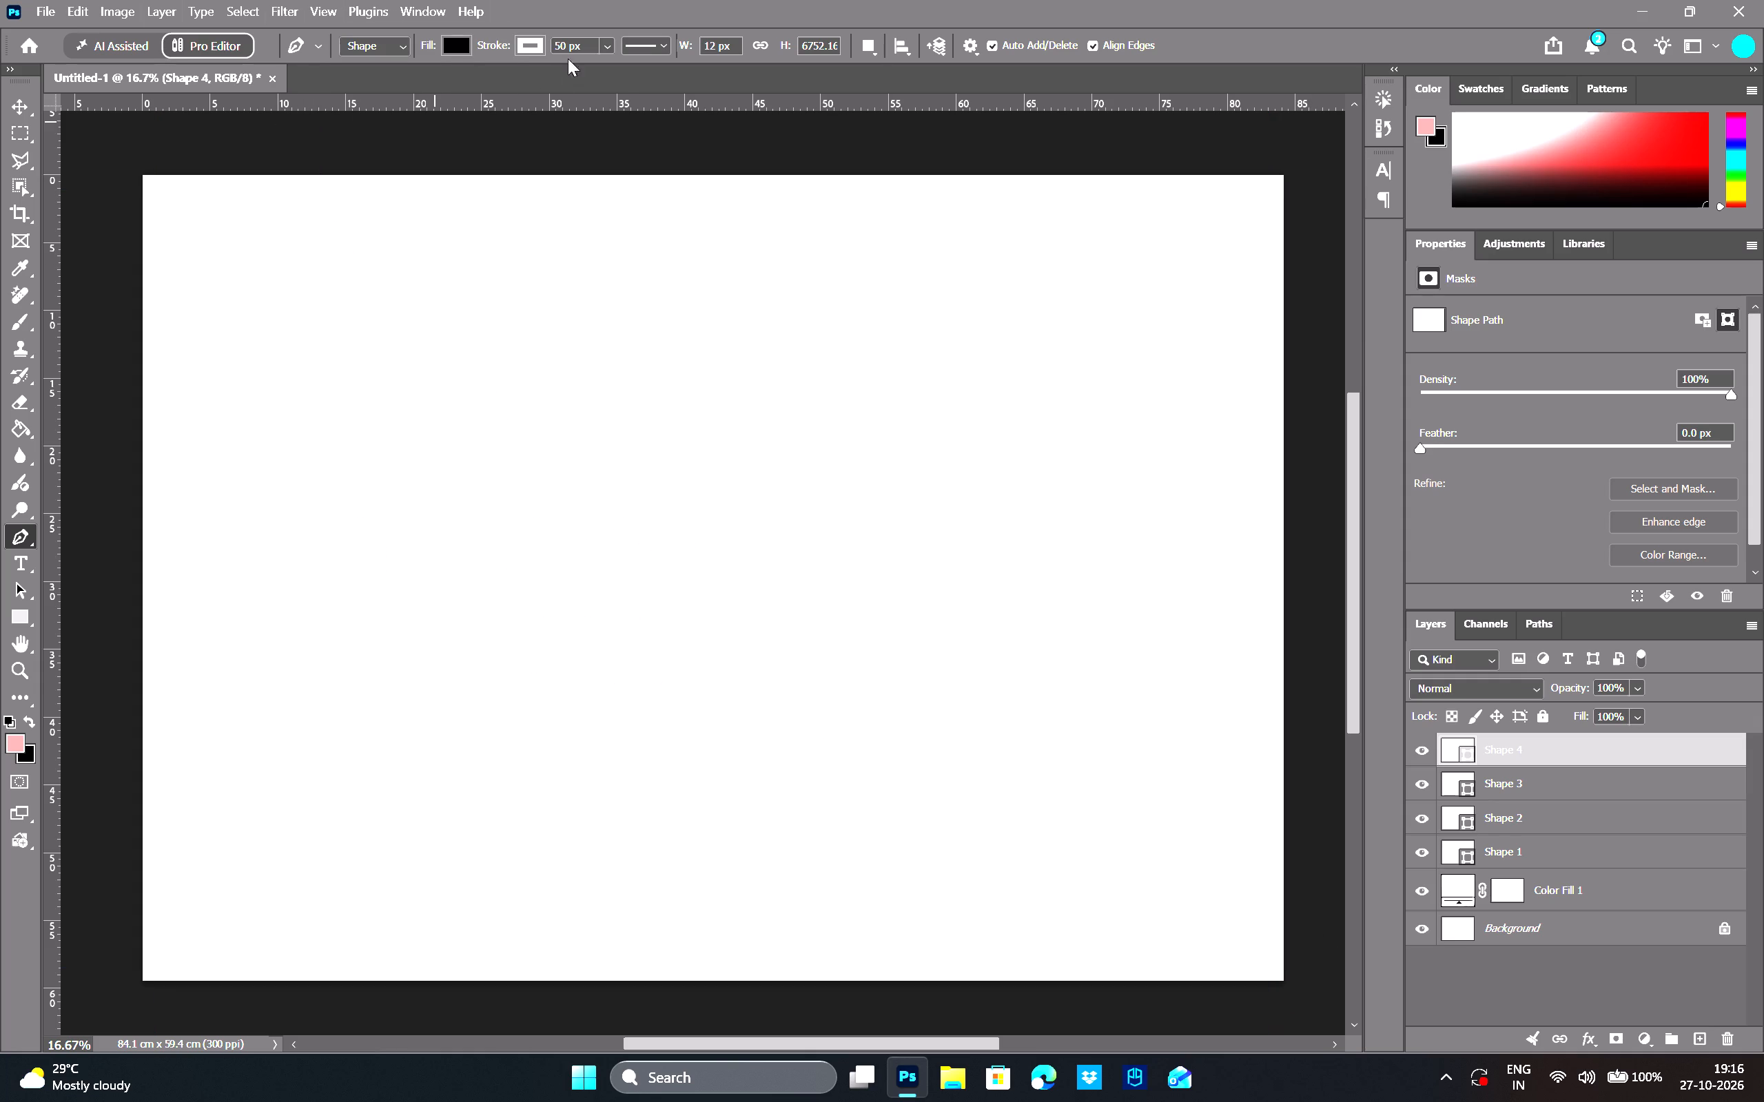
Set the Pen tool's stroke width to 25 px.
{"action": "left_click", "coordinate": [566, 41]}
{"action": "left_click_drag", "start_coordinate": [566, 41], "coordinate": [564, 41]}
{"action": "left_click_drag", "start_coordinate": [564, 41], "coordinate": [524, 49]}
{"action": "key", "text": "BackSpace"}
{"action": "type", "text": "25"}
{"action": "key", "text": "Return"}
{"action": "left_click", "coordinate": [687, 188]}
{"action": "key", "text": "ctrl+z"}
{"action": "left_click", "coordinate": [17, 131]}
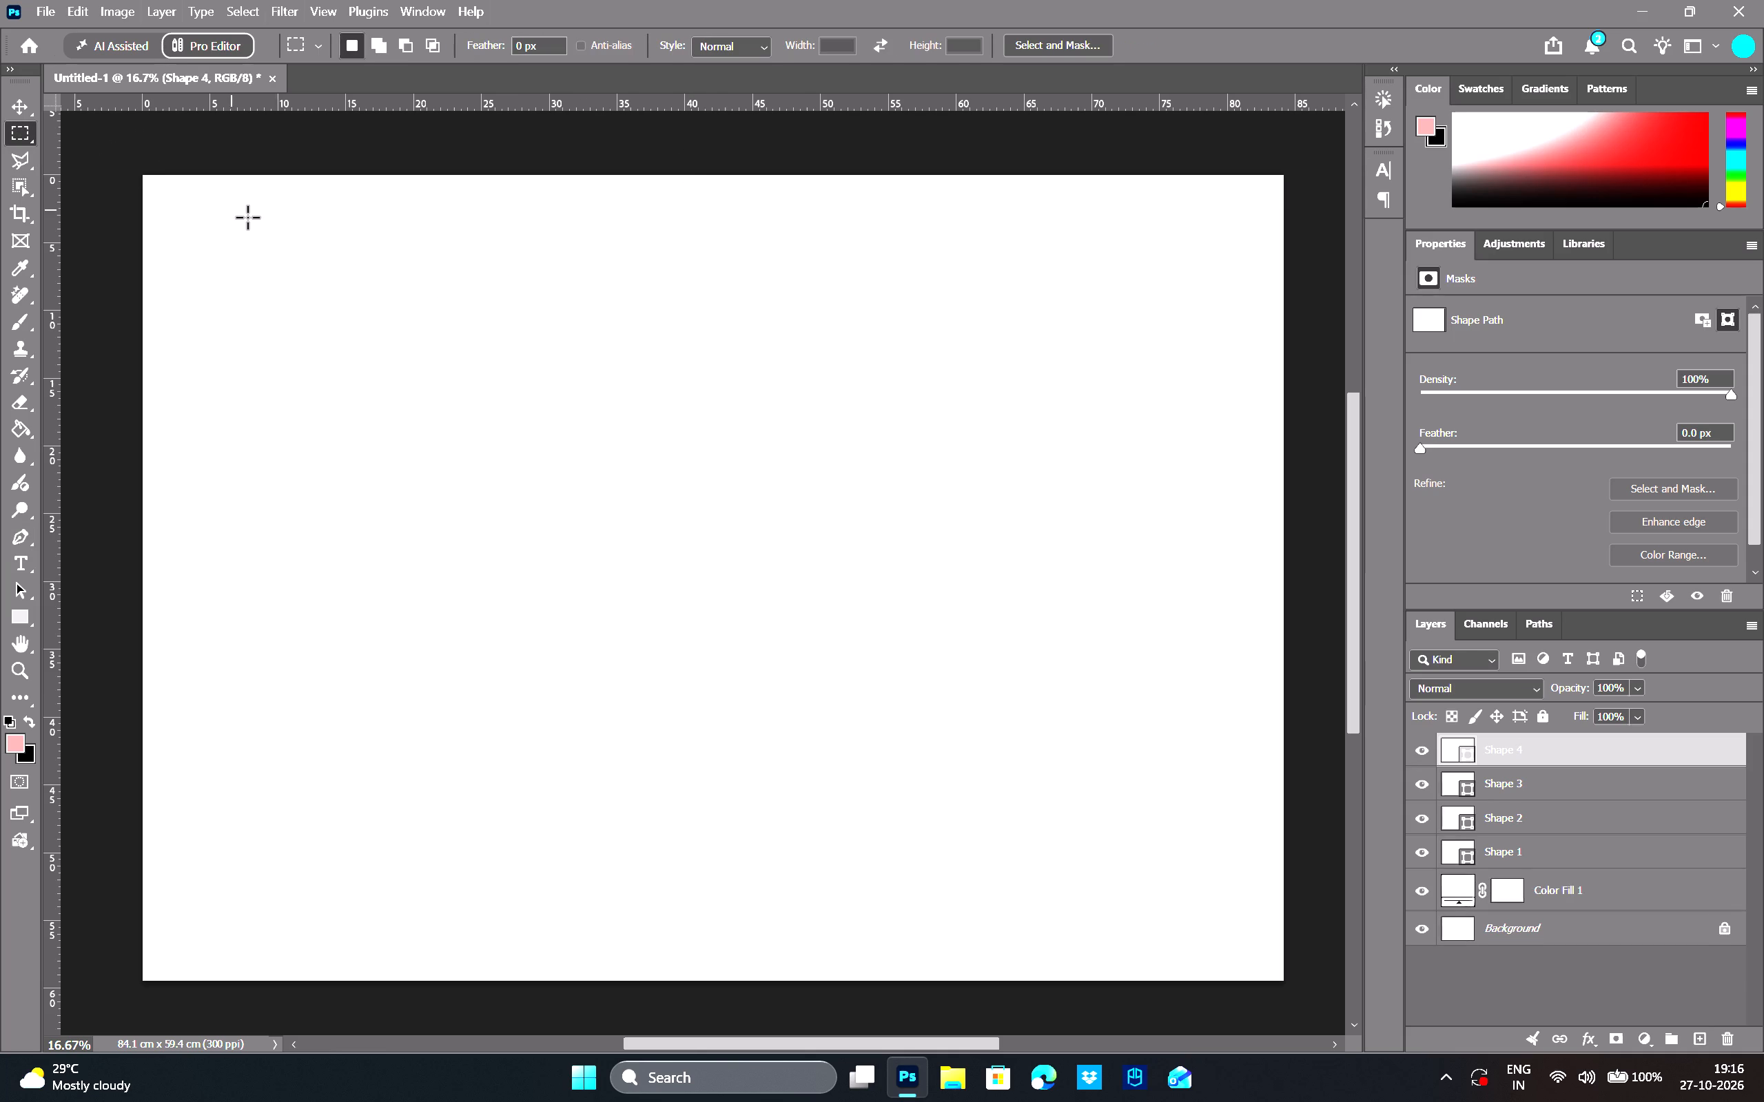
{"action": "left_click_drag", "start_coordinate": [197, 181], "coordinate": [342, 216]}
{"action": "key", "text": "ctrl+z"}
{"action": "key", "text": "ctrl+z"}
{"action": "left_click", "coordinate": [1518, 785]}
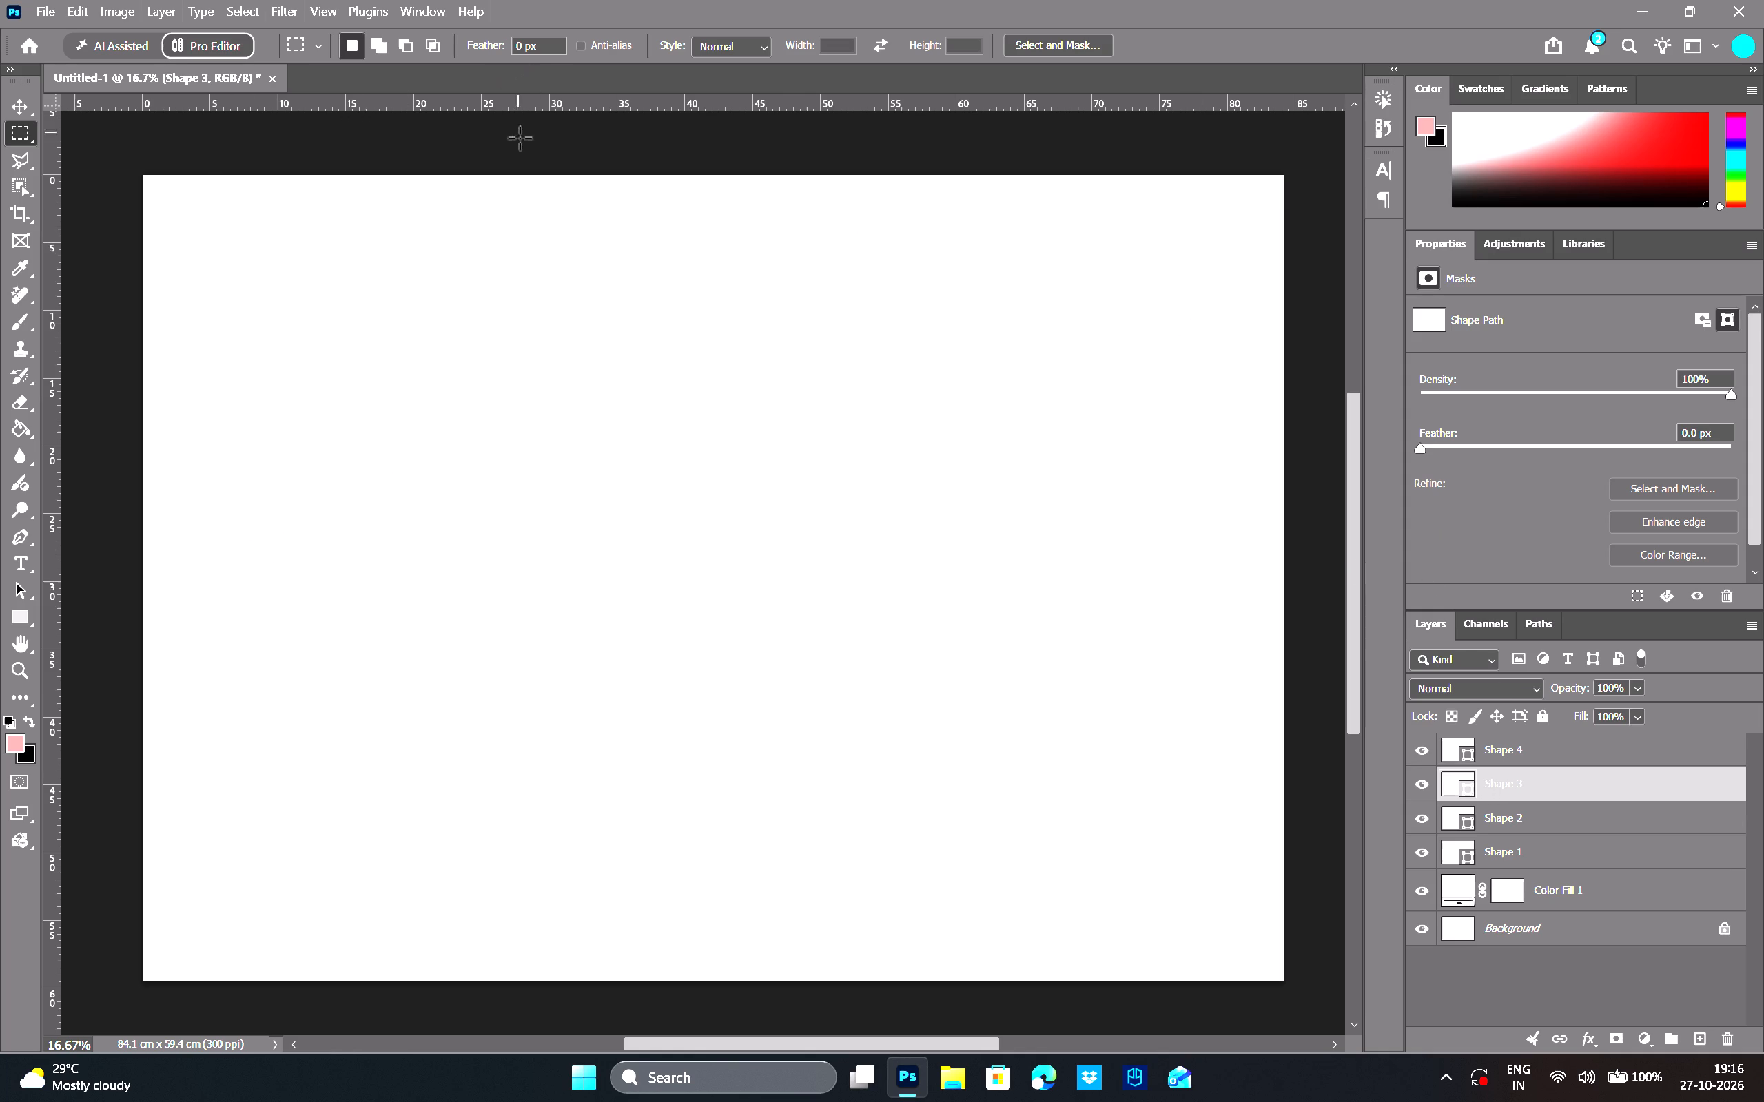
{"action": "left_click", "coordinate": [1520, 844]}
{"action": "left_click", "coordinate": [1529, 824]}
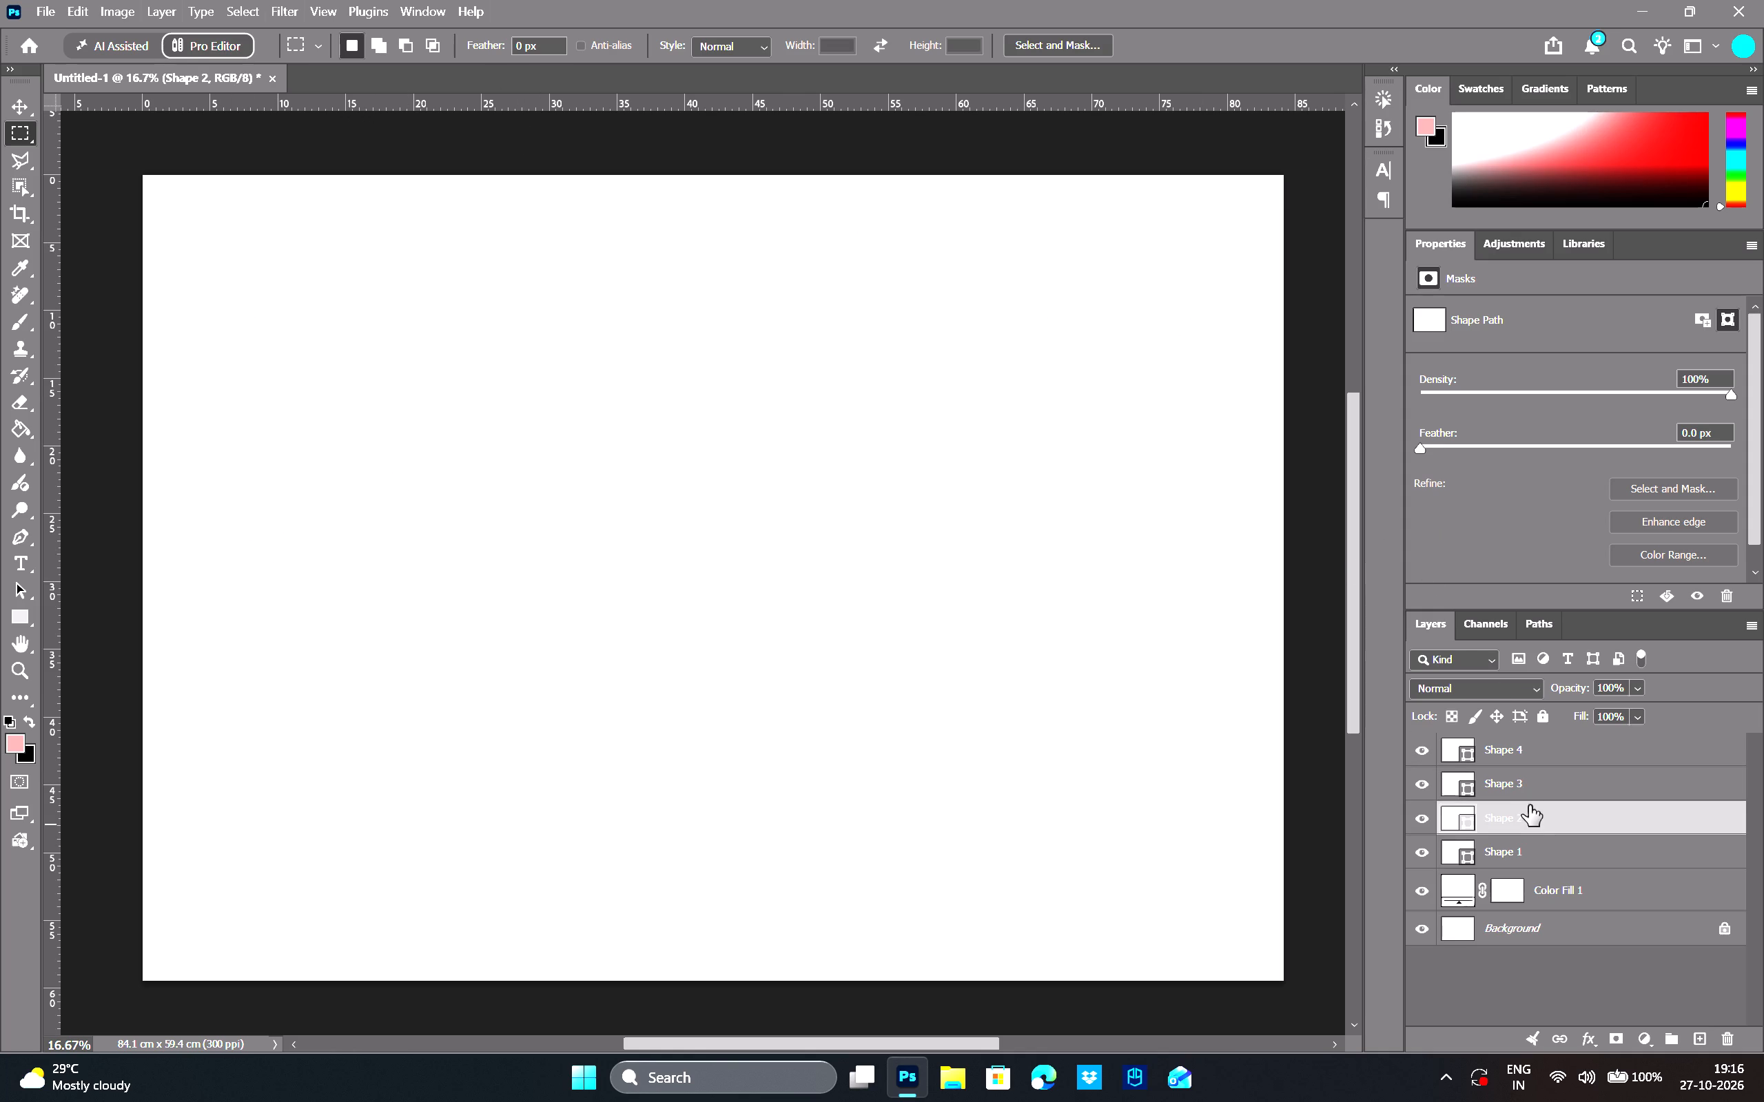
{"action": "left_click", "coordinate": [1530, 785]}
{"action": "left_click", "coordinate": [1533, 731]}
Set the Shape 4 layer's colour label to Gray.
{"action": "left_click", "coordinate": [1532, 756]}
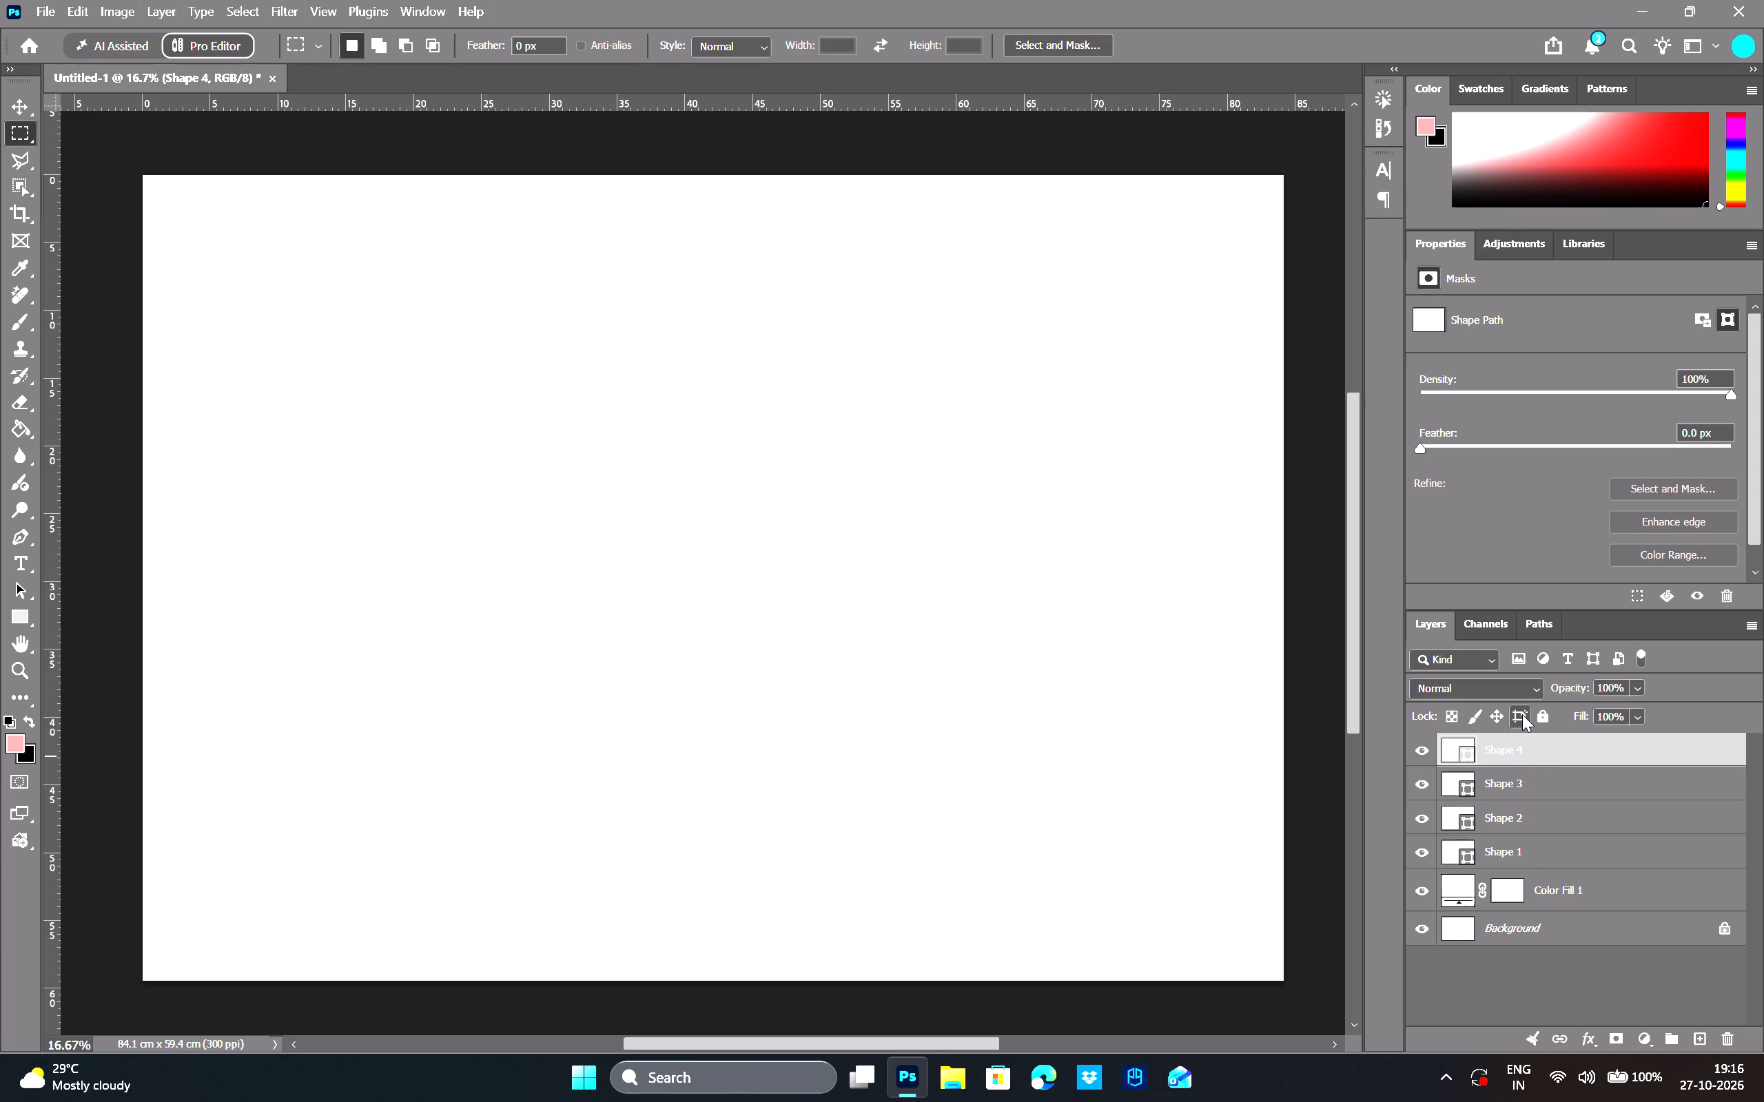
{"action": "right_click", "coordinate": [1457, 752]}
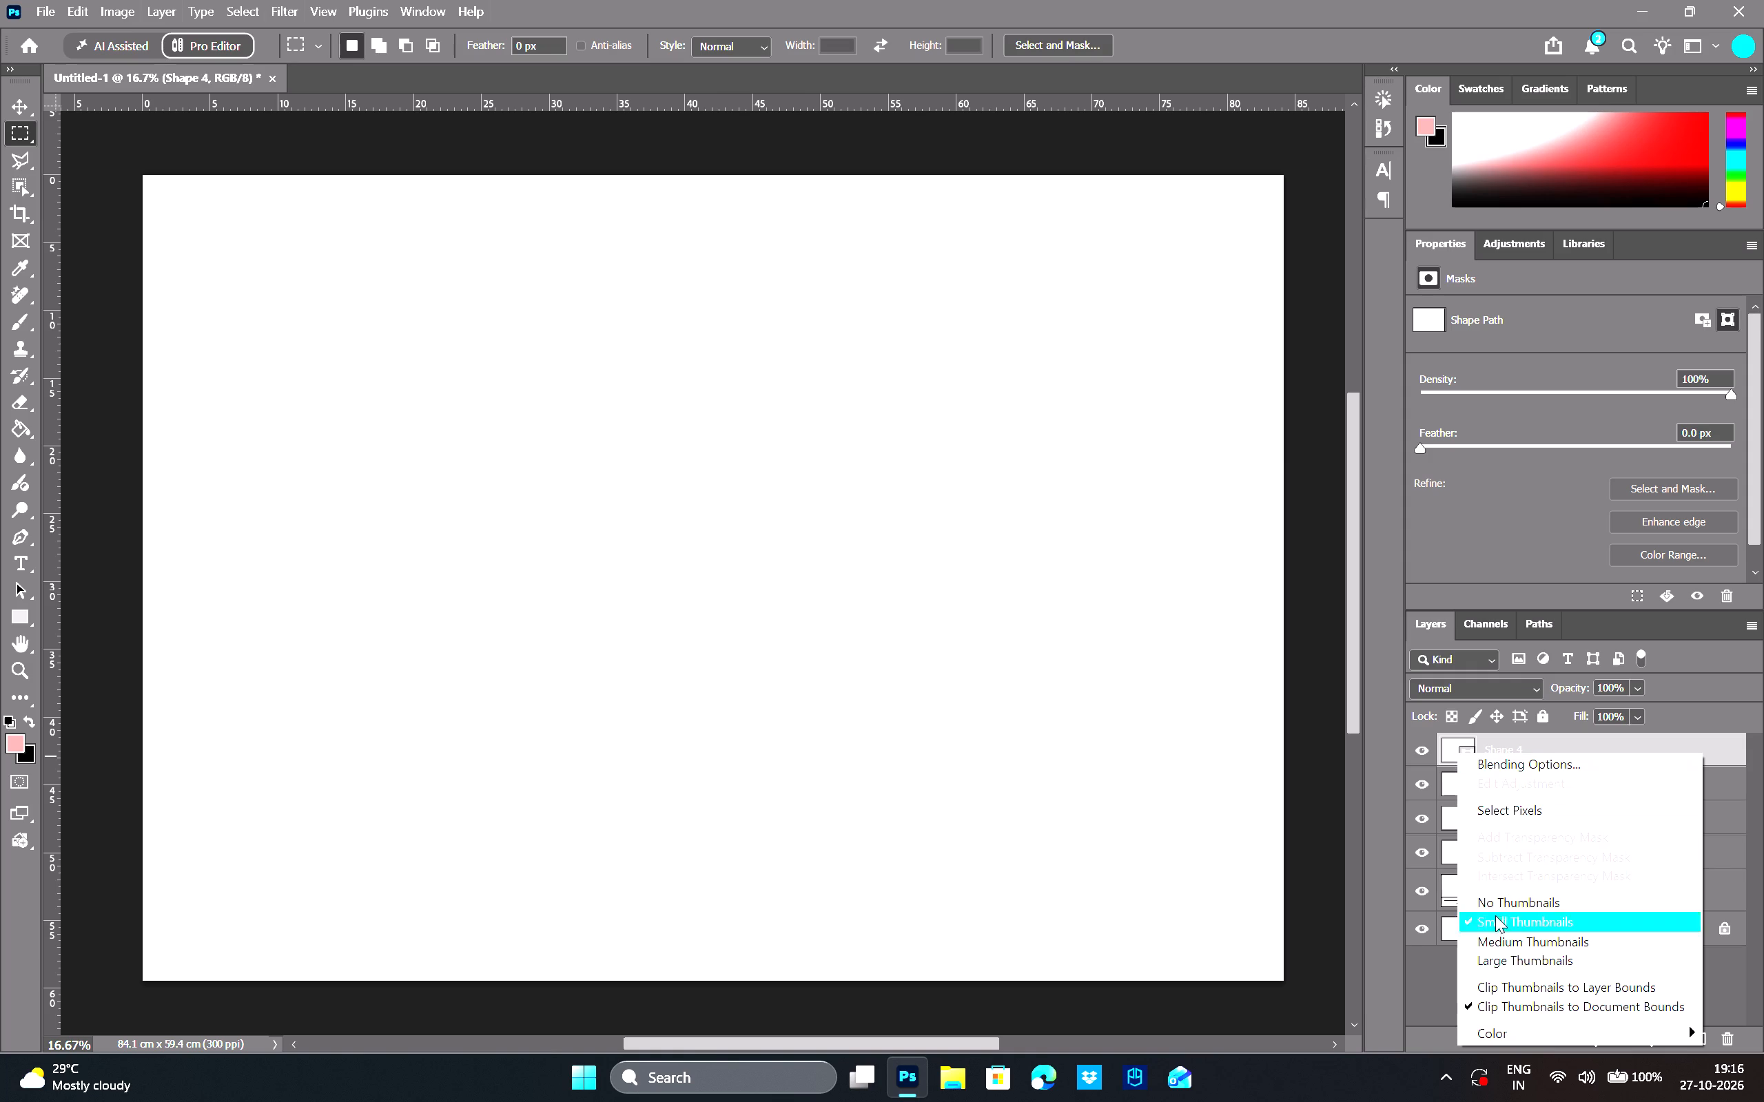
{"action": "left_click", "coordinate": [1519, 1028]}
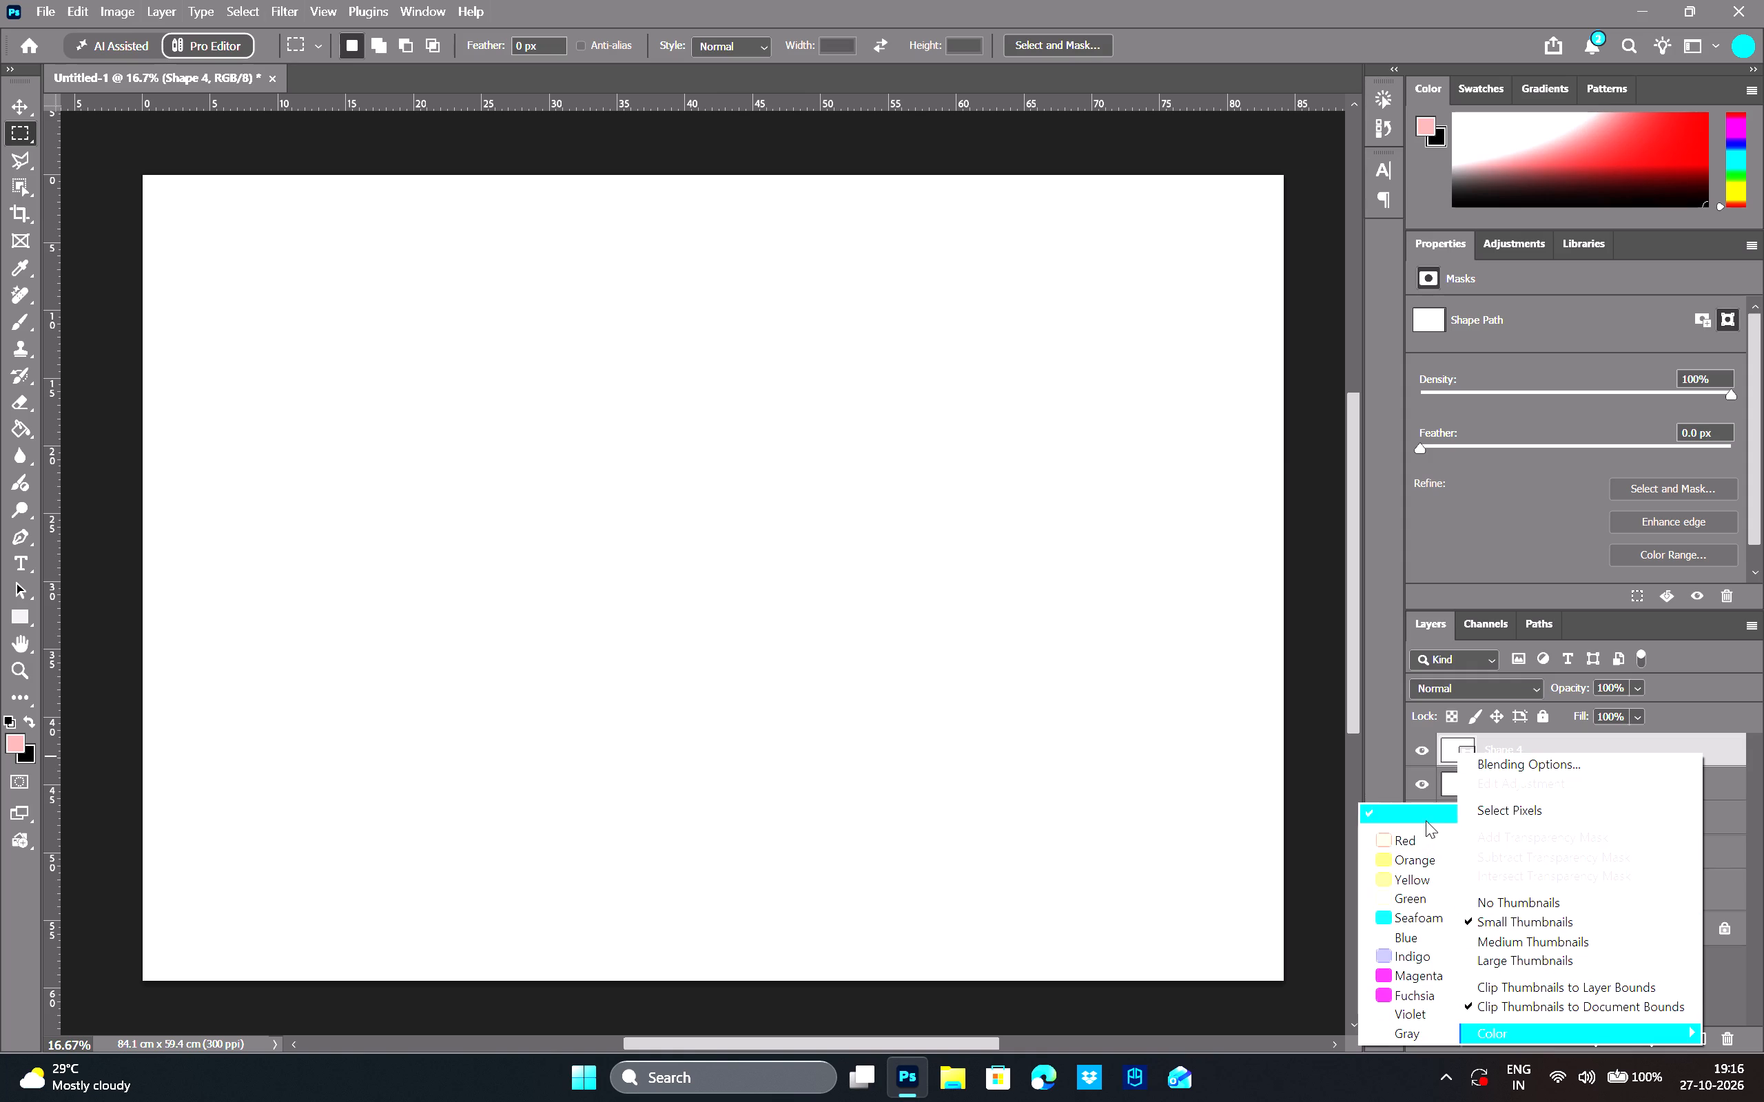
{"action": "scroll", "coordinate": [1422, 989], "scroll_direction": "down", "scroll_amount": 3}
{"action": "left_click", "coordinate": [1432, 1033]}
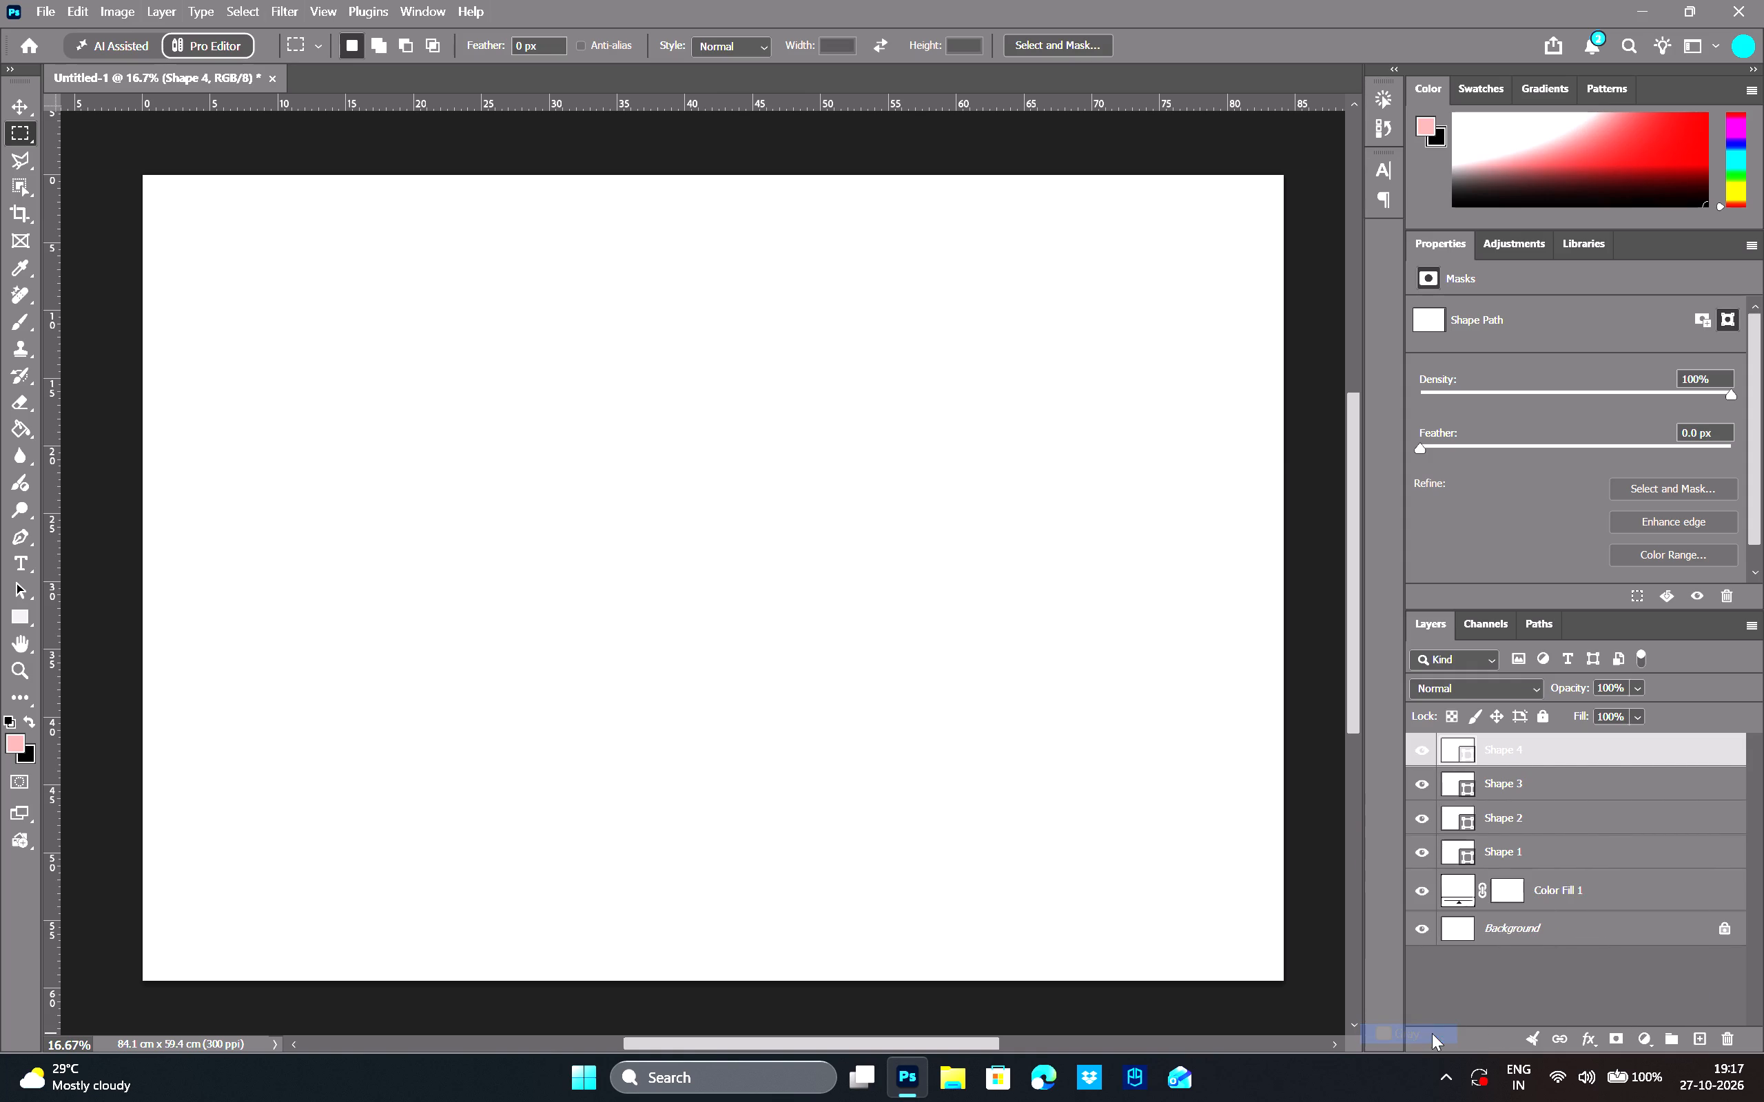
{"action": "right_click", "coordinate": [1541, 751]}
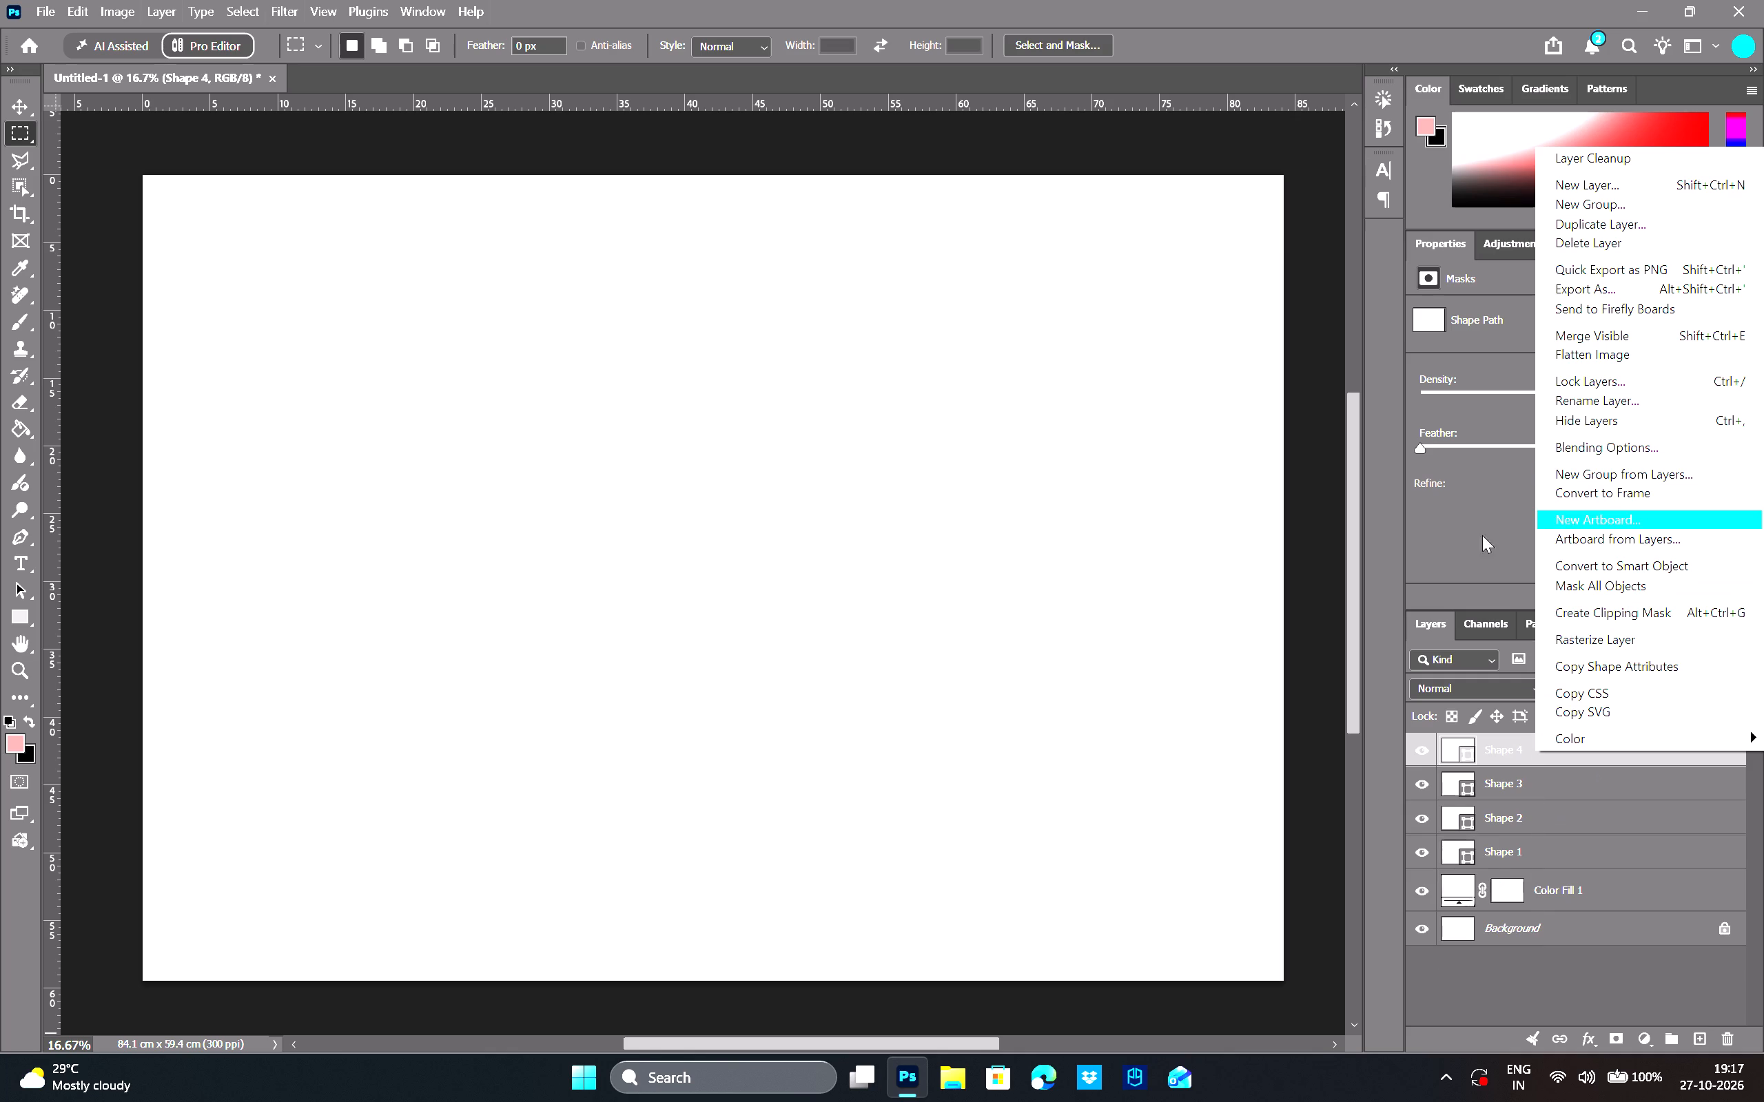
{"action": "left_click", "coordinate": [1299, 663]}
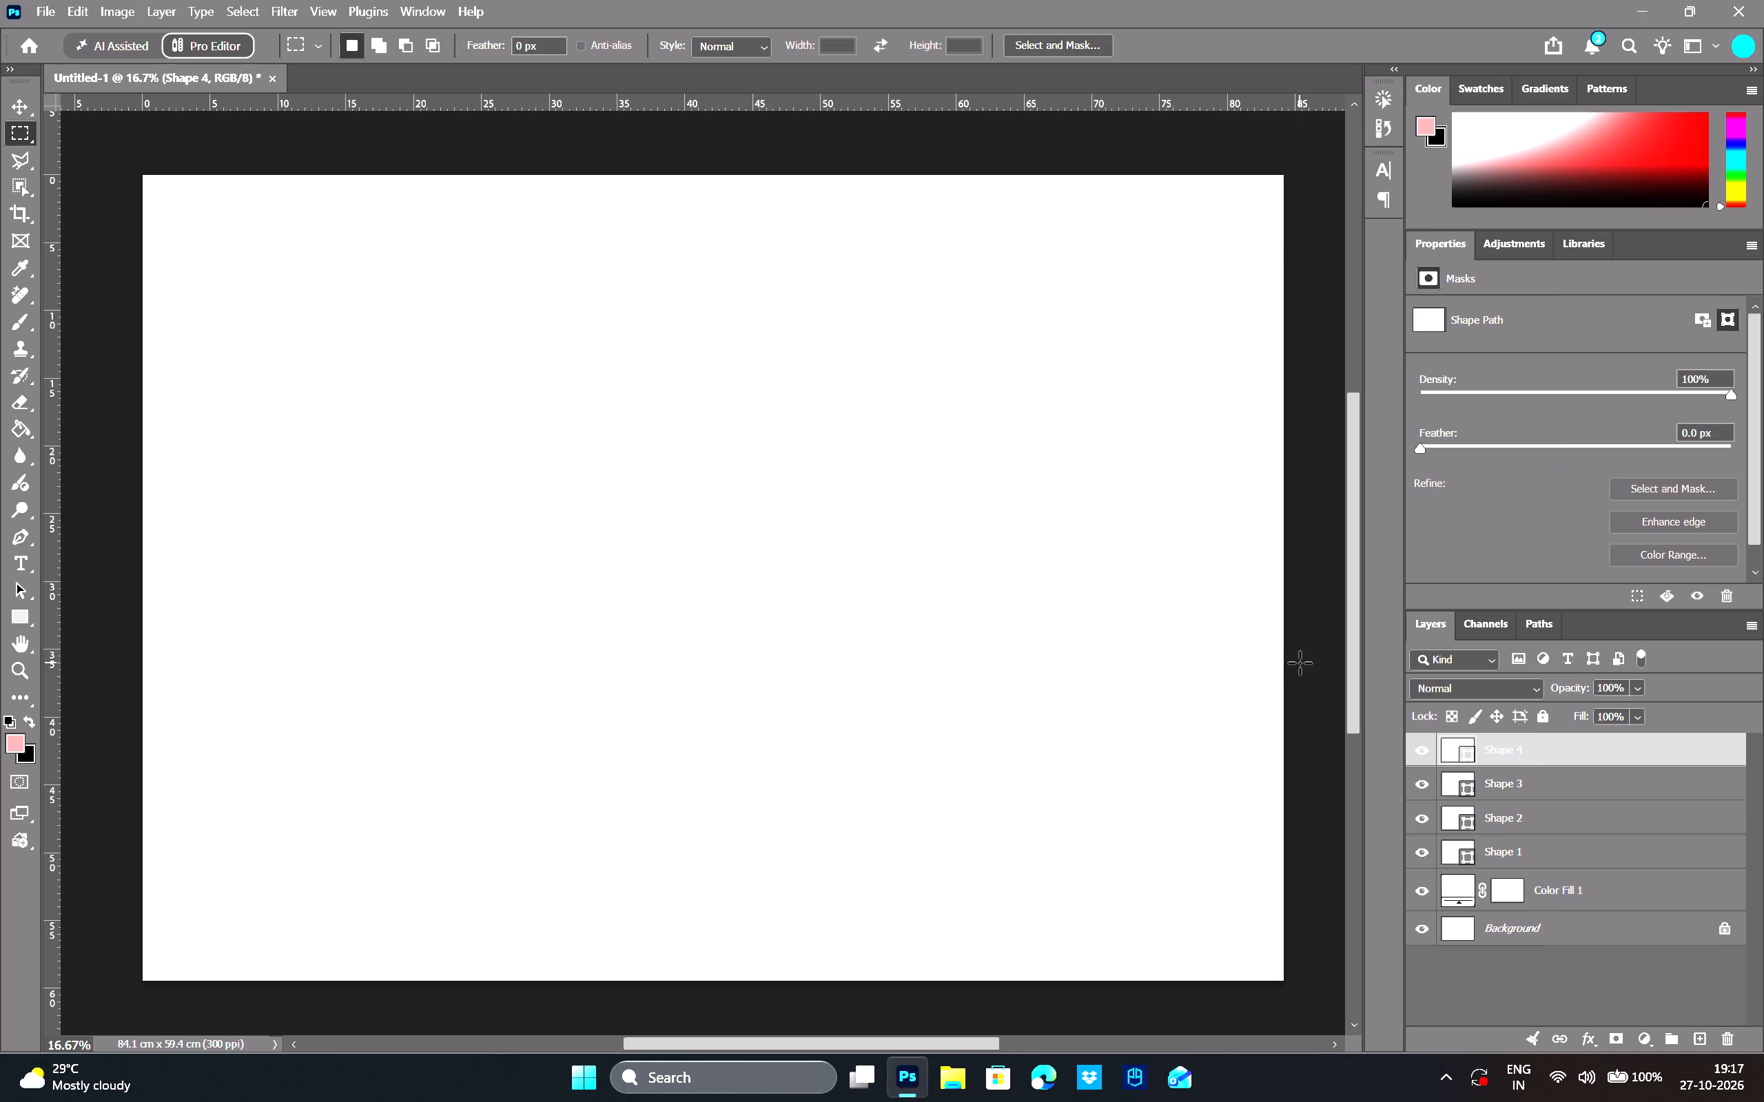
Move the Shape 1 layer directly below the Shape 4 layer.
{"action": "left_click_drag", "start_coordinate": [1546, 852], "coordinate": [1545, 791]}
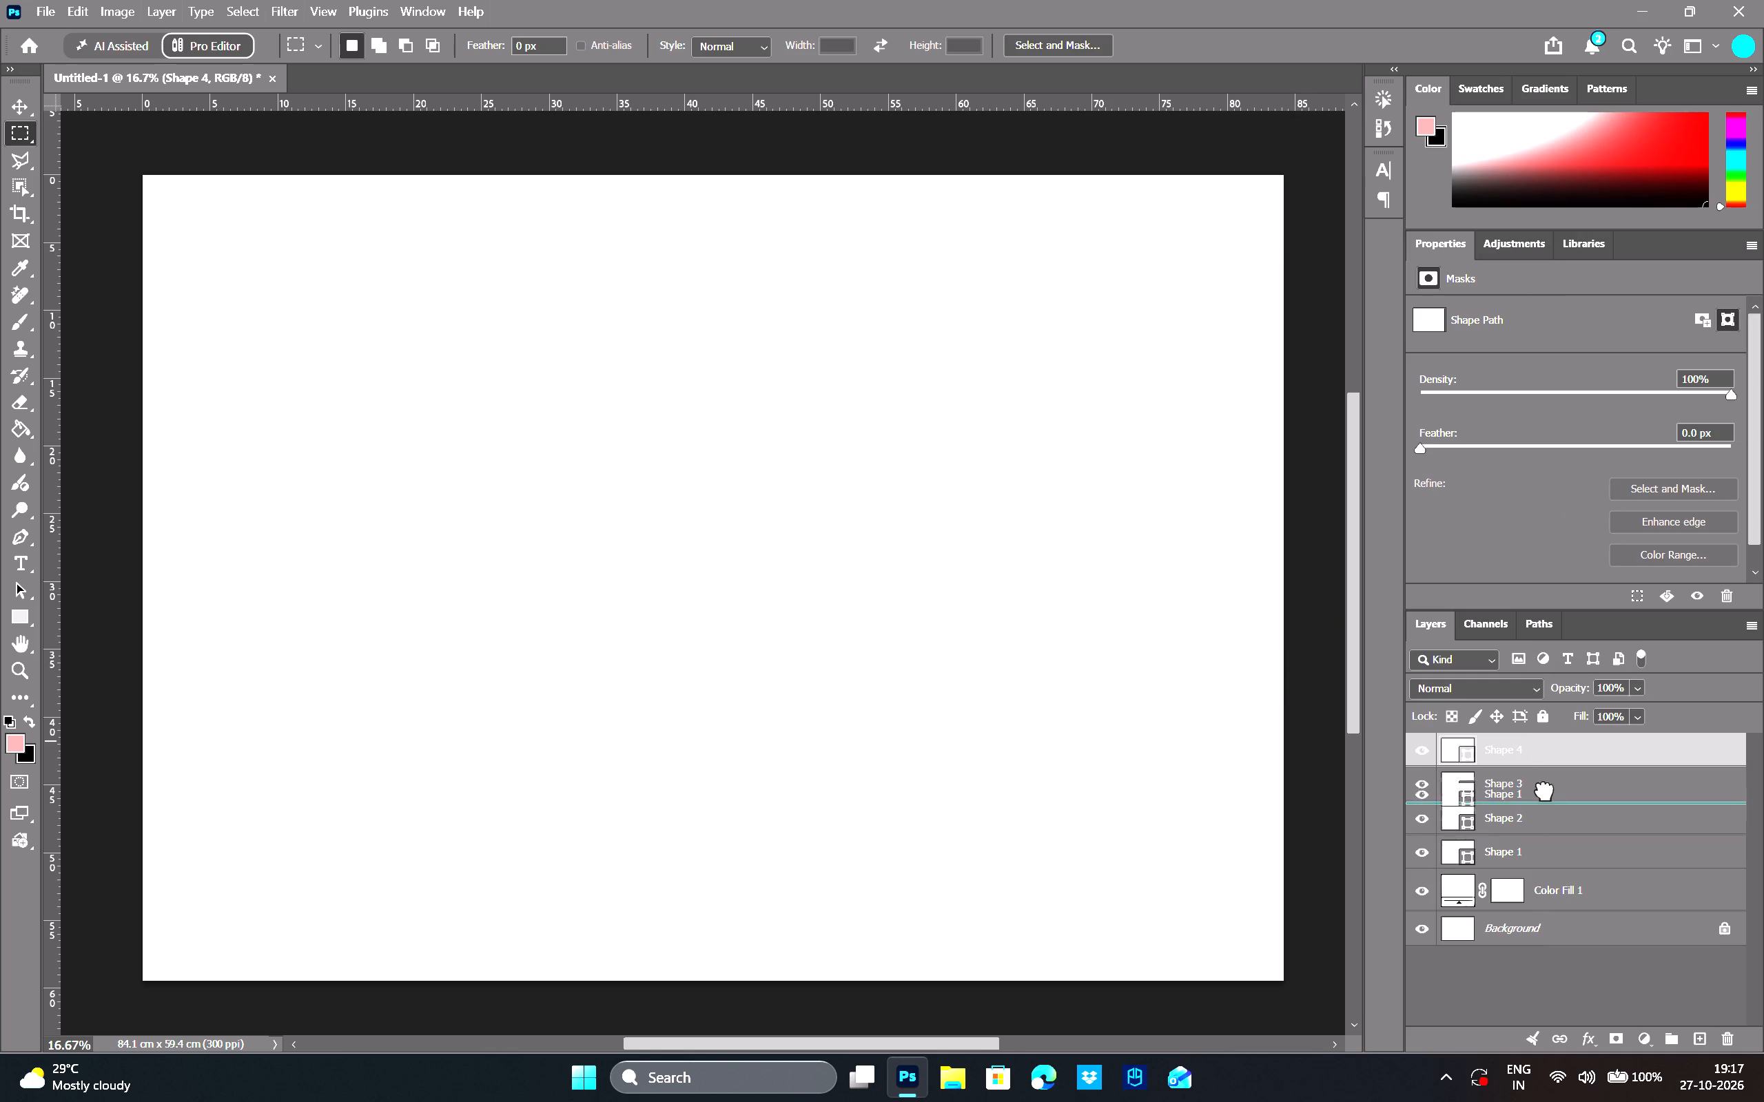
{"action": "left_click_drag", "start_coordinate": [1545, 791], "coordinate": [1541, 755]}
Delete the Shape 4, Shape 3, Shape 2 and Shape 1 layers, leaving only Color Fill 1 and Background.
{"action": "right_click", "coordinate": [1537, 747]}
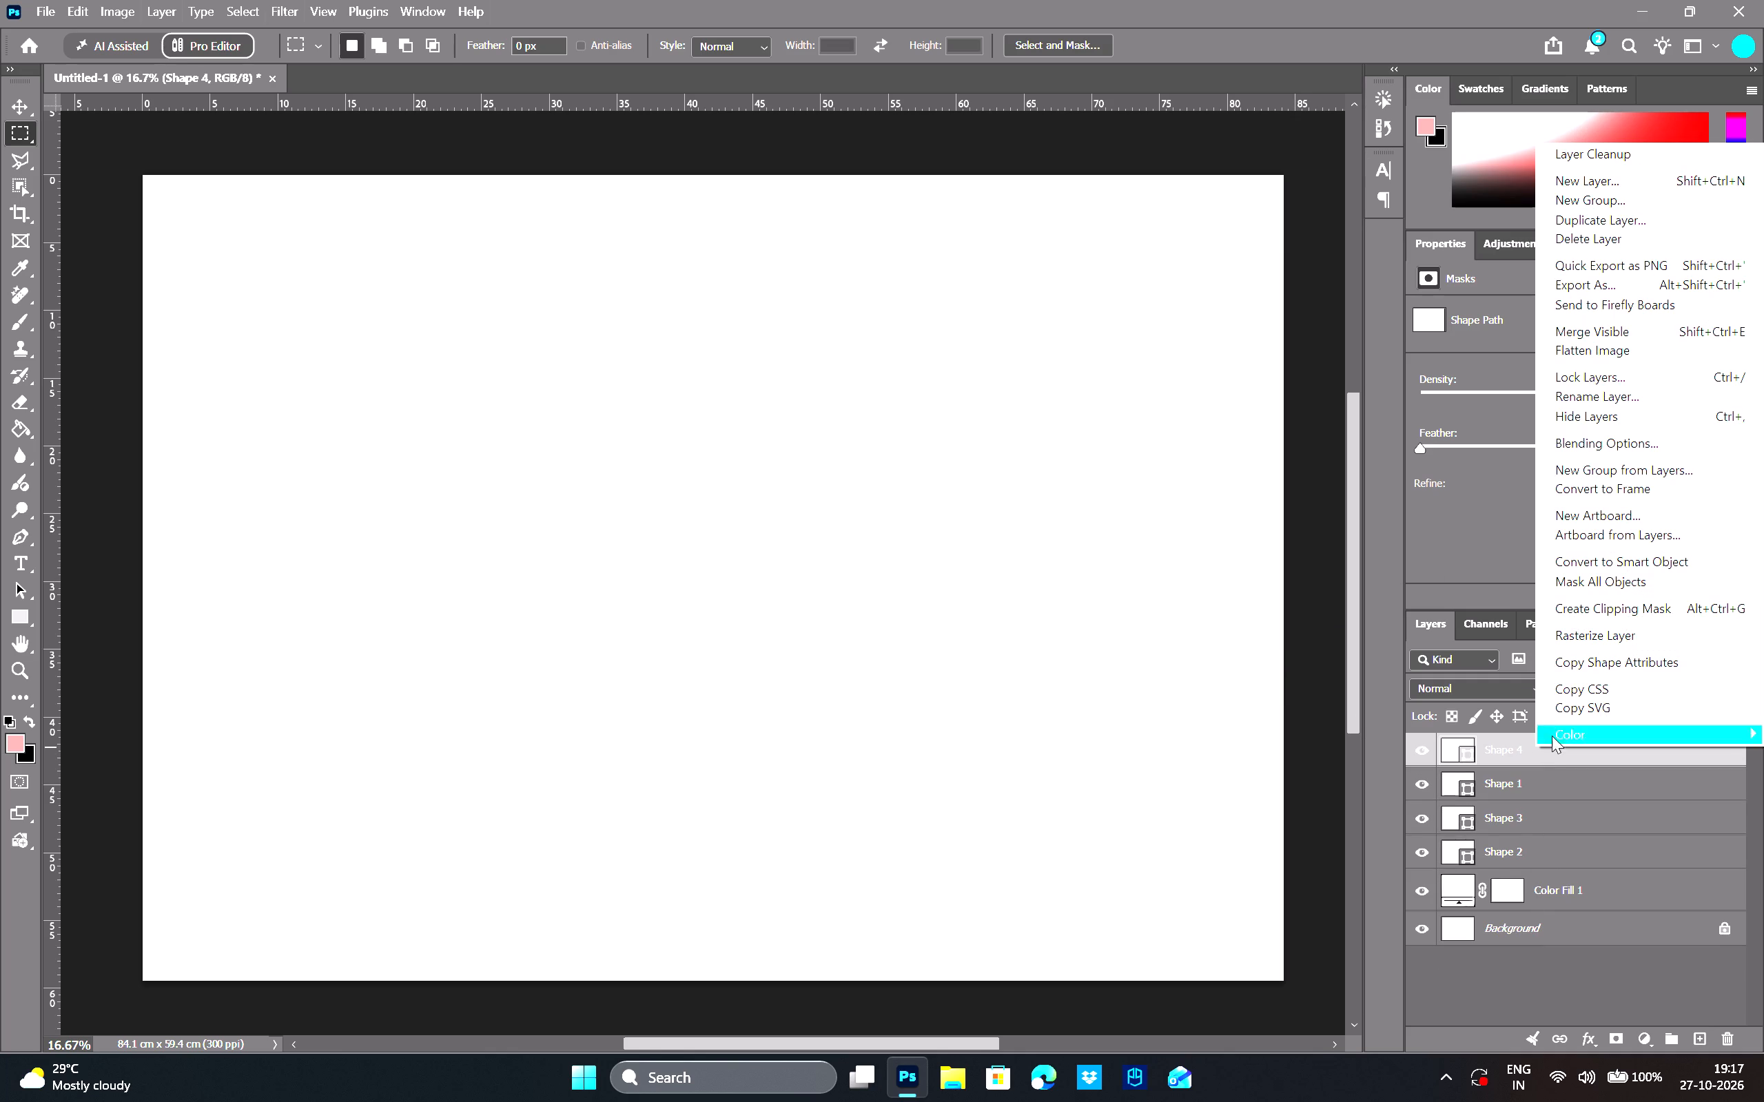
{"action": "left_click", "coordinate": [1586, 235]}
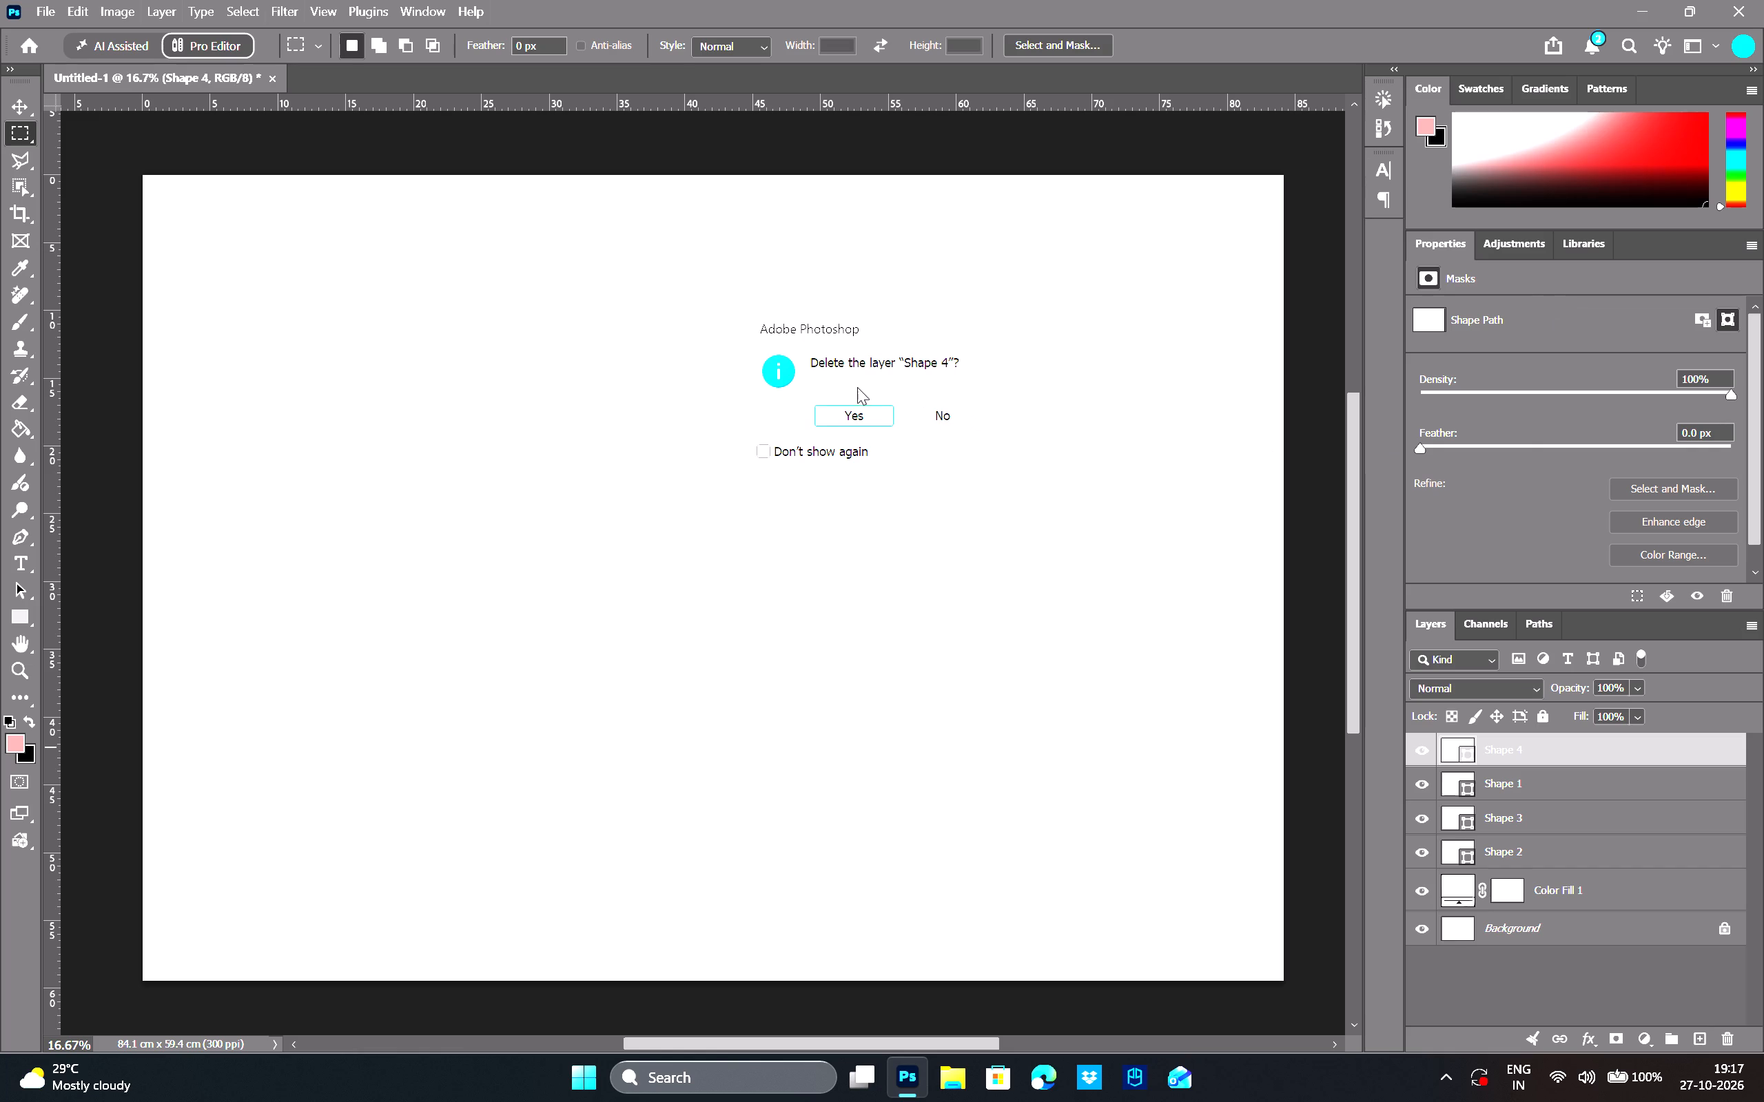
{"action": "left_click", "coordinate": [856, 419]}
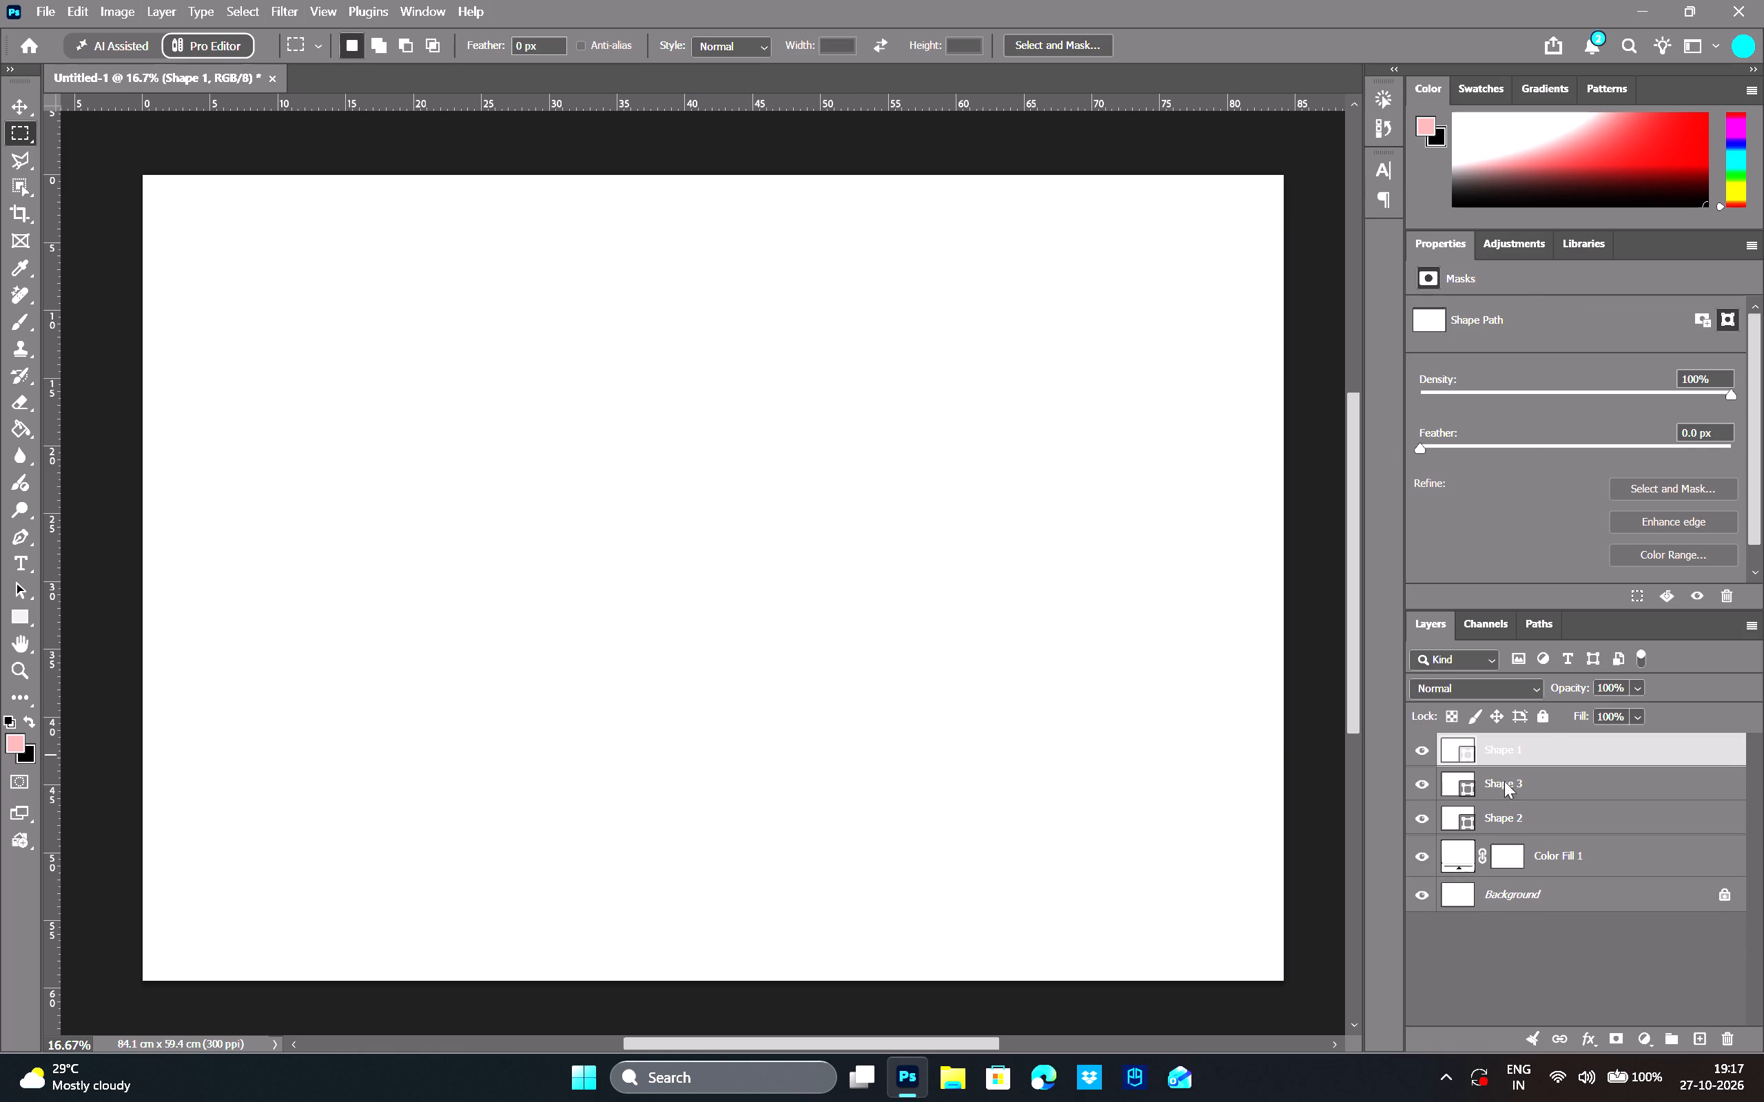
{"action": "right_click", "coordinate": [1504, 781]}
{"action": "left_click", "coordinate": [1581, 278]}
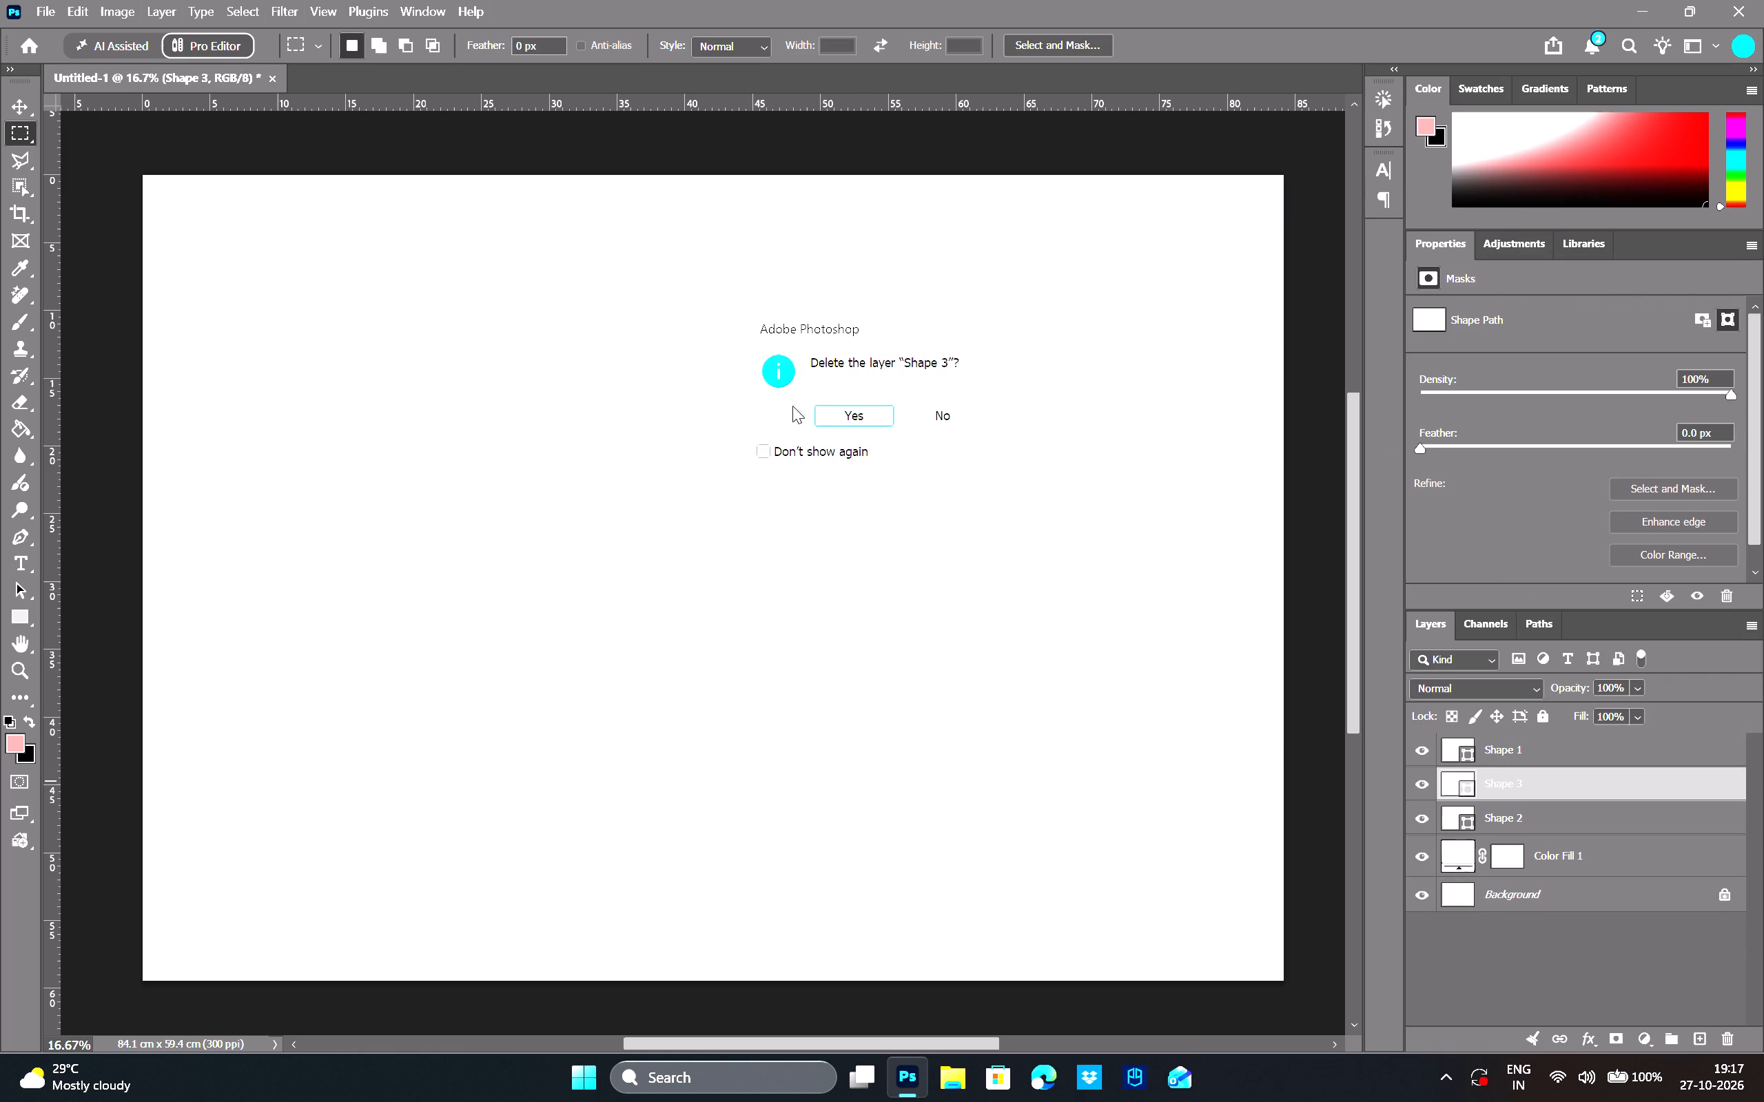
{"action": "left_click", "coordinate": [828, 413]}
{"action": "right_click", "coordinate": [1530, 776]}
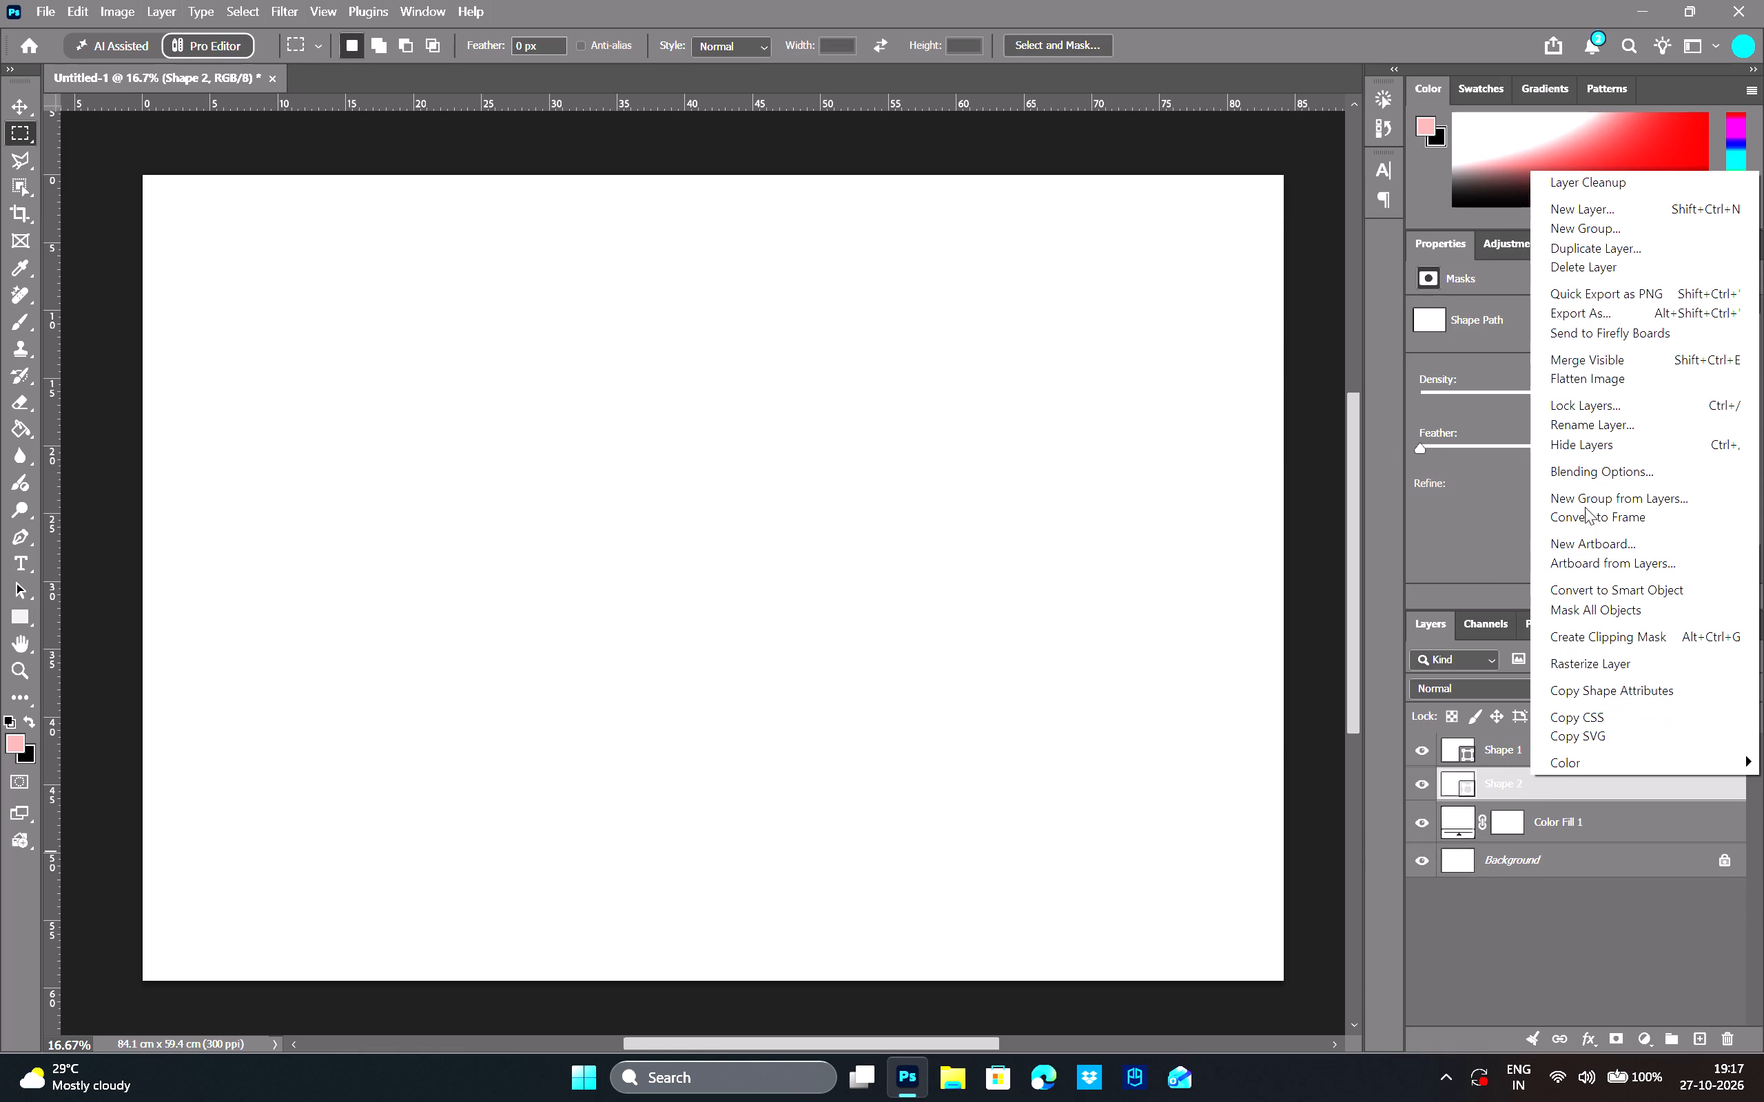
{"action": "left_click", "coordinate": [1568, 273]}
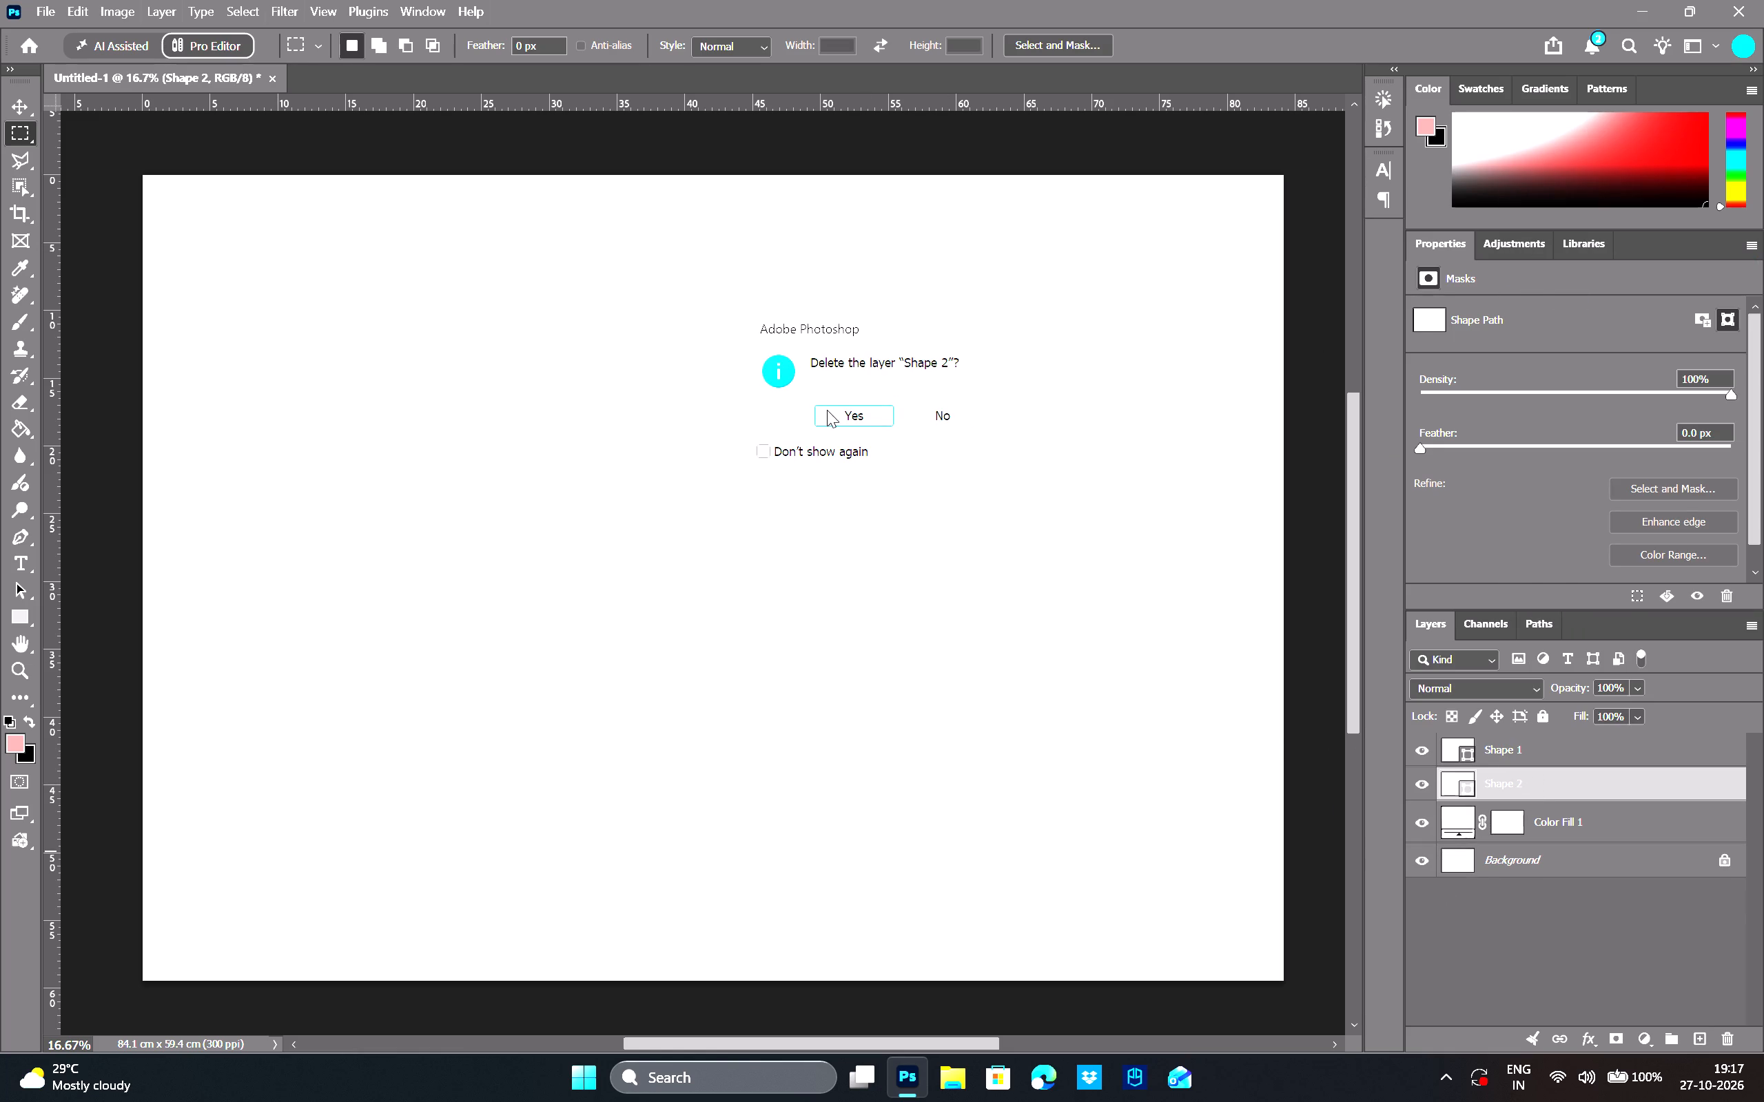
{"action": "left_click", "coordinate": [829, 410]}
{"action": "right_click", "coordinate": [1502, 742]}
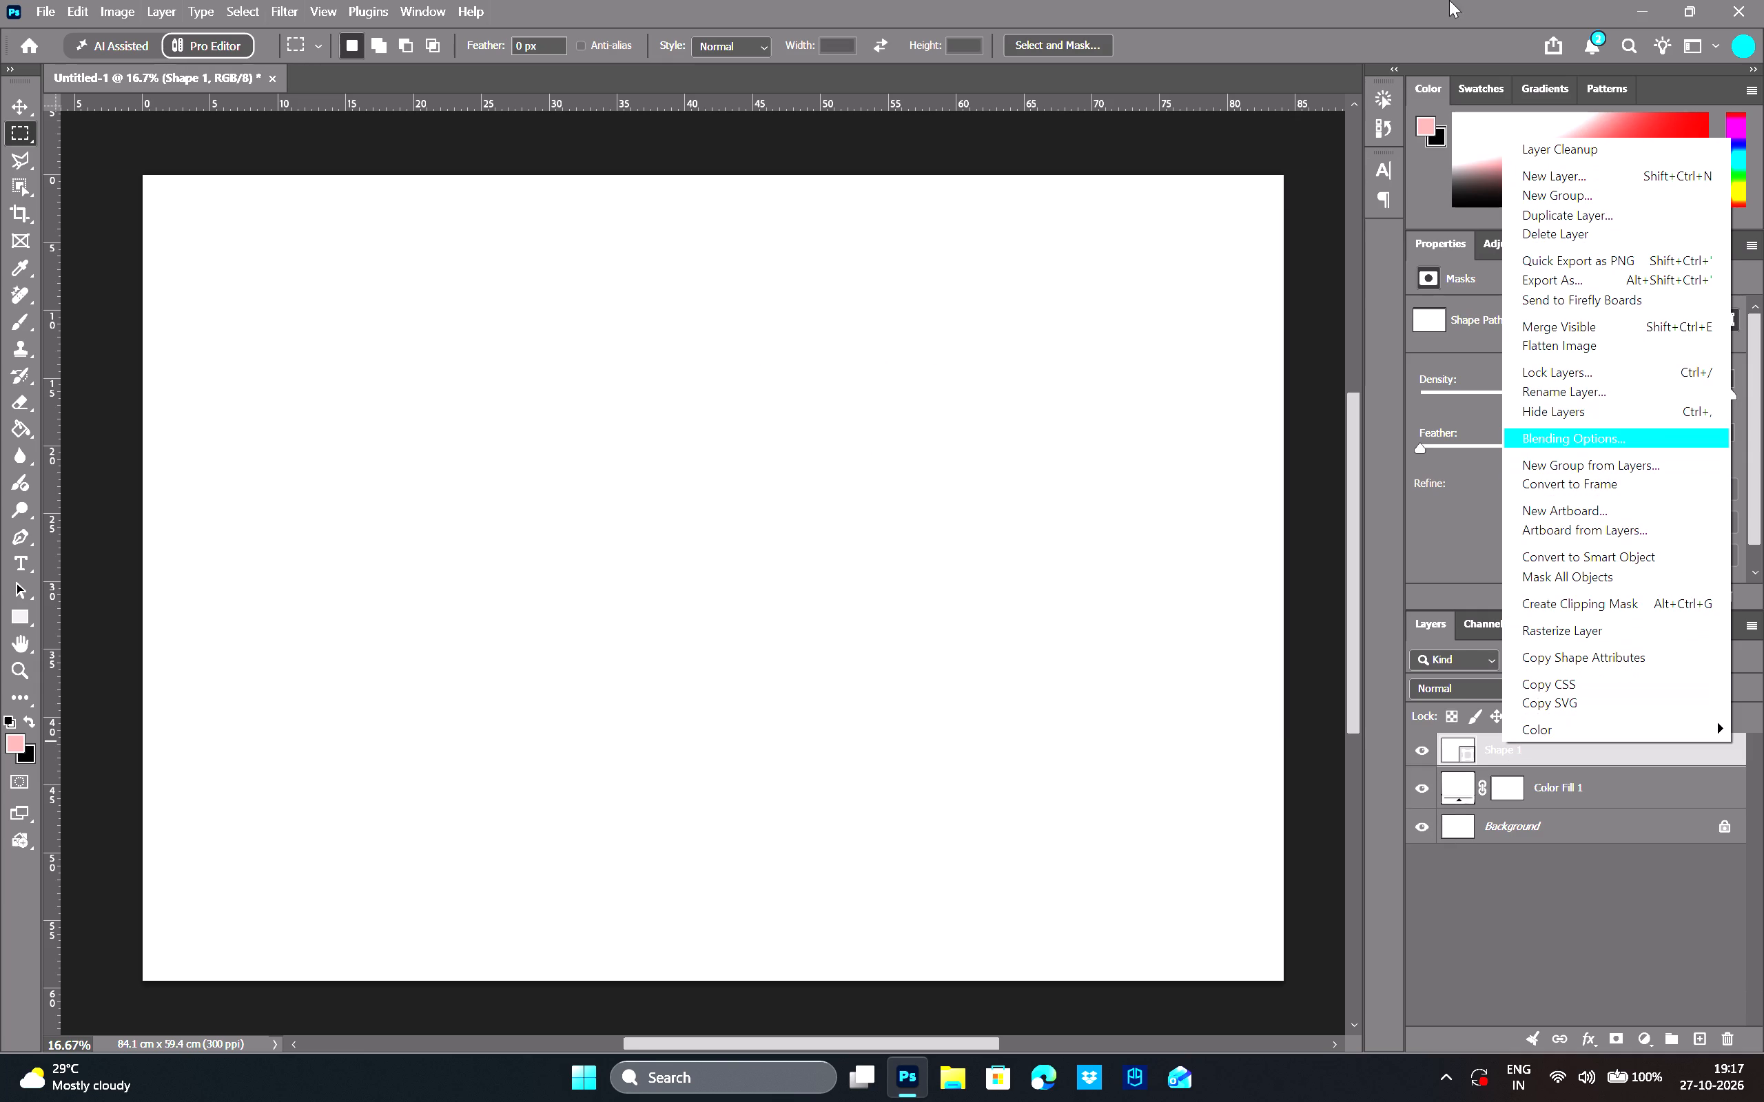
{"action": "left_click", "coordinate": [1556, 240]}
{"action": "left_click", "coordinate": [843, 410]}
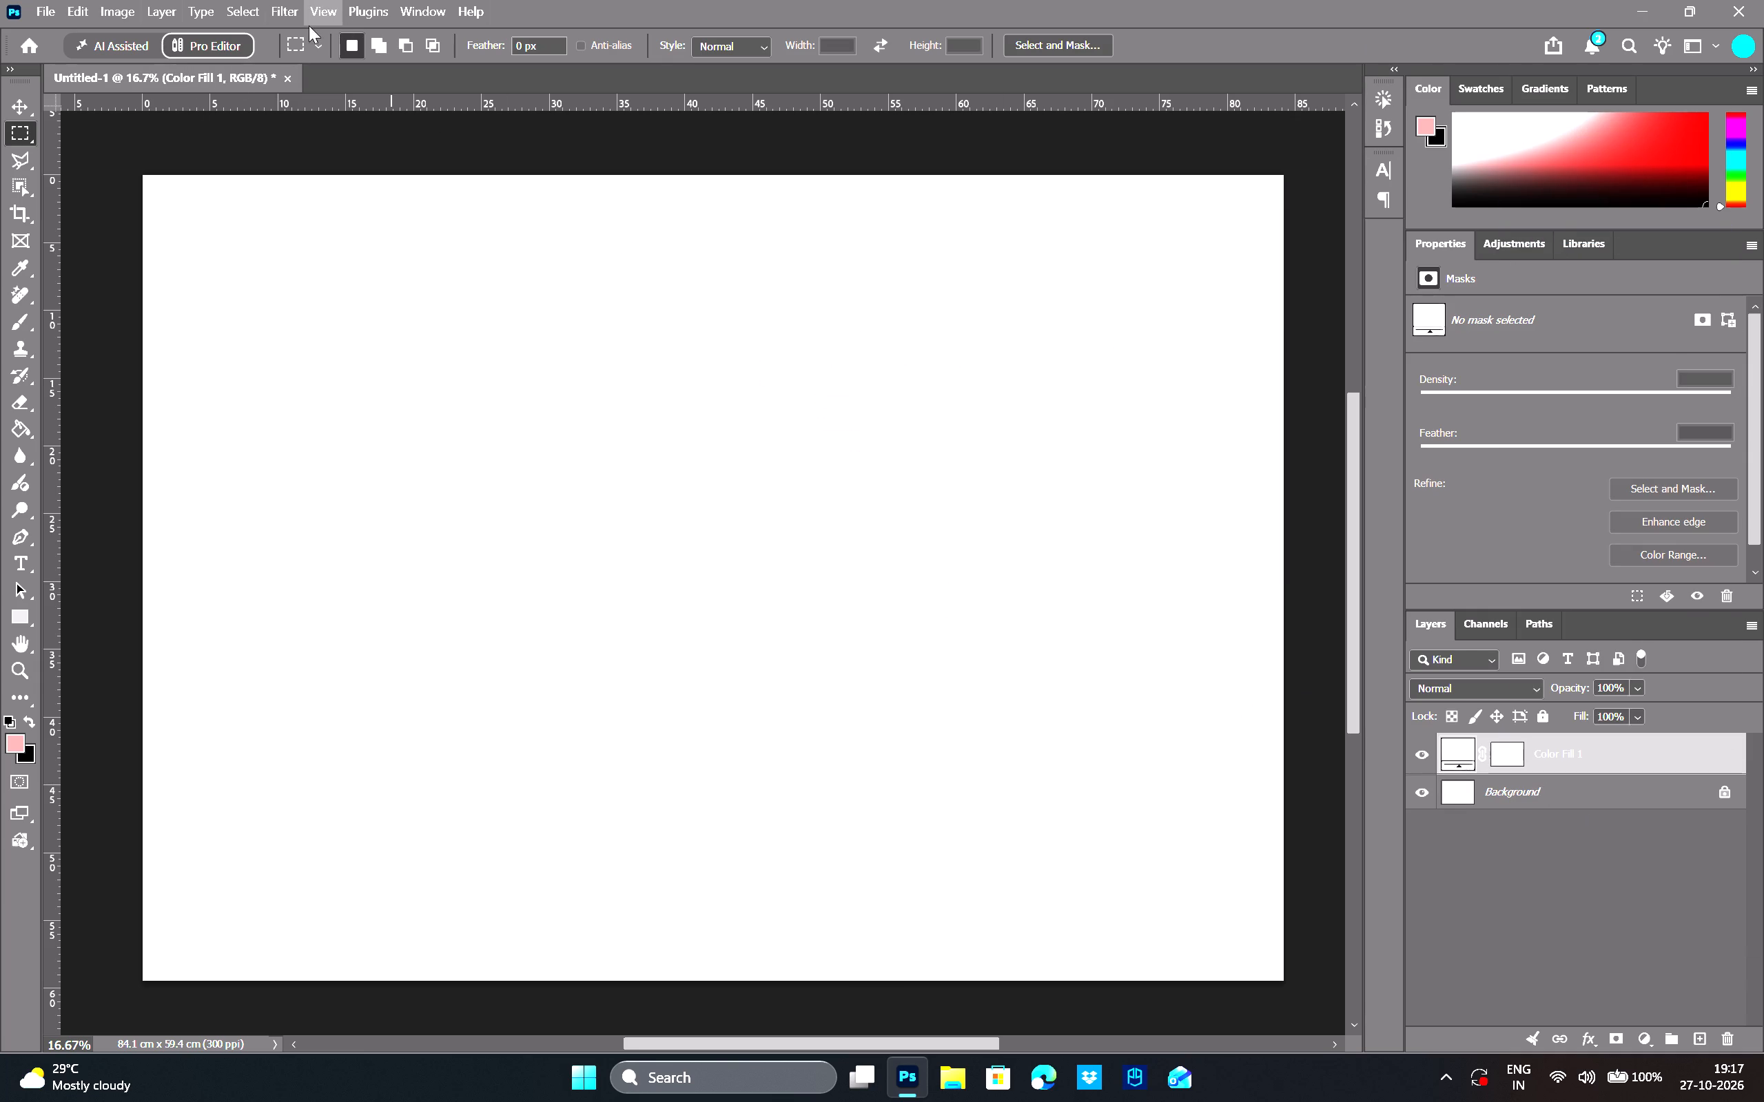
Place a horizontal guide about 1 cm below the canvas's top edge.
{"action": "left_click", "coordinate": [325, 5]}
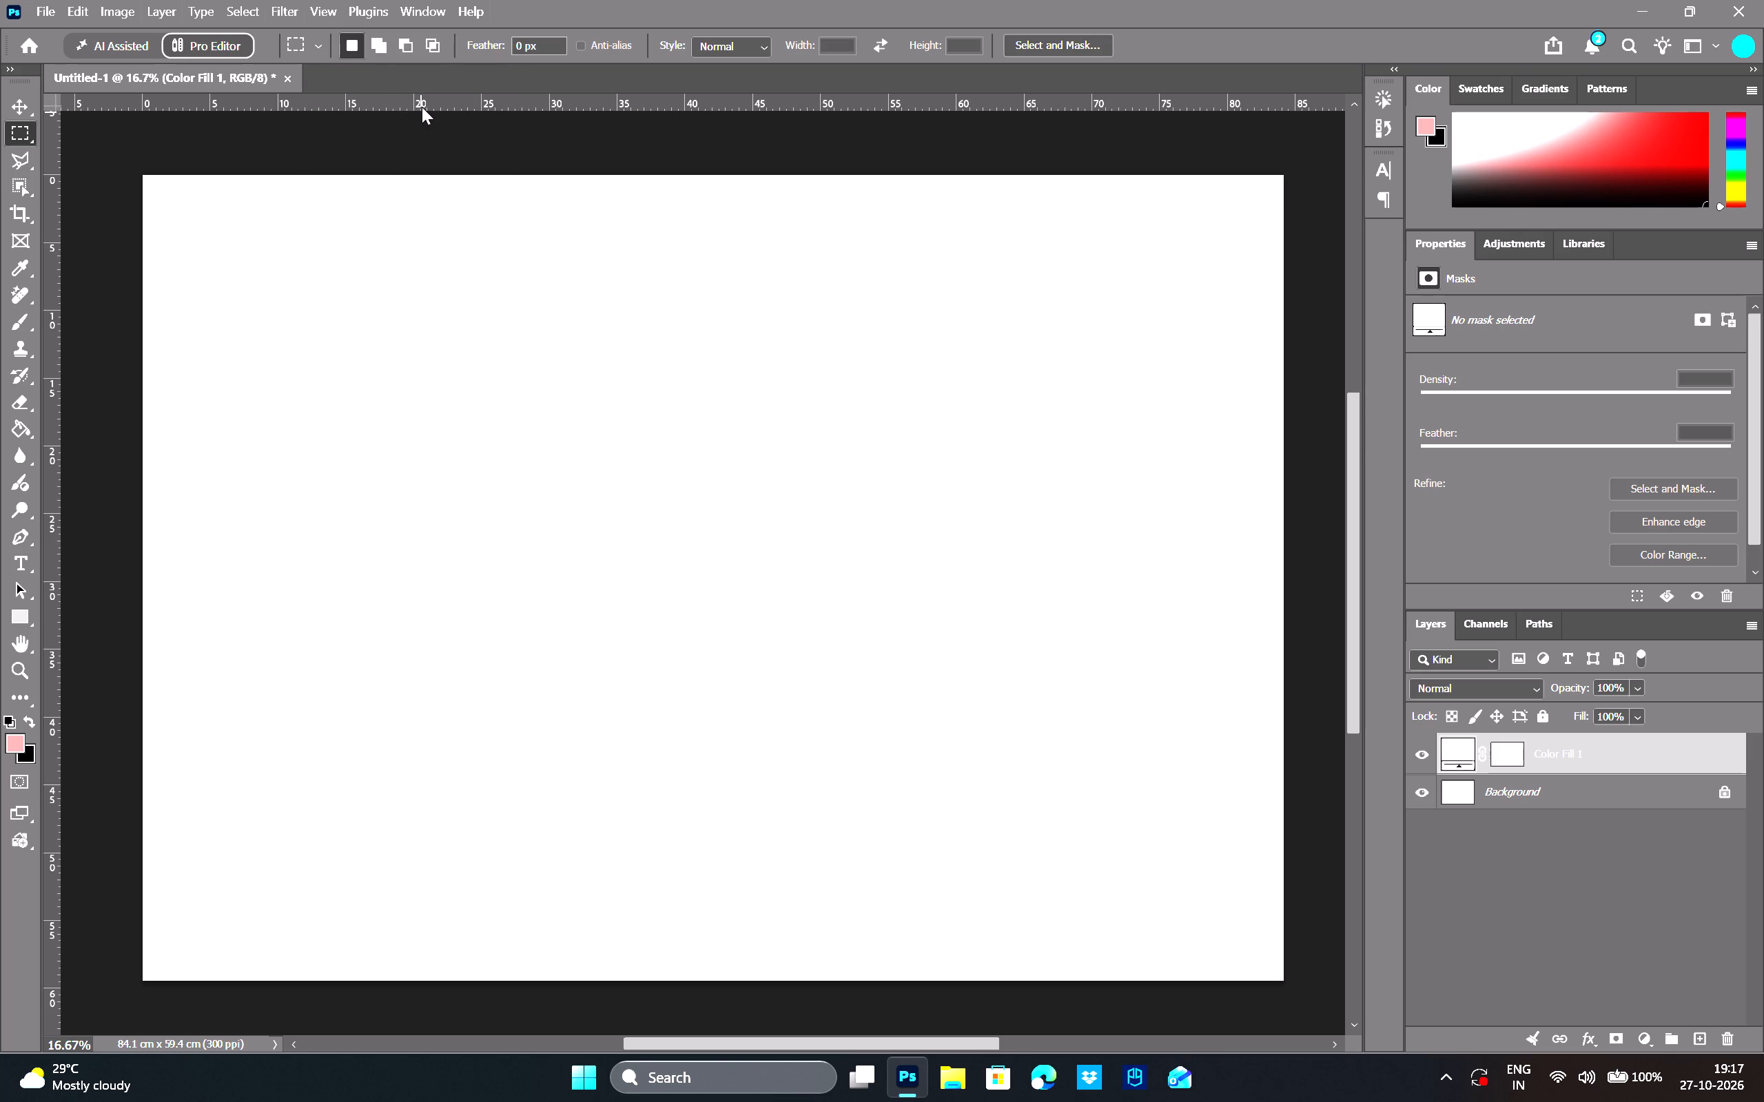
{"action": "left_click", "coordinate": [422, 99]}
{"action": "left_click_drag", "start_coordinate": [458, 96], "coordinate": [450, 195]}
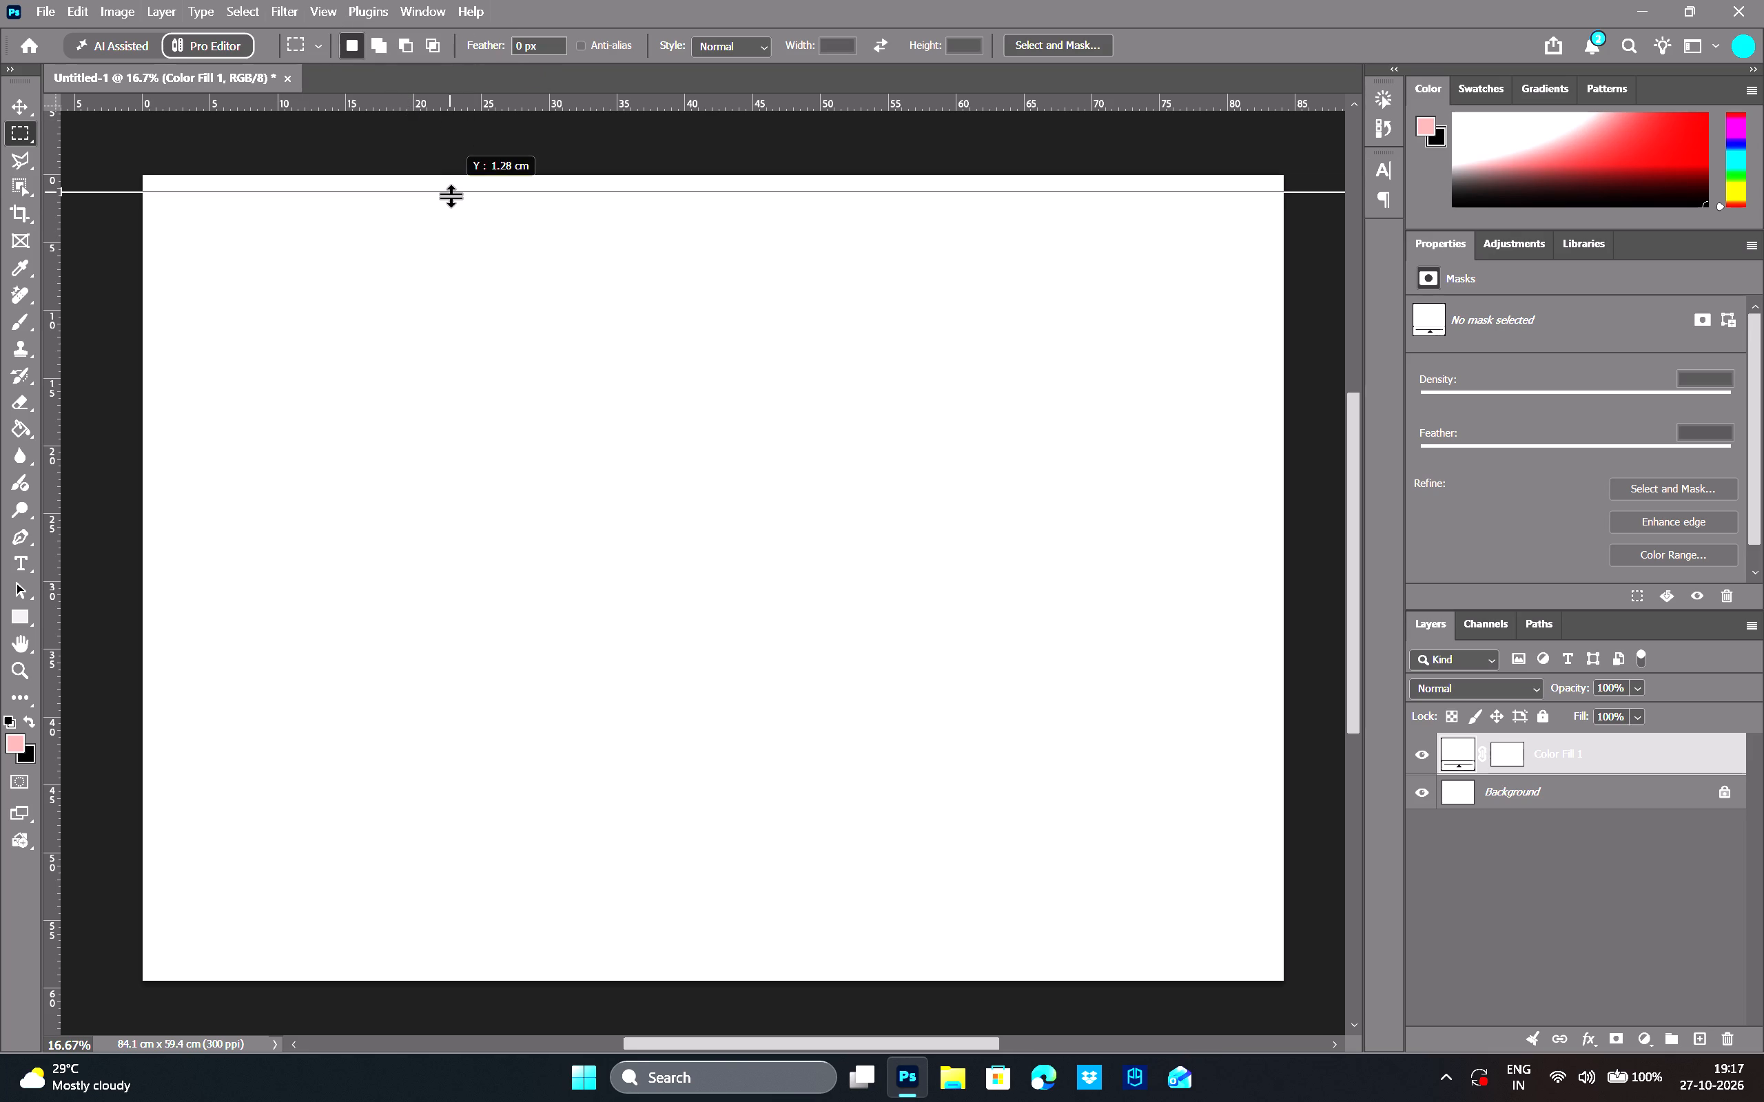
{"action": "left_click_drag", "start_coordinate": [450, 195], "coordinate": [451, 192]}
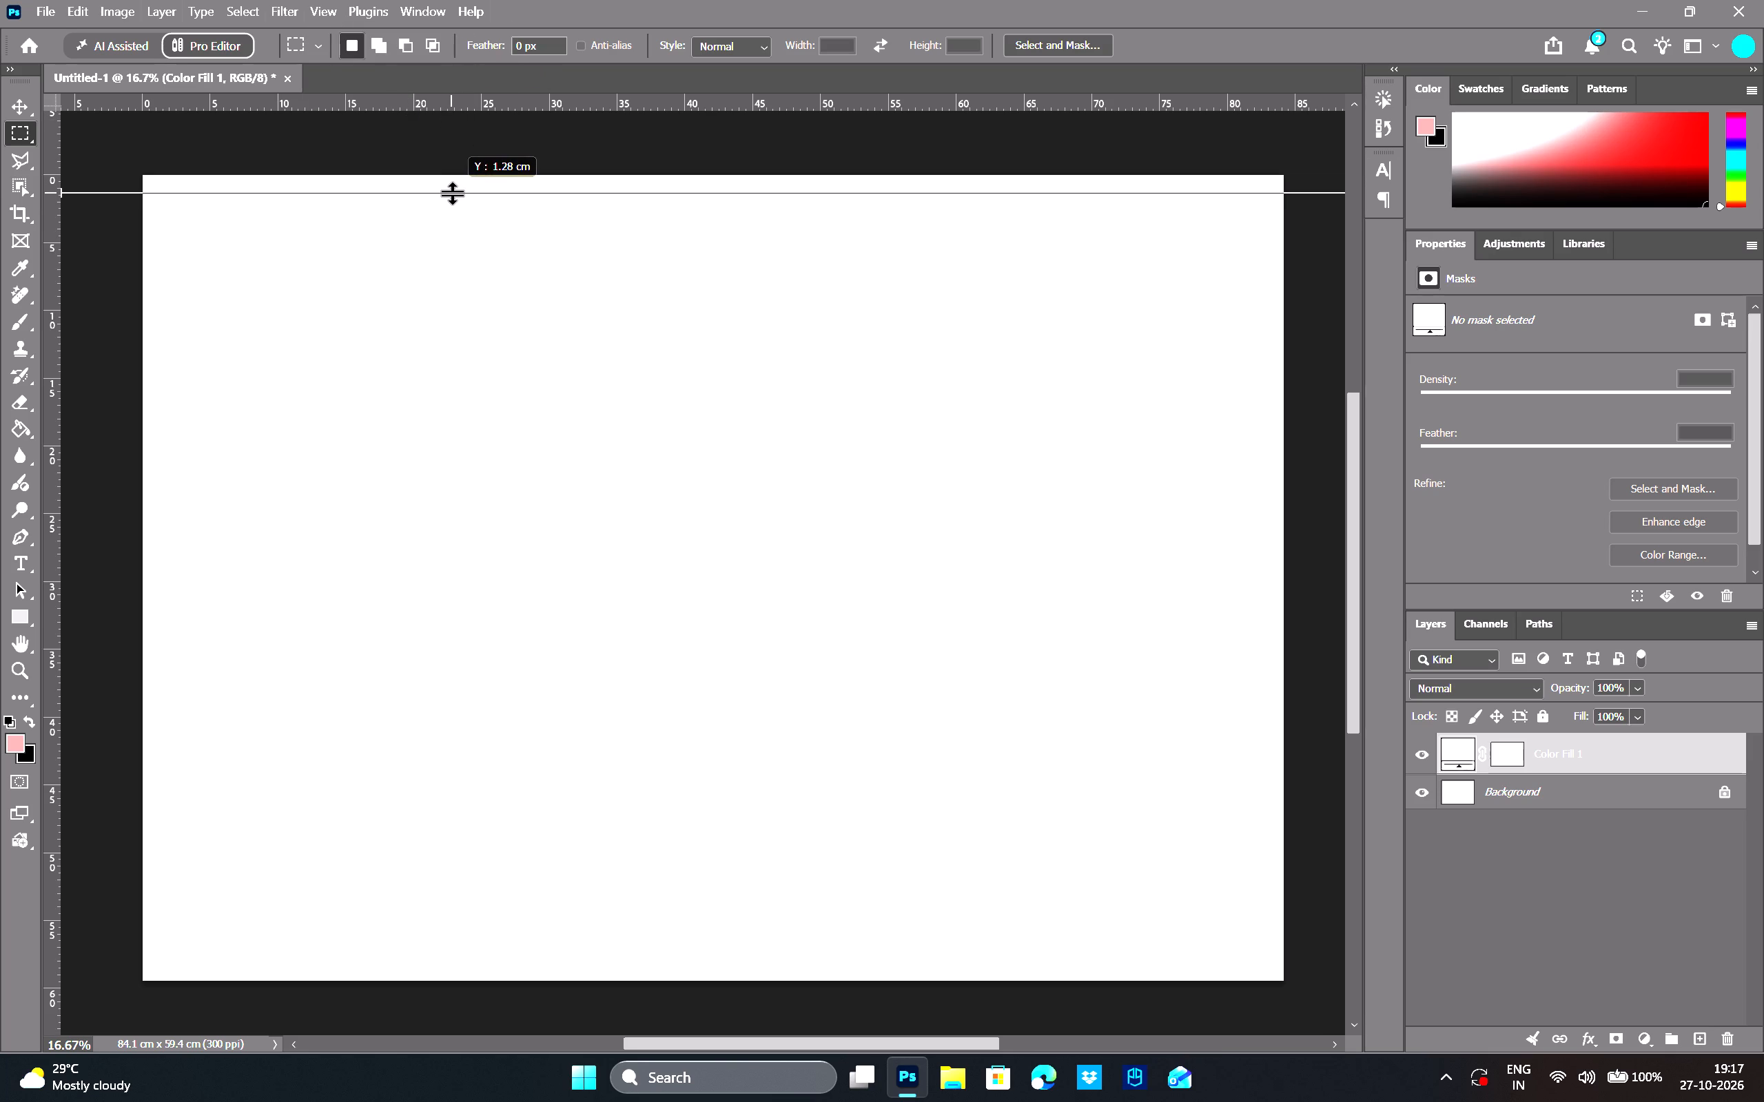
{"action": "left_click_drag", "start_coordinate": [451, 192], "coordinate": [453, 187]}
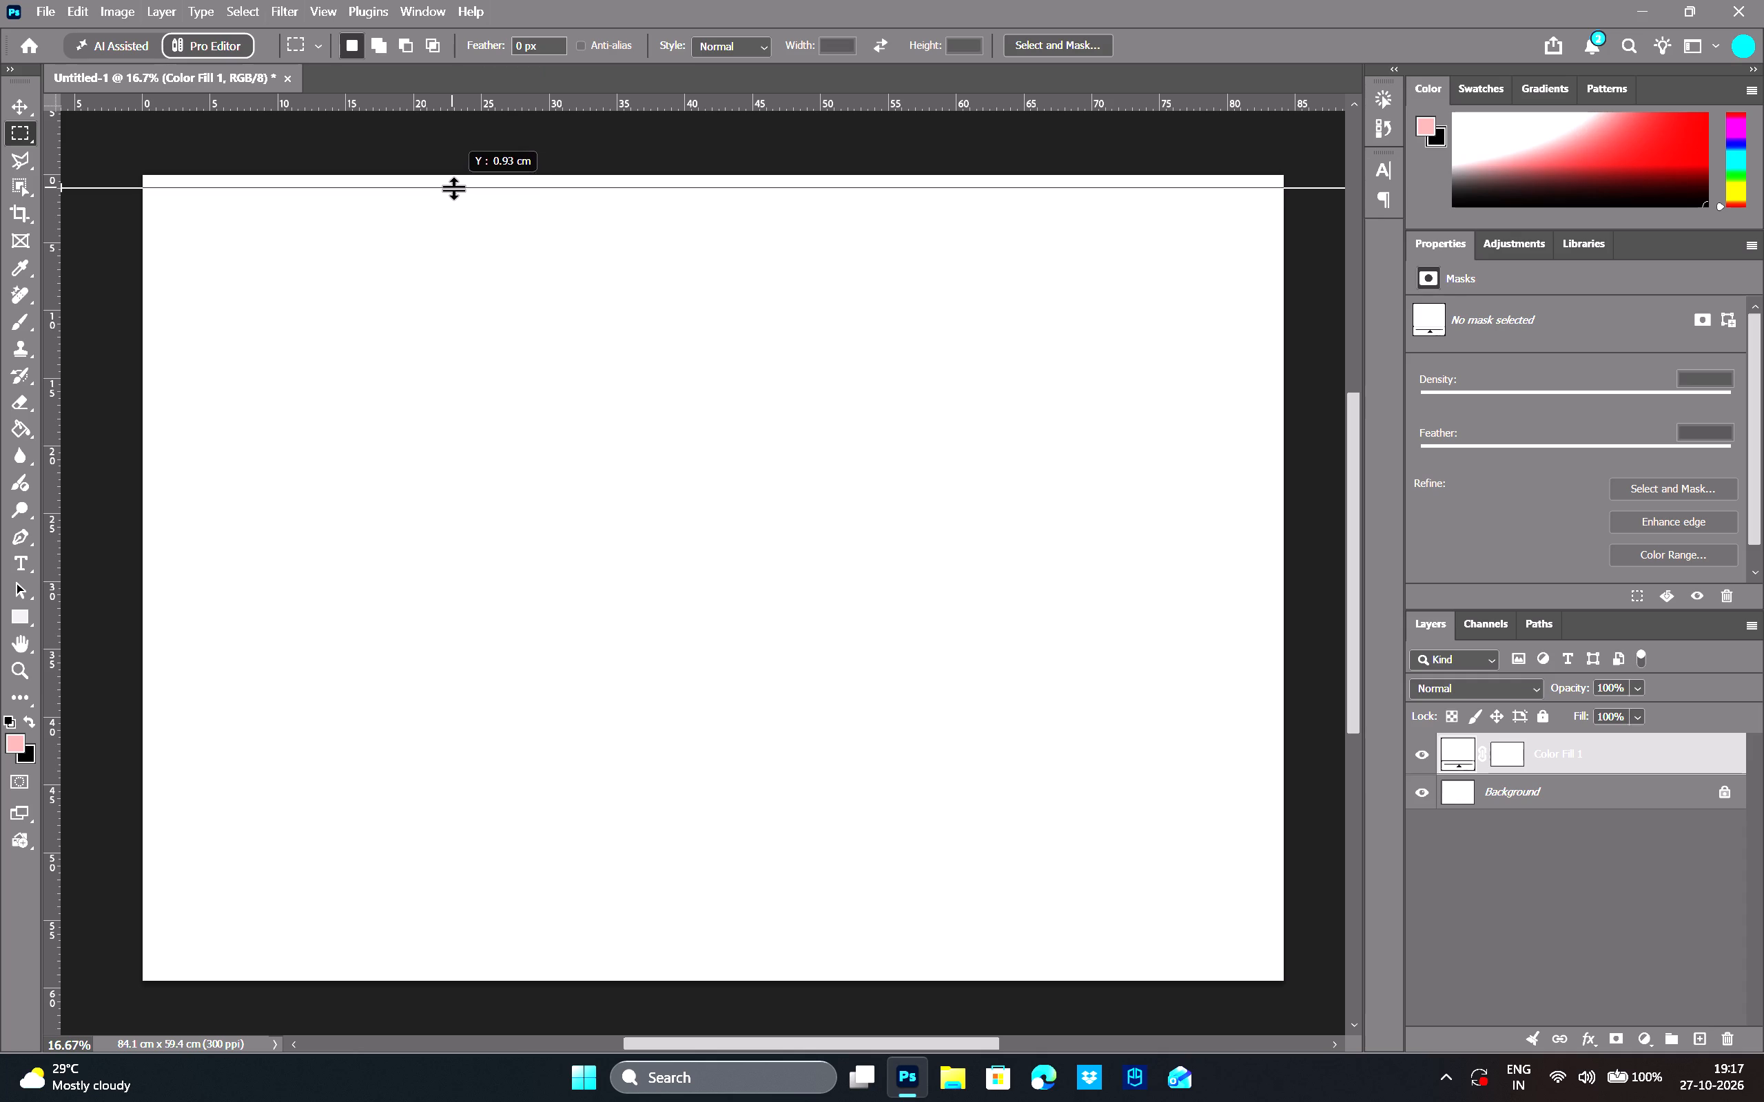
{"action": "left_click_drag", "start_coordinate": [453, 187], "coordinate": [458, 189]}
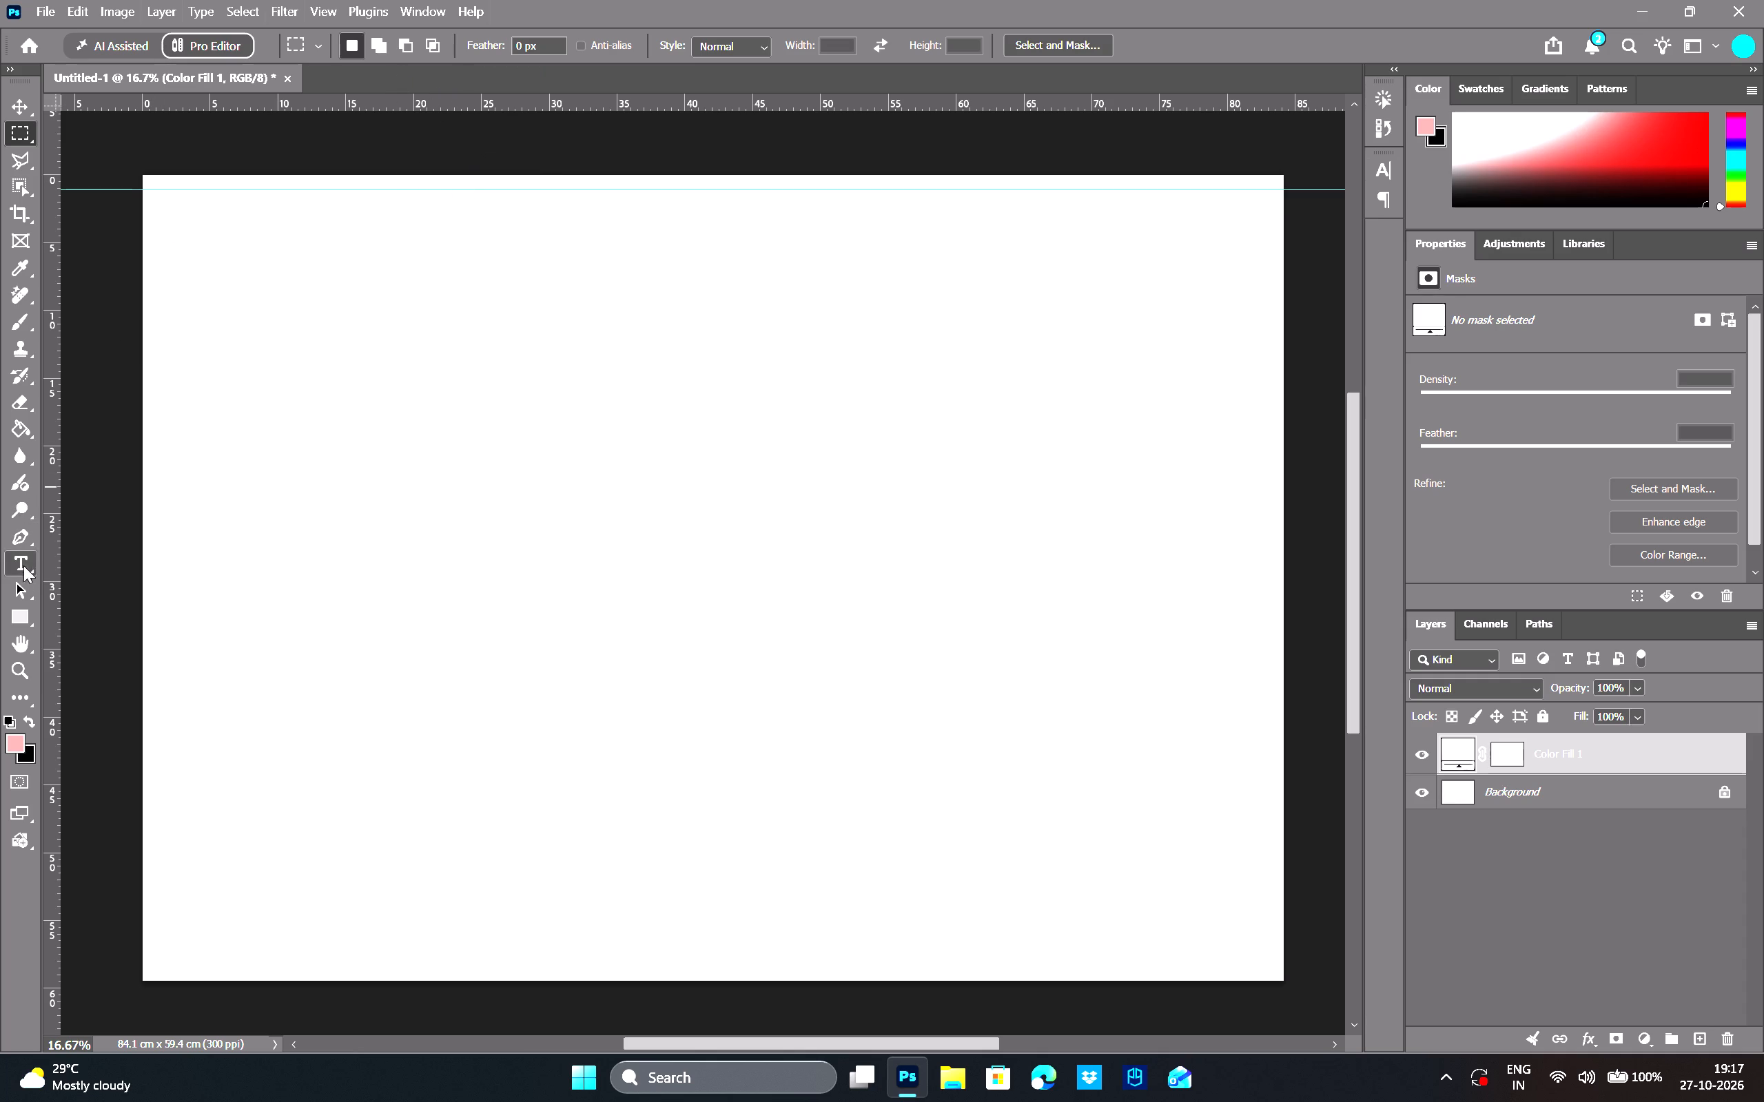
Draw a diagonal Pen tool shape line about 3359 px wide and 924 px high in the canvas's upper-left area, and undo its end point.
{"action": "left_click", "coordinate": [17, 533]}
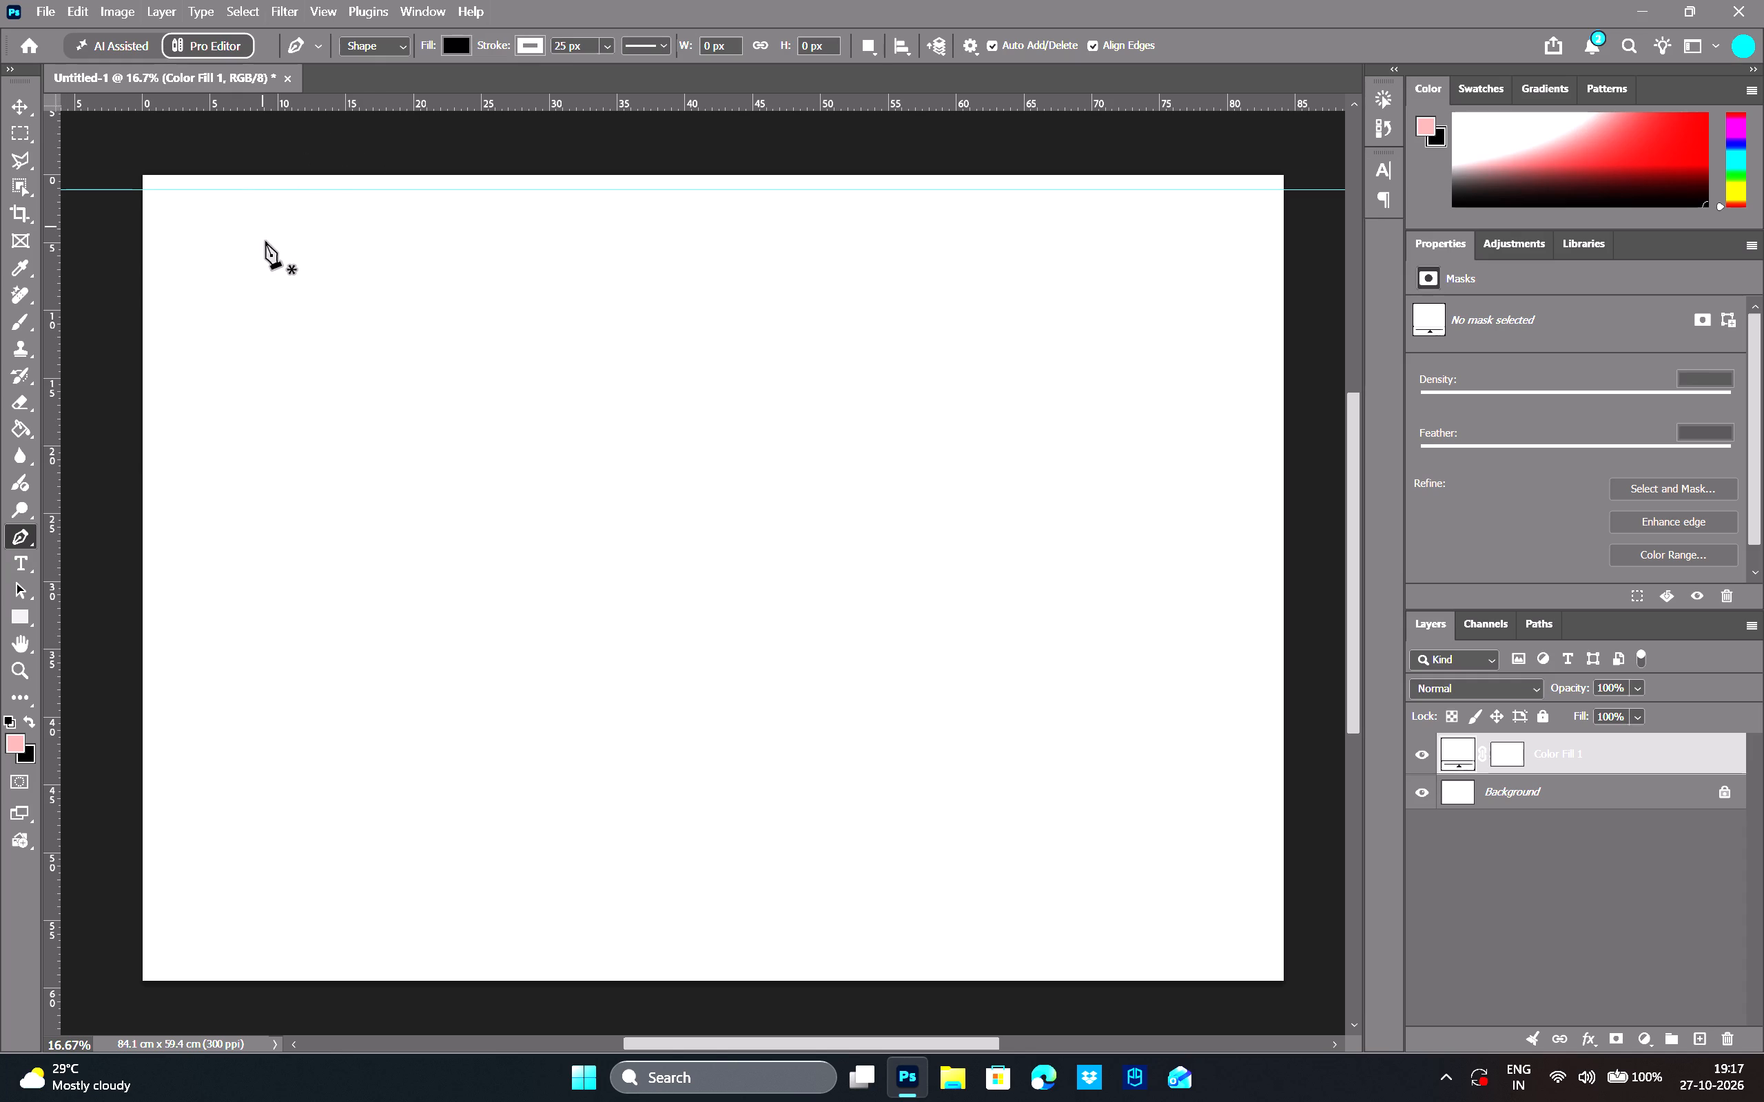
{"action": "left_click", "coordinate": [265, 241]}
{"action": "left_click", "coordinate": [651, 347]}
{"action": "key", "text": "Return"}
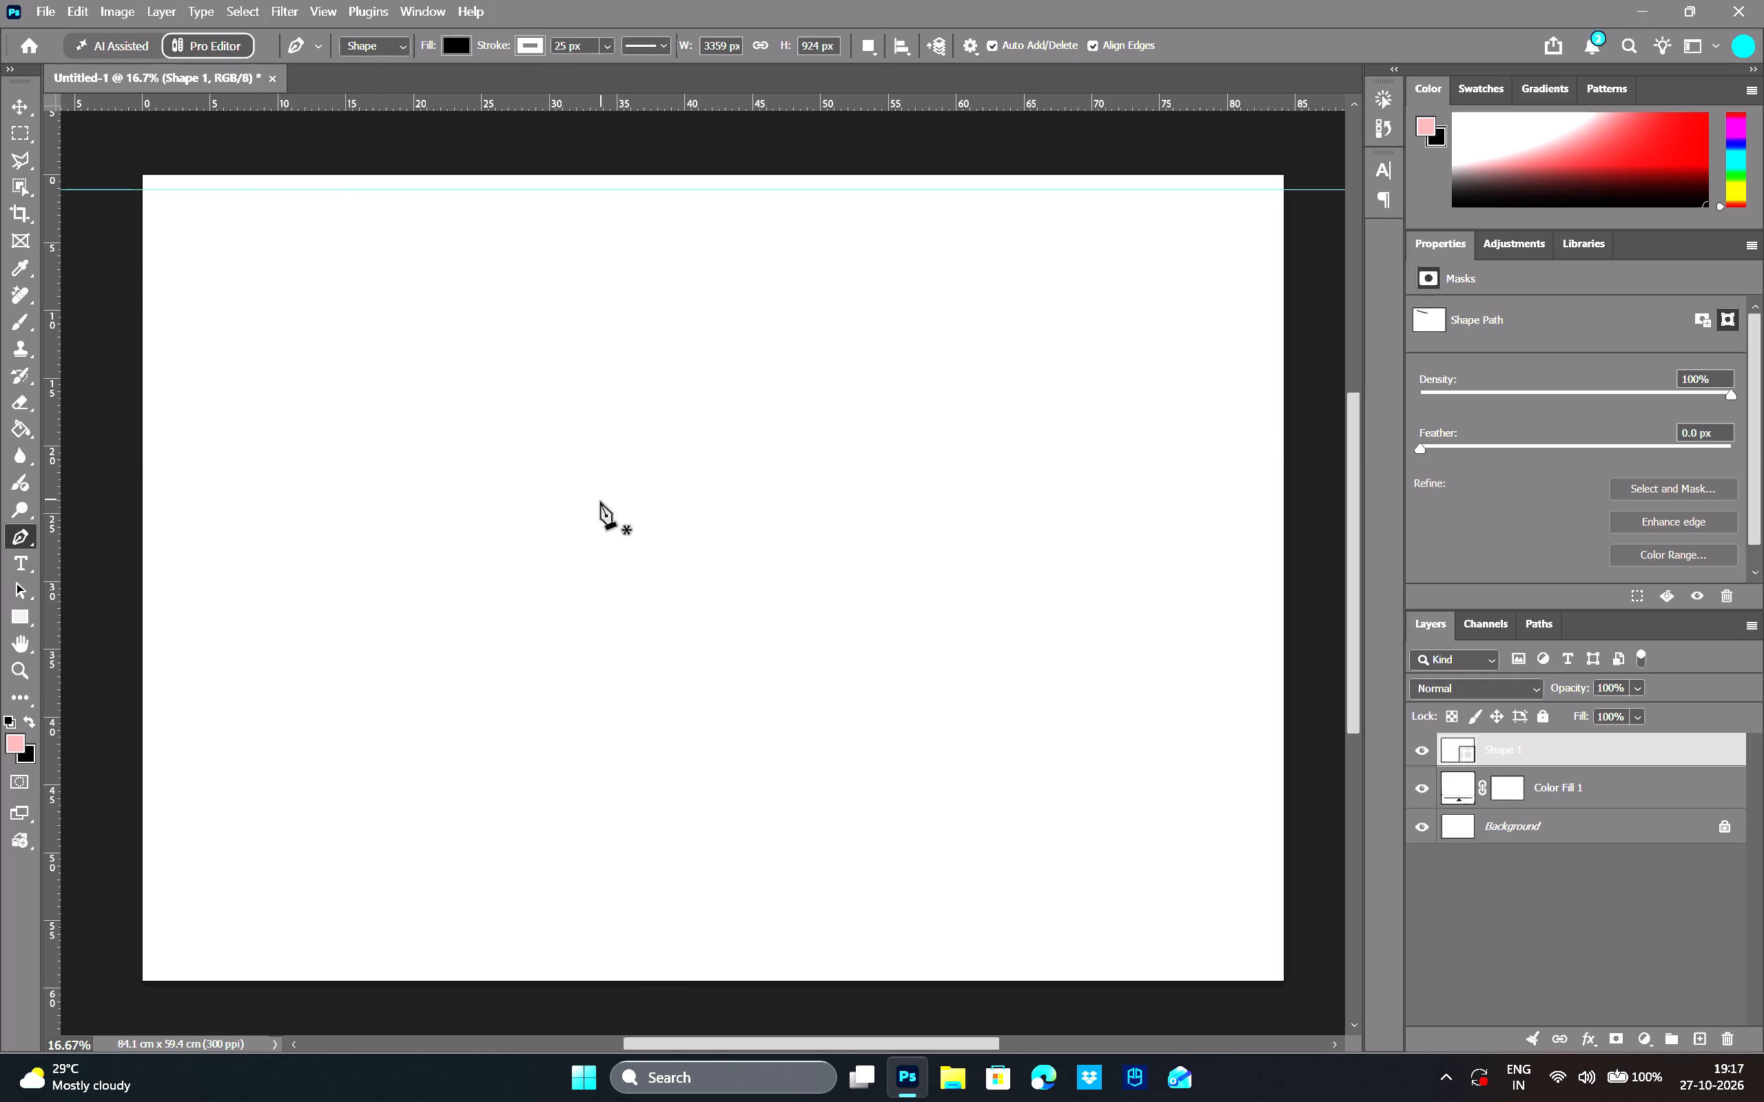
{"action": "key", "text": "ctrl+z"}
Move the Shape 1 layer below the Color Fill 1 layer.
{"action": "left_click_drag", "start_coordinate": [1588, 745], "coordinate": [1606, 844]}
{"action": "left_click_drag", "start_coordinate": [1577, 751], "coordinate": [1579, 798]}
Continue the Shape 1 path with a curved point and an end point near the canvas centre, about 4450 px wide and 2189 px high overall.
{"action": "left_click_drag", "start_coordinate": [638, 373], "coordinate": [706, 455]}
{"action": "left_click", "coordinate": [777, 492]}
{"action": "key", "text": "Return"}
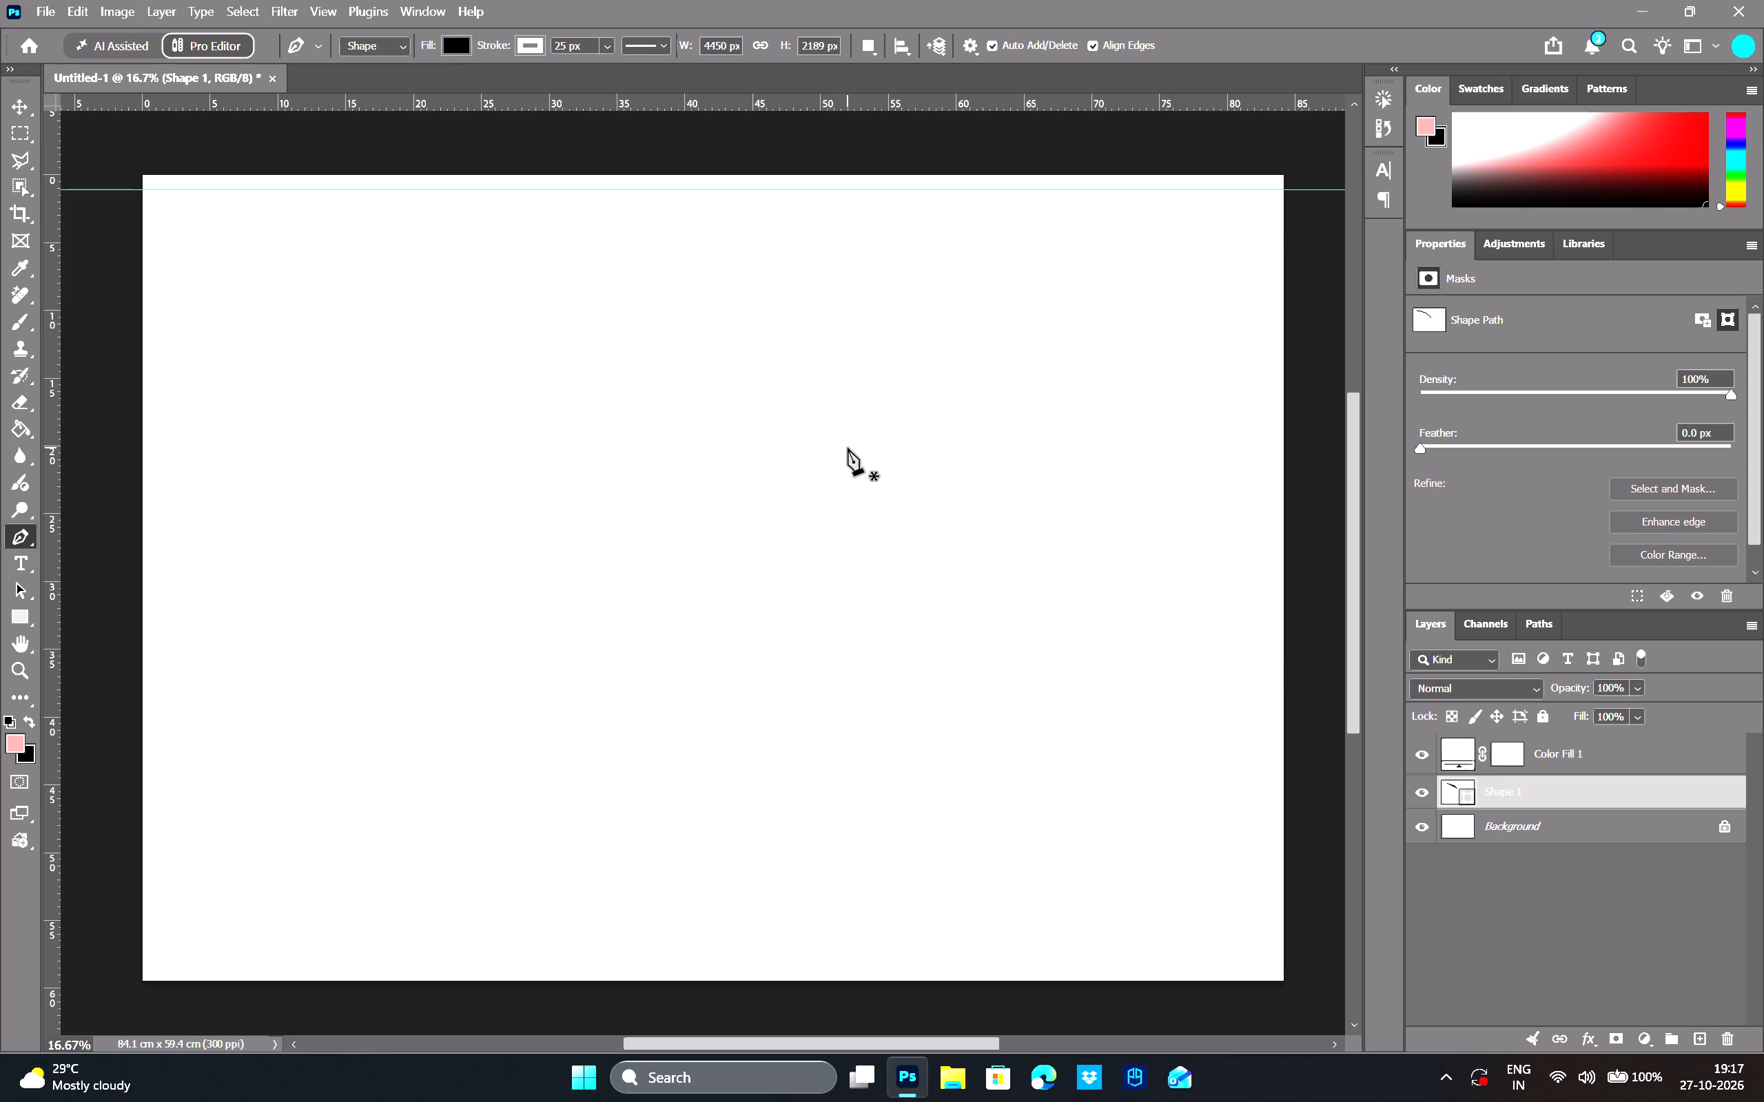
Draw a second, nearly horizontal Pen tool shape line about 3251 px wide across the middle of the canvas.
{"action": "left_click", "coordinate": [559, 424]}
{"action": "left_click", "coordinate": [932, 450]}
{"action": "key", "text": "Return"}
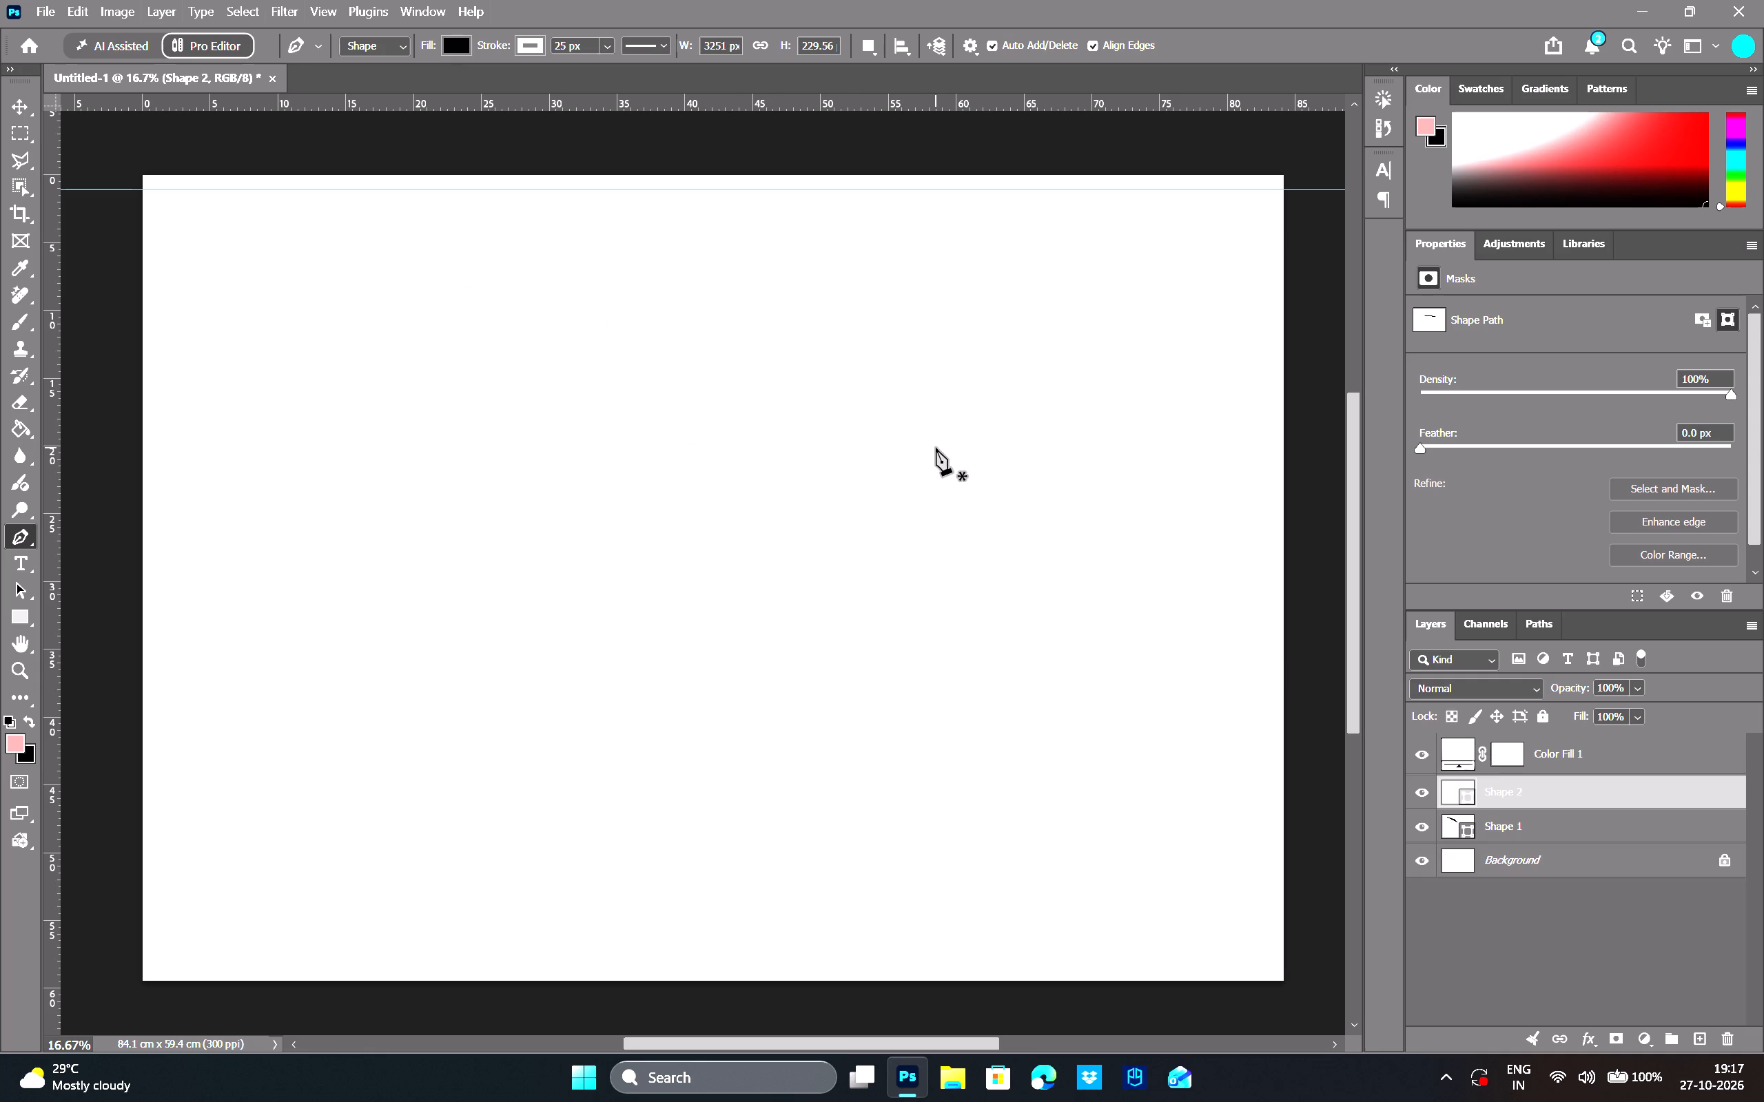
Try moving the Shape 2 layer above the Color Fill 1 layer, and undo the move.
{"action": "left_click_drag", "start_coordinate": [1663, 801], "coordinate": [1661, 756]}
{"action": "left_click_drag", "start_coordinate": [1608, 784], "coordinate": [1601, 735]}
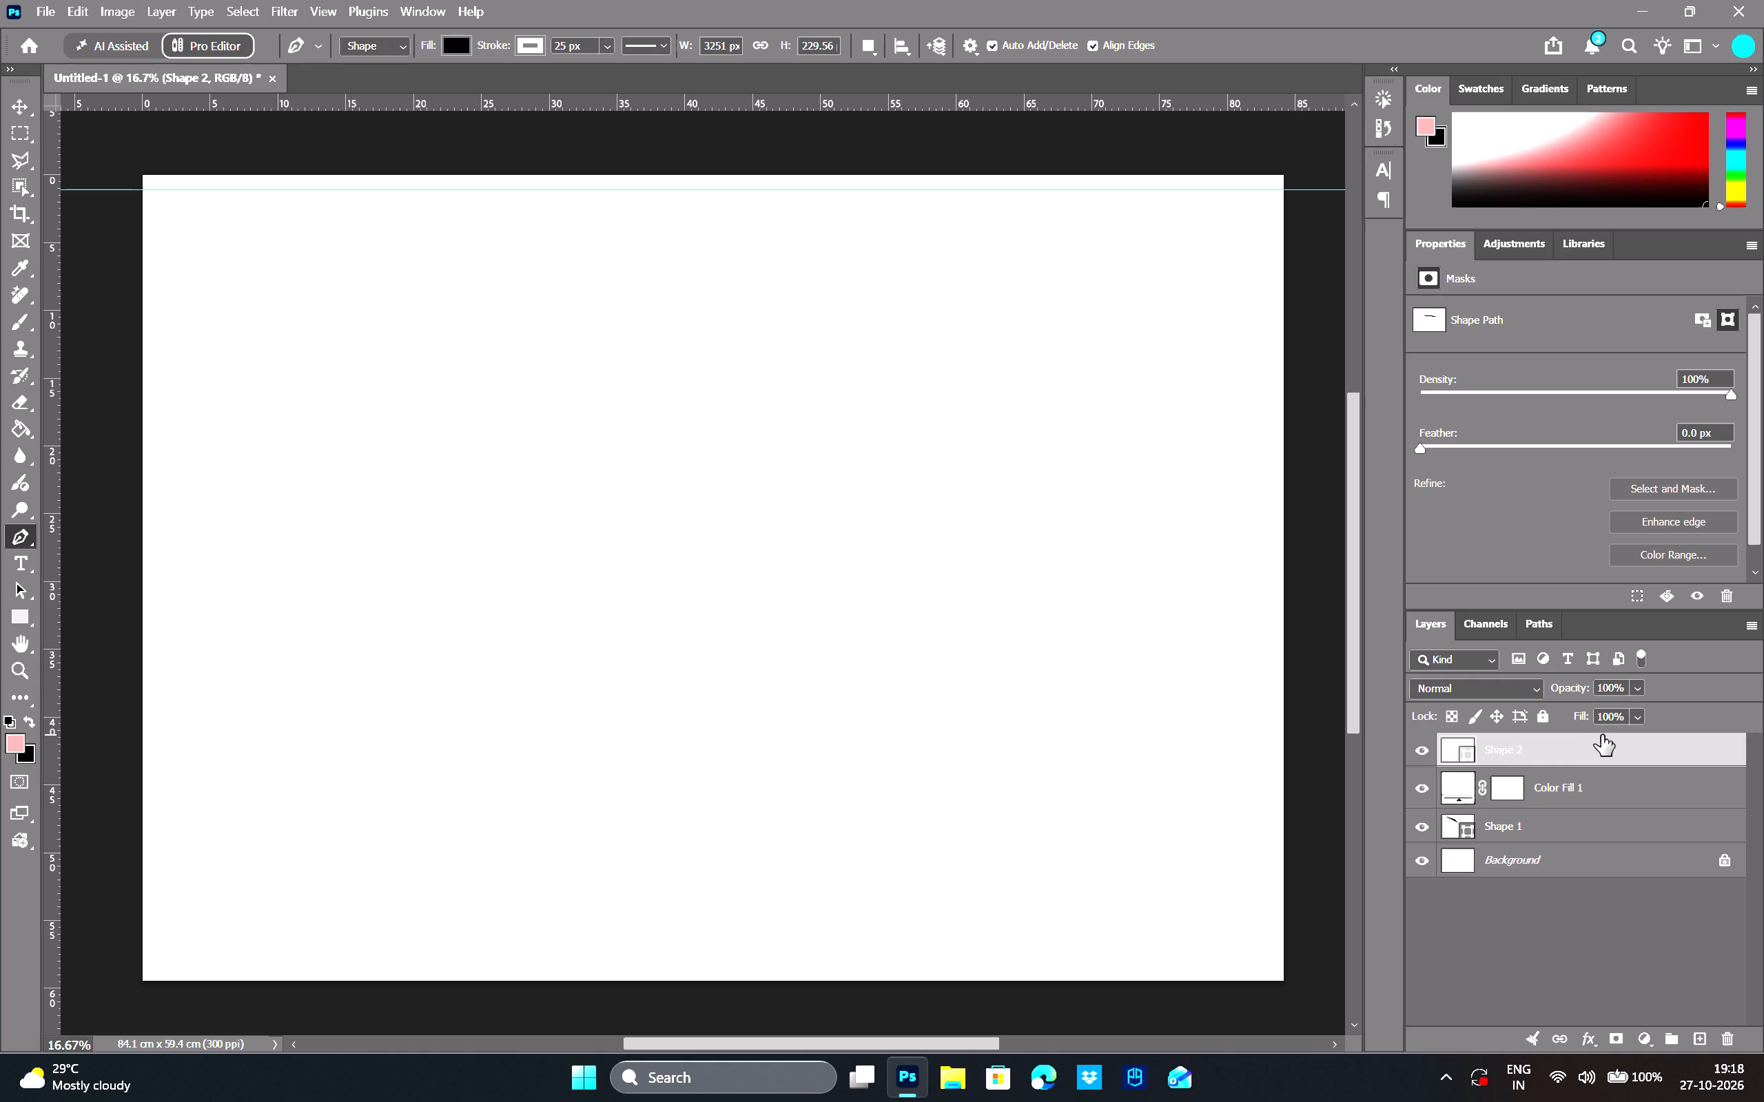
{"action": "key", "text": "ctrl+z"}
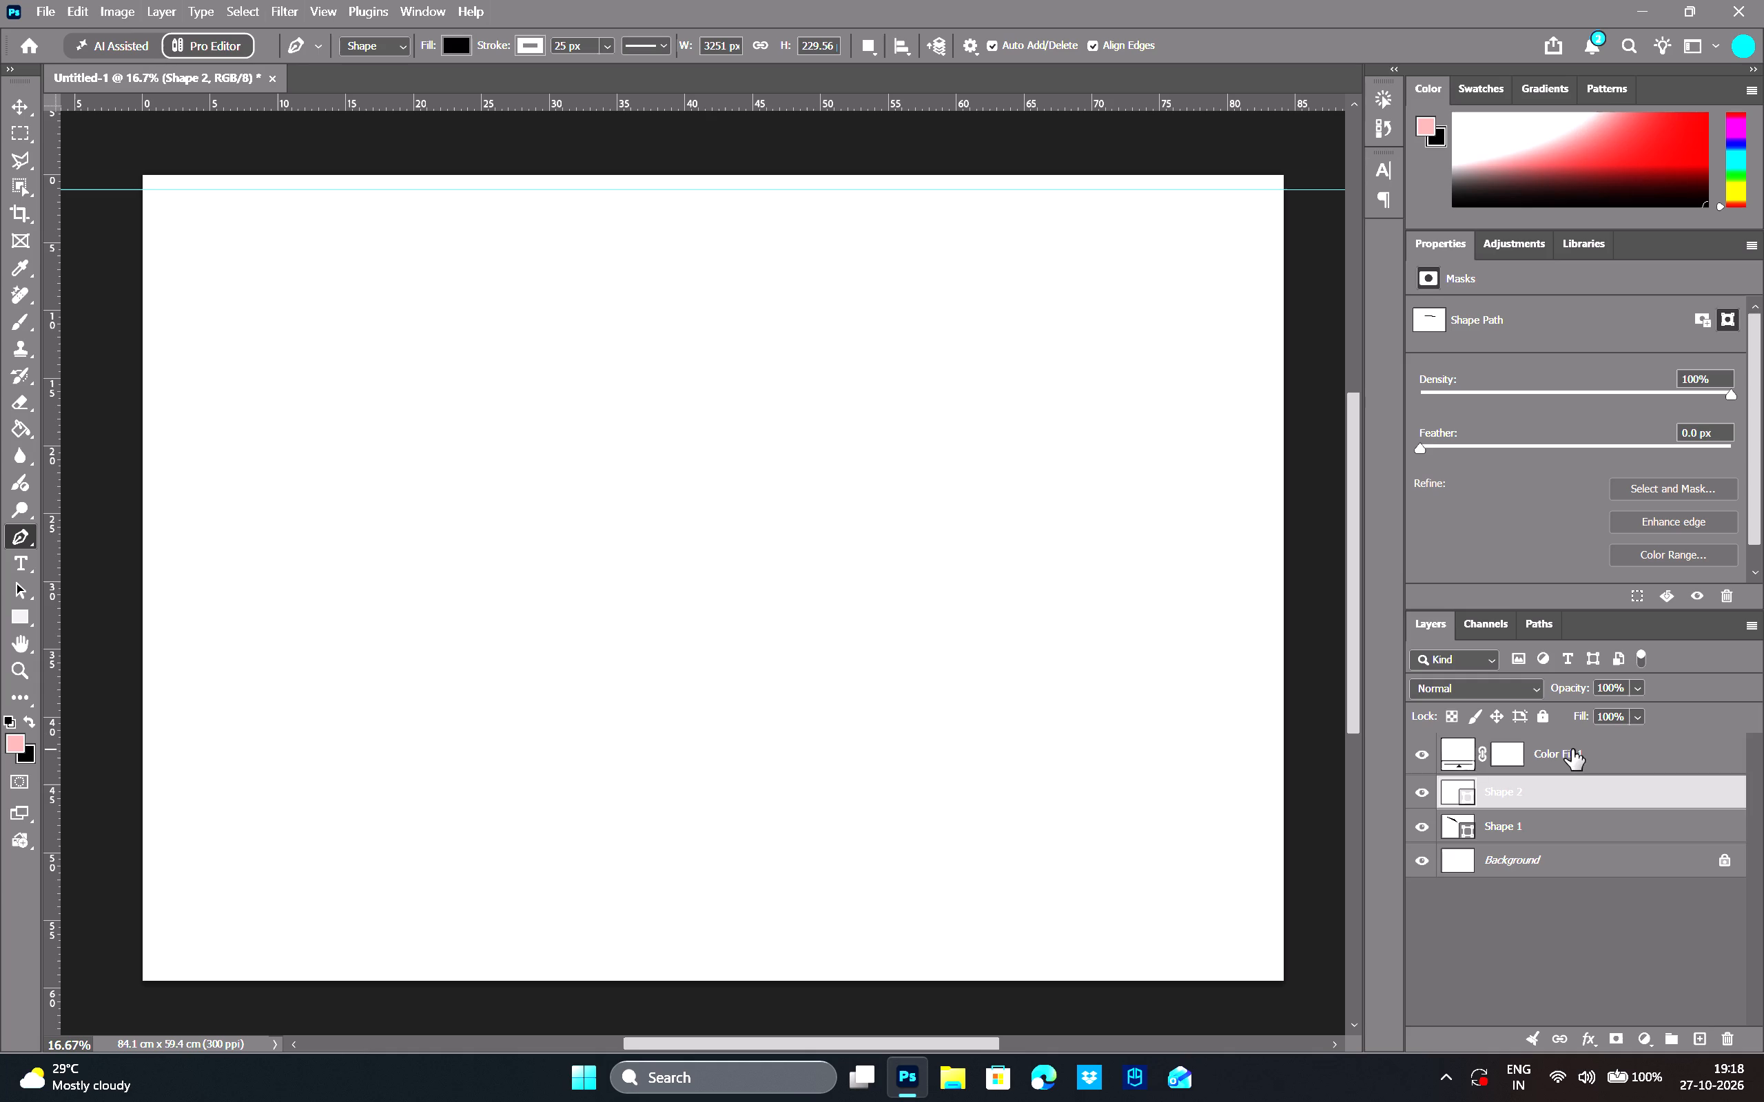
Delete the Shape 2 and Shape 1 layers.
{"action": "right_click", "coordinate": [1537, 787]}
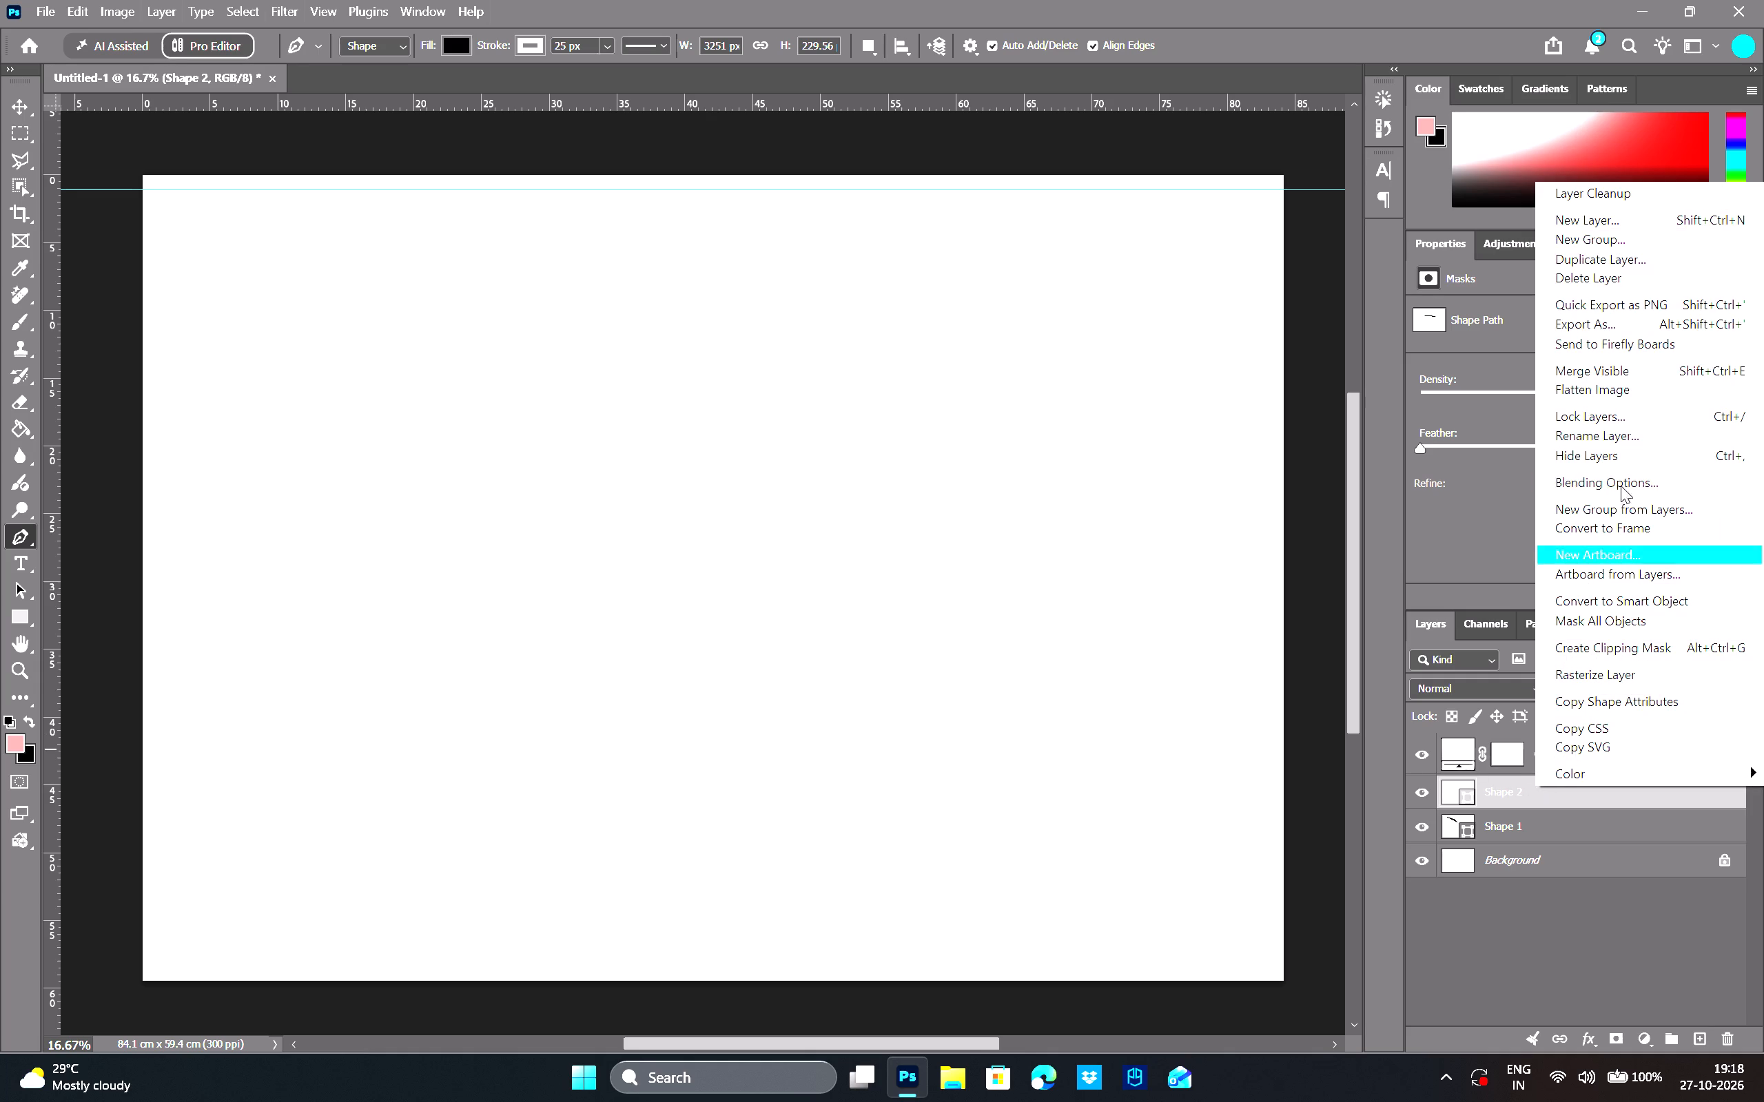
{"action": "left_click", "coordinate": [1619, 282]}
{"action": "left_click", "coordinate": [882, 422]}
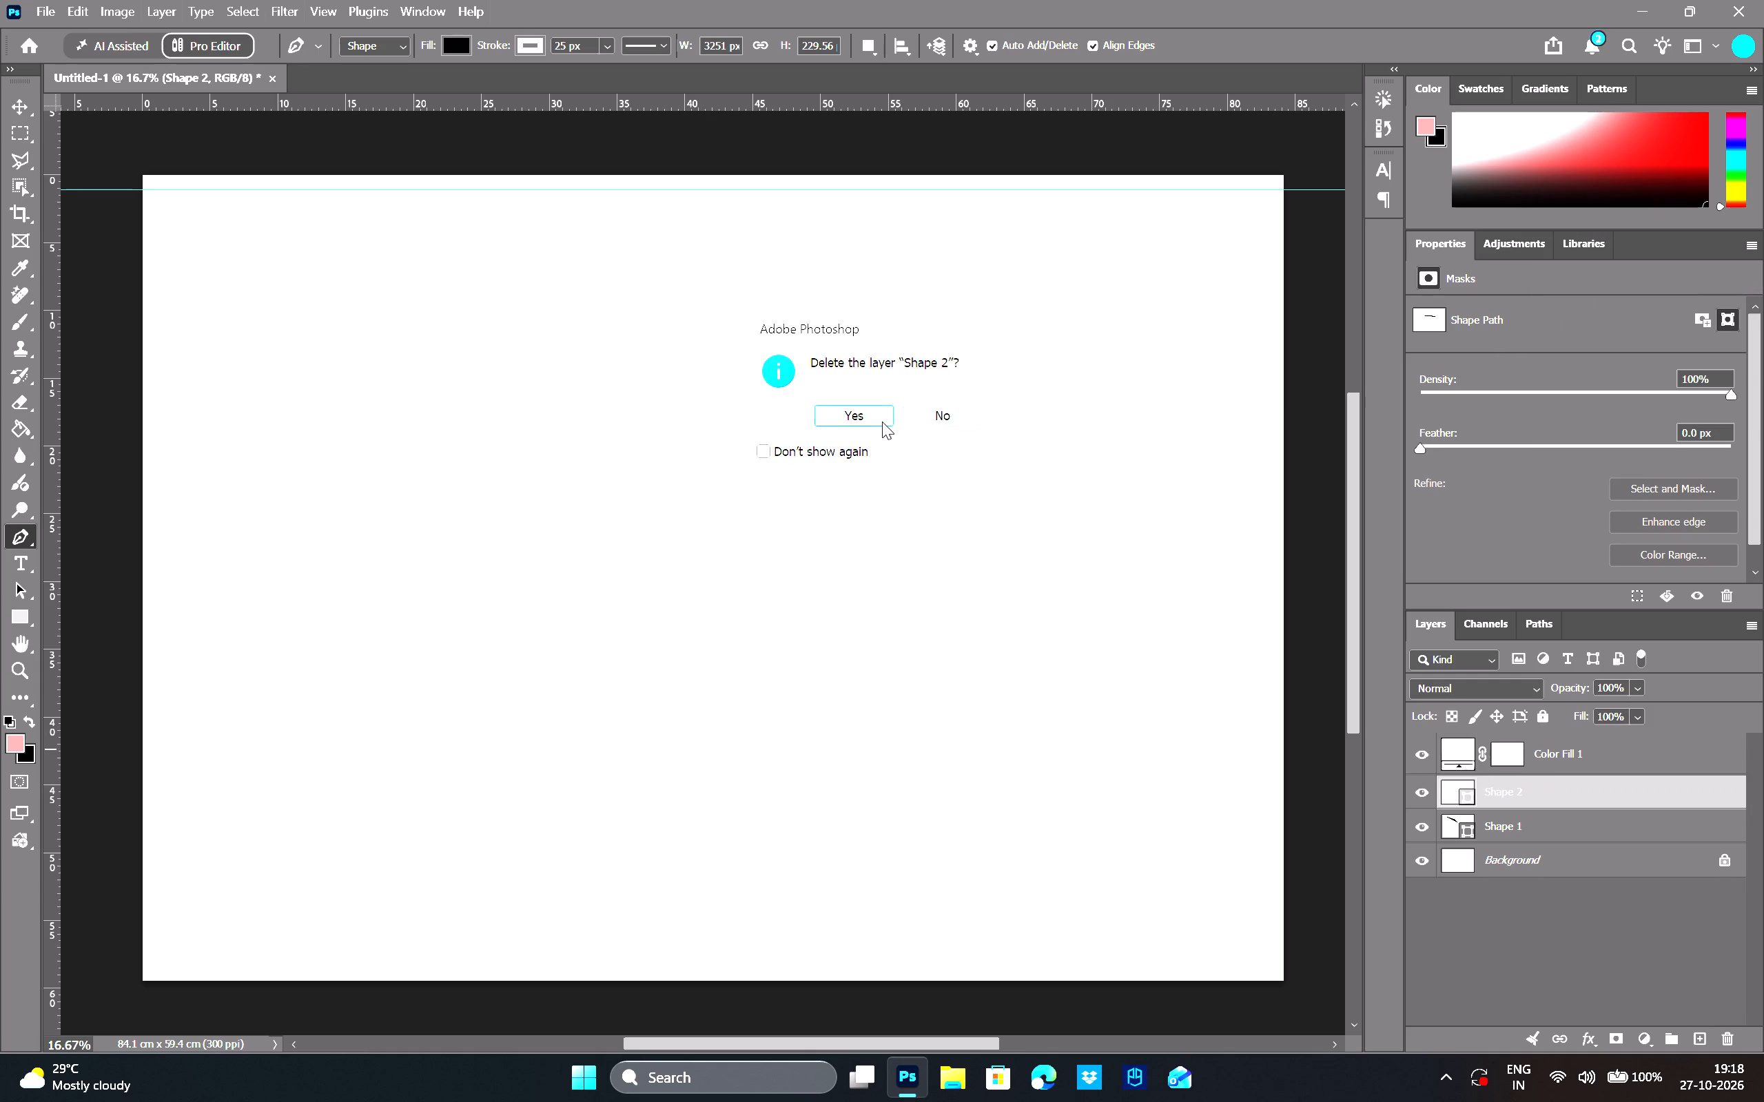
{"action": "right_click", "coordinate": [1524, 785]}
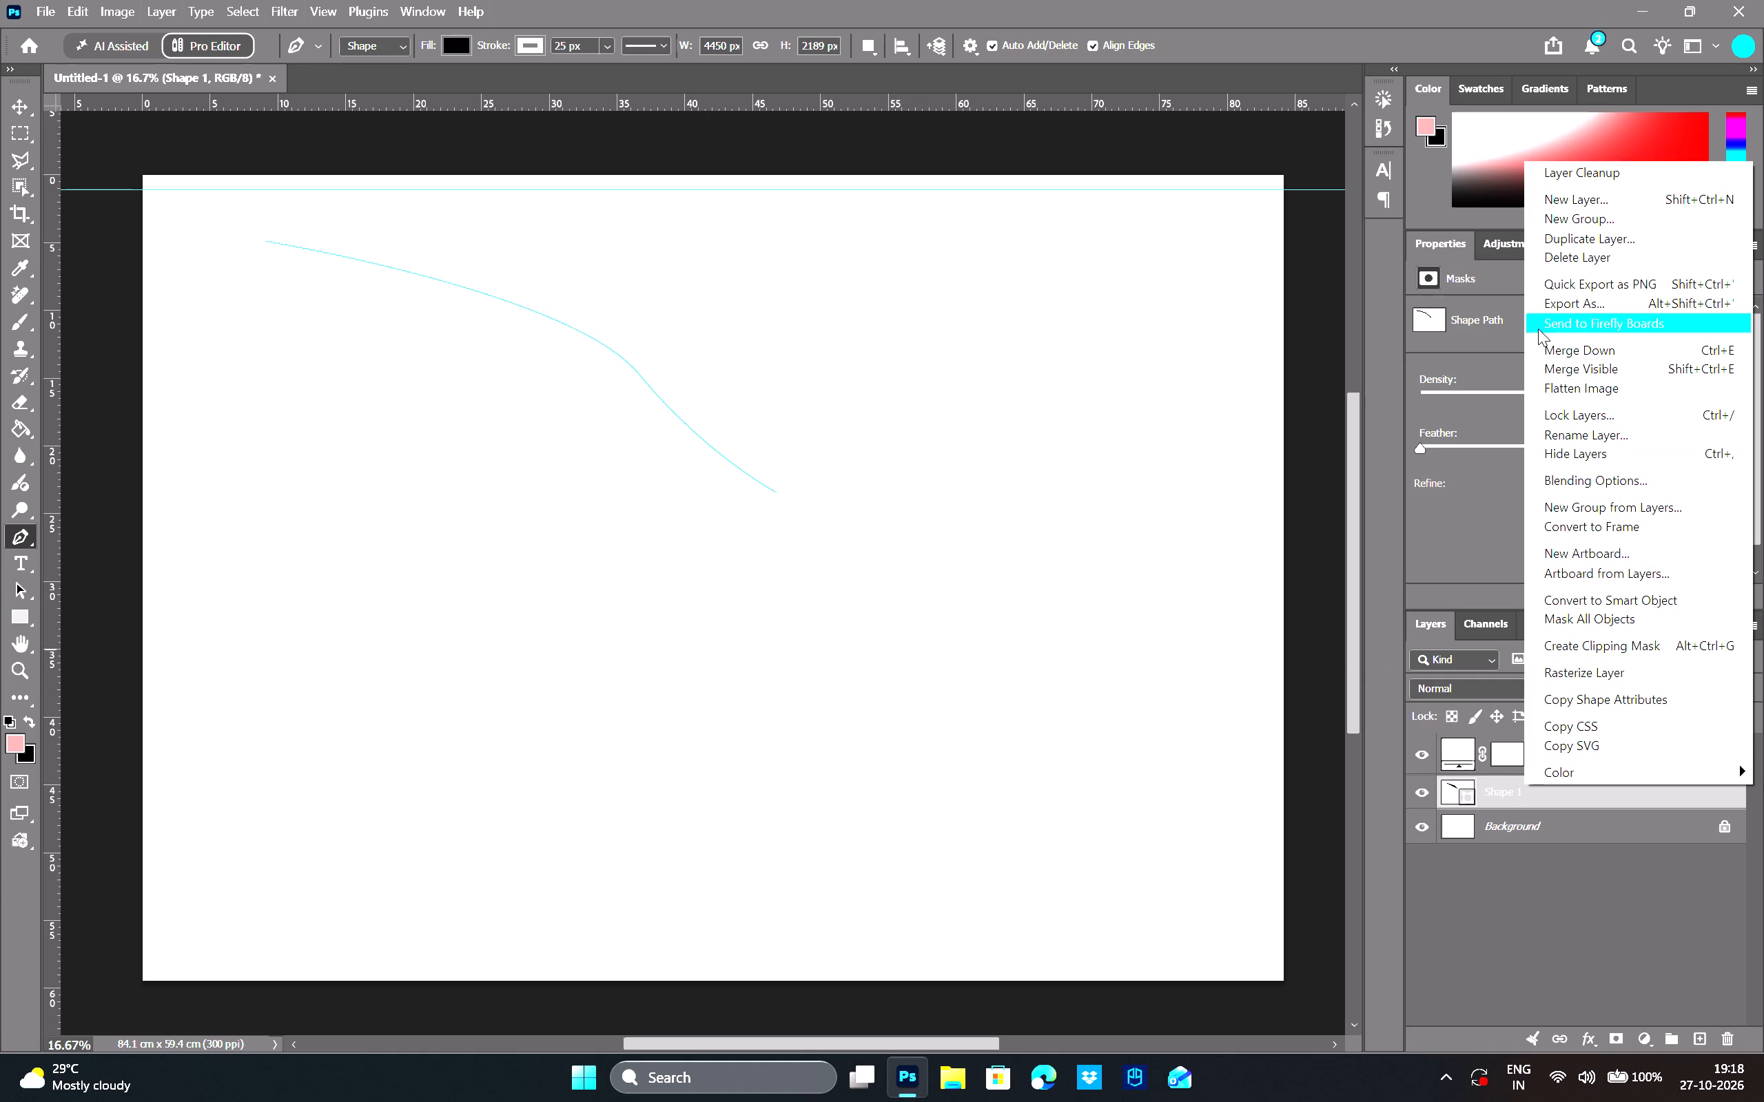
{"action": "left_click", "coordinate": [1557, 257]}
{"action": "left_click", "coordinate": [827, 402]}
{"action": "left_click", "coordinate": [826, 415]}
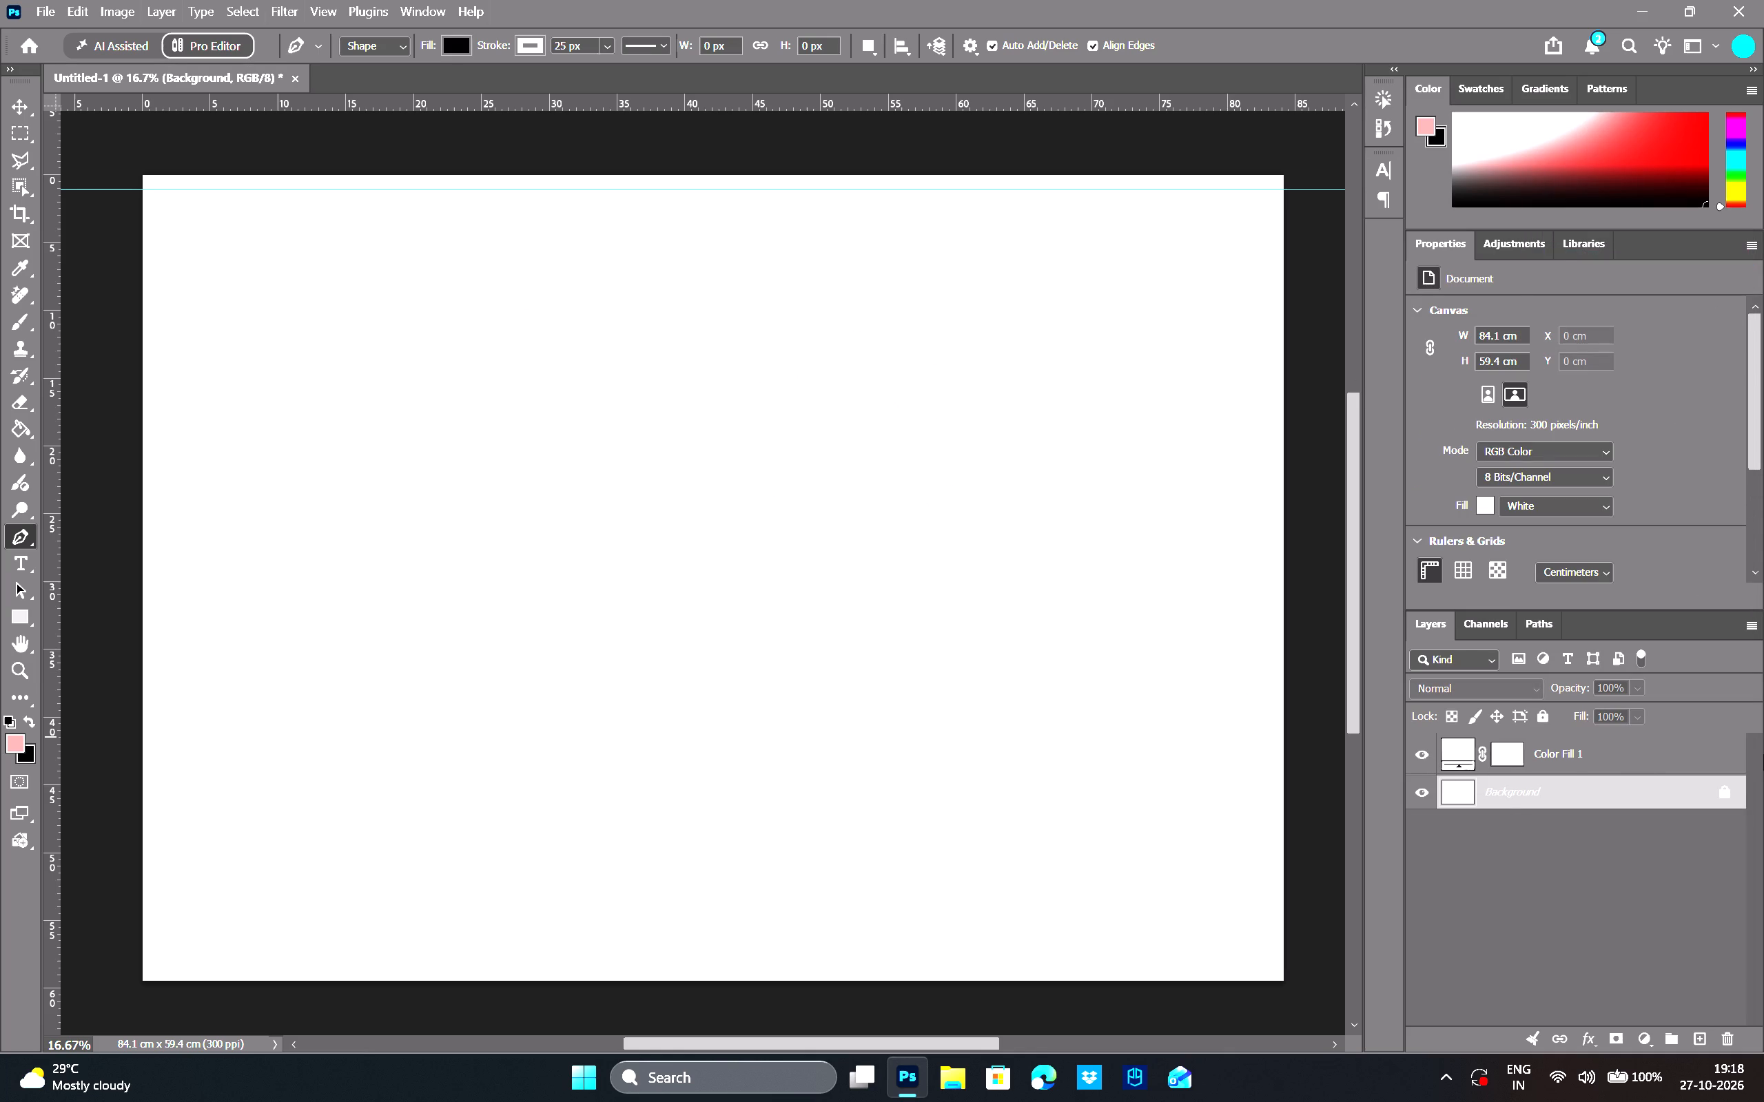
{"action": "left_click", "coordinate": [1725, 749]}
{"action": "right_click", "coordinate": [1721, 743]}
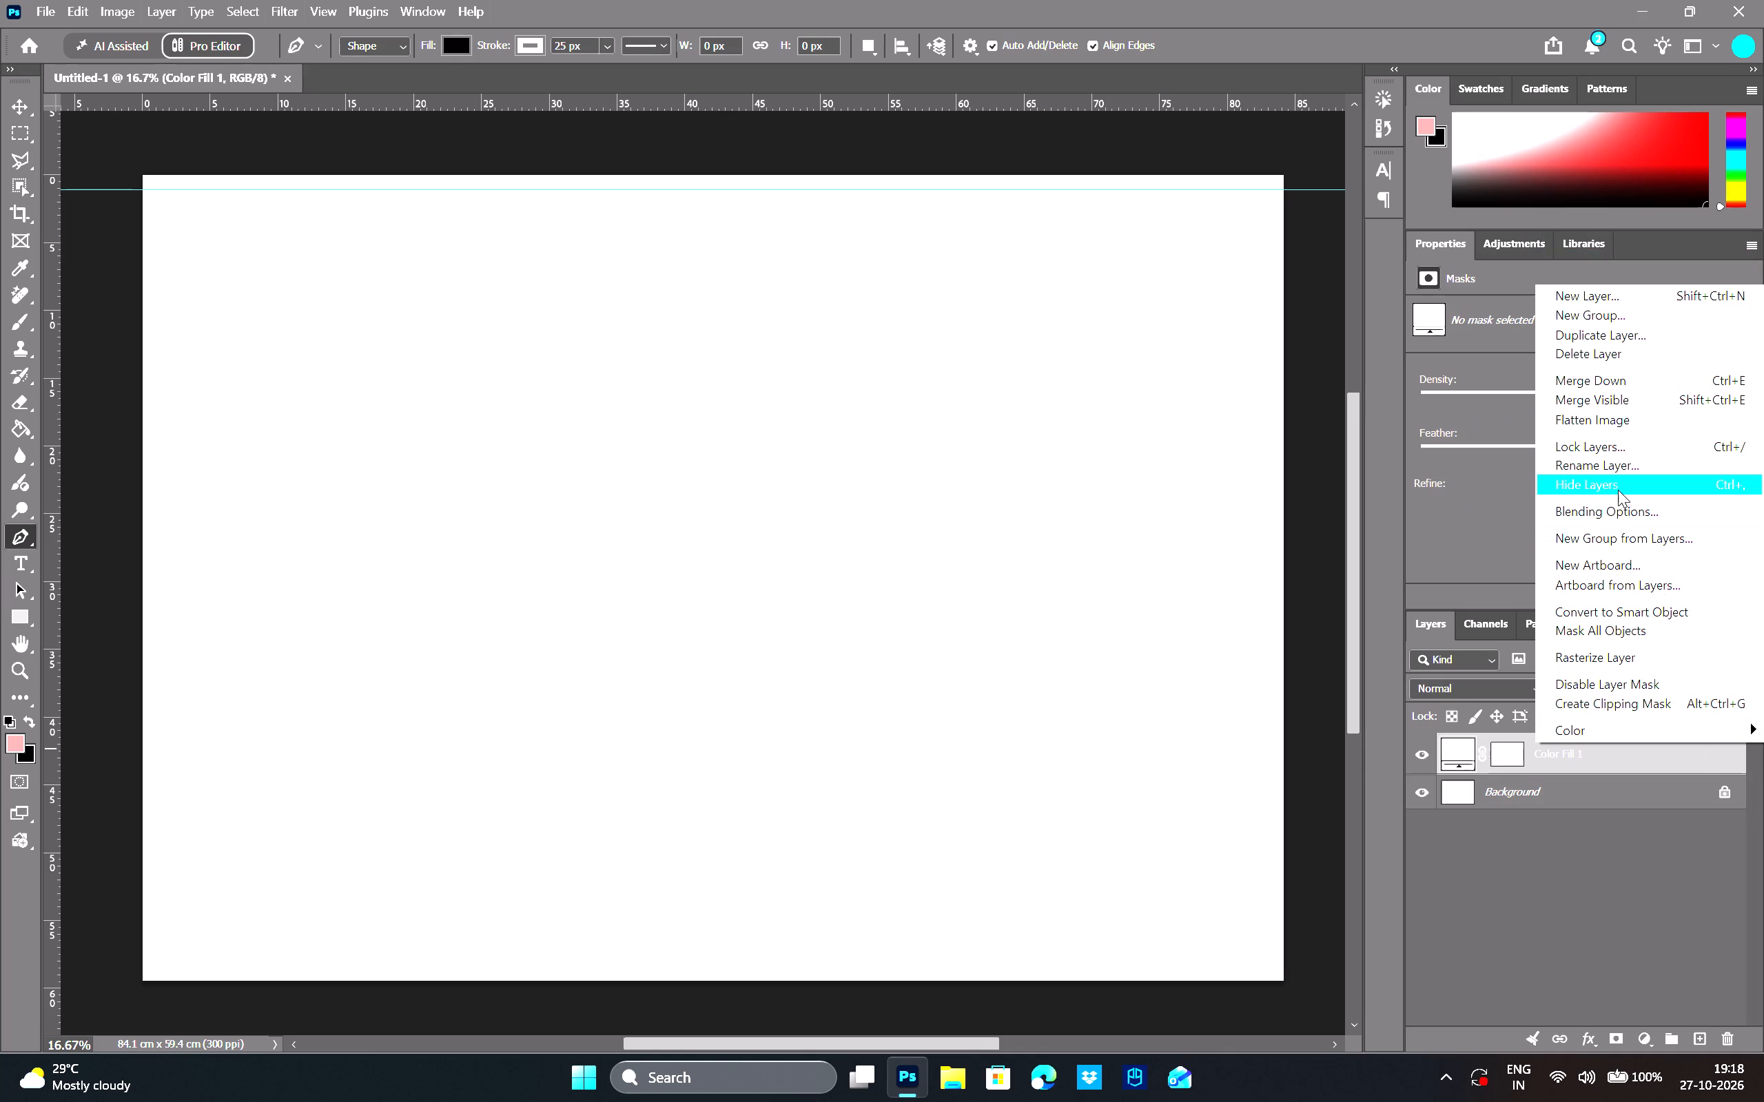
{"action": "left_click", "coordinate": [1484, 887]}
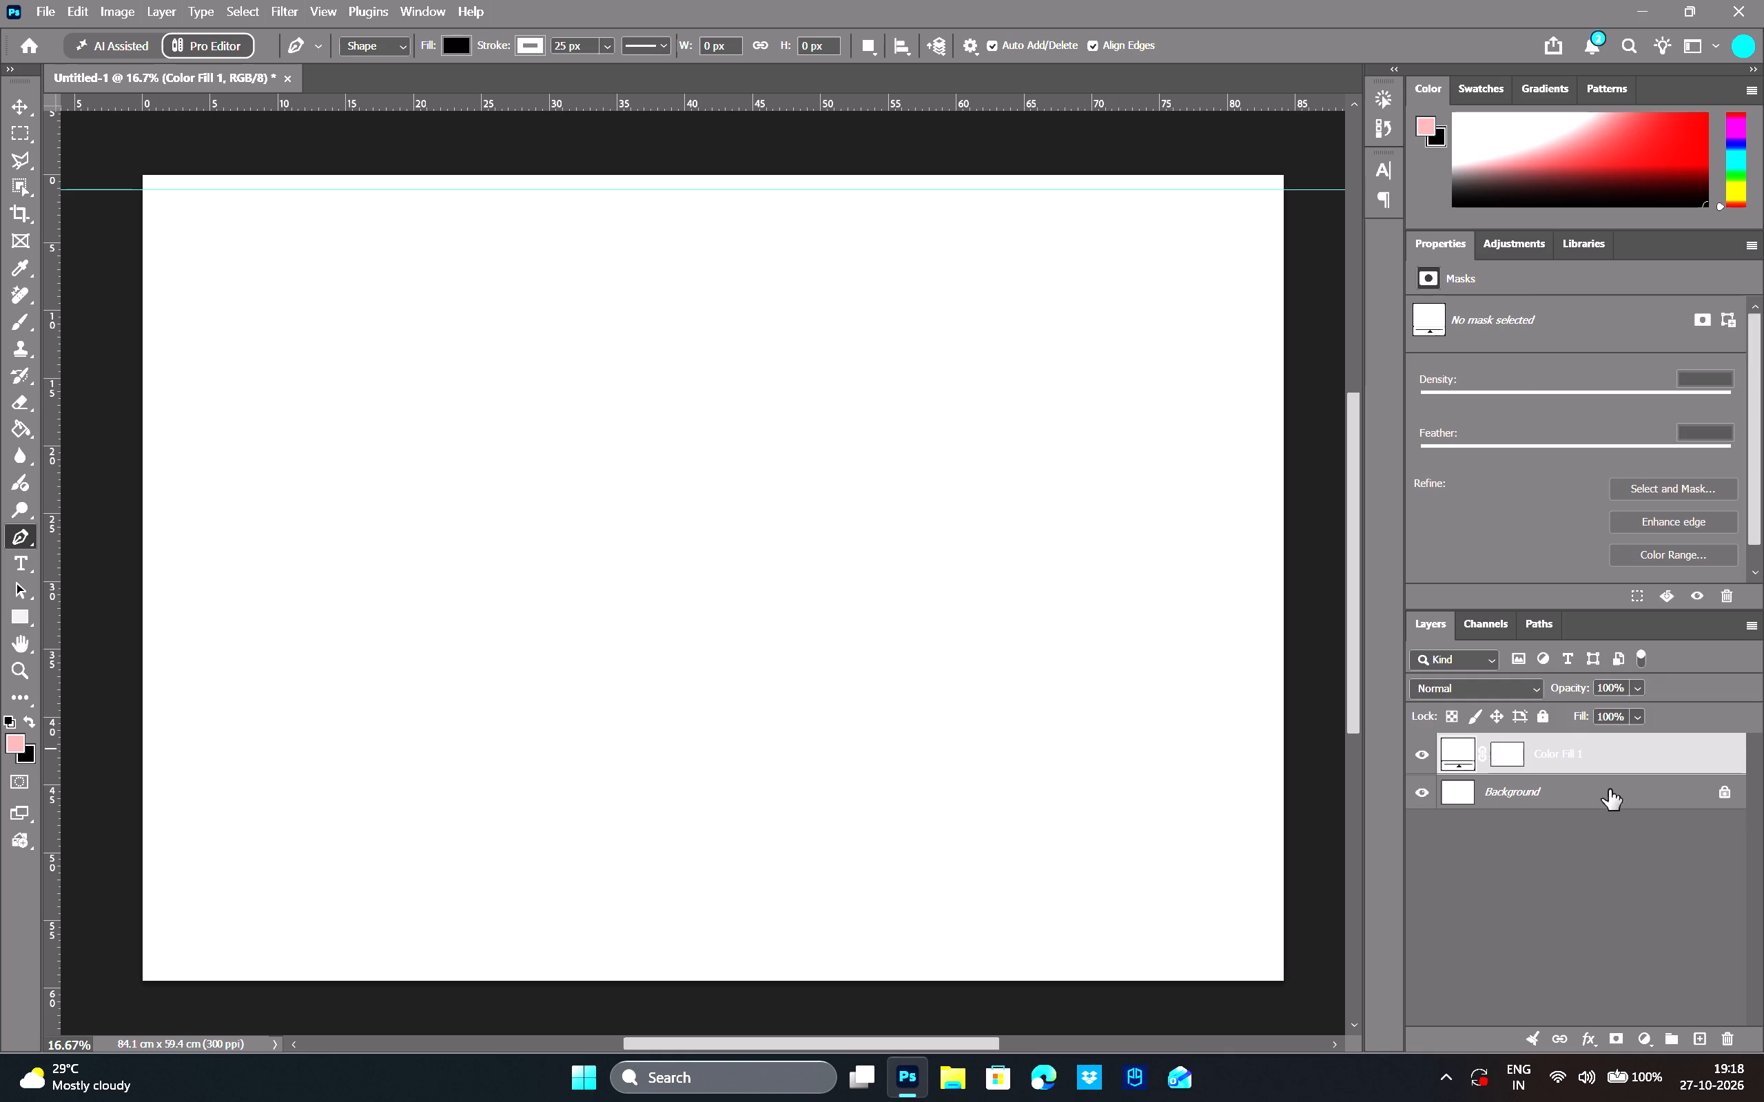
Unlock the Background layer so it turns into a regular layer.
{"action": "left_click", "coordinate": [1730, 789]}
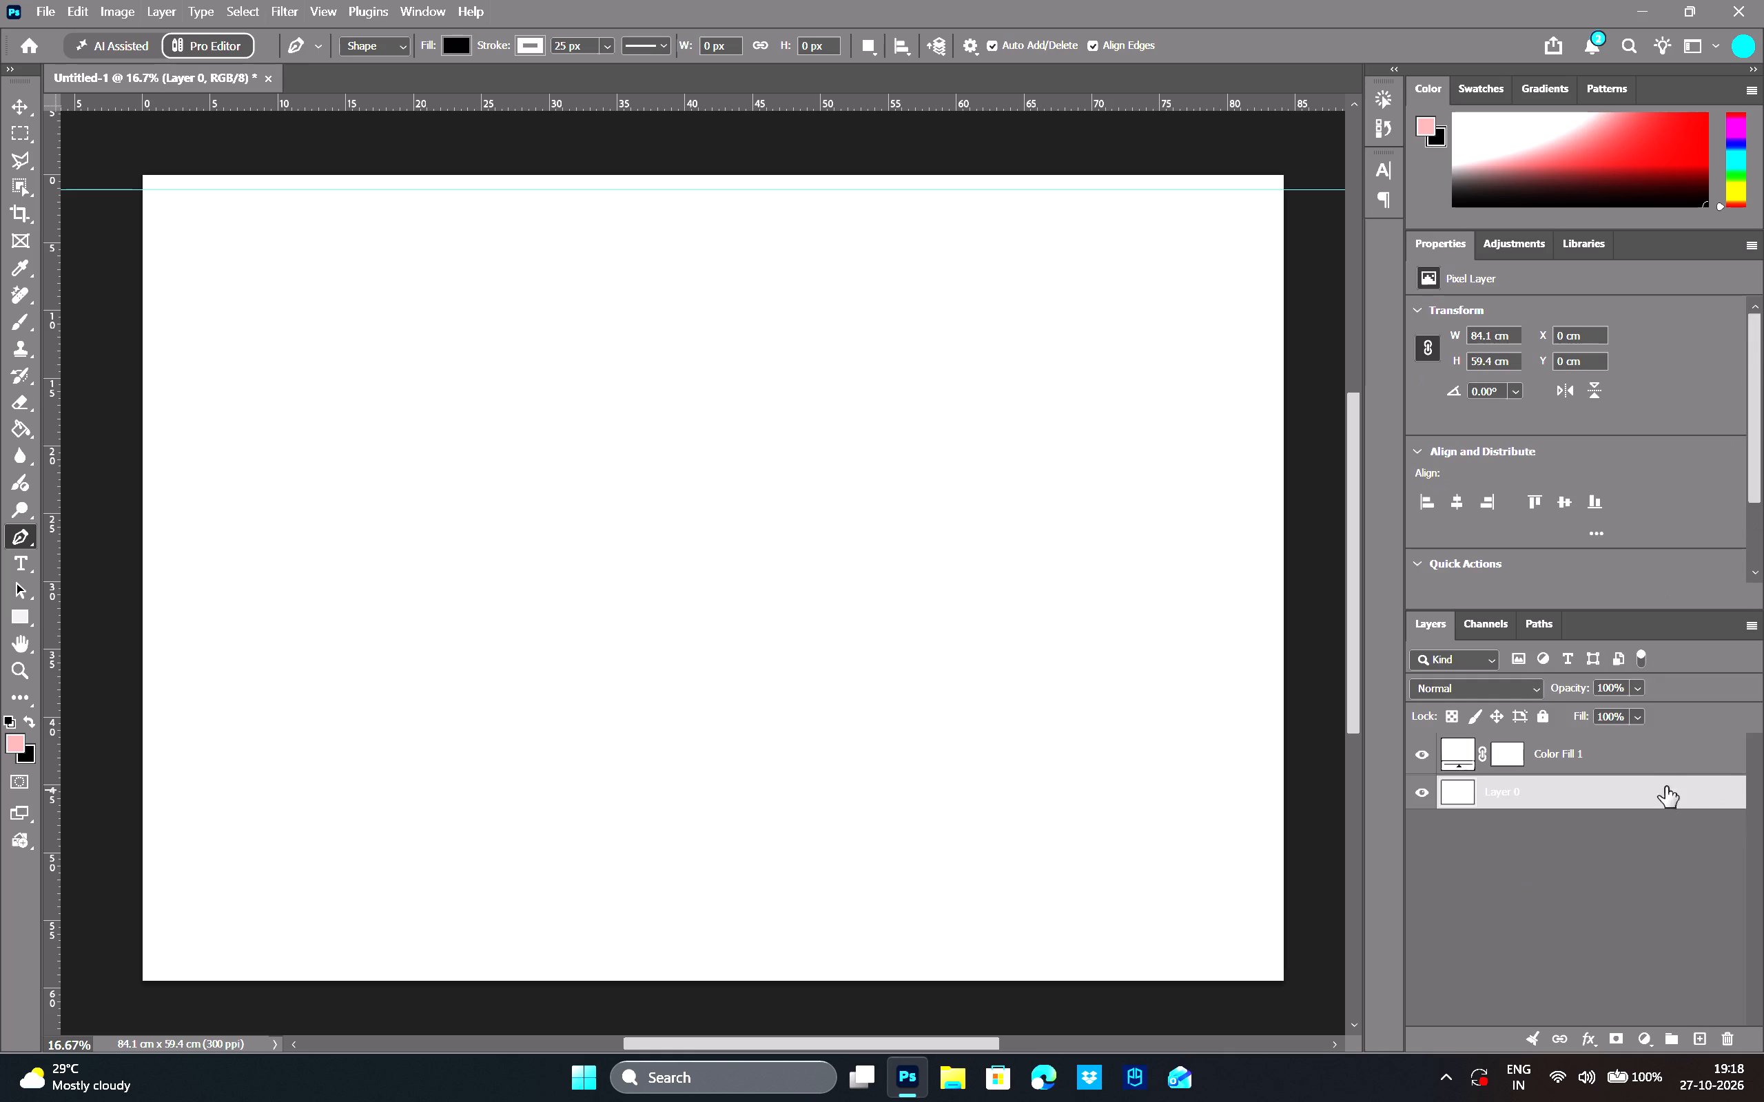
Lock the Color Fill 1 layer's transparency, image, position and auto-nesting.
{"action": "left_click", "coordinate": [1644, 749]}
{"action": "right_click", "coordinate": [1644, 745]}
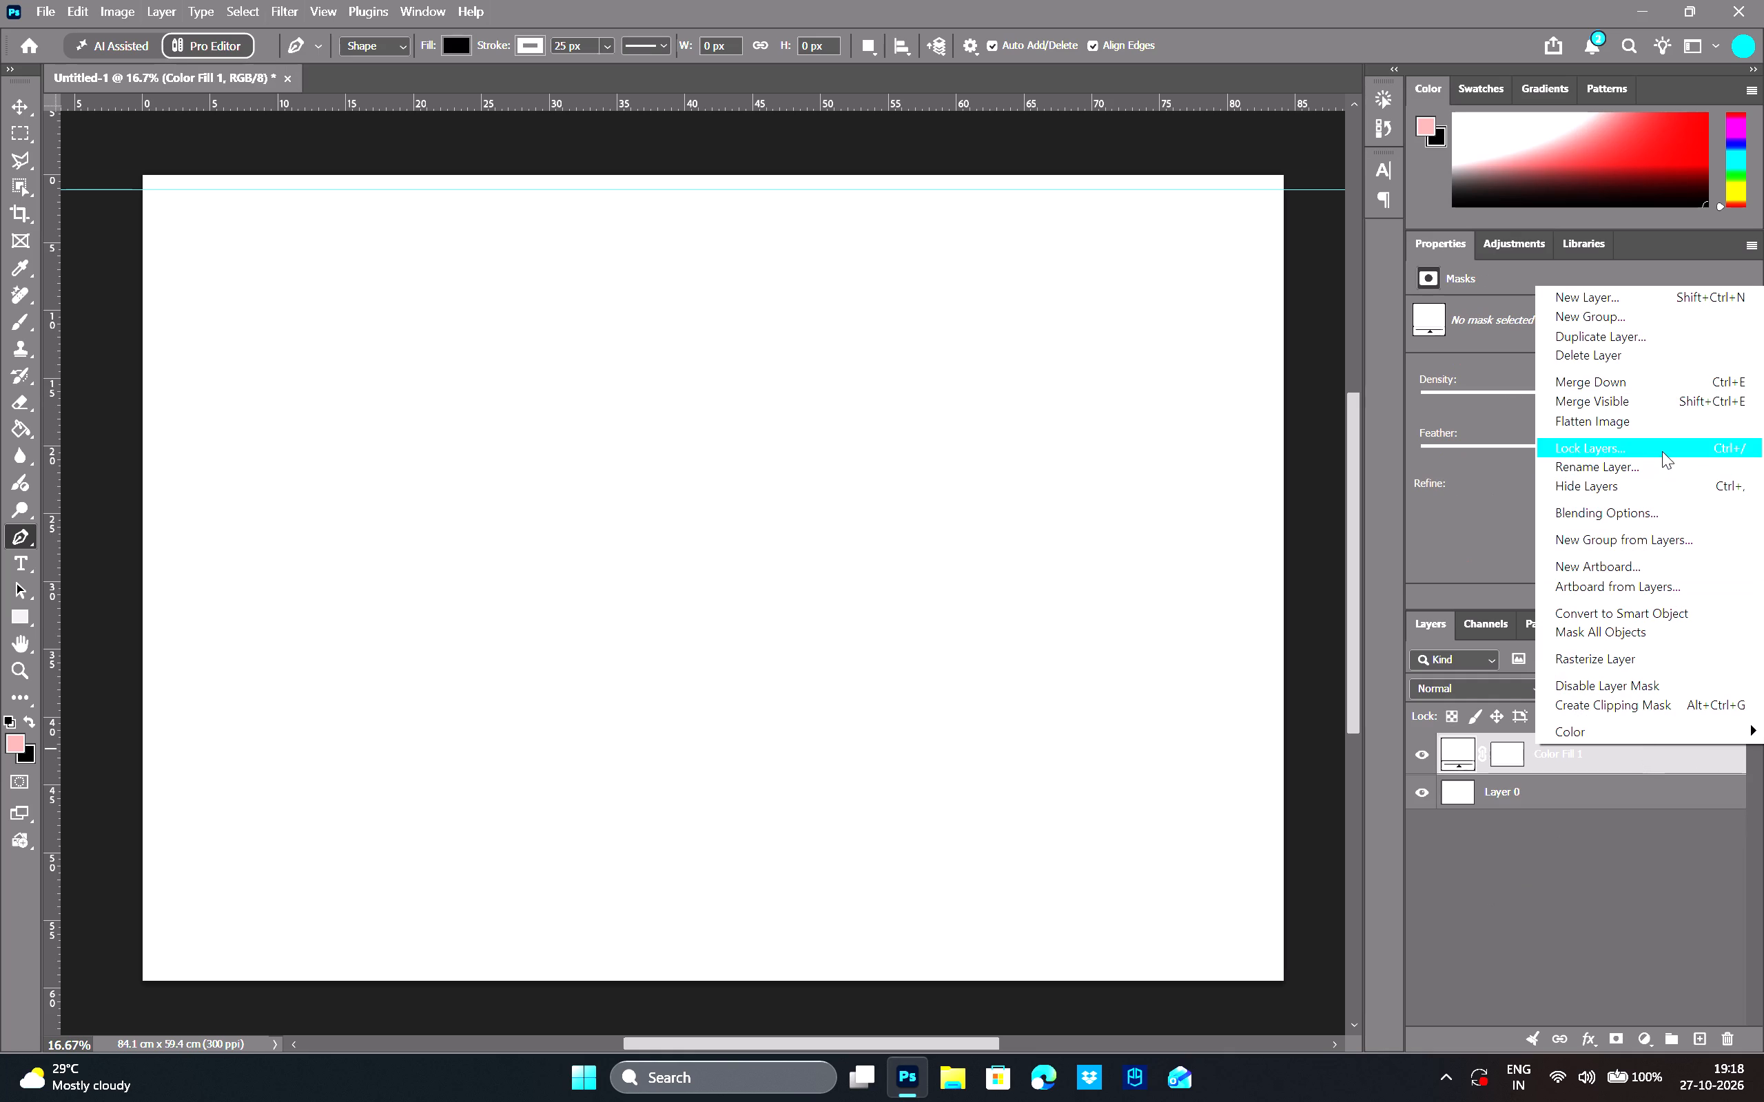
{"action": "left_click", "coordinate": [1662, 451]}
{"action": "left_click", "coordinate": [965, 481]}
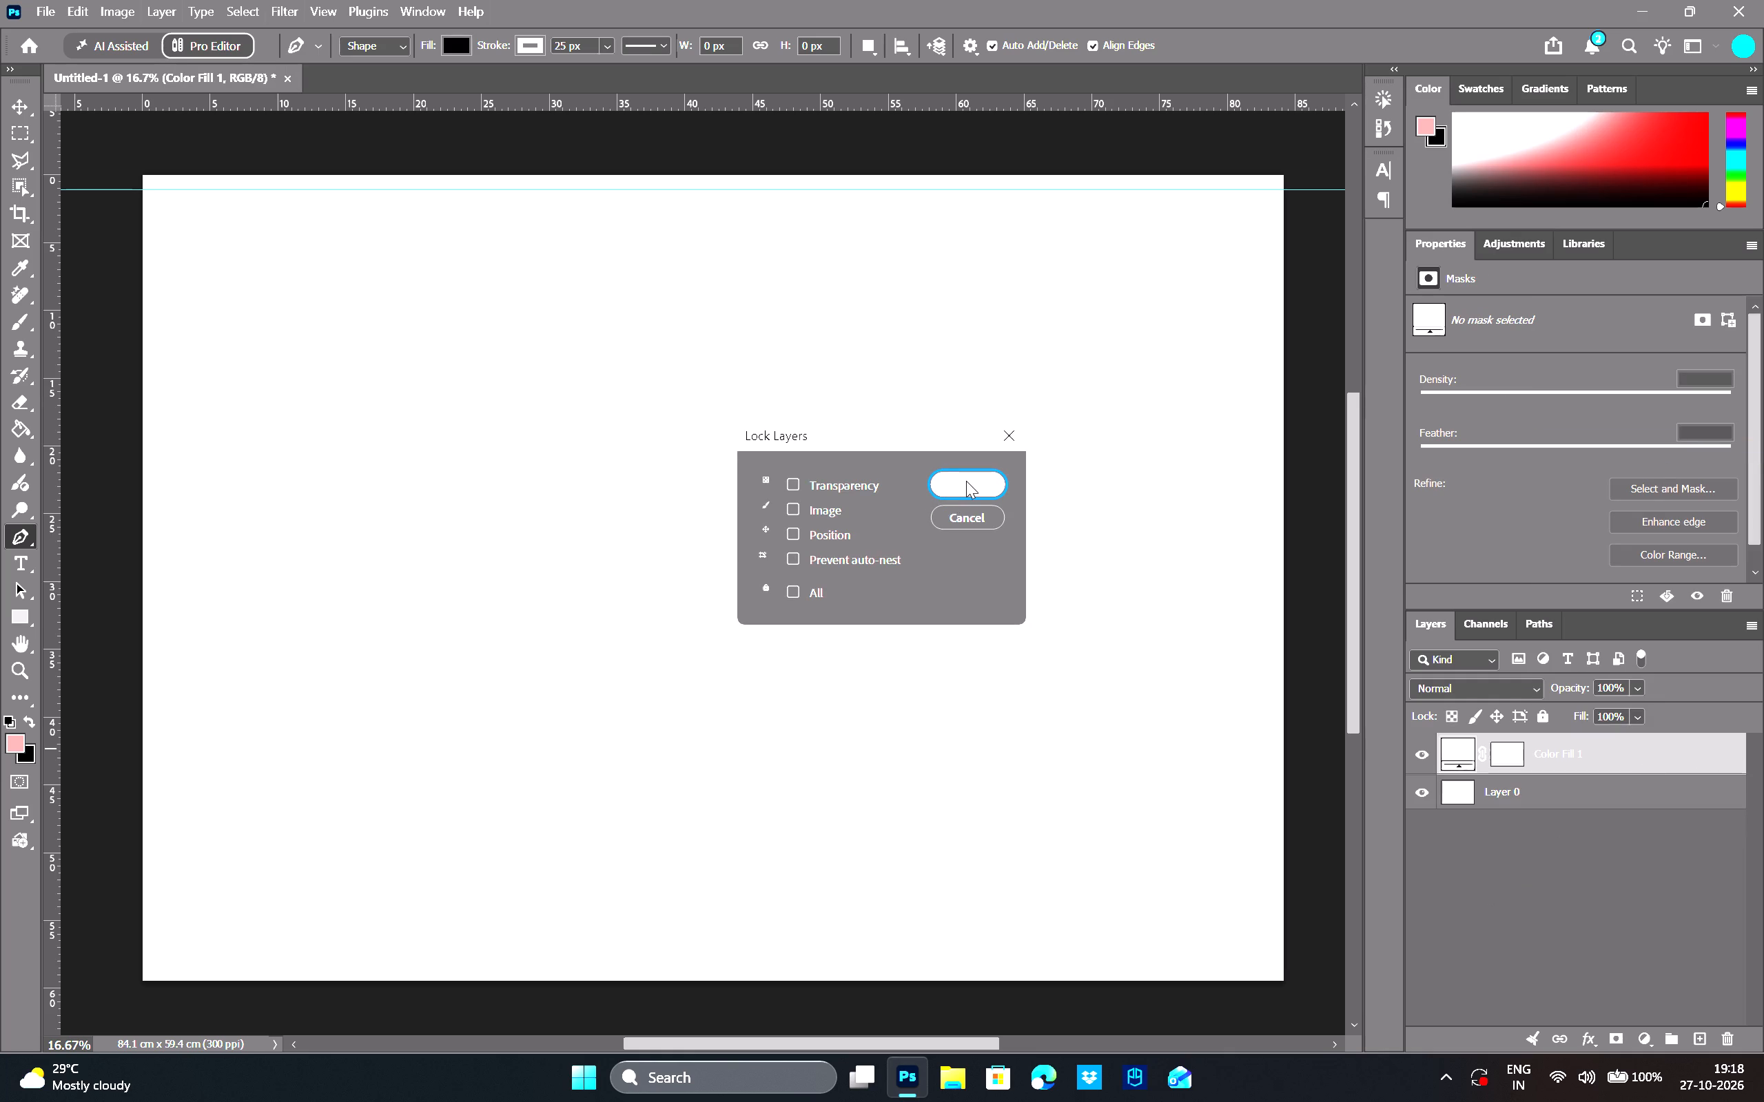
{"action": "right_click", "coordinate": [1577, 742]}
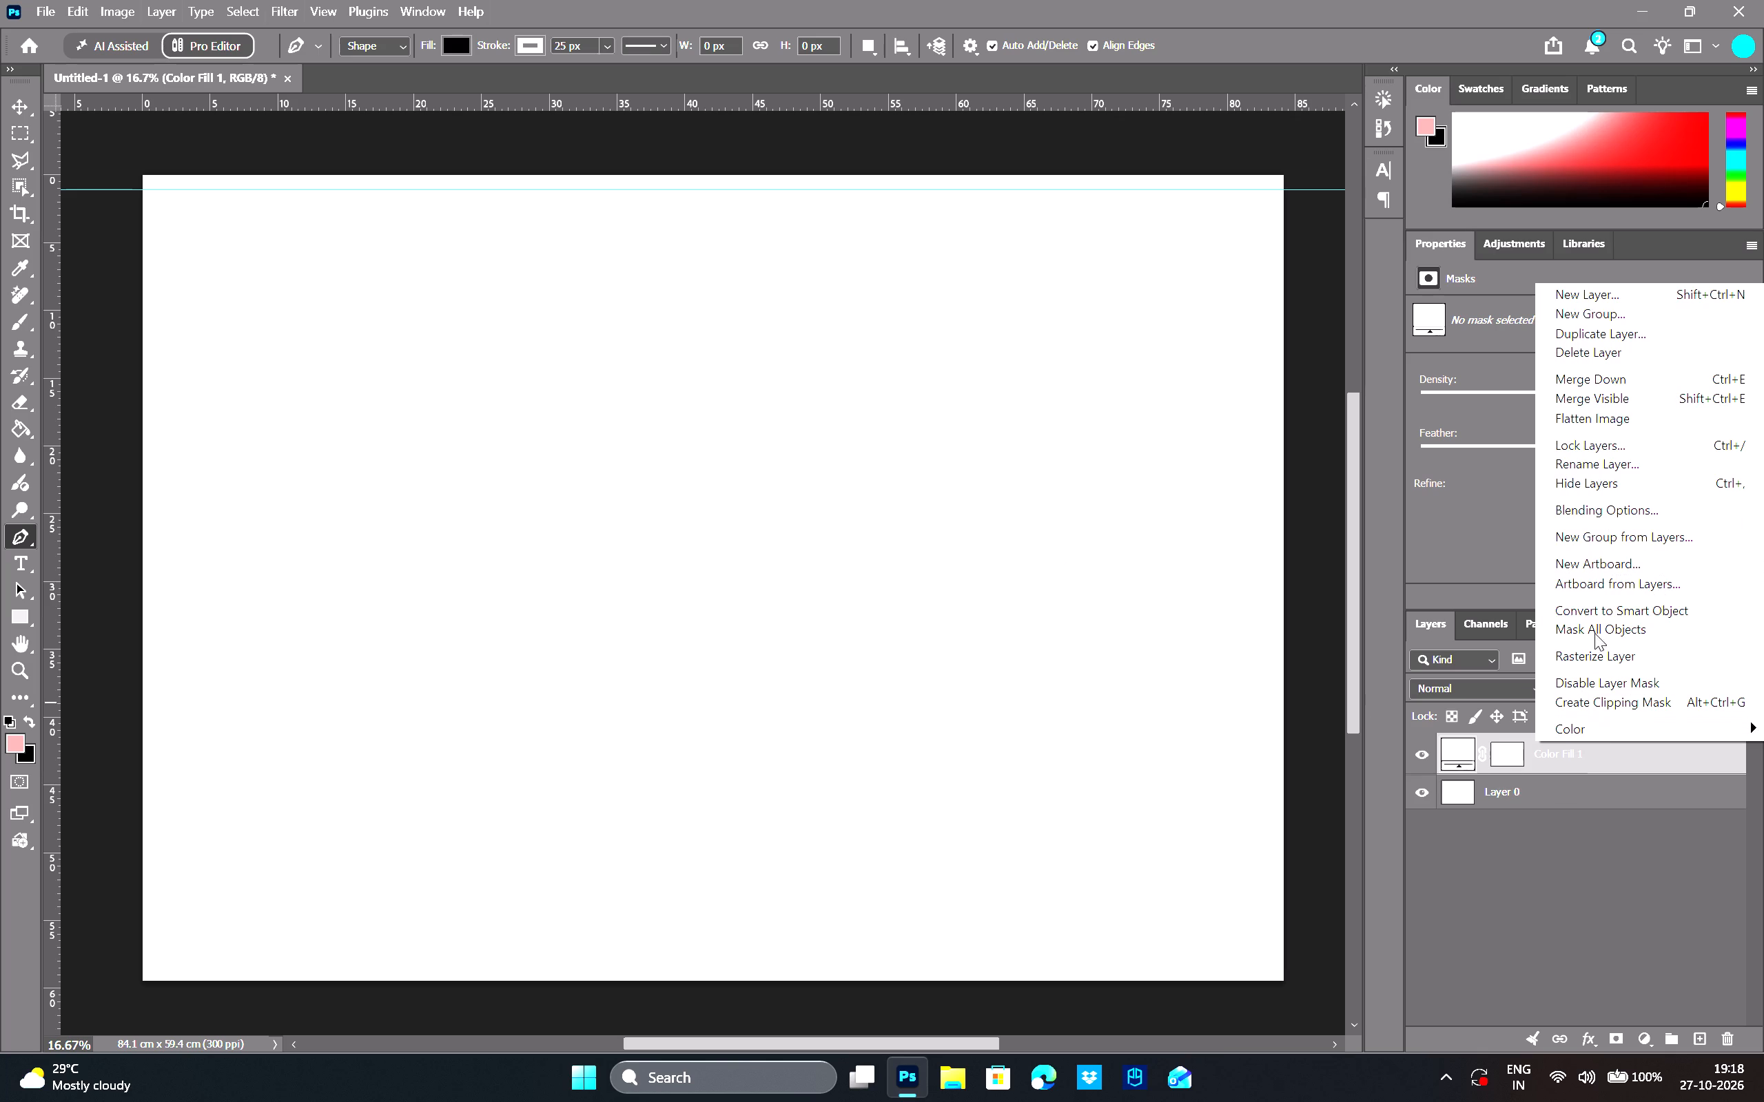
{"action": "left_click", "coordinate": [1607, 447]}
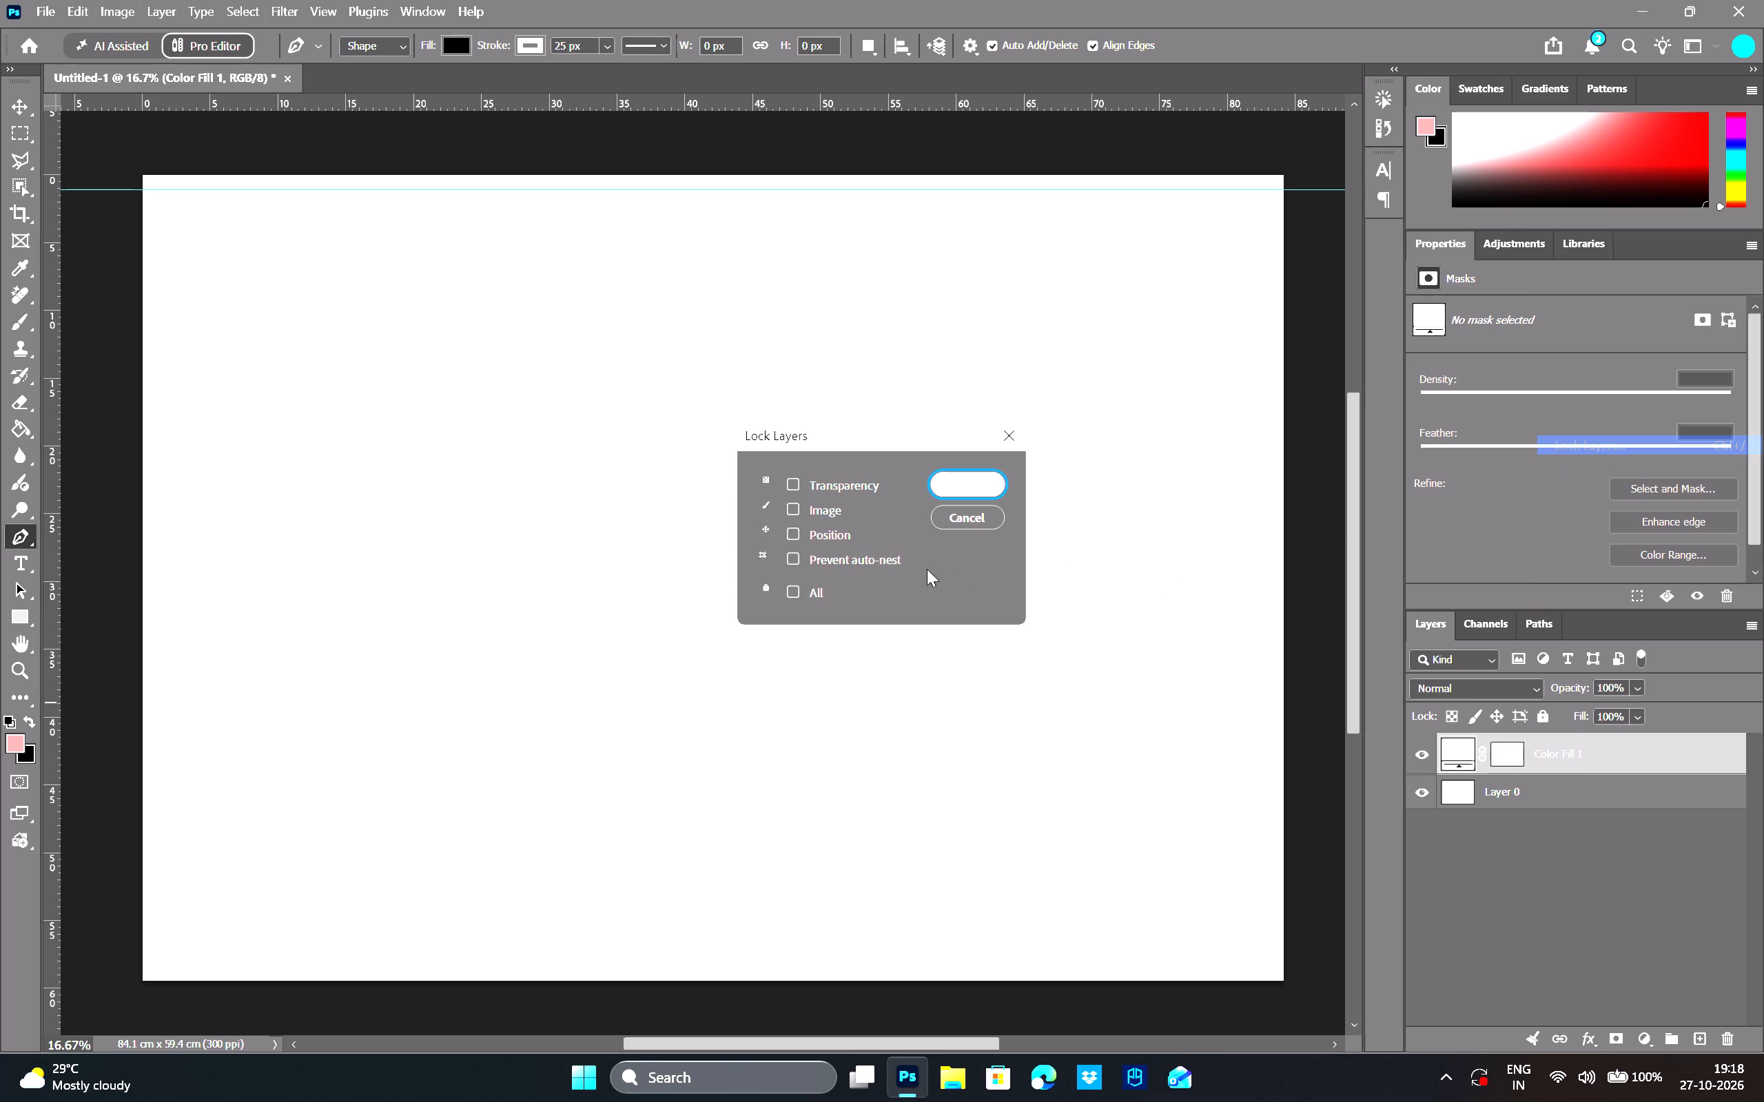
{"action": "left_click", "coordinate": [788, 488]}
{"action": "left_click", "coordinate": [783, 513]}
{"action": "left_click", "coordinate": [800, 523]}
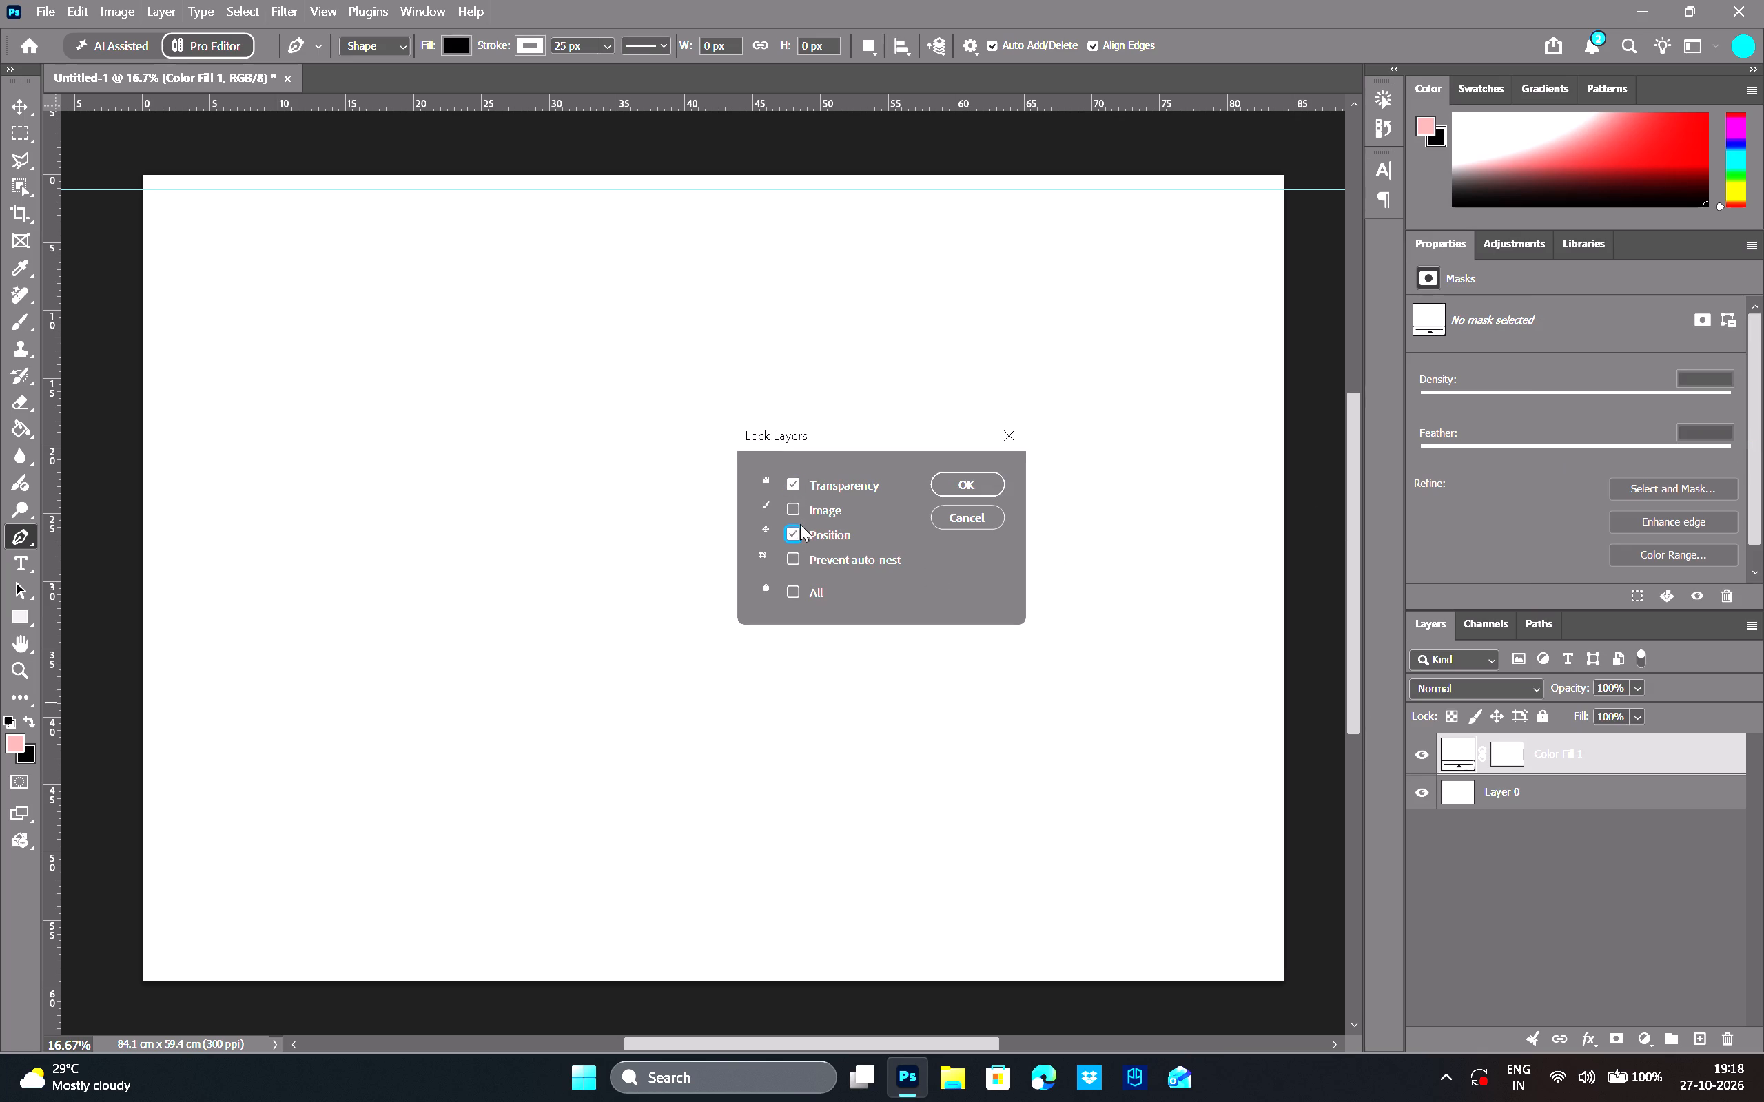
{"action": "left_click", "coordinate": [800, 508]}
{"action": "left_click", "coordinate": [797, 553]}
{"action": "left_click", "coordinate": [941, 489]}
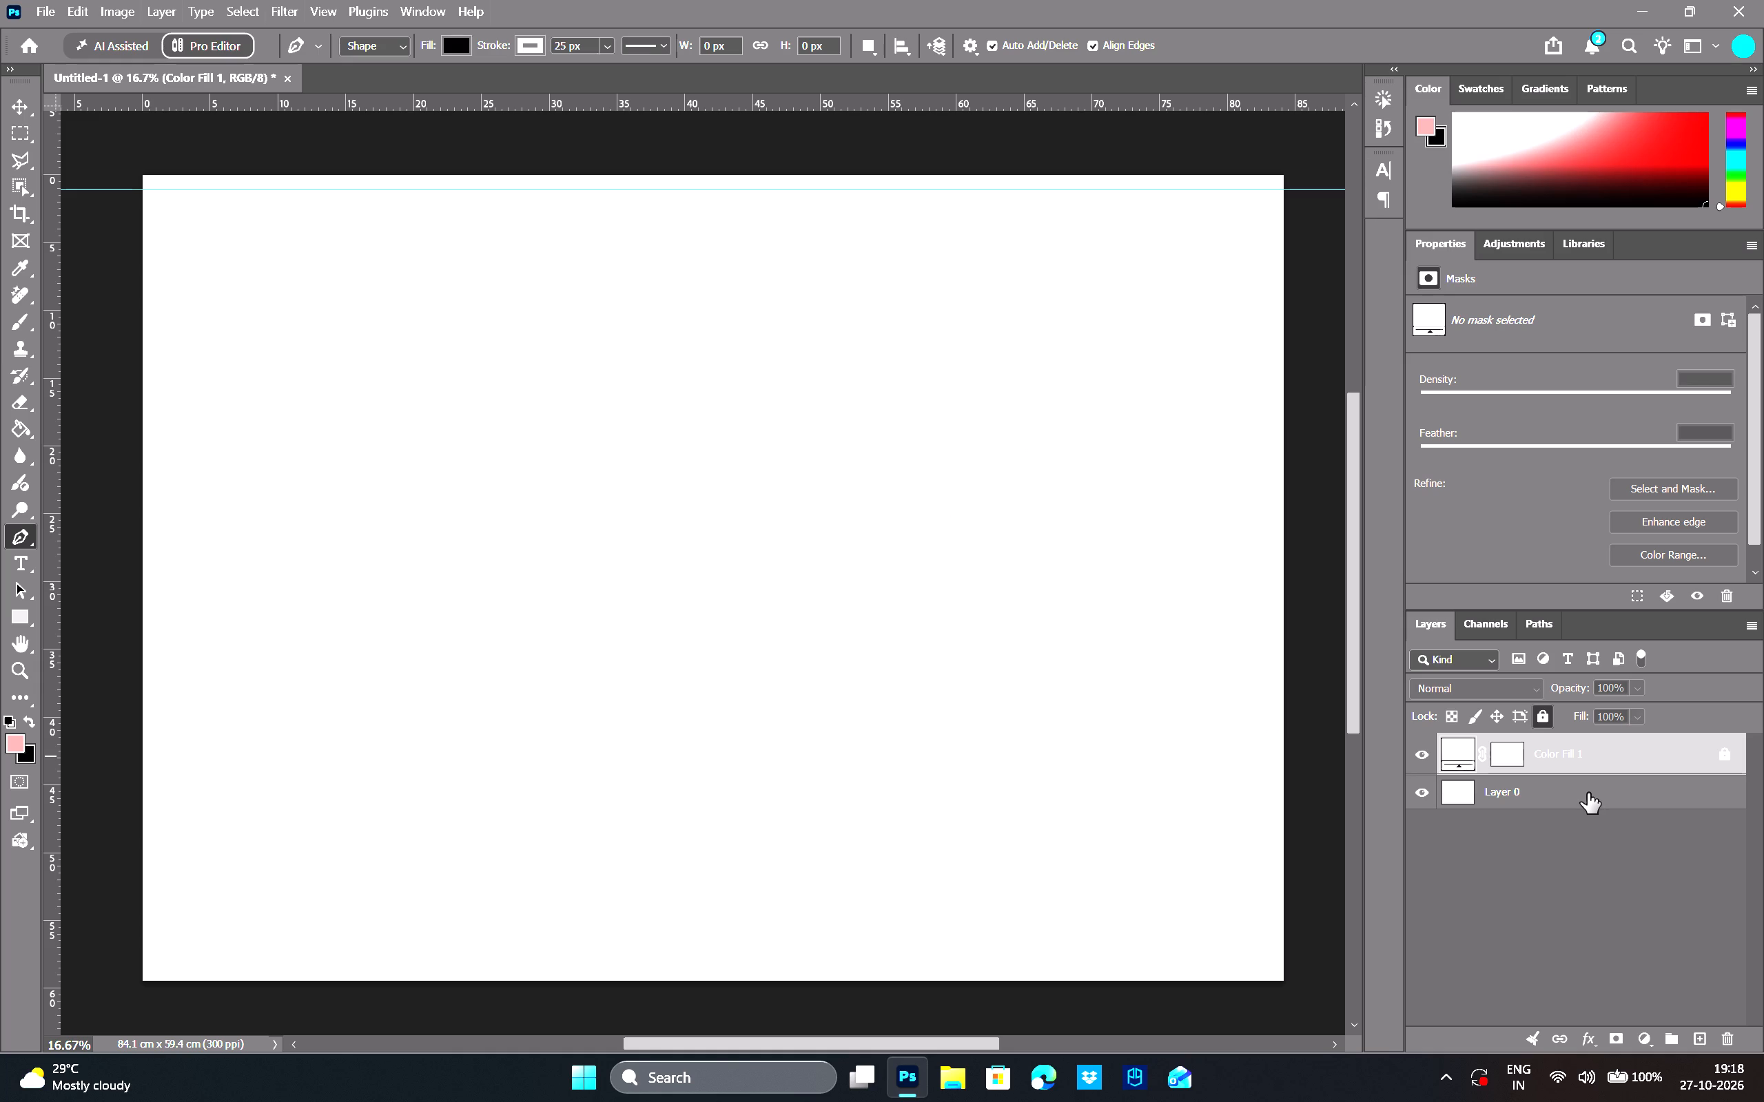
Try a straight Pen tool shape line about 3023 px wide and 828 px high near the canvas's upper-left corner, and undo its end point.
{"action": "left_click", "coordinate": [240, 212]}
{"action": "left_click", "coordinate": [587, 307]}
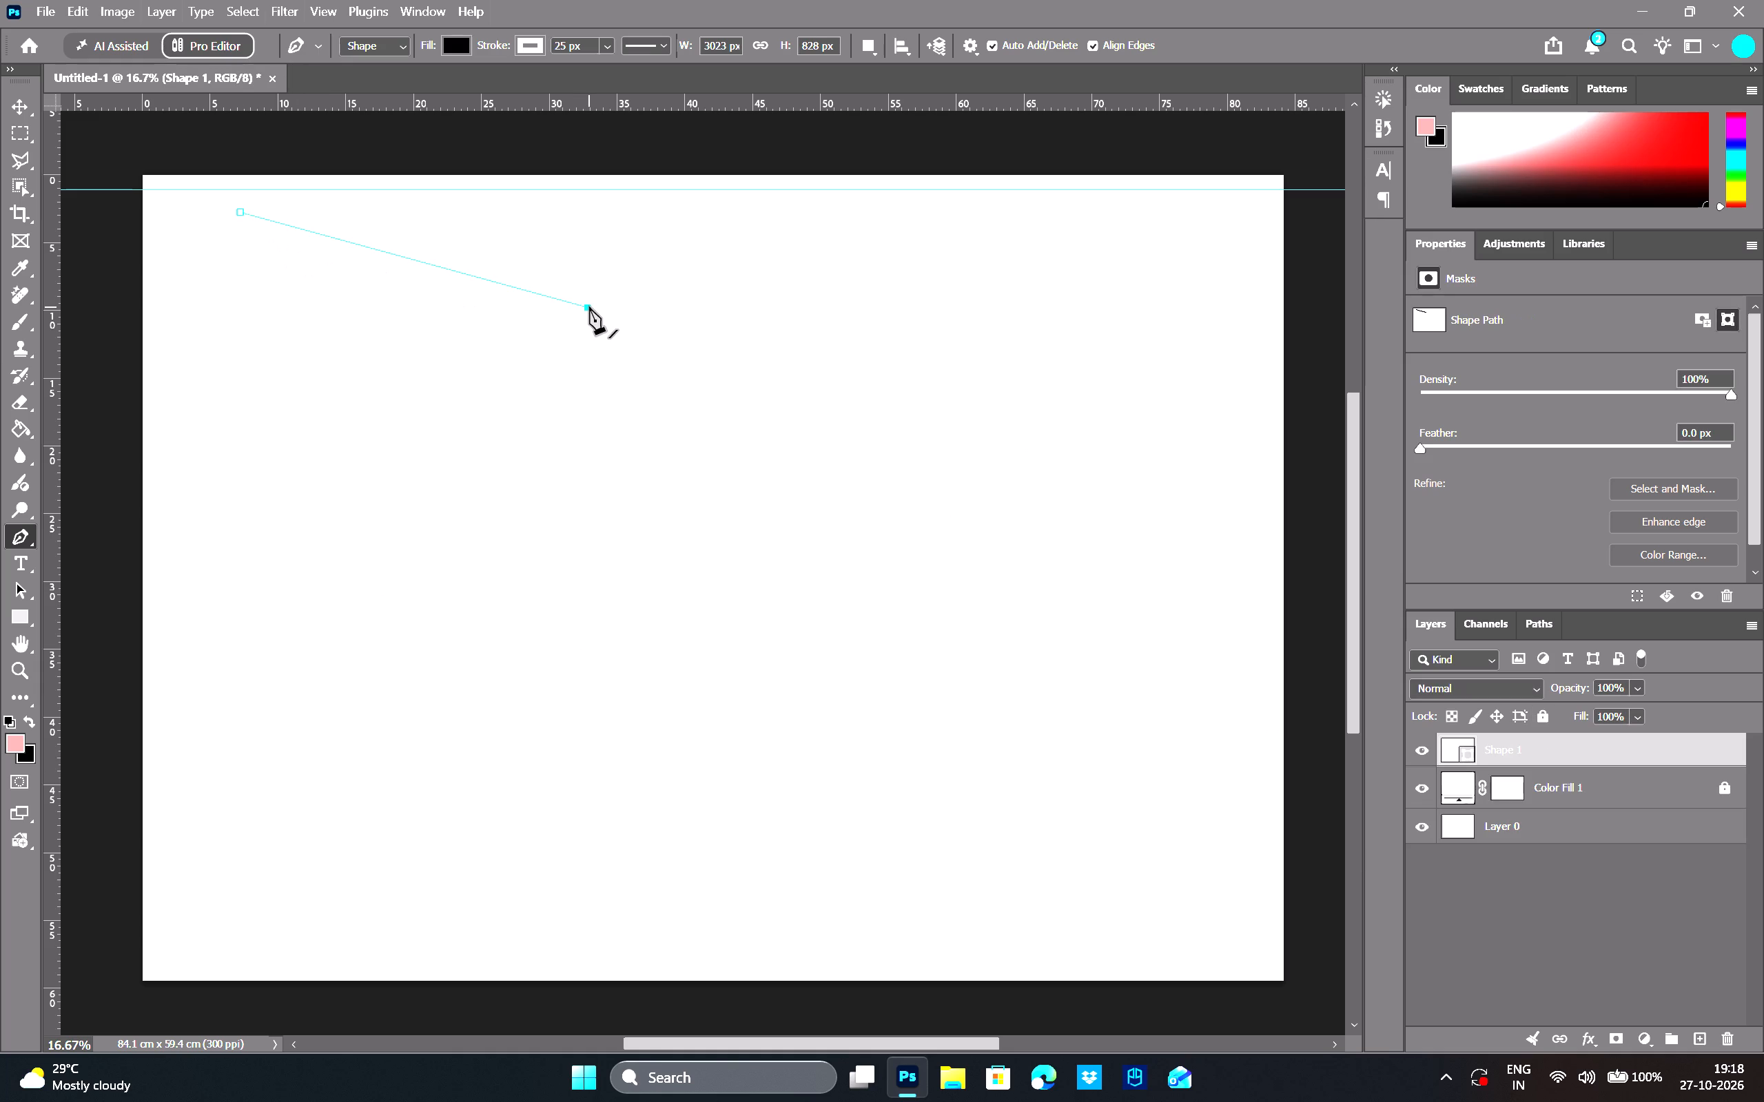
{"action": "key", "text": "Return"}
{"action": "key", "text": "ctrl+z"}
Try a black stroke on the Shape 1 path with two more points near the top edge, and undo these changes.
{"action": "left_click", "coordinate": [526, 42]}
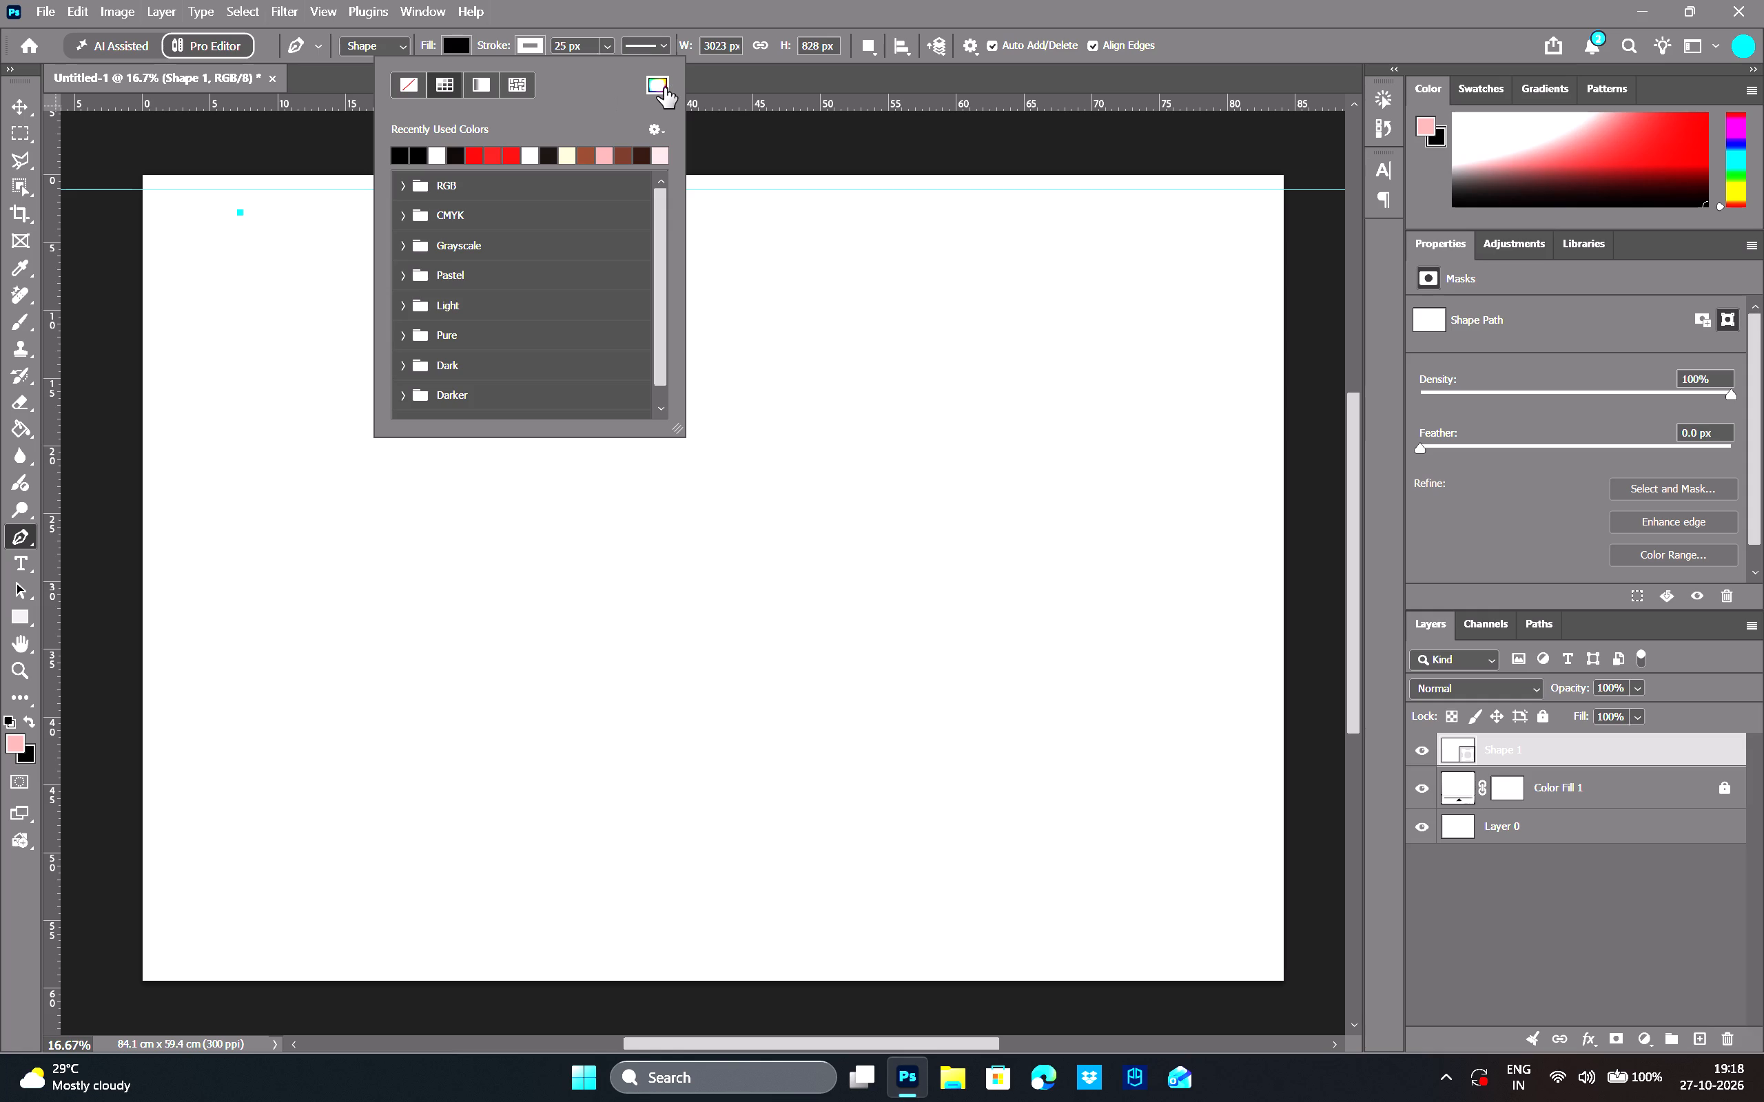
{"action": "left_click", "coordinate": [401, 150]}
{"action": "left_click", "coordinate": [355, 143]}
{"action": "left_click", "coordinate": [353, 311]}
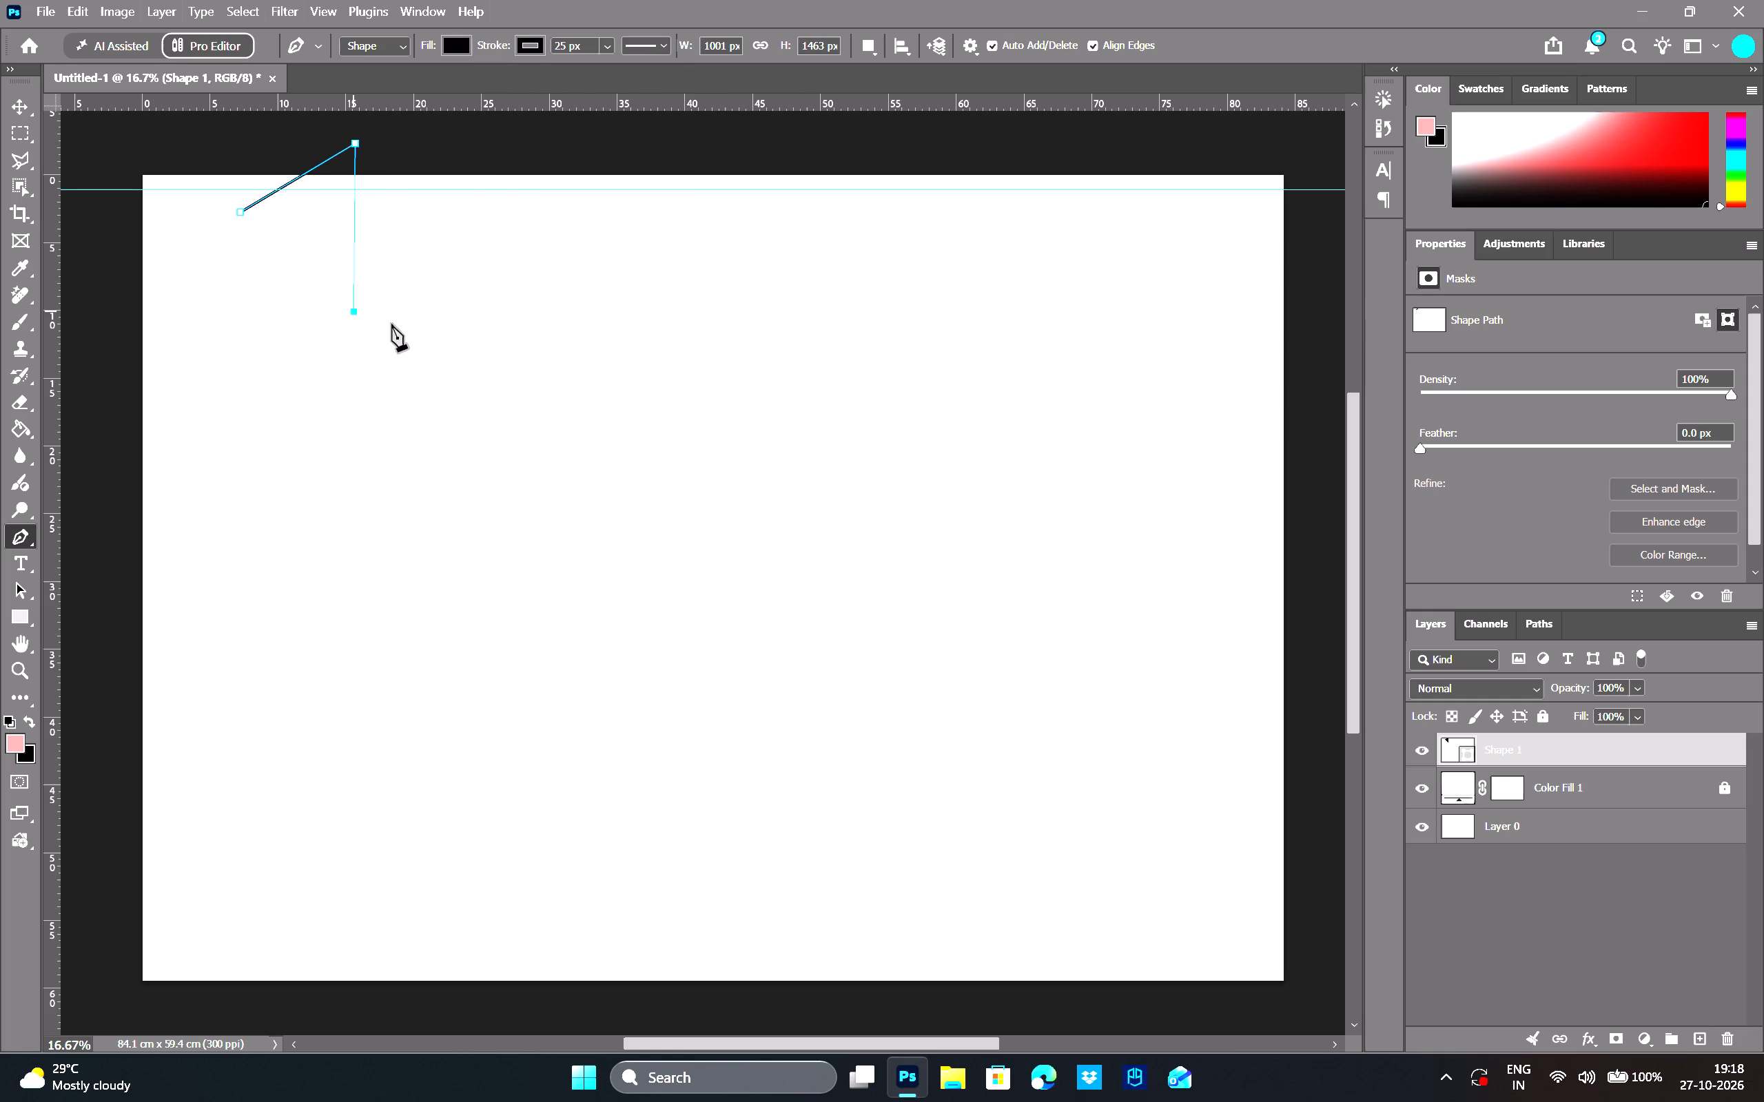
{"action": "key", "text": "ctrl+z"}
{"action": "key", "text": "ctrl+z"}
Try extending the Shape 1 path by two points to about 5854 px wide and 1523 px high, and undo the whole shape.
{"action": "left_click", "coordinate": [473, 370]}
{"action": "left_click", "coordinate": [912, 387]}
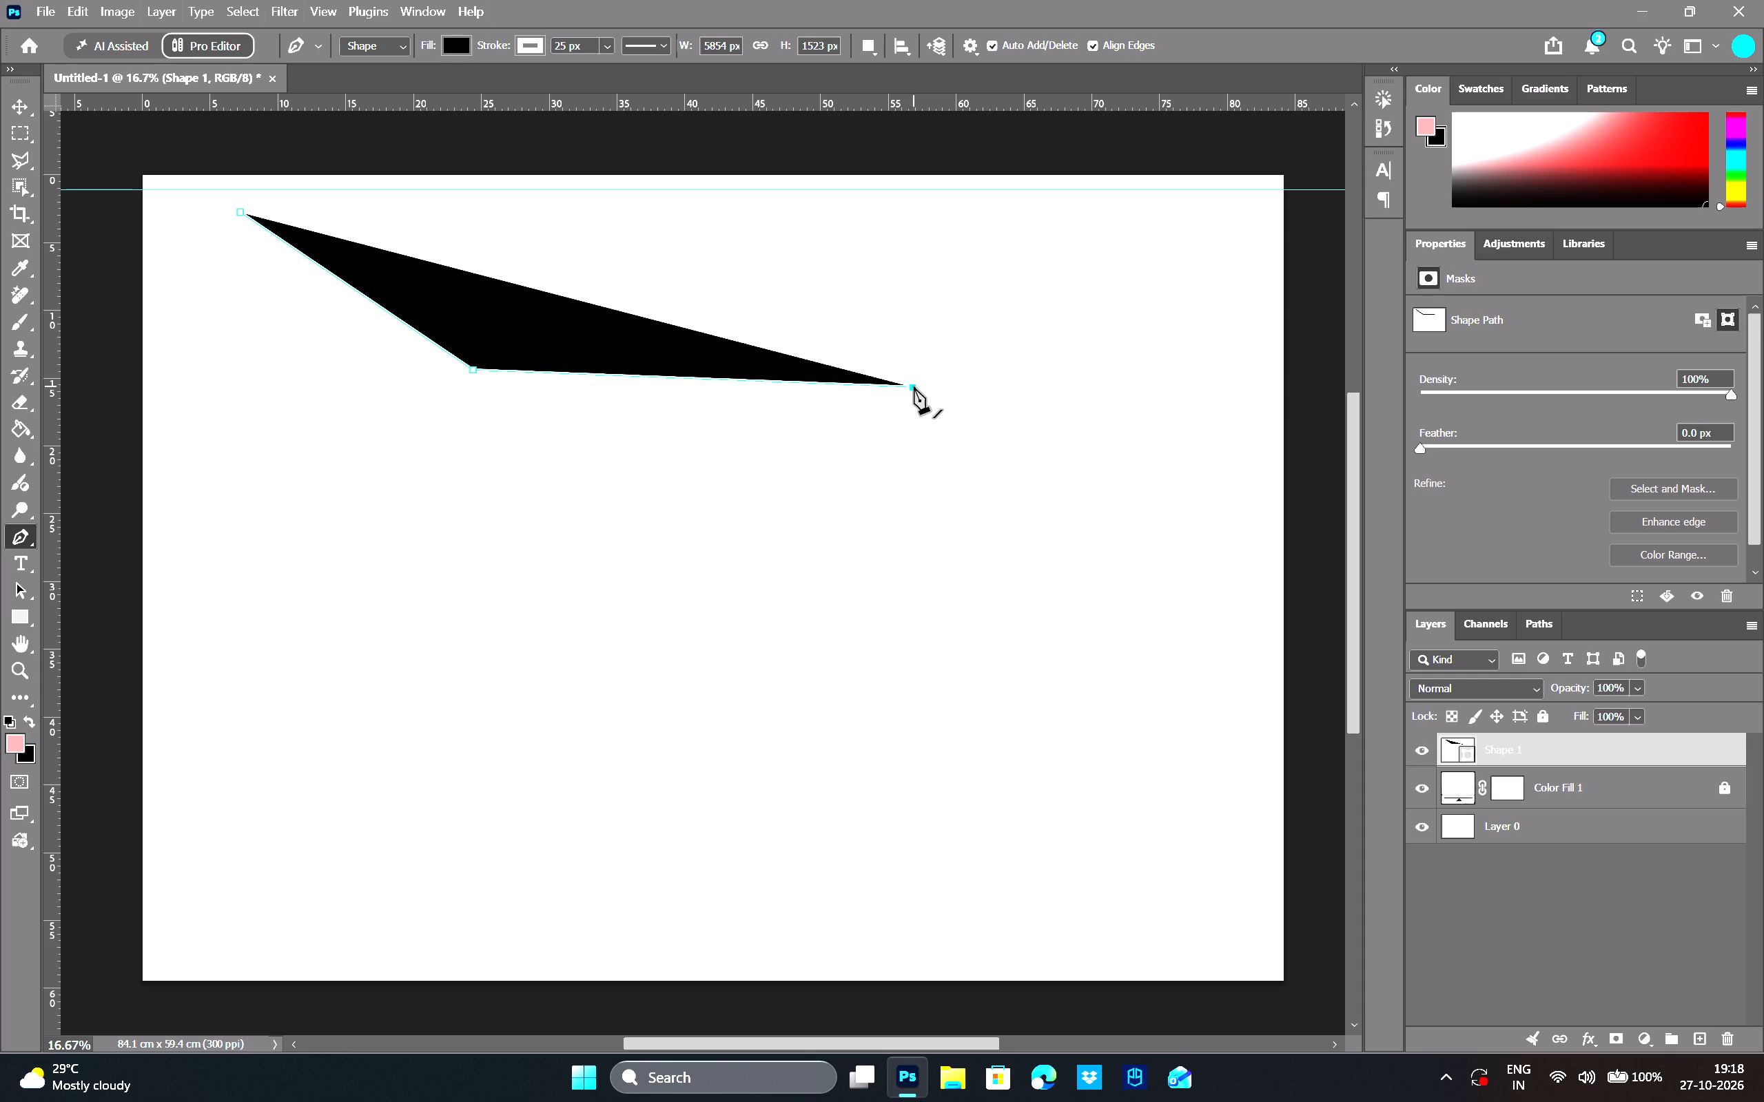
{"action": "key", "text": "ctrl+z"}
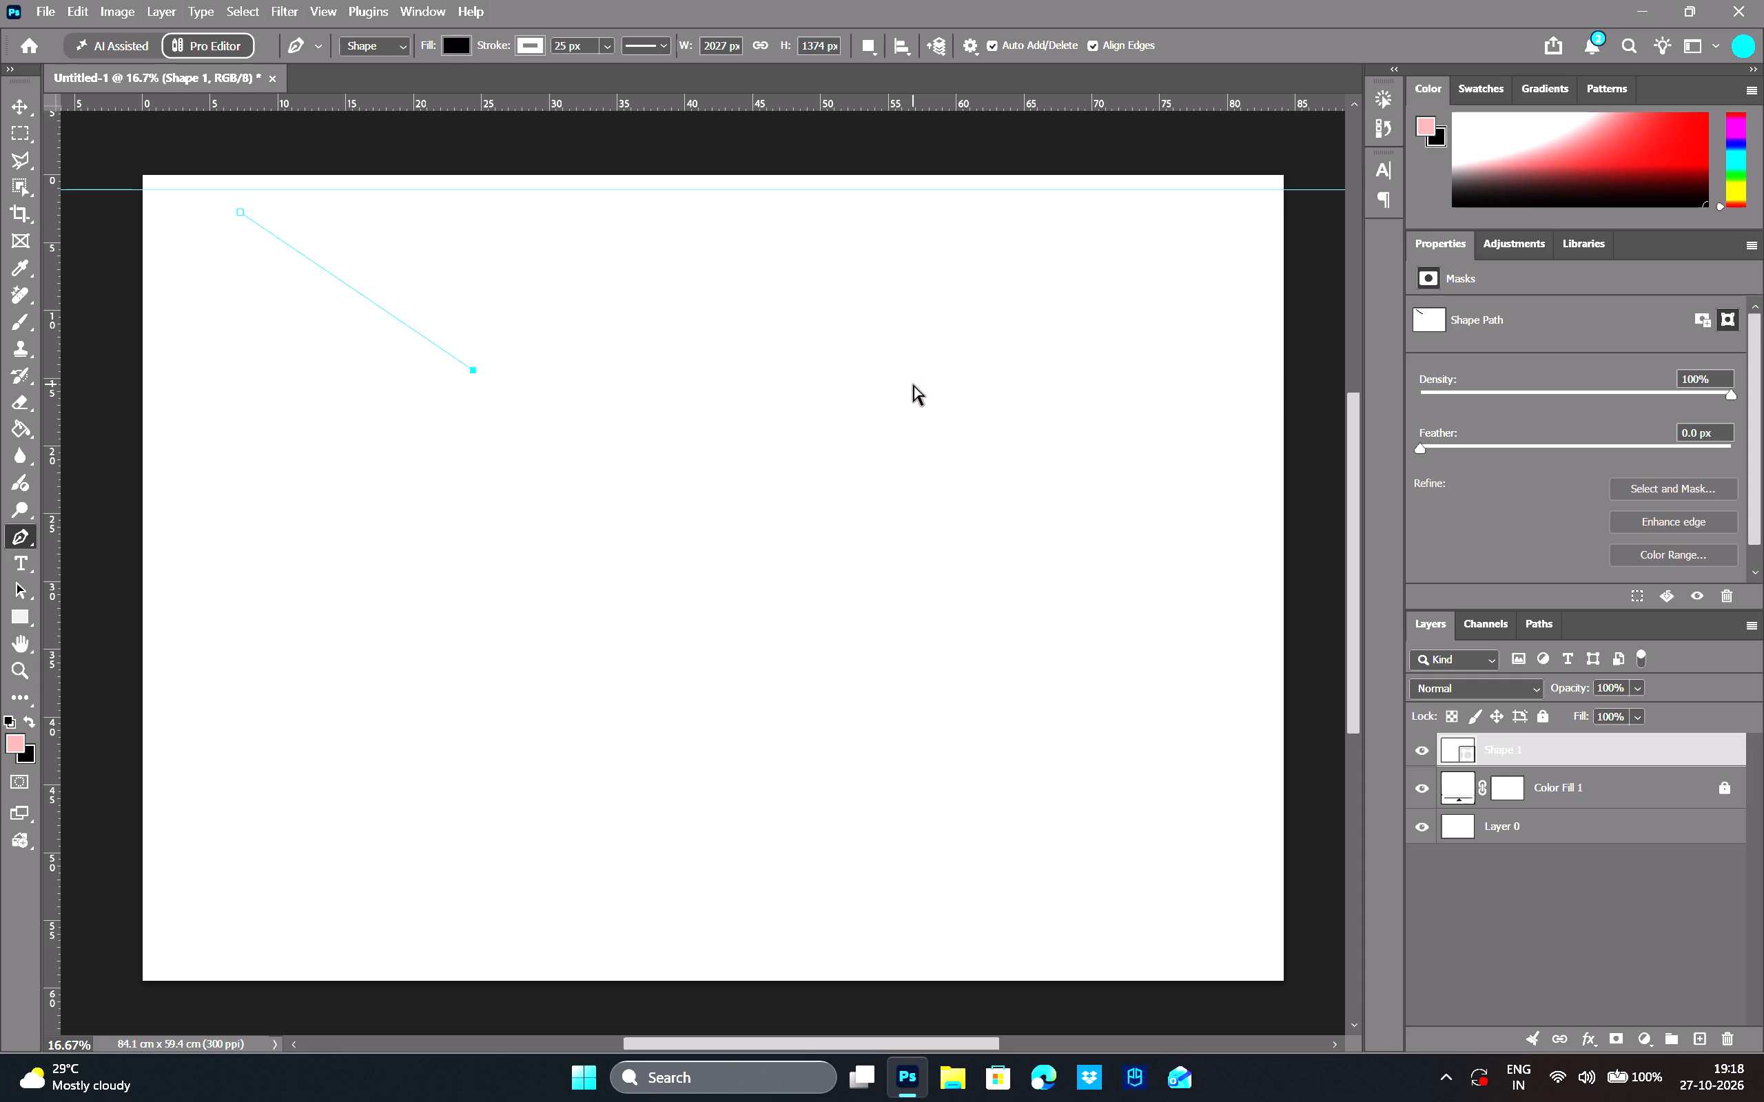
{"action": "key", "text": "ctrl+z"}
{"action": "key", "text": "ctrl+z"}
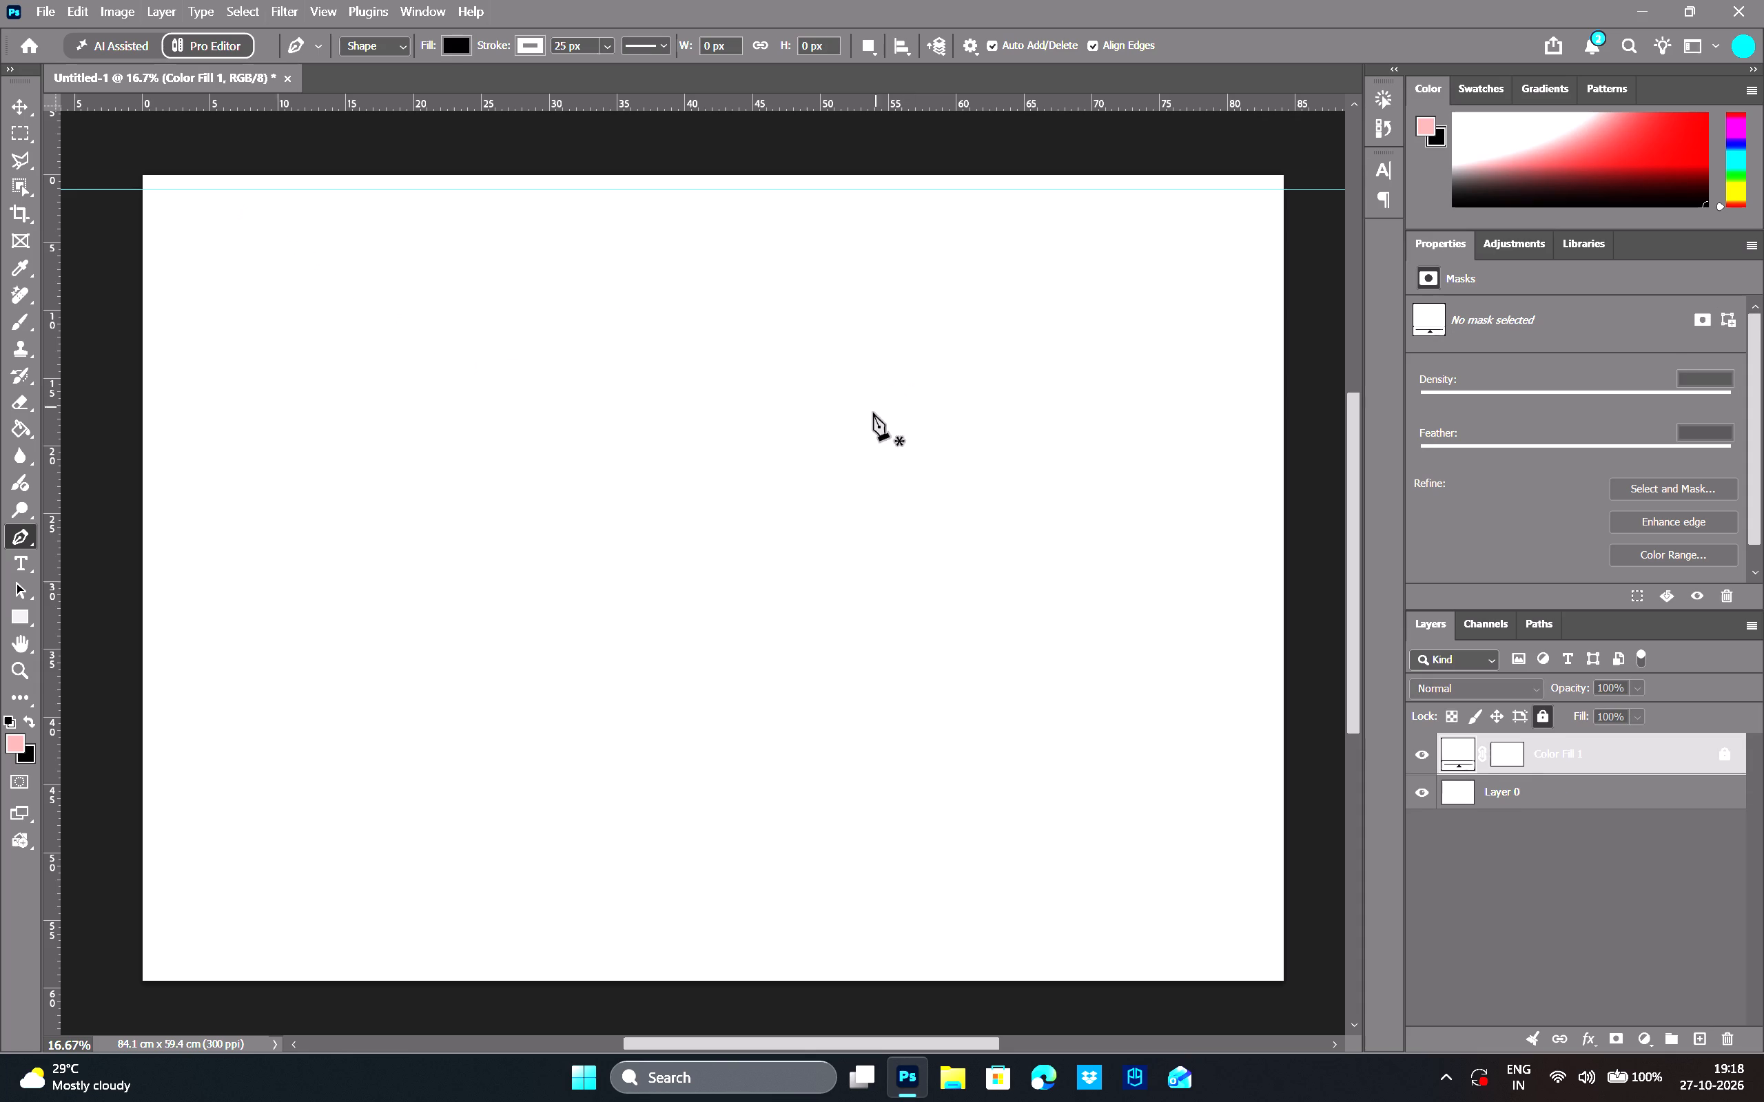
Set the Pen tool's stroke colour to black.
{"action": "left_click", "coordinate": [527, 43]}
{"action": "left_click", "coordinate": [395, 160]}
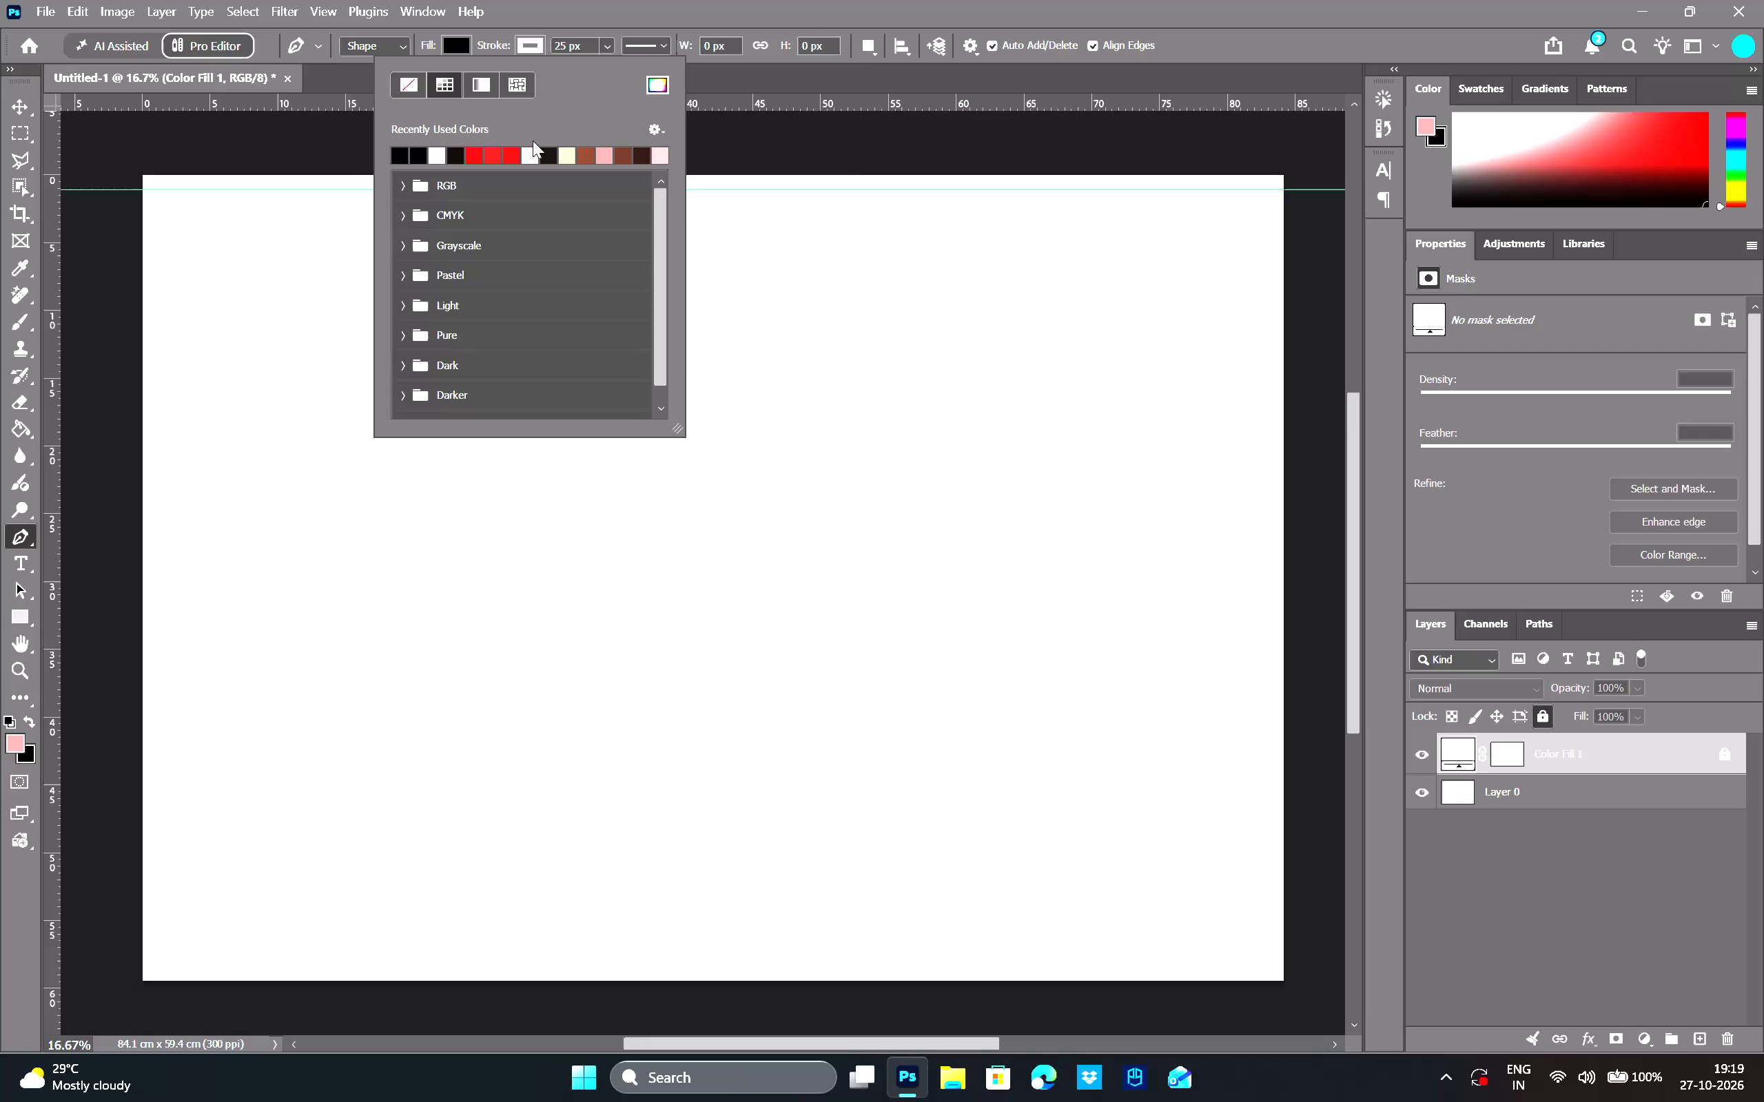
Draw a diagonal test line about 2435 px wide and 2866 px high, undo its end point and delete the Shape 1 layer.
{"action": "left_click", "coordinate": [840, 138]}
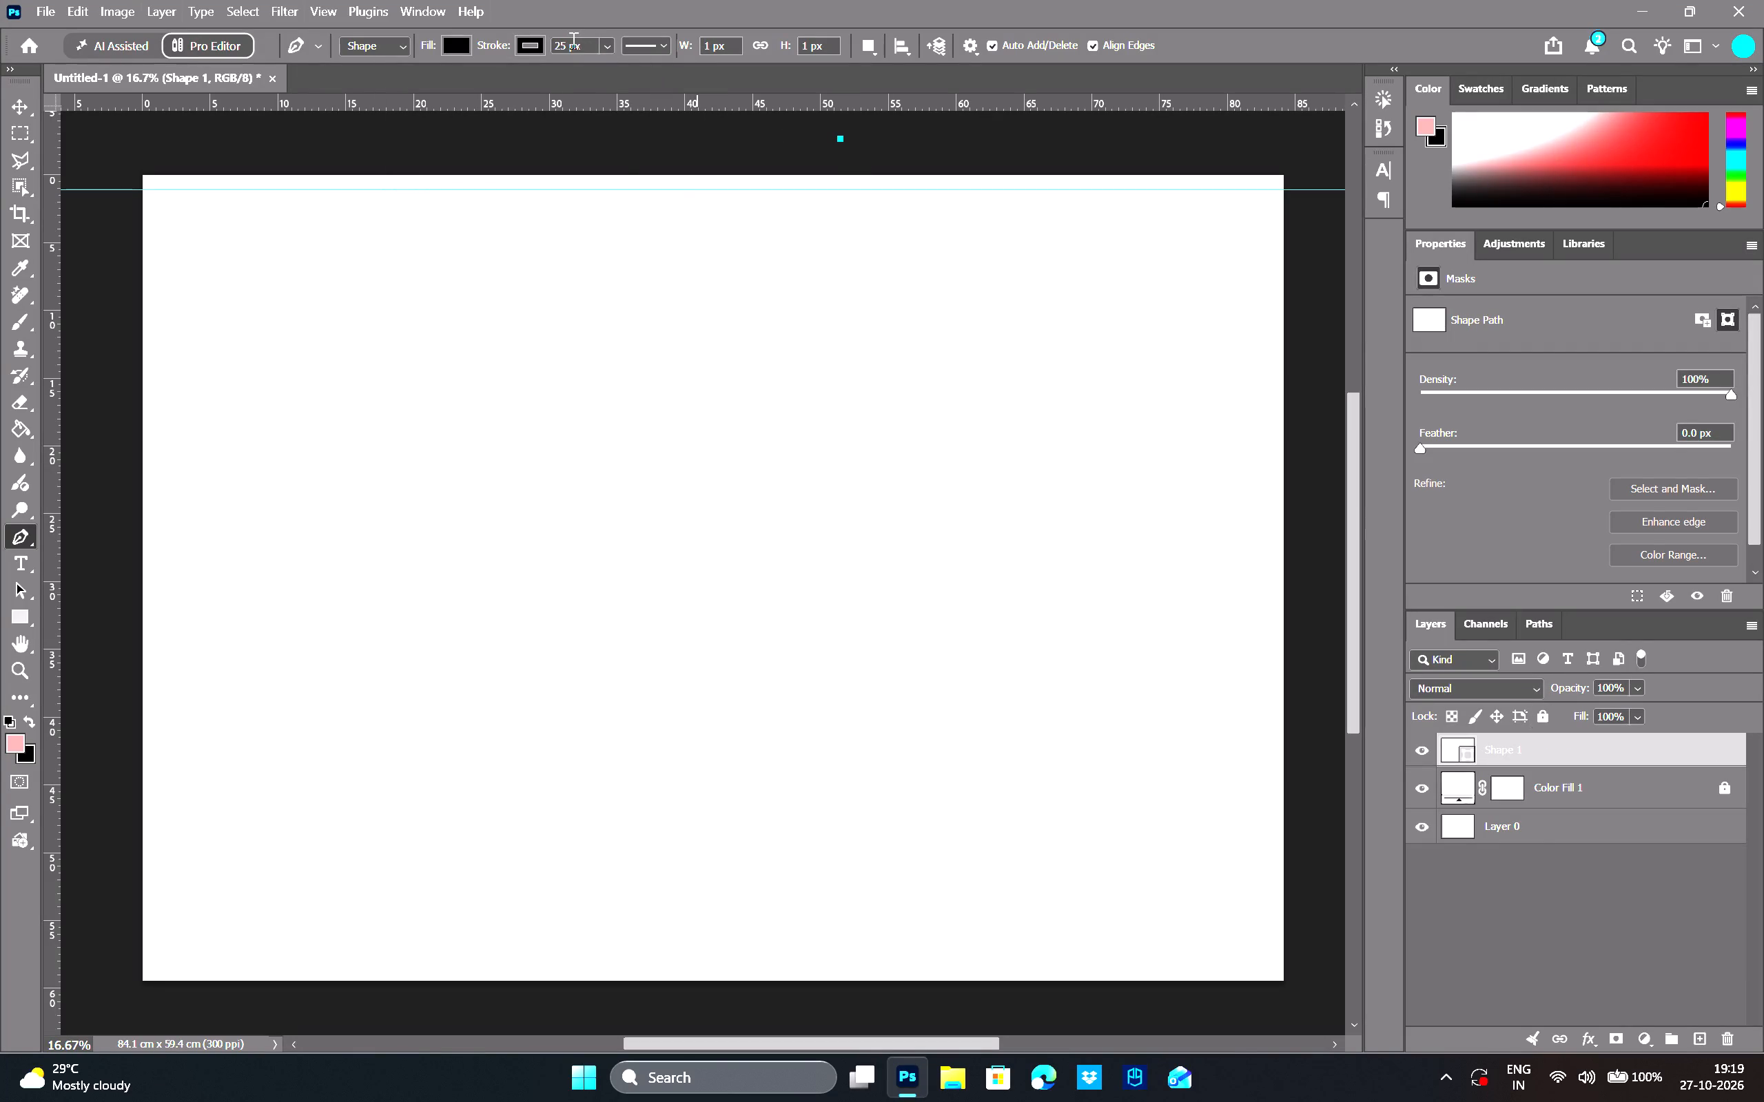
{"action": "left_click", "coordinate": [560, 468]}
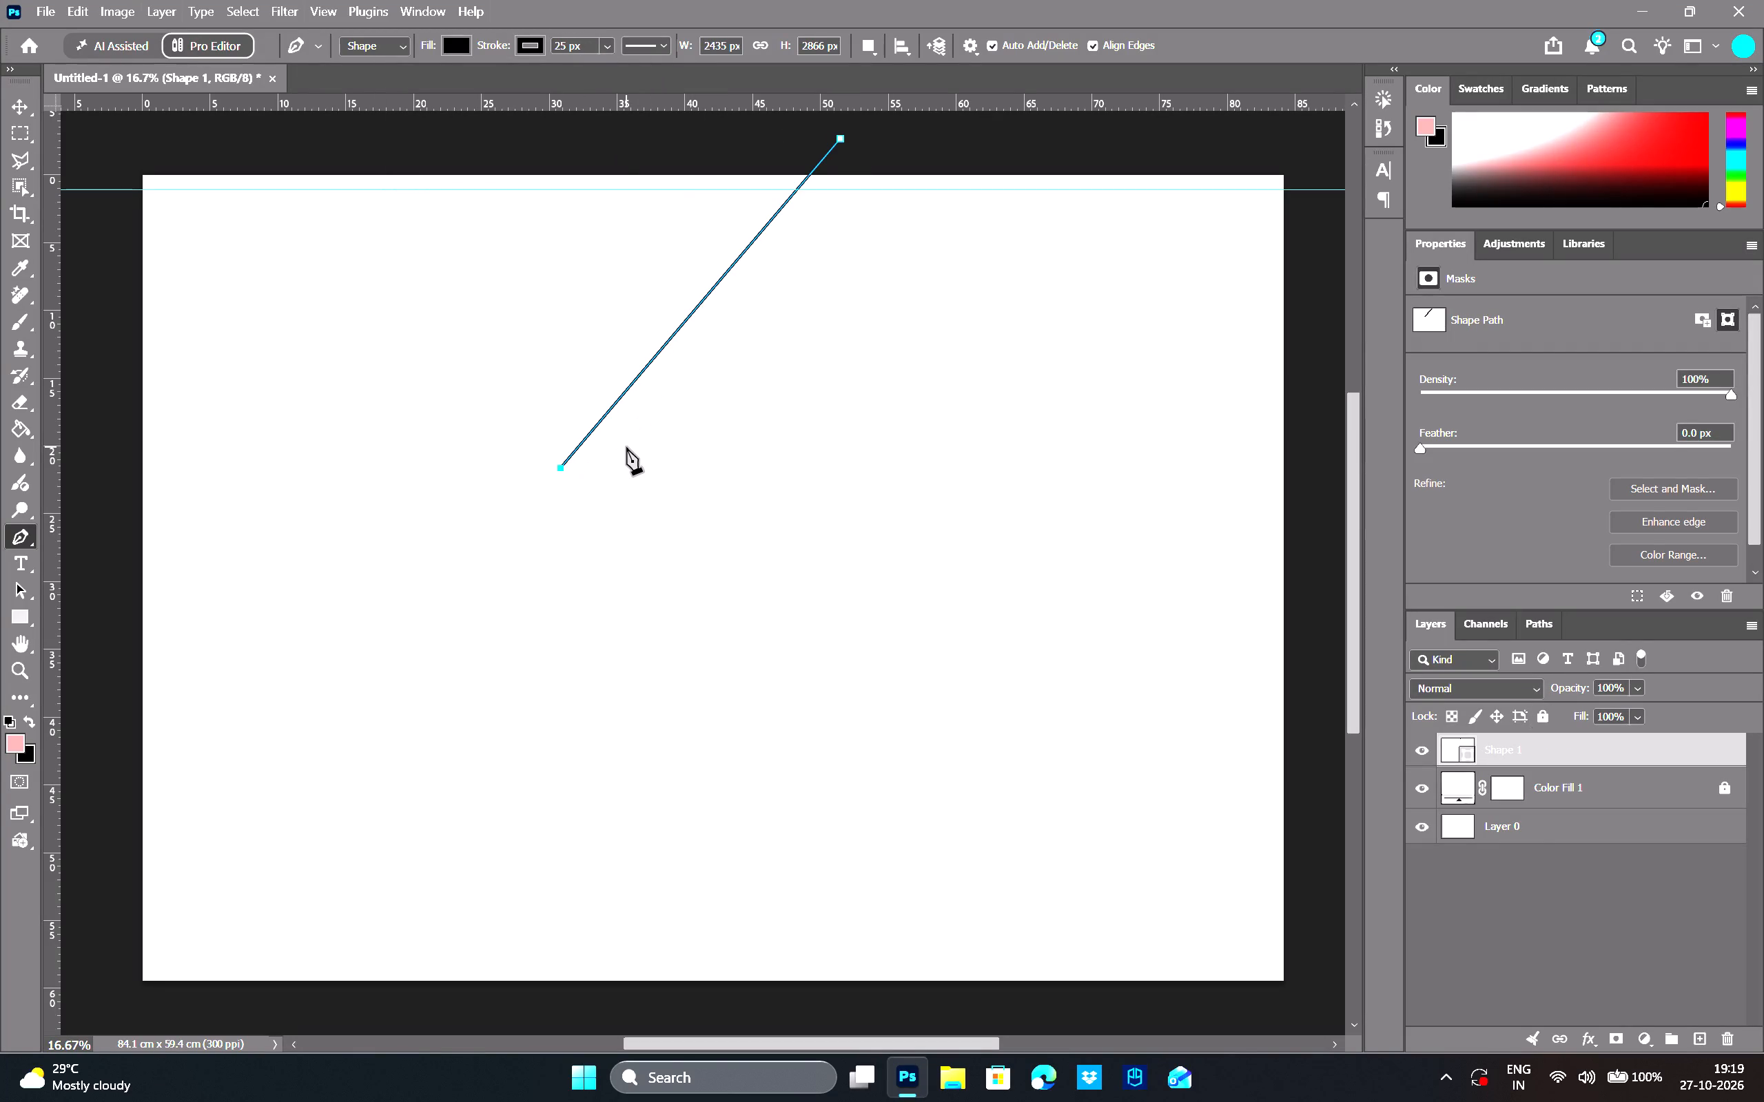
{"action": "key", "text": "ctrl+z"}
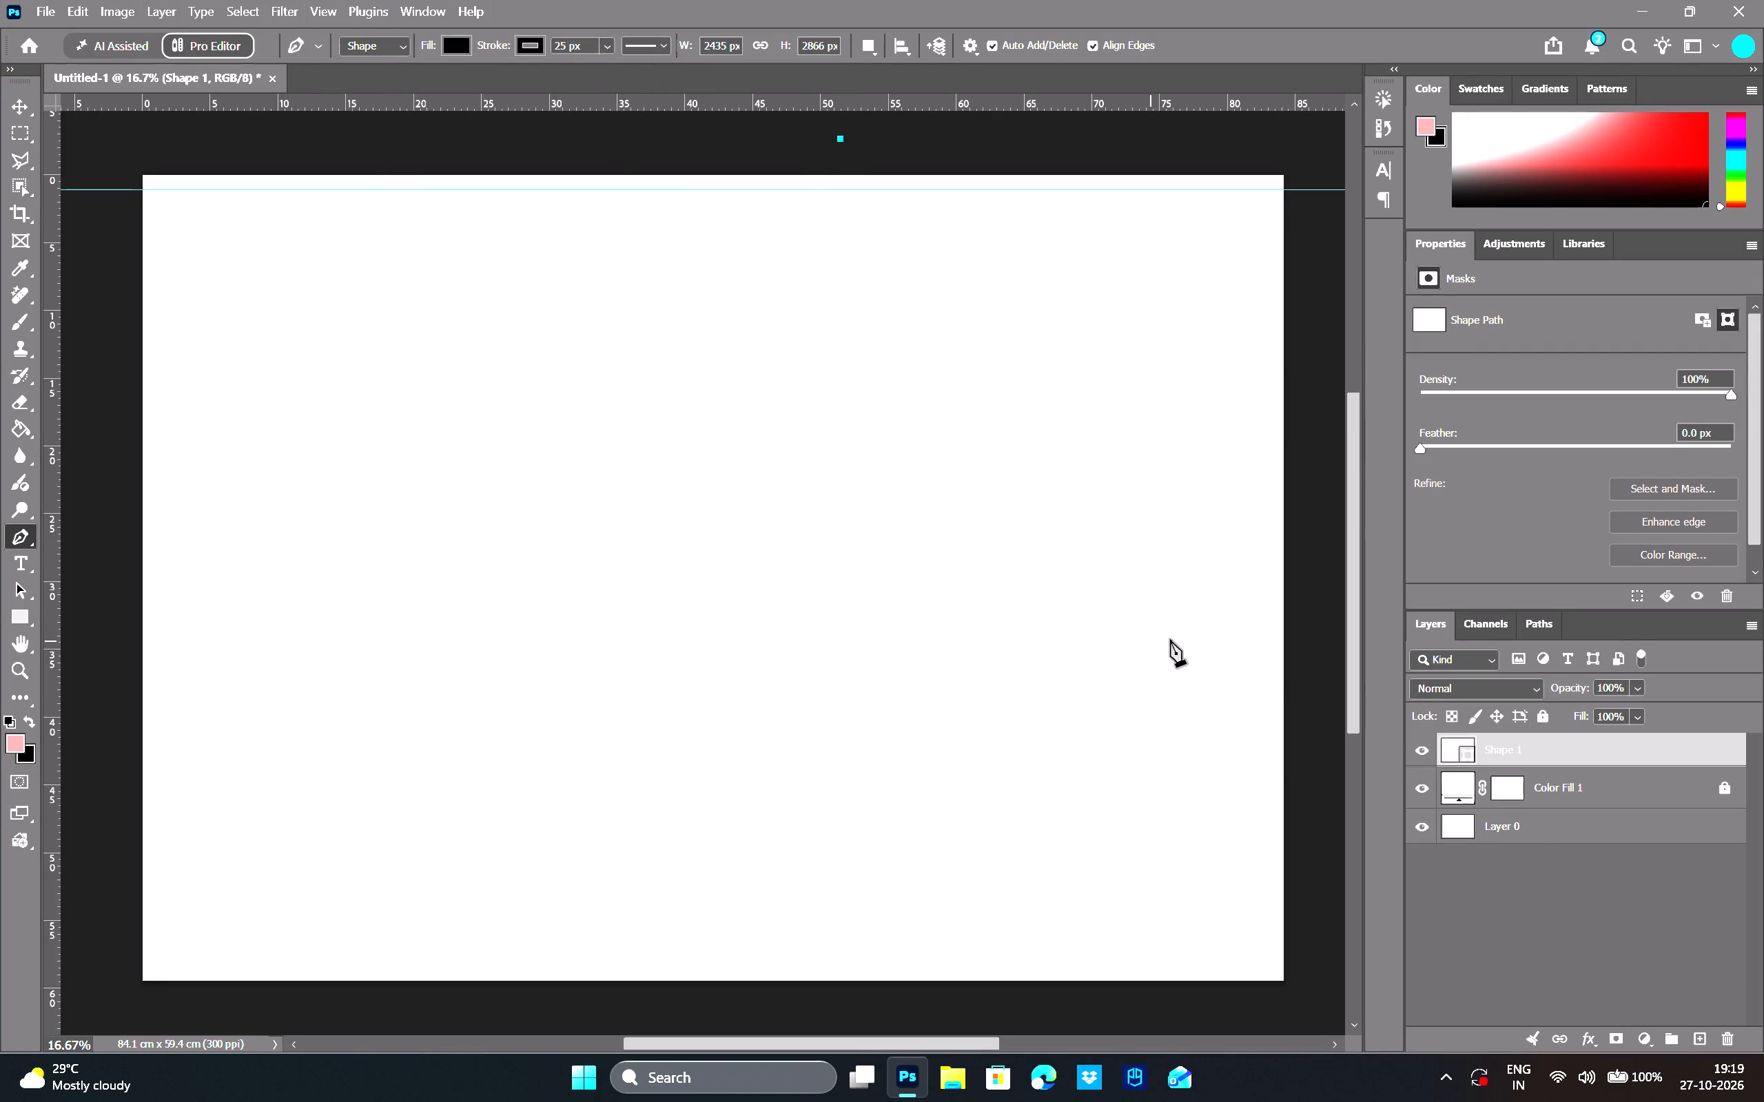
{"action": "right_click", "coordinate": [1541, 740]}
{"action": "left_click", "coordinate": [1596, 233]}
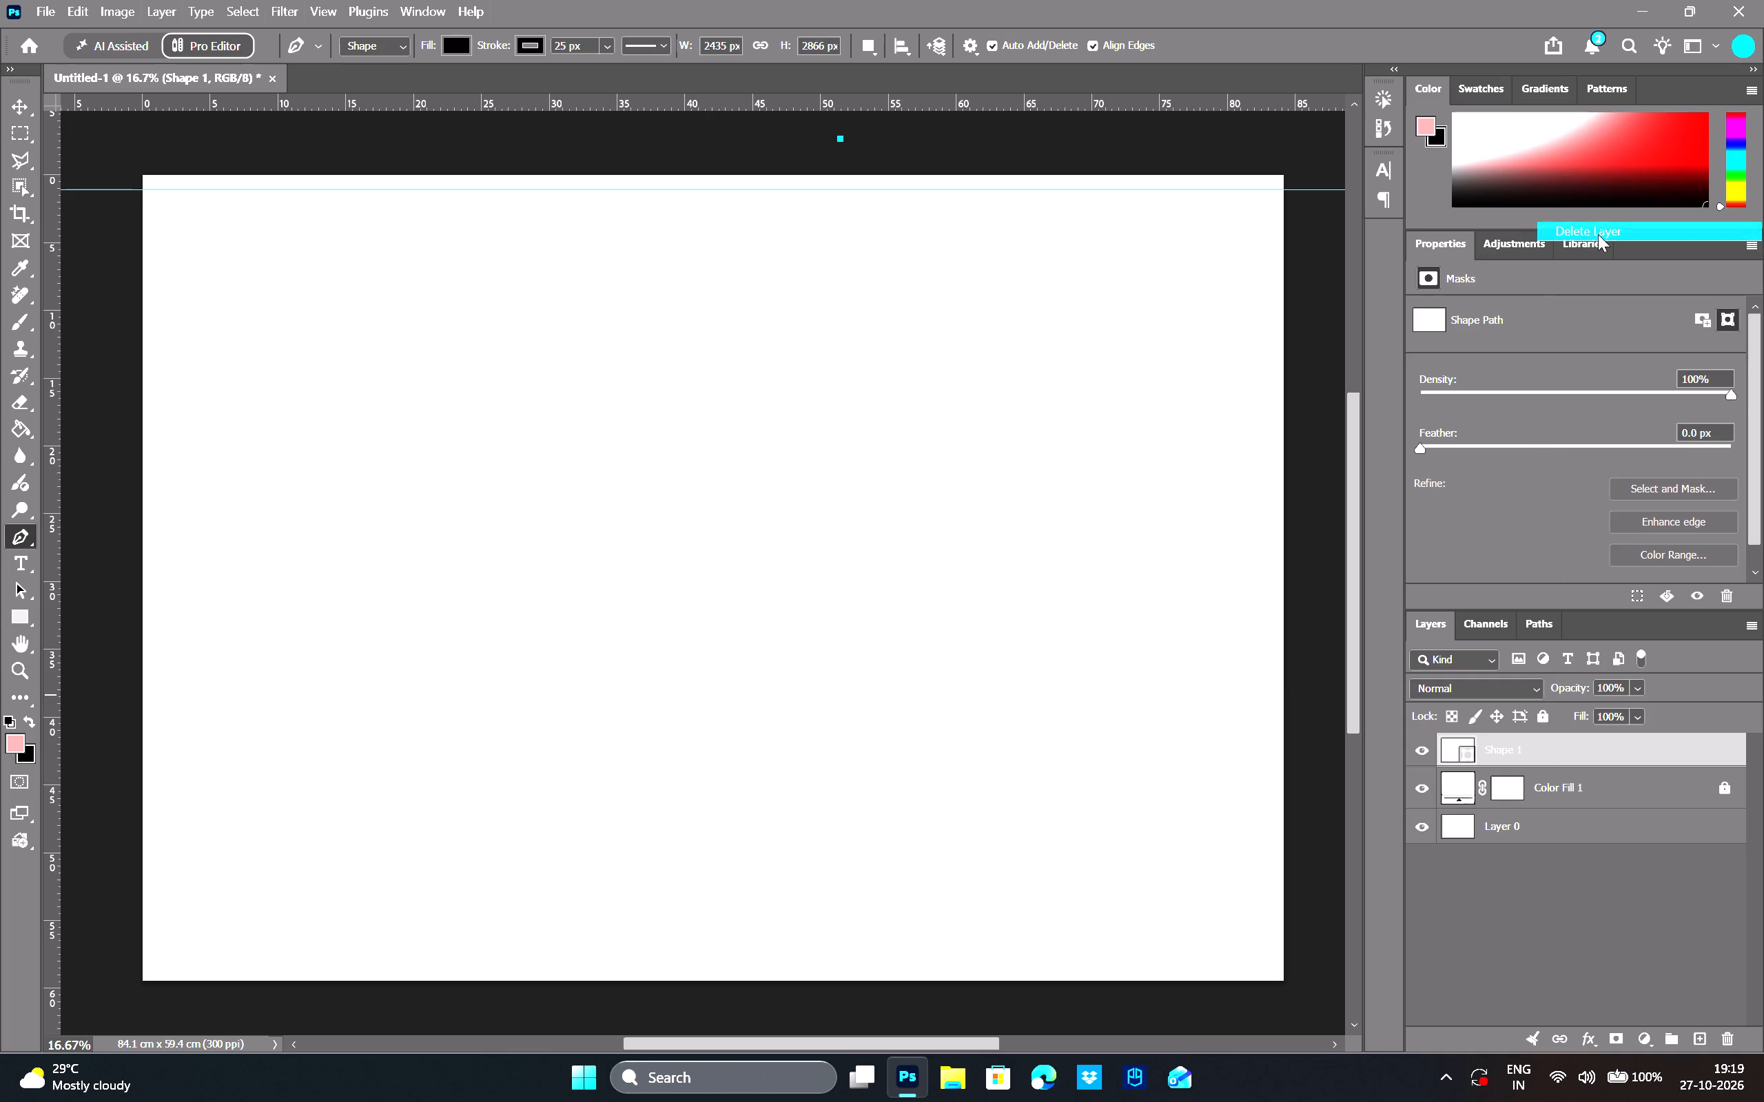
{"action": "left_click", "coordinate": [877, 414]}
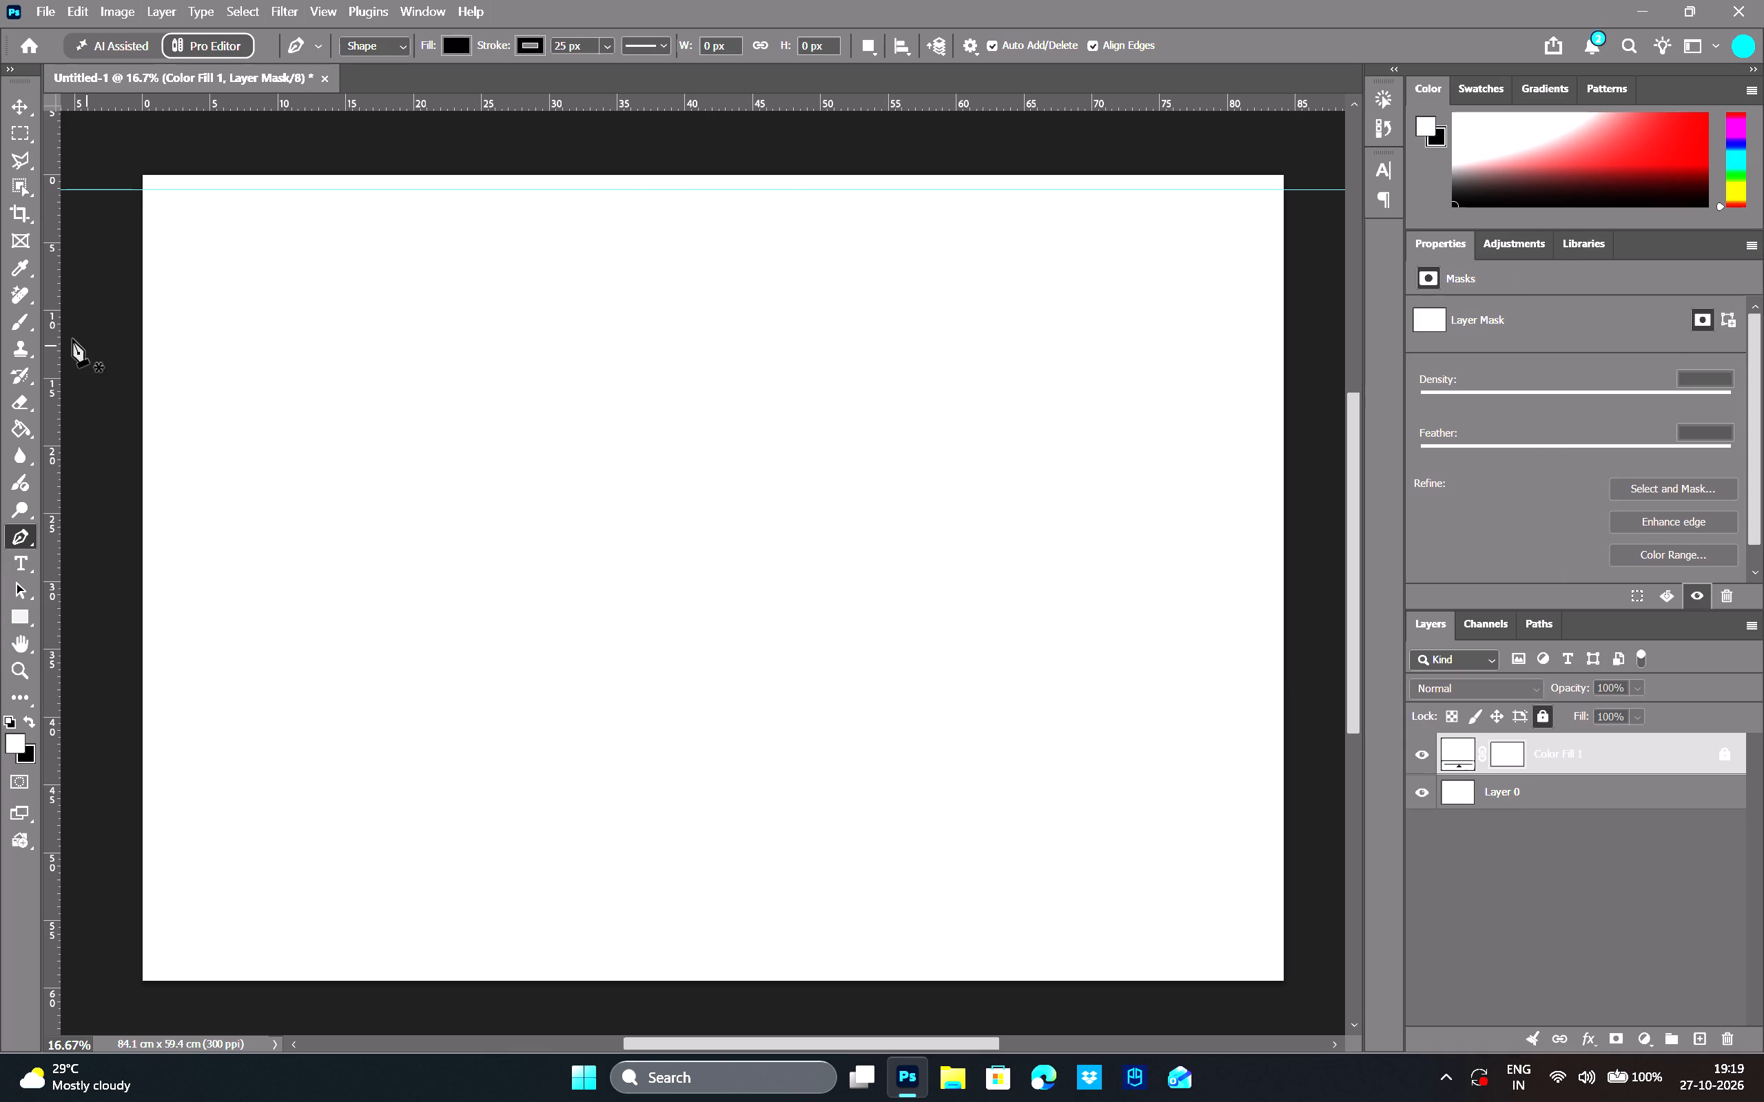
Add a vertical guide about 1 cm inside the canvas's left edge.
{"action": "left_click_drag", "start_coordinate": [48, 346], "coordinate": [170, 368]}
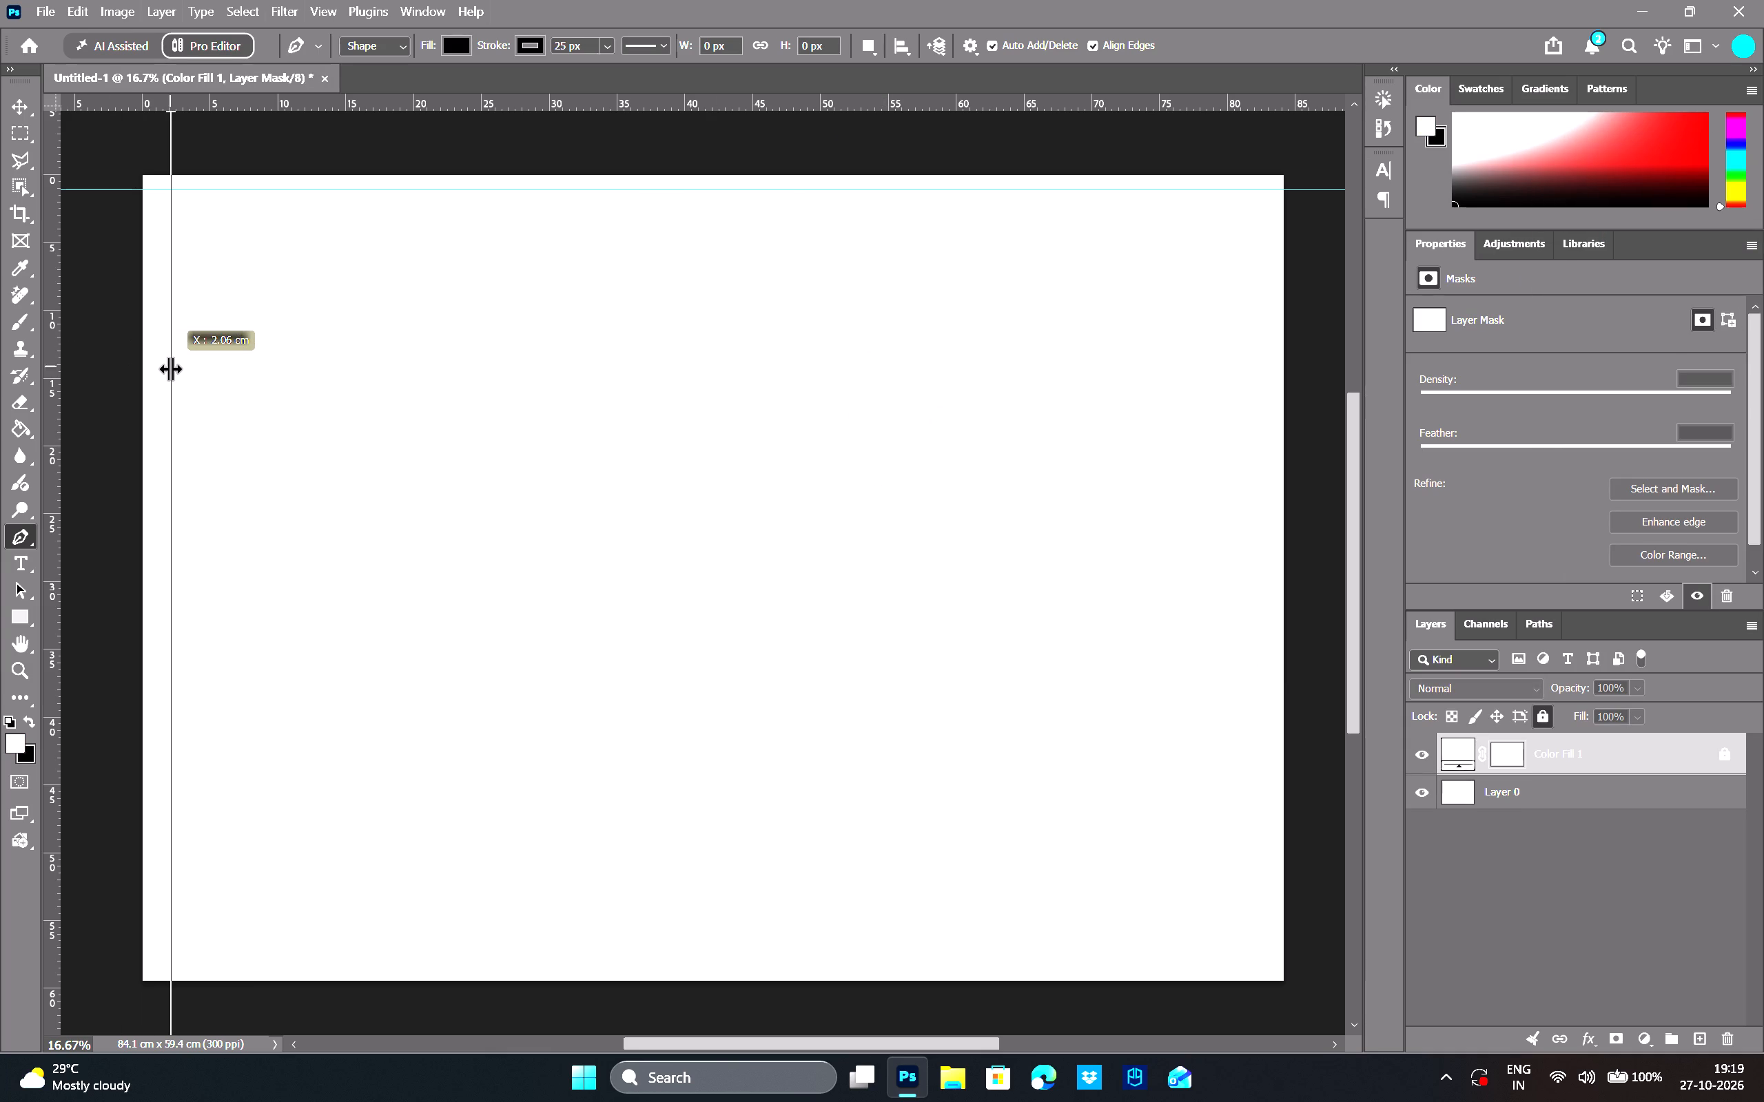
{"action": "left_click_drag", "start_coordinate": [170, 368], "coordinate": [155, 379]}
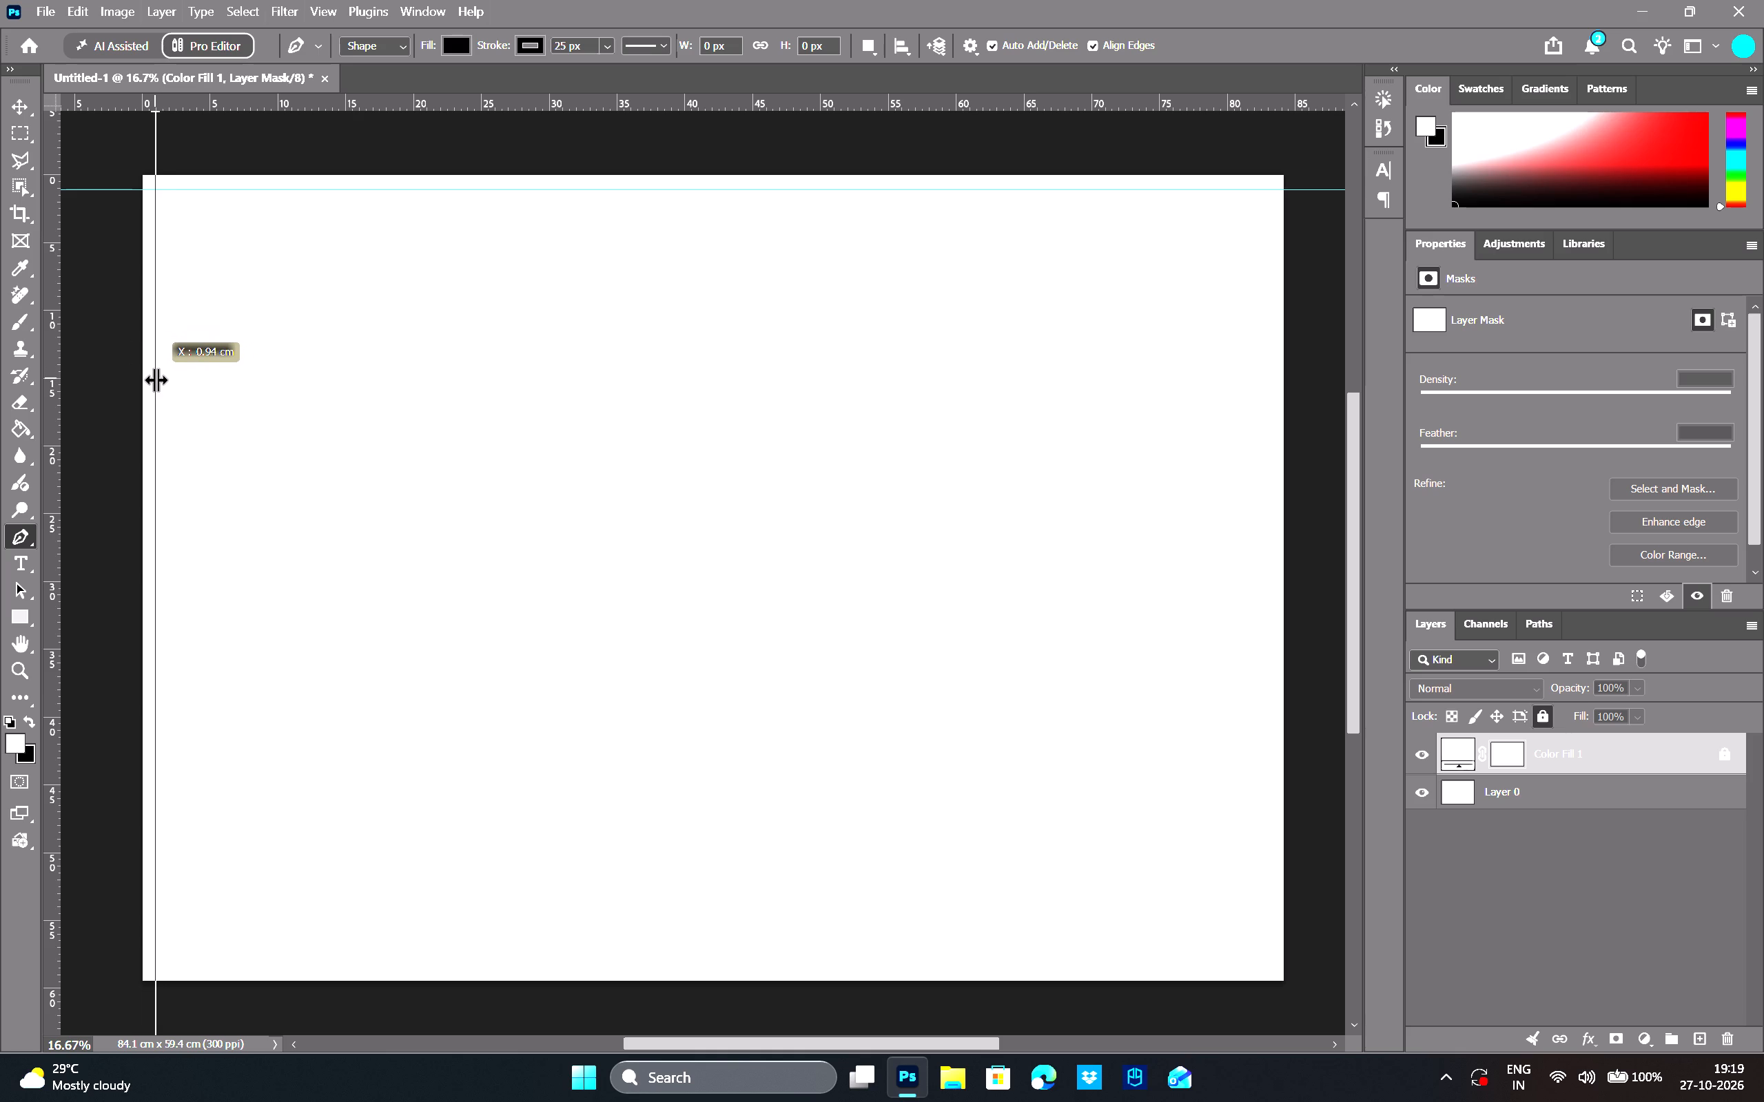
{"action": "left_click_drag", "start_coordinate": [155, 379], "coordinate": [158, 380]}
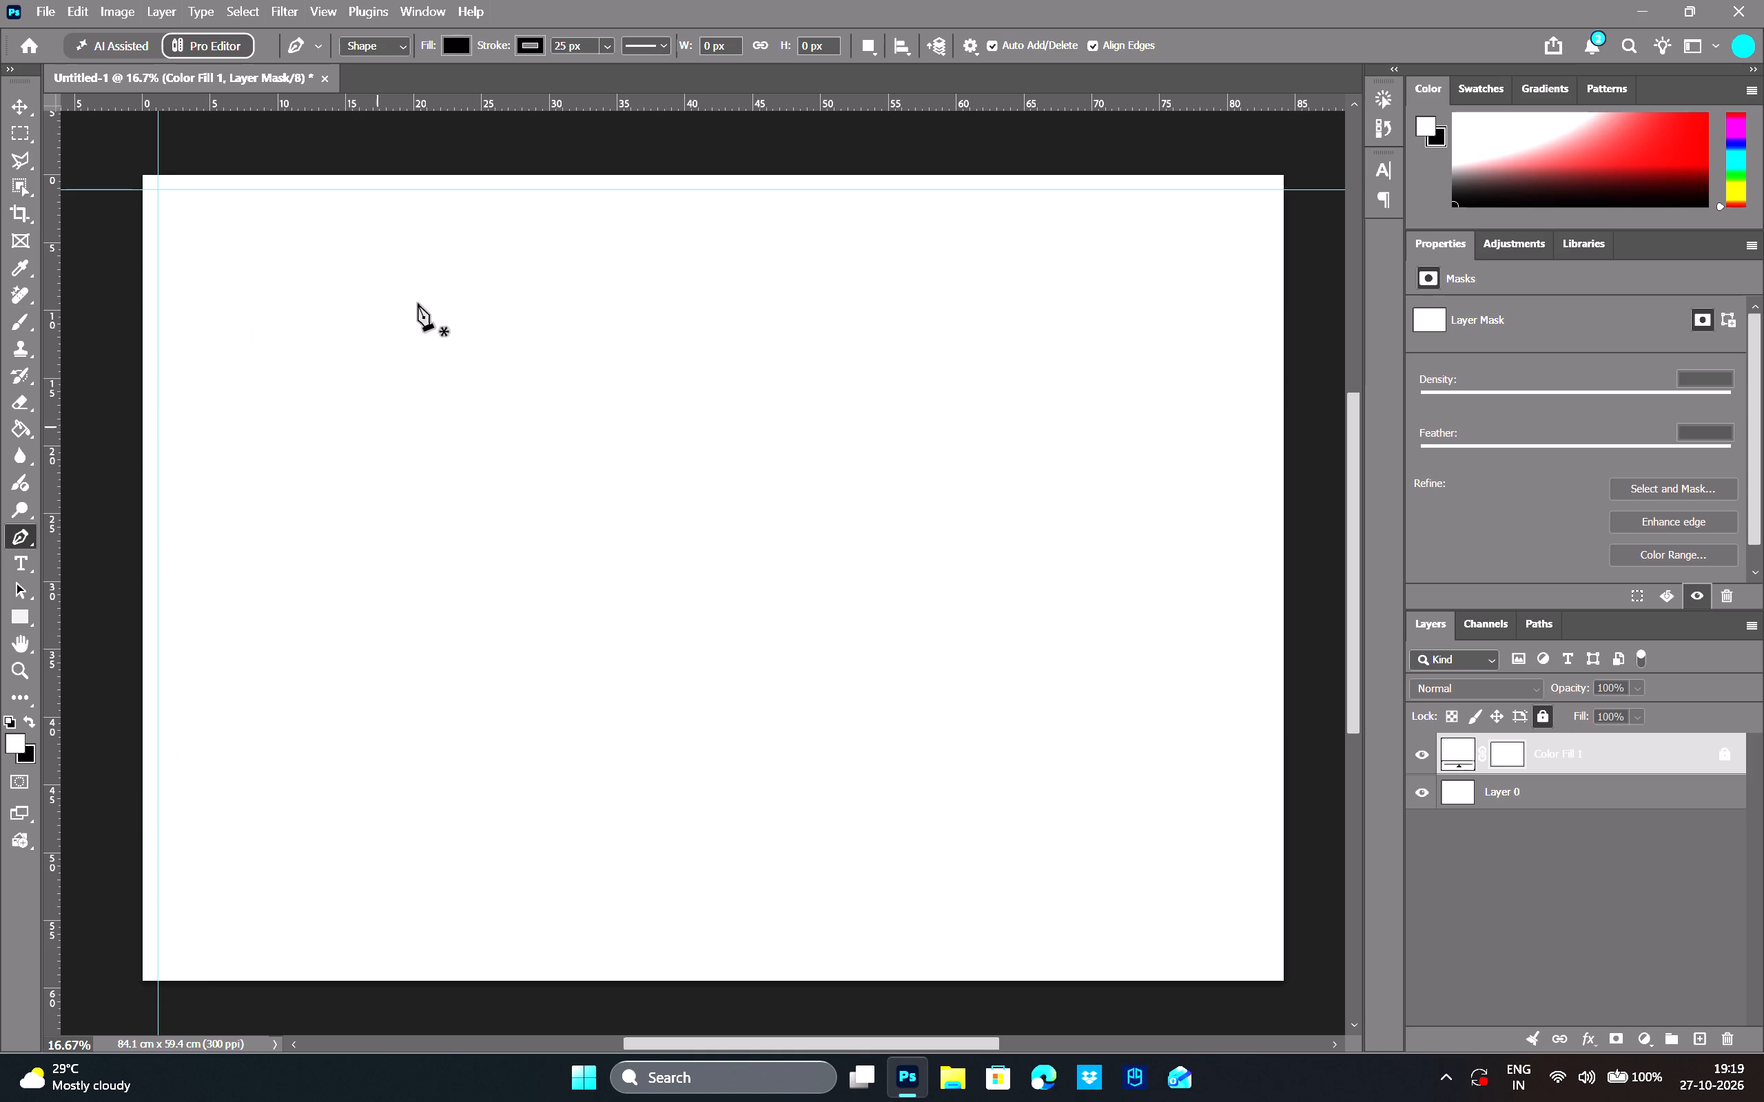
Add a horizontal guide about 1 cm above the canvas's bottom edge.
{"action": "left_click_drag", "start_coordinate": [478, 101], "coordinate": [470, 886]}
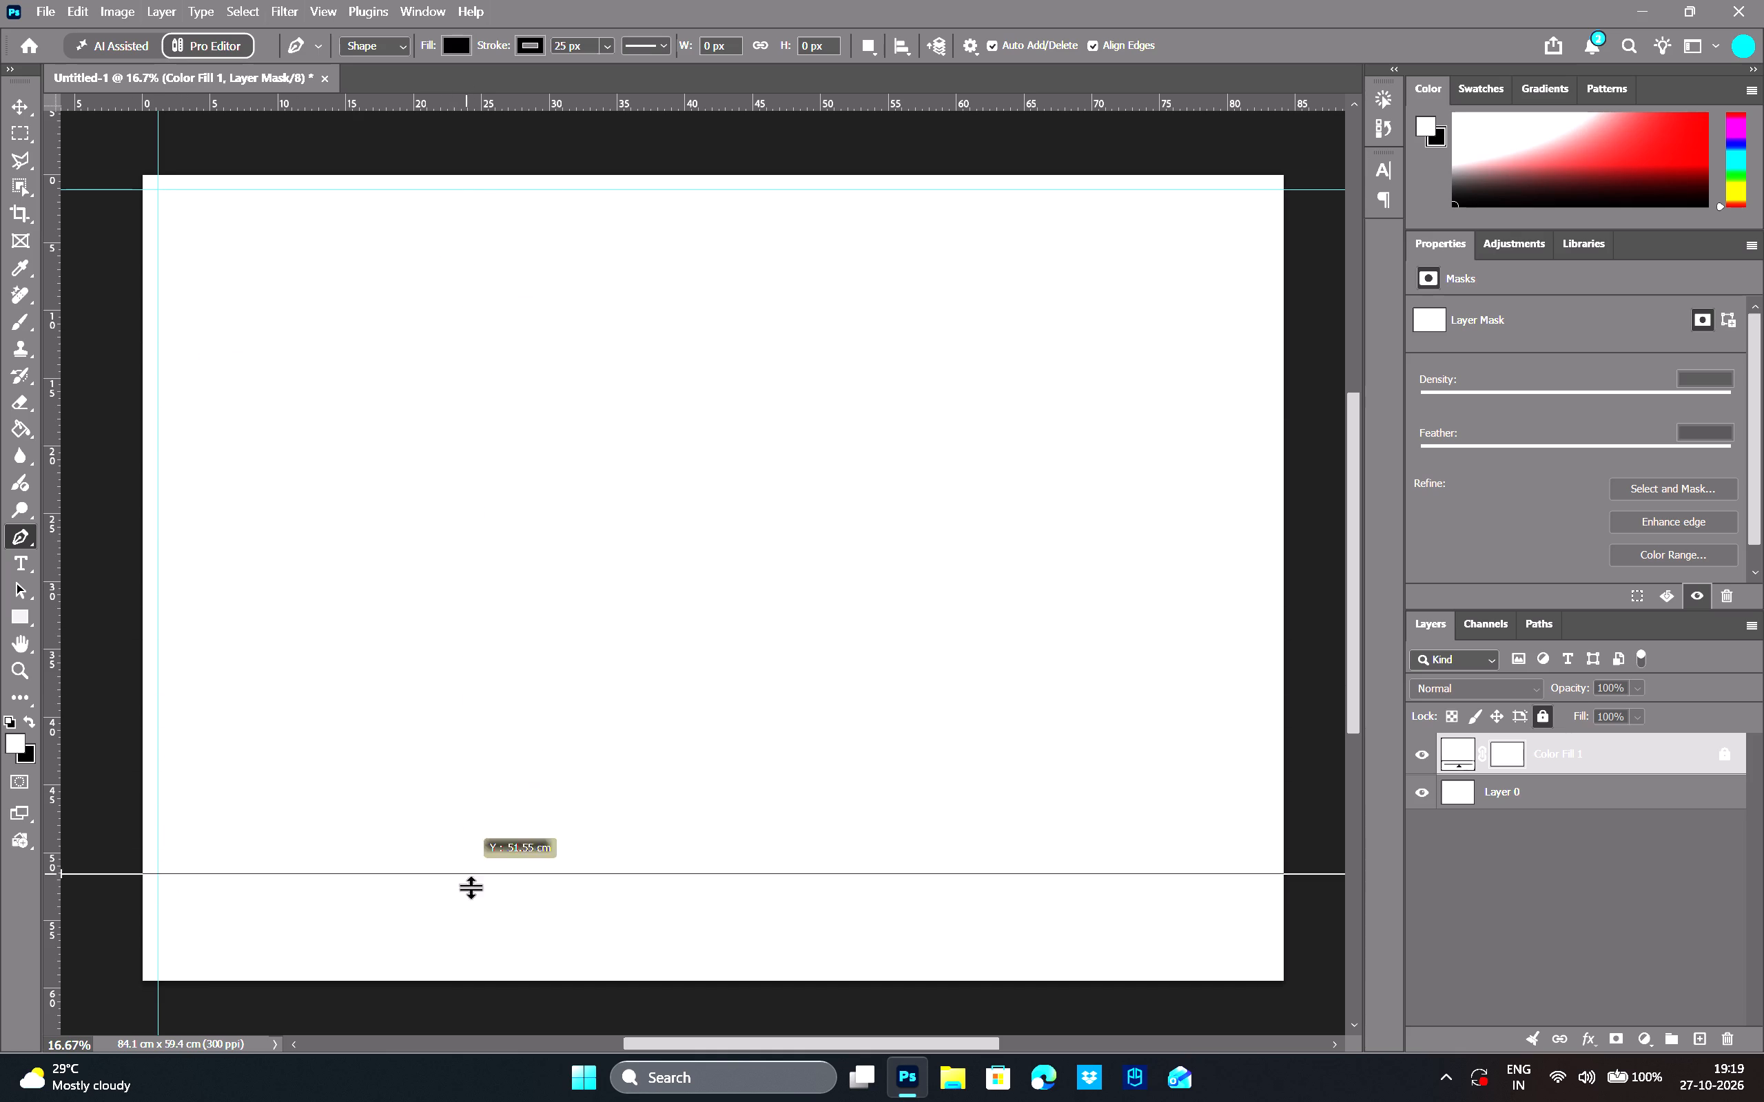
{"action": "left_click_drag", "start_coordinate": [470, 886], "coordinate": [500, 981]}
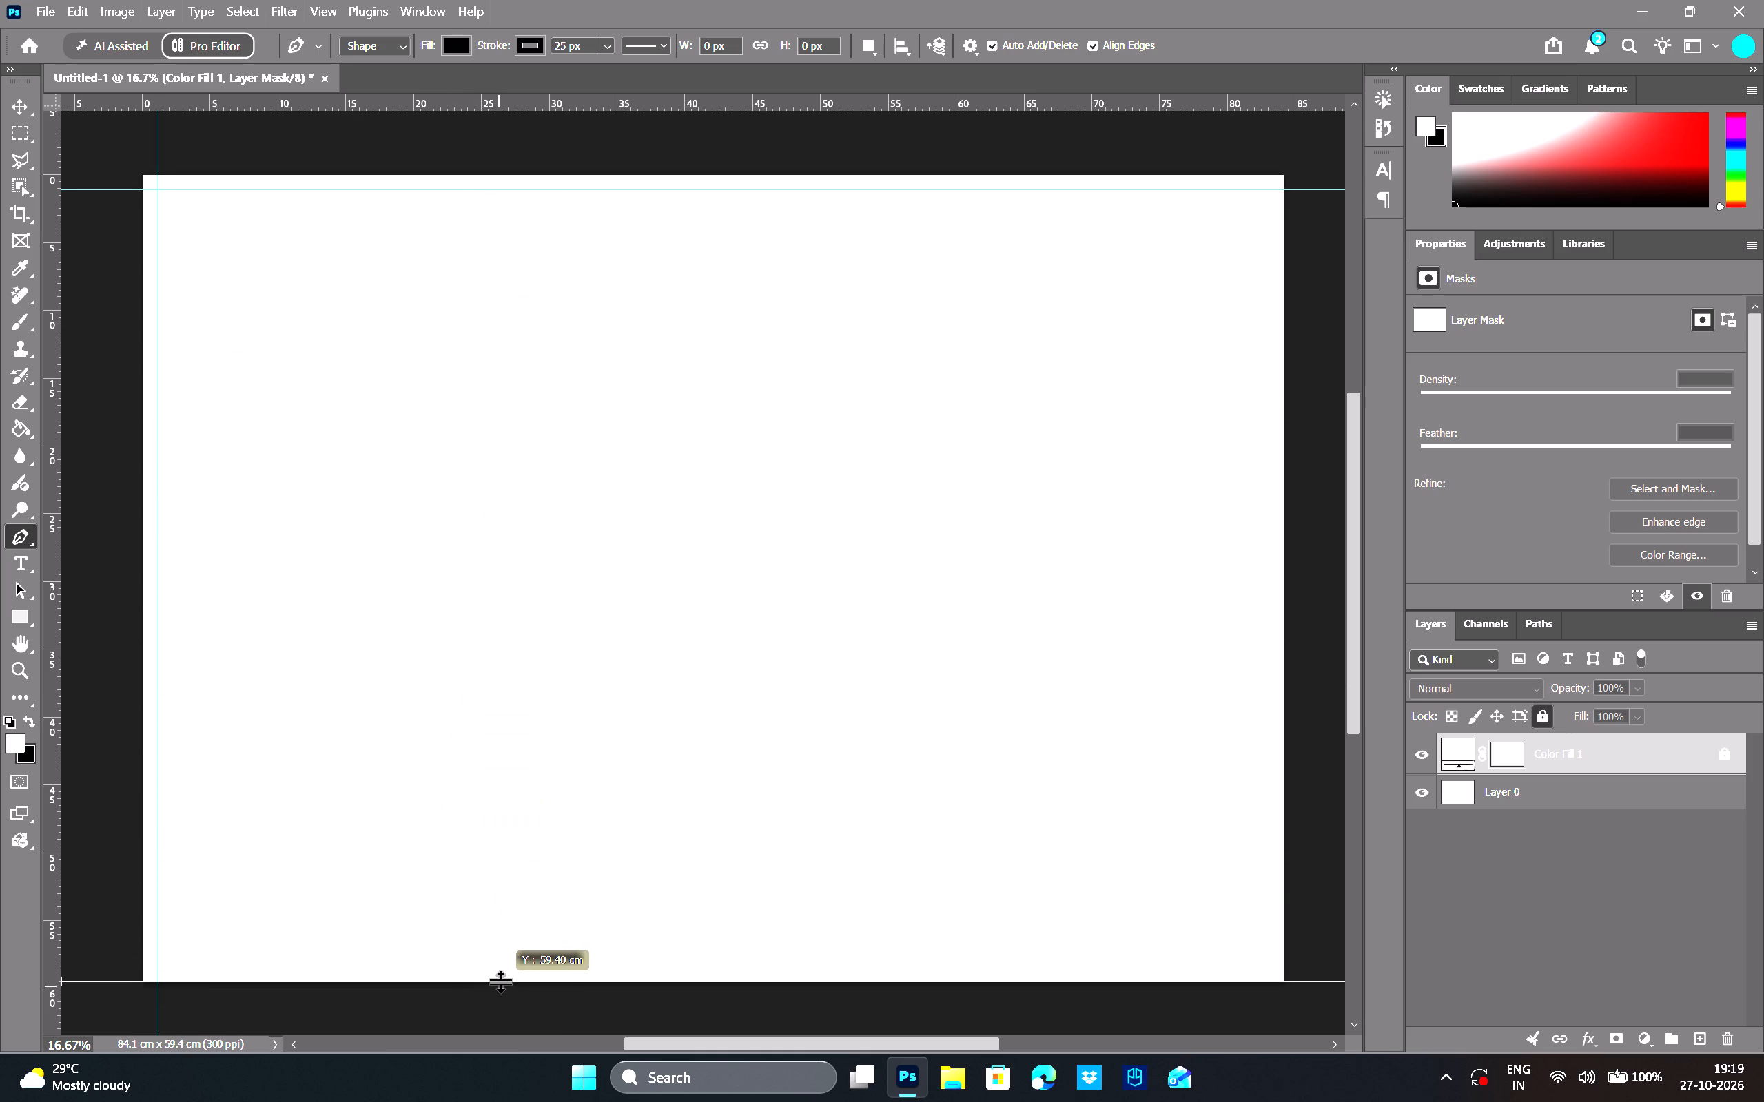
{"action": "left_click_drag", "start_coordinate": [500, 981], "coordinate": [504, 964]}
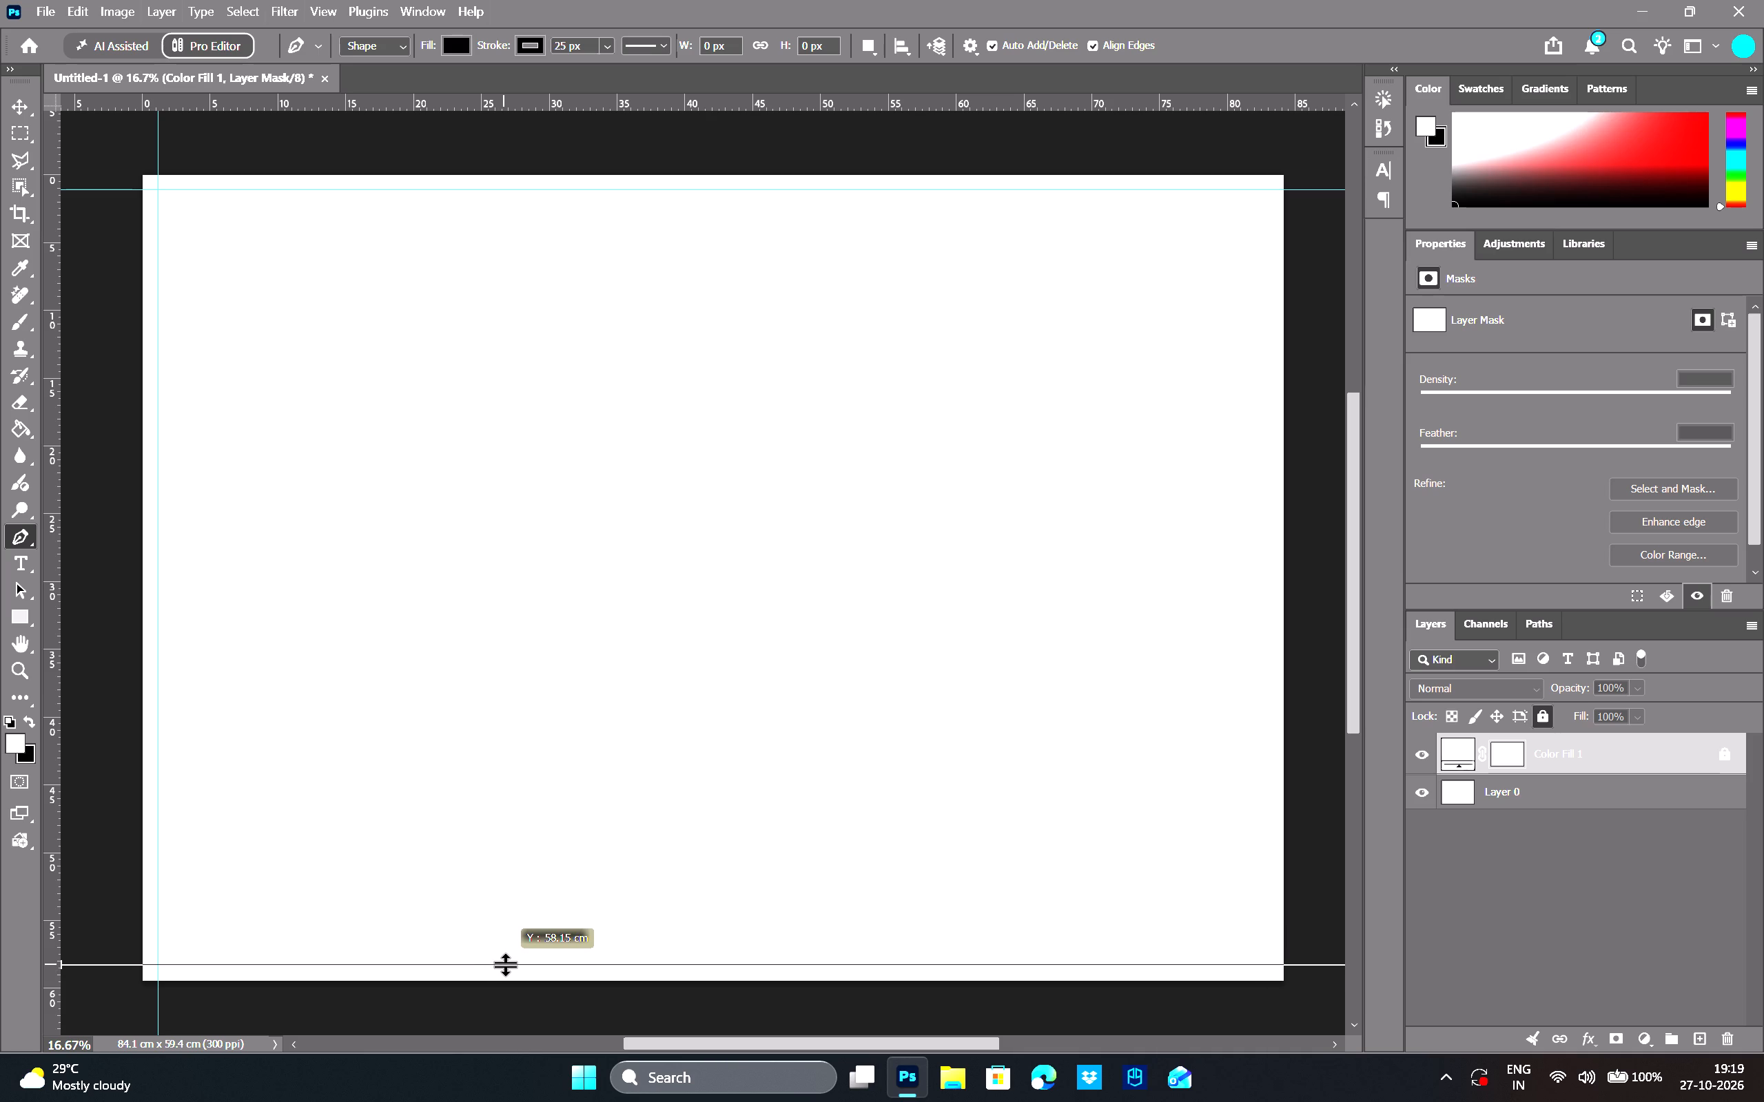
{"action": "left_click_drag", "start_coordinate": [504, 964], "coordinate": [517, 965]}
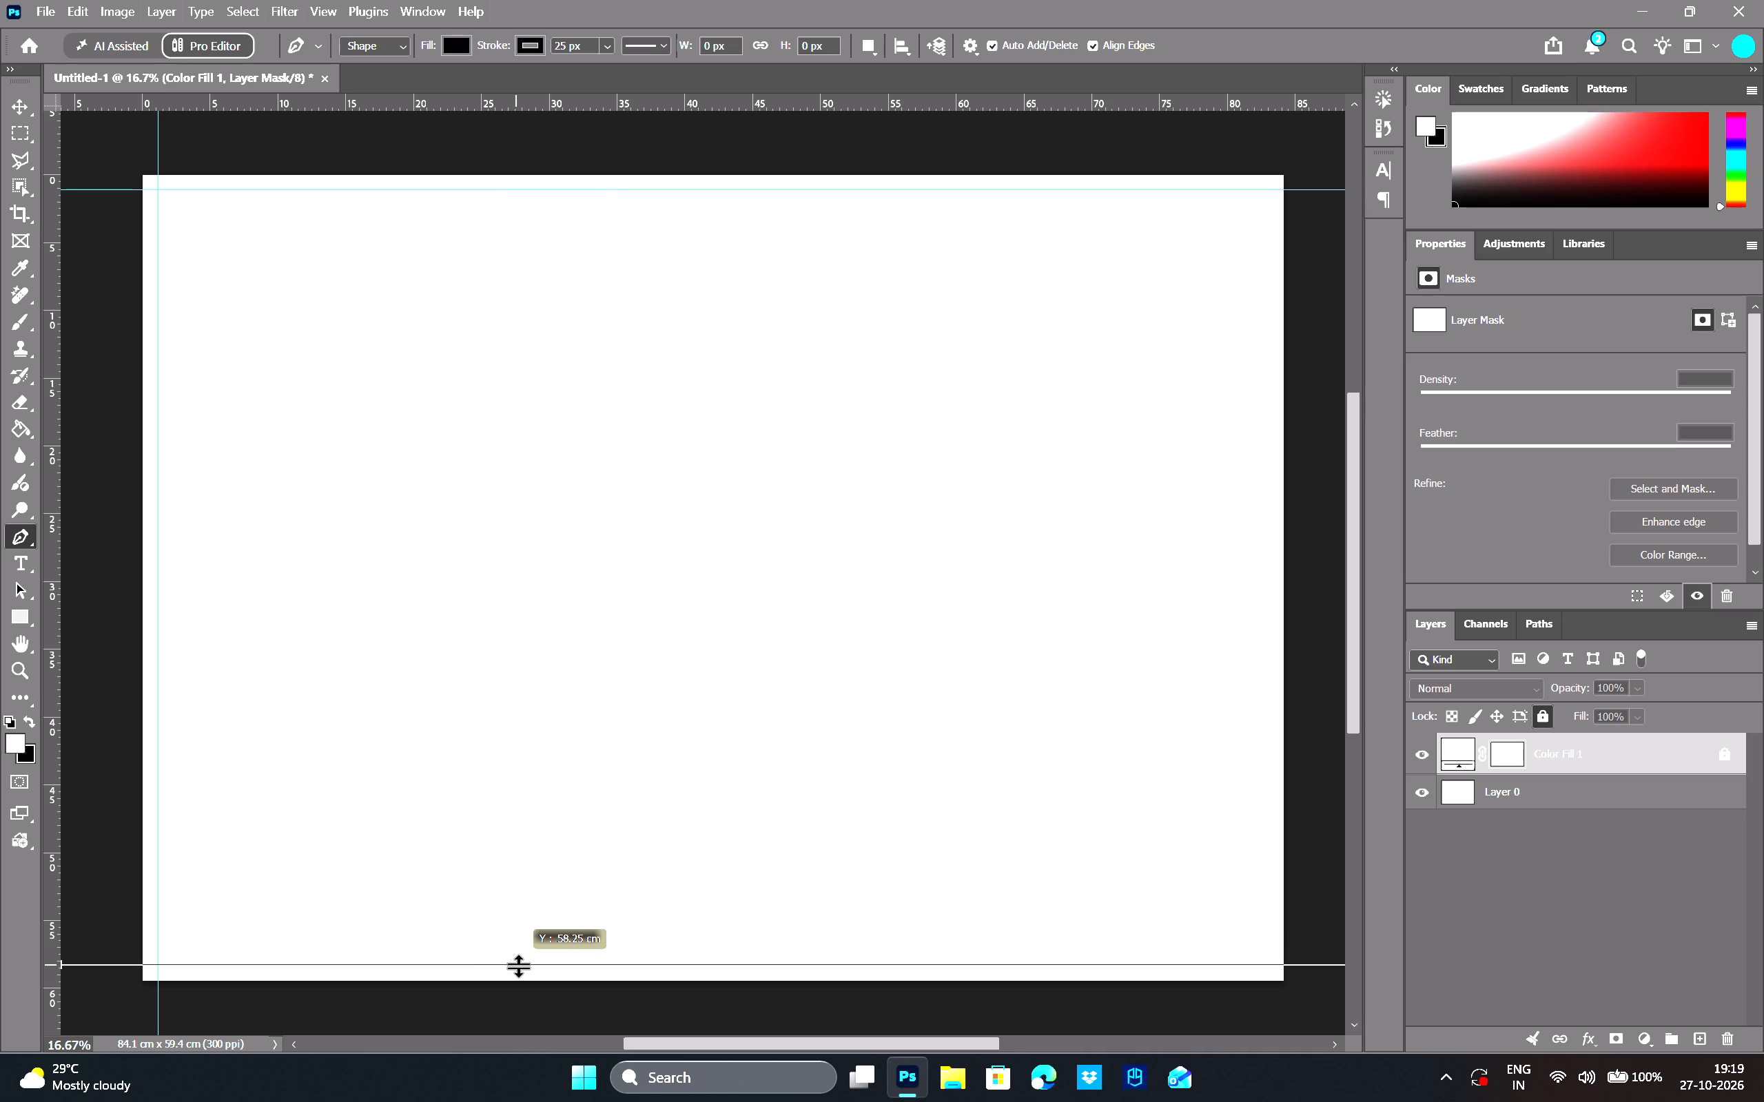
{"action": "left_click_drag", "start_coordinate": [517, 965], "coordinate": [523, 966]}
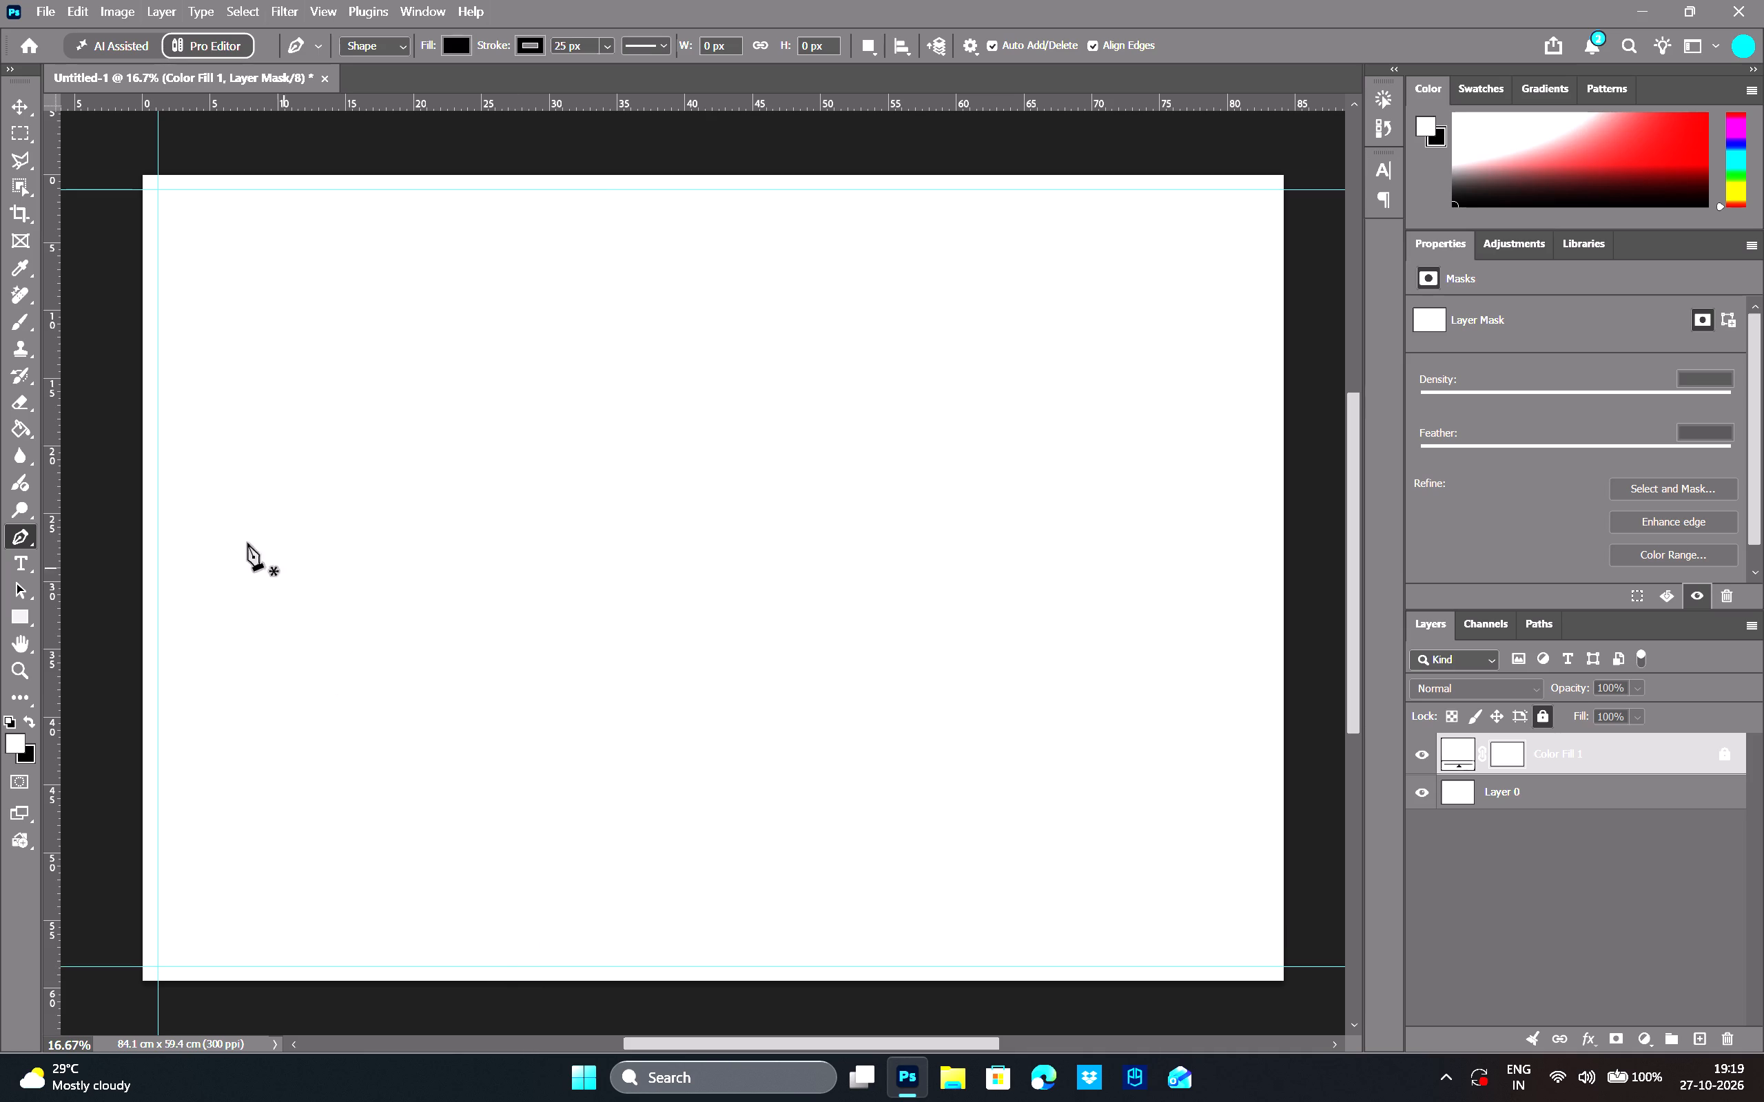
Add a vertical guide about 1 cm inside the canvas's right edge.
{"action": "left_click_drag", "start_coordinate": [45, 430], "coordinate": [1252, 512]}
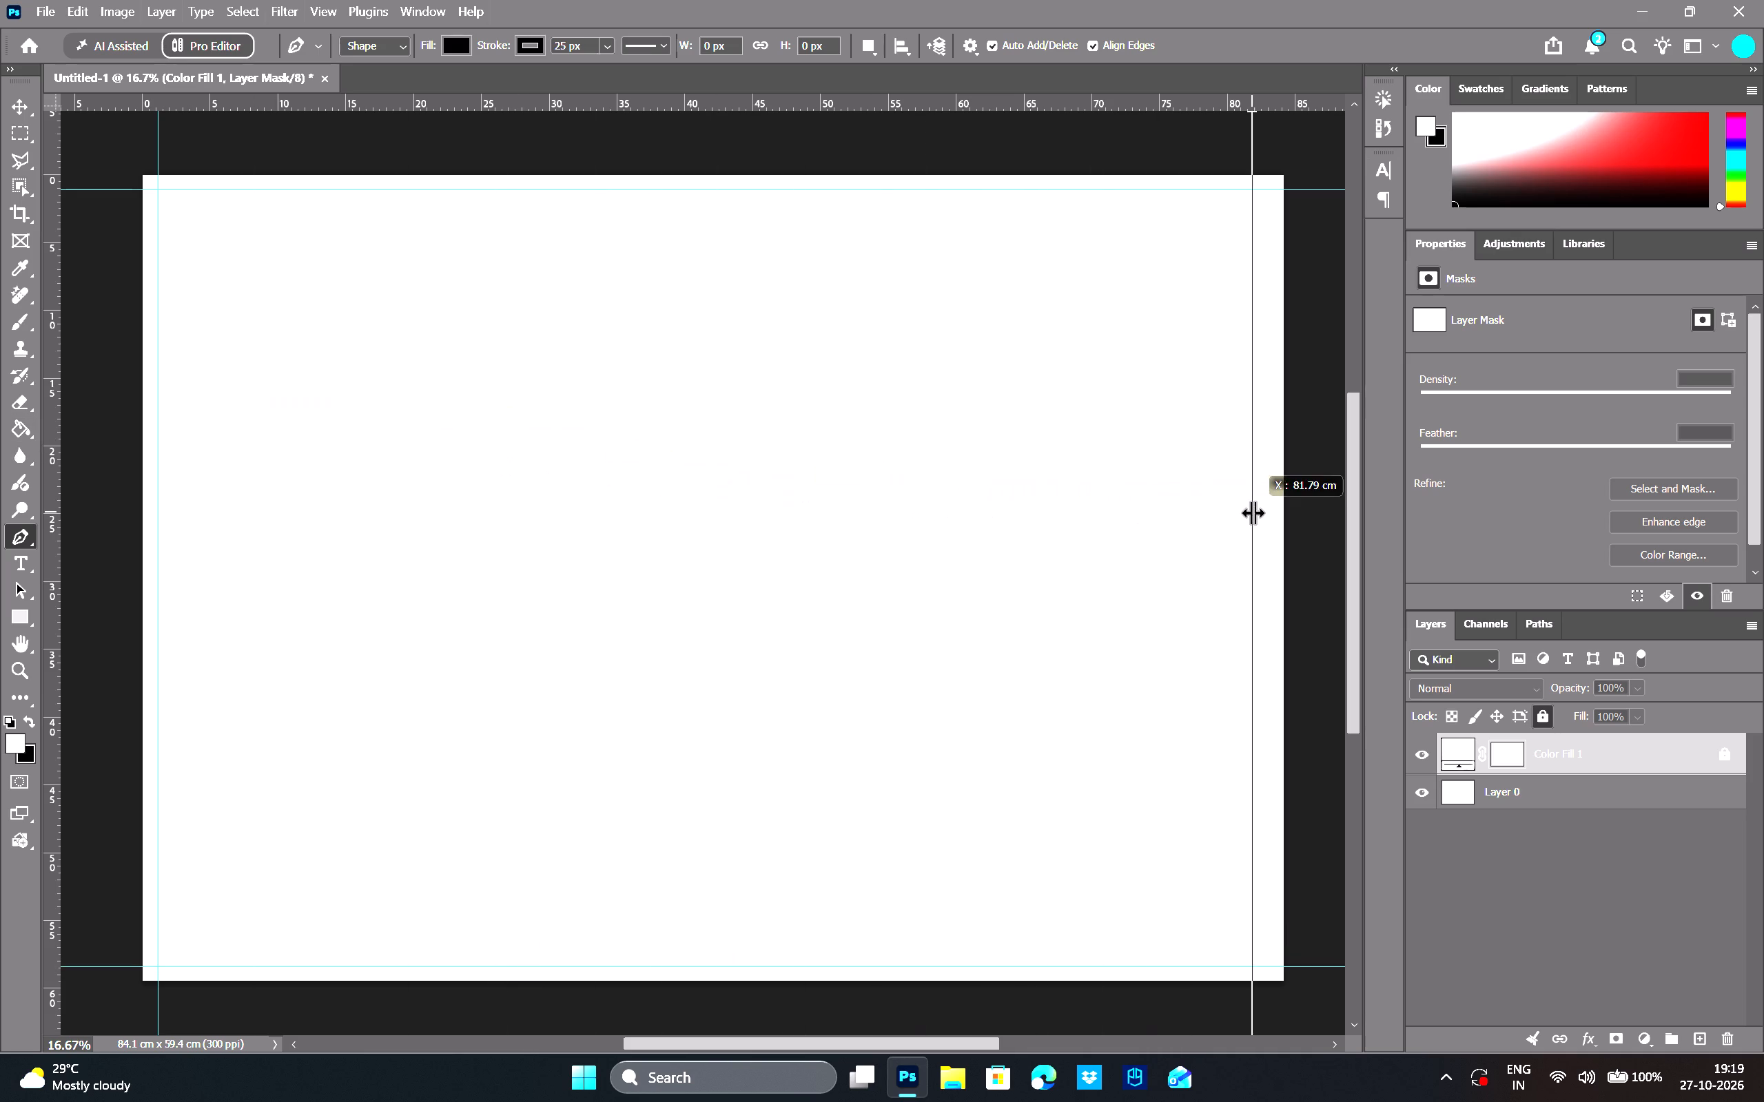
{"action": "left_click_drag", "start_coordinate": [1252, 512], "coordinate": [1282, 510]}
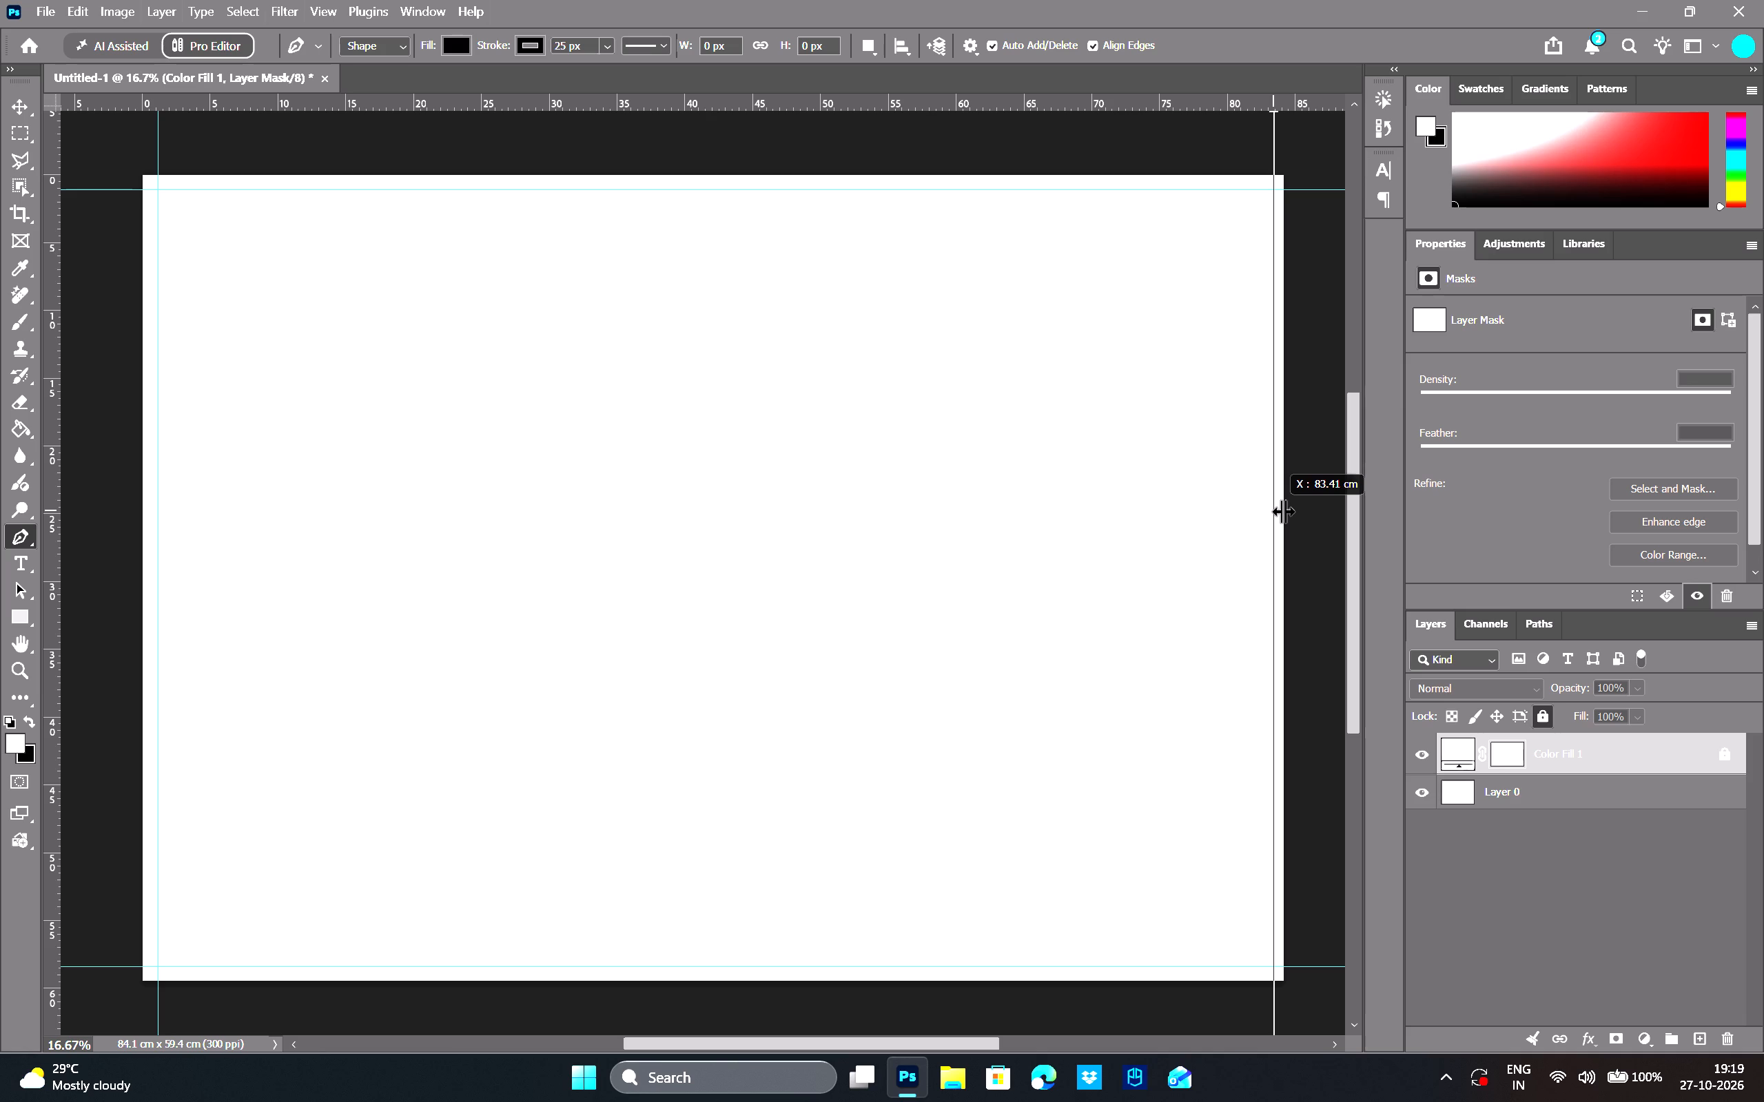
{"action": "left_click_drag", "start_coordinate": [1282, 510], "coordinate": [1278, 510]}
{"action": "left_click_drag", "start_coordinate": [1278, 510], "coordinate": [1264, 512]}
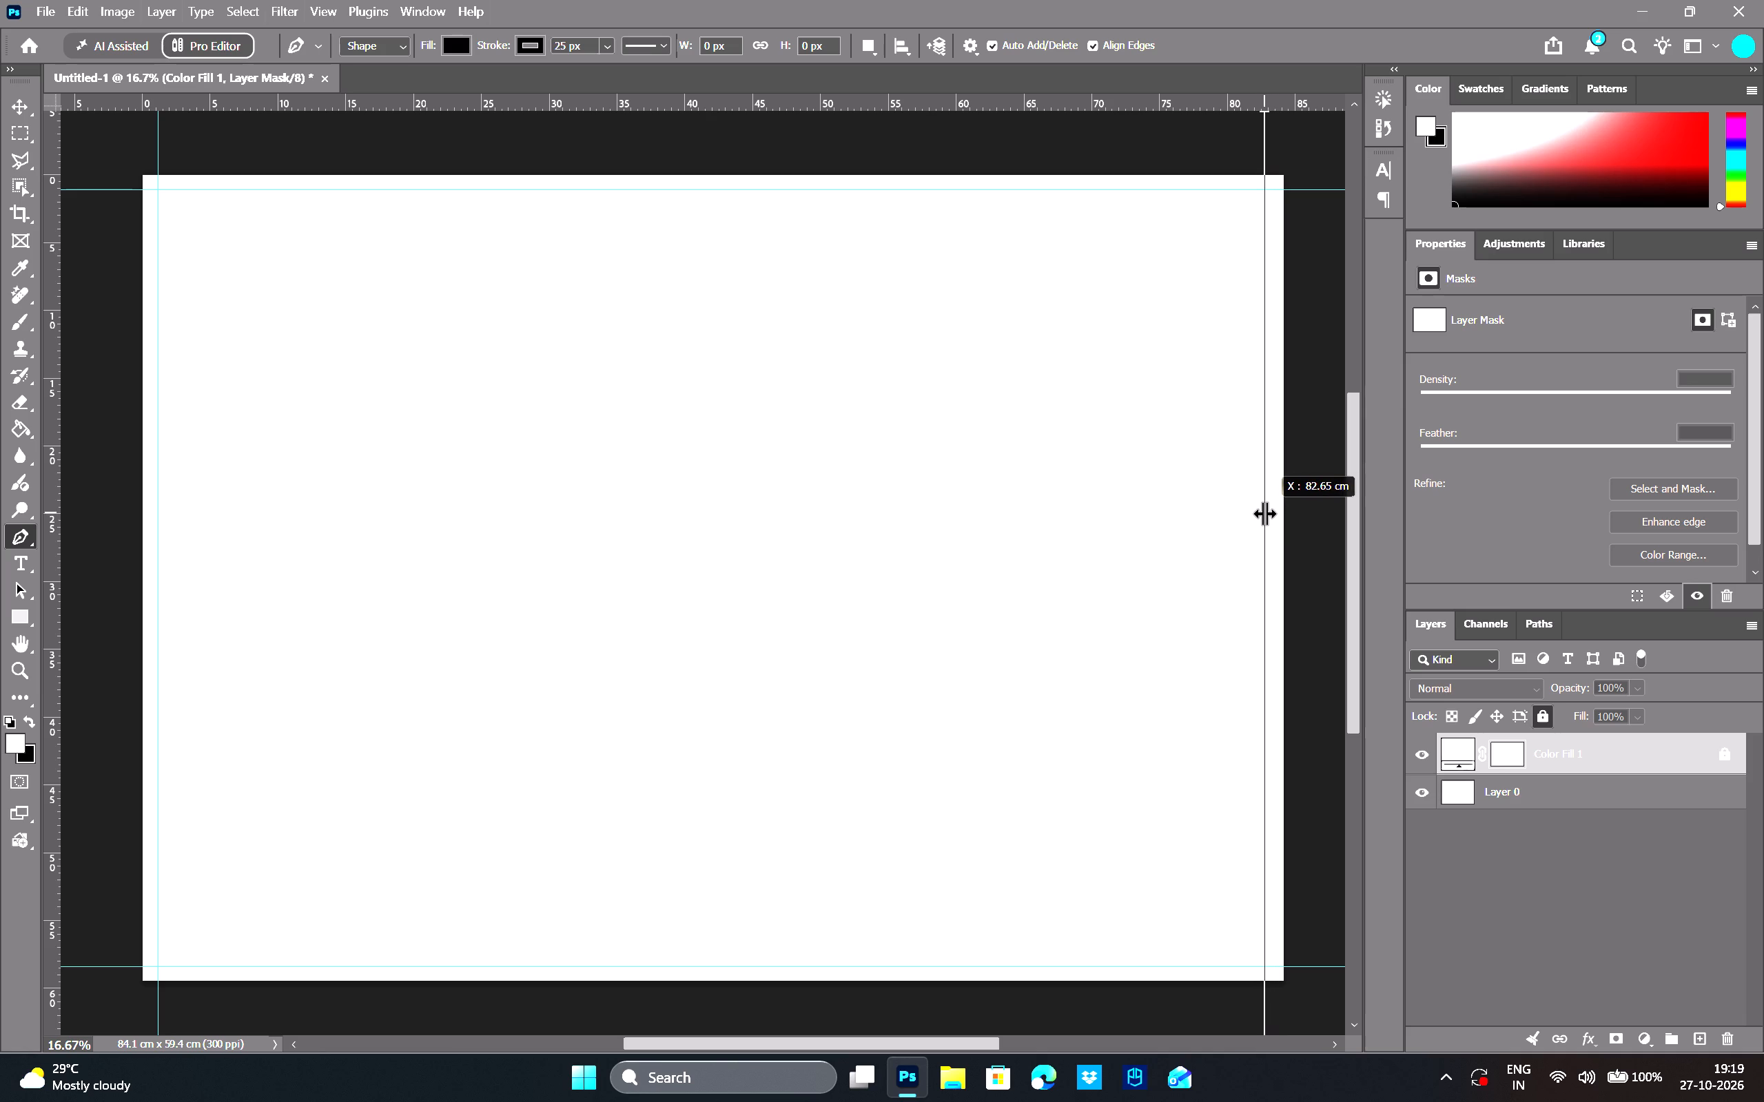
{"action": "left_click_drag", "start_coordinate": [1264, 512], "coordinate": [1271, 508]}
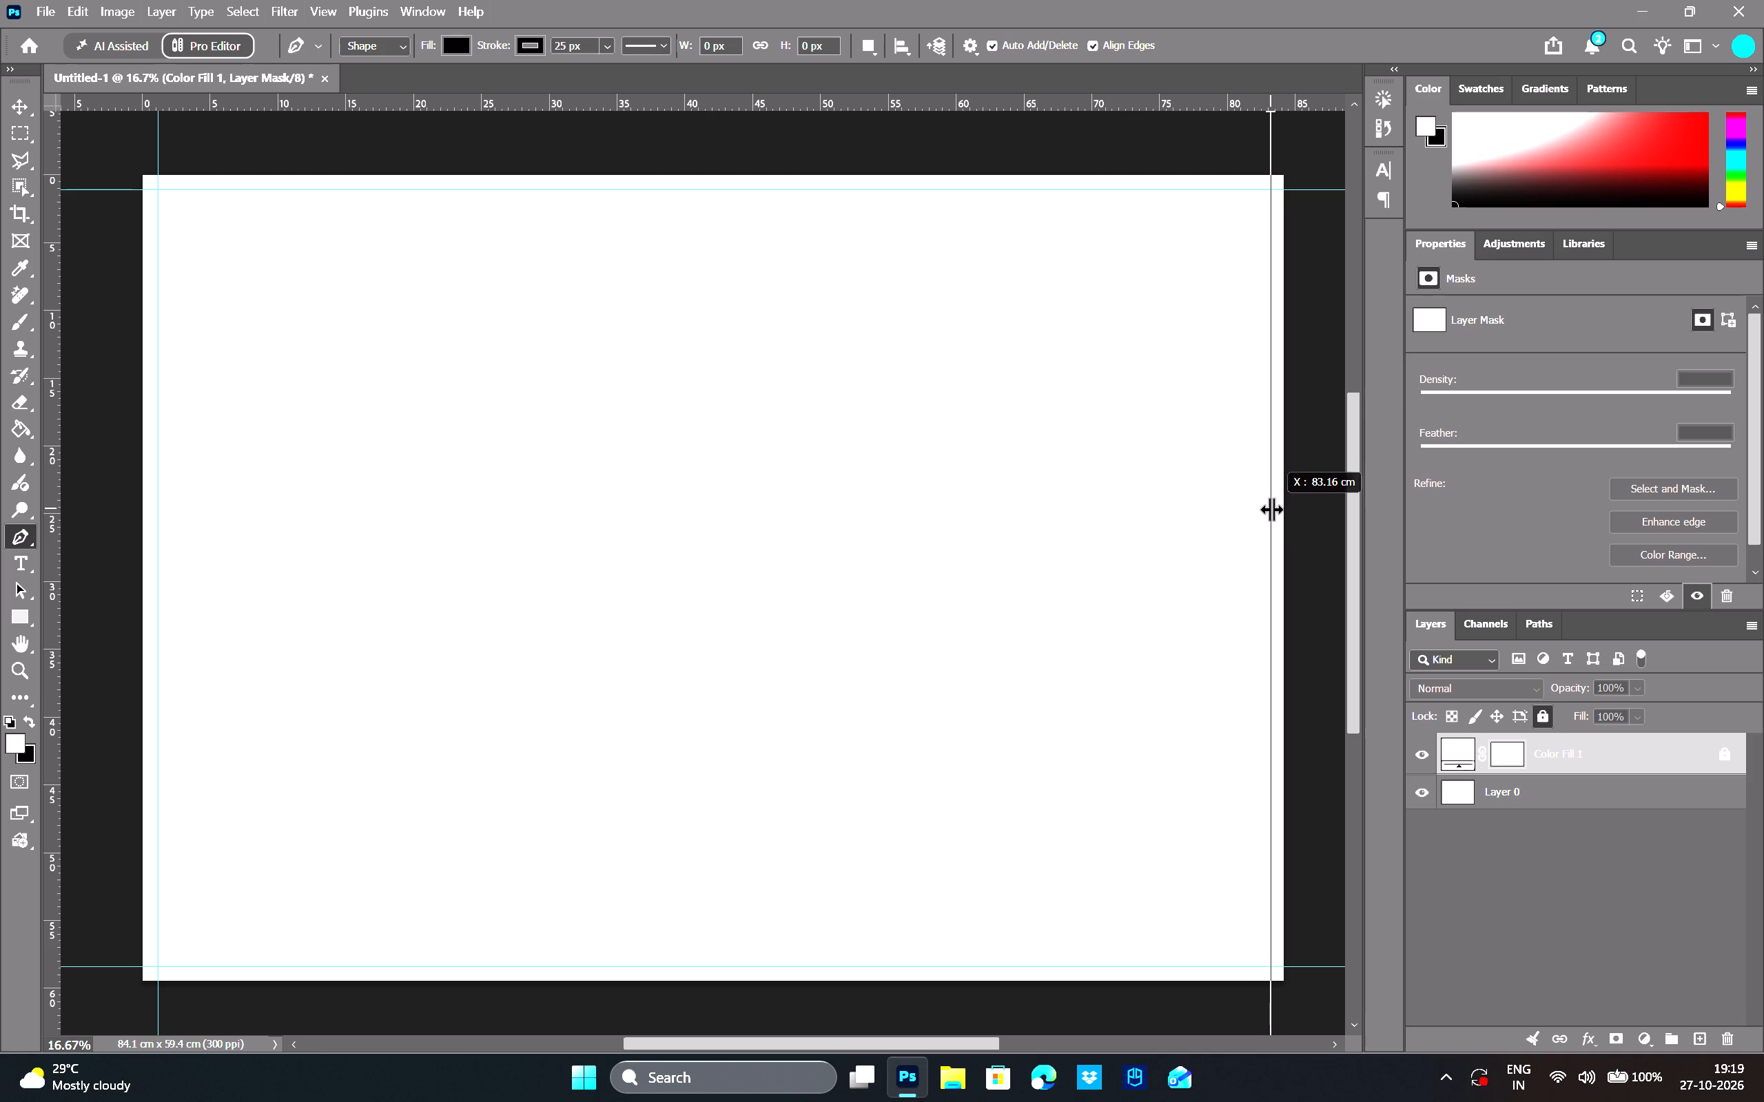
{"action": "left_click_drag", "start_coordinate": [1271, 508], "coordinate": [1270, 511]}
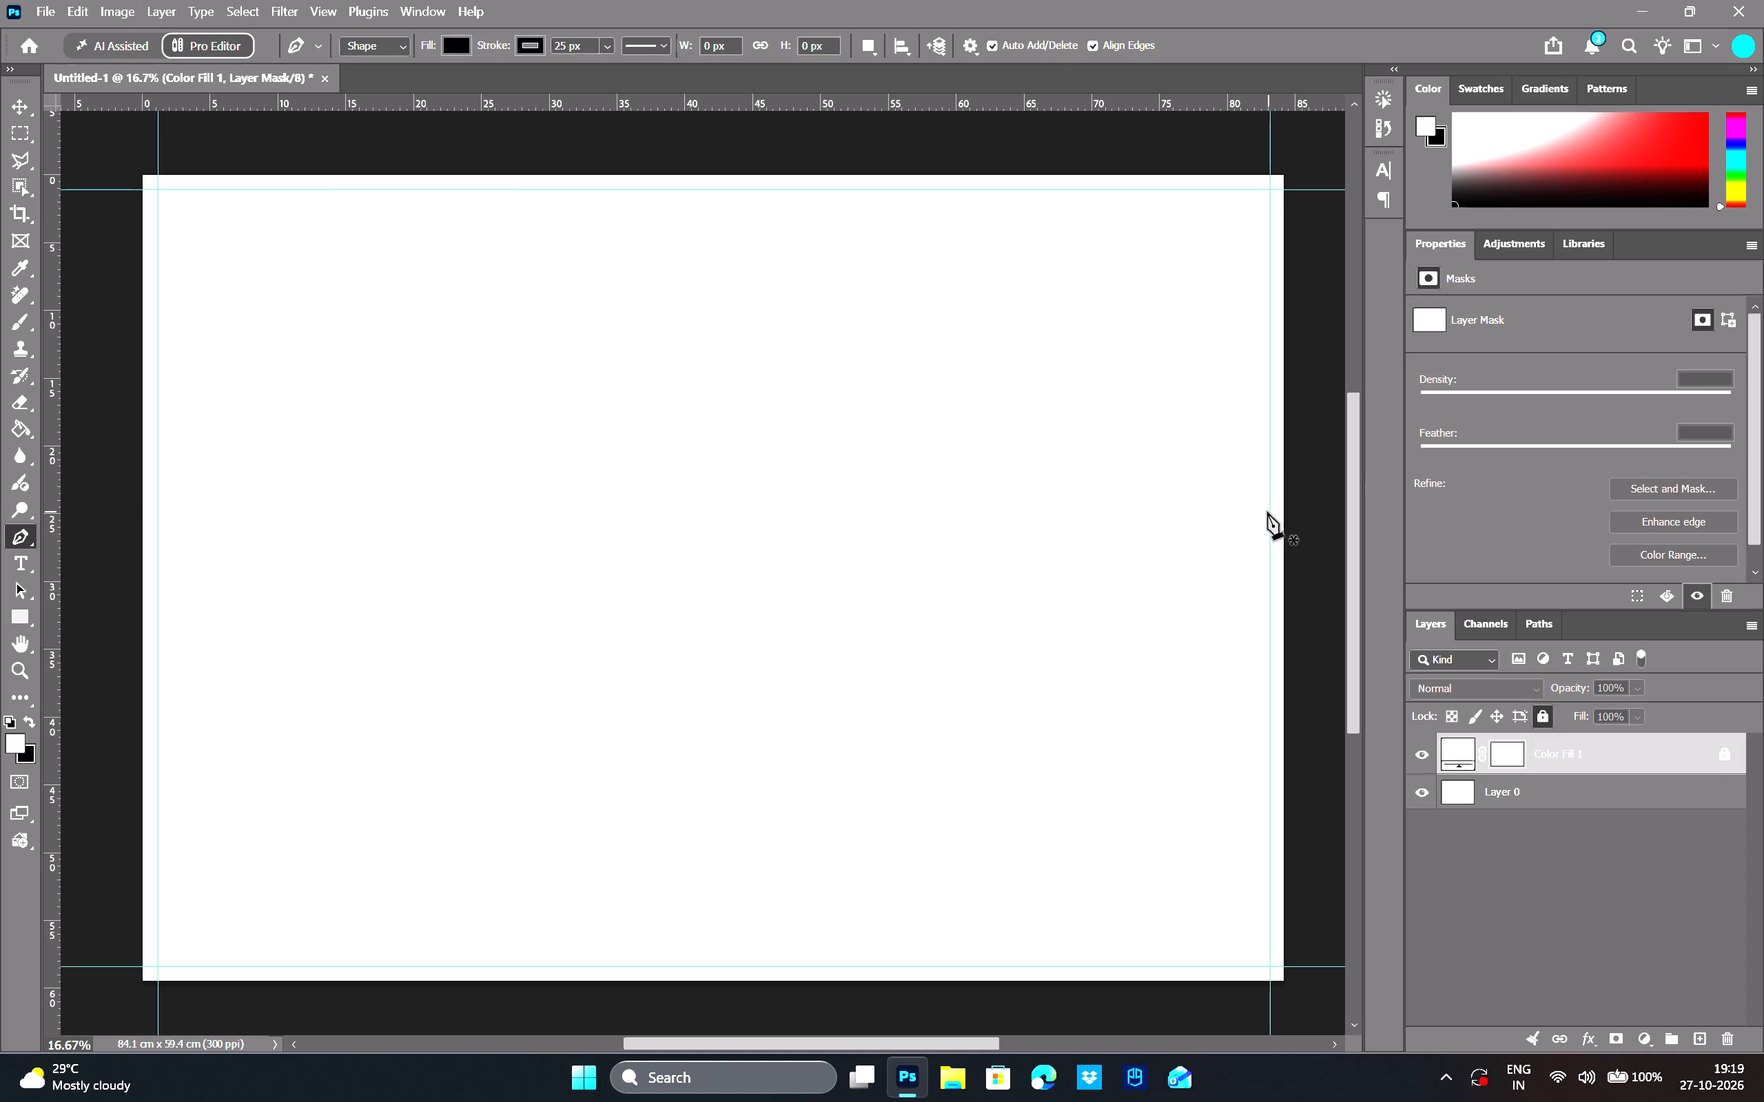
Draw separate Pen tool lines along the top guide and the right guide, the right one about 6752 px high.
{"action": "left_click", "coordinate": [158, 189]}
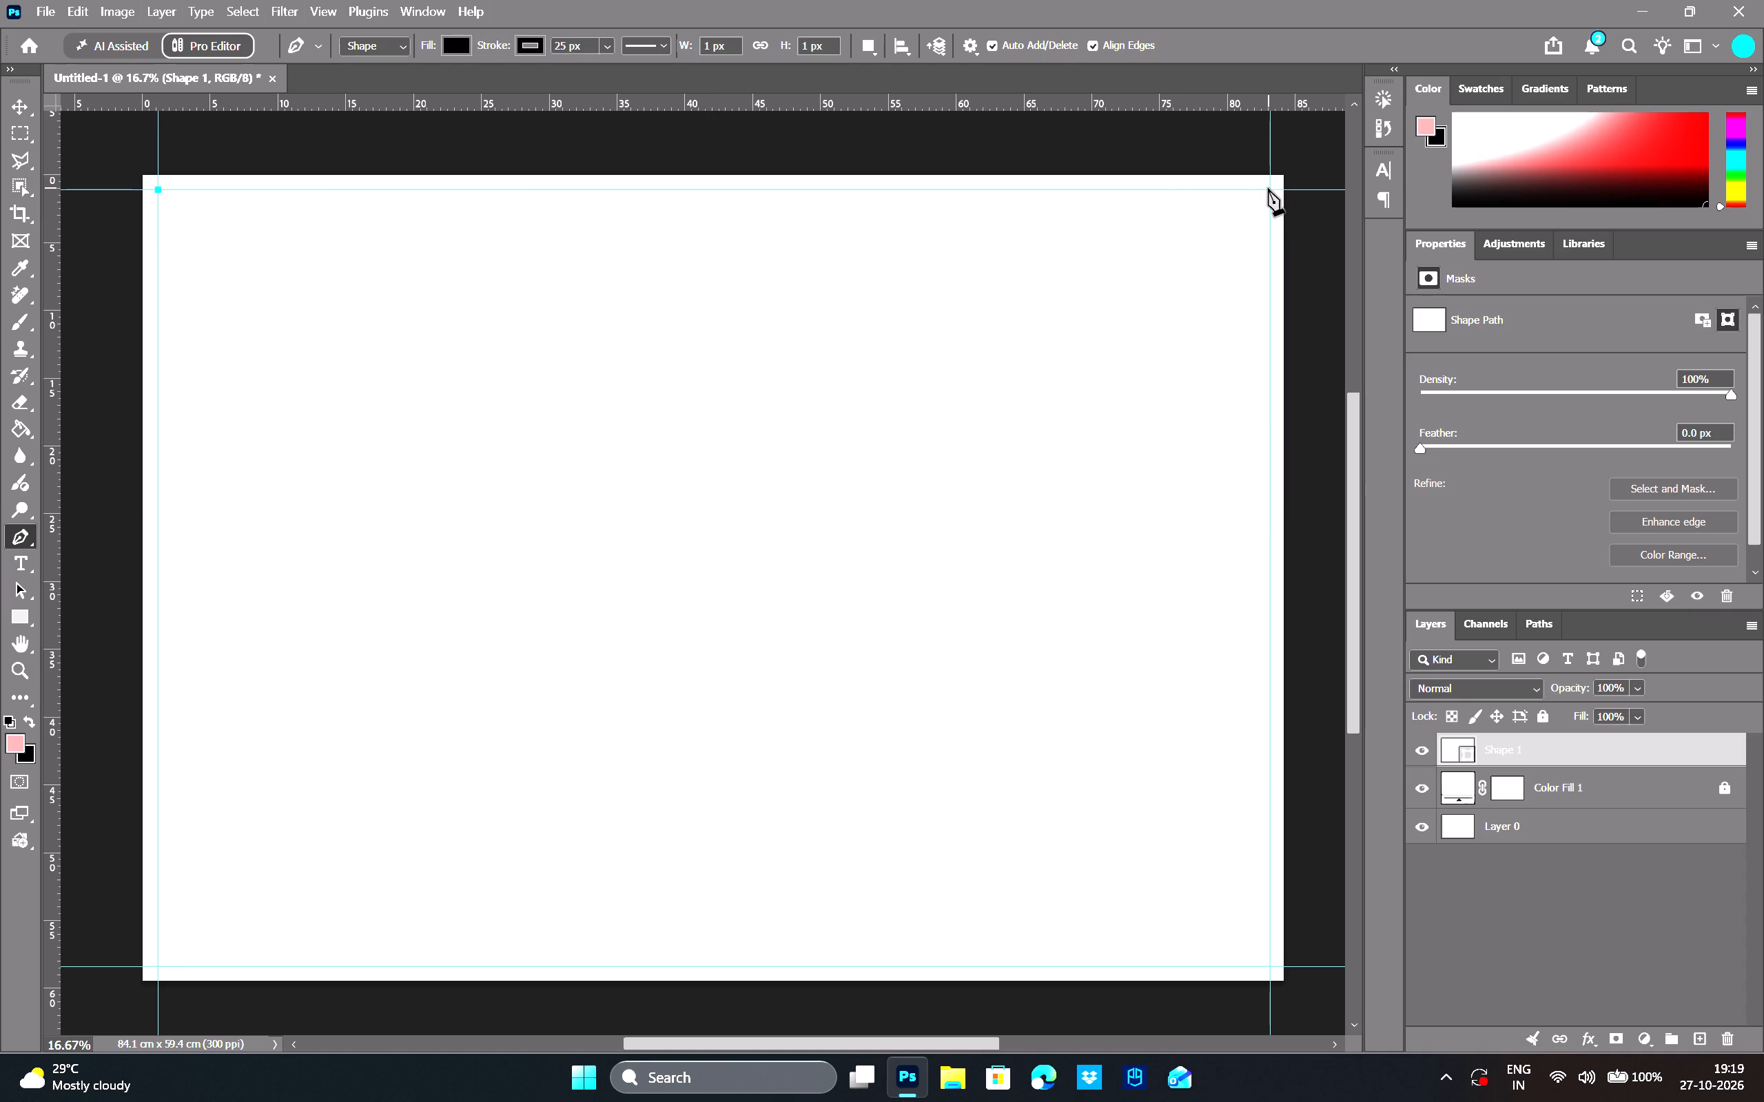
{"action": "left_click", "coordinate": [1271, 189]}
{"action": "key", "text": "Return"}
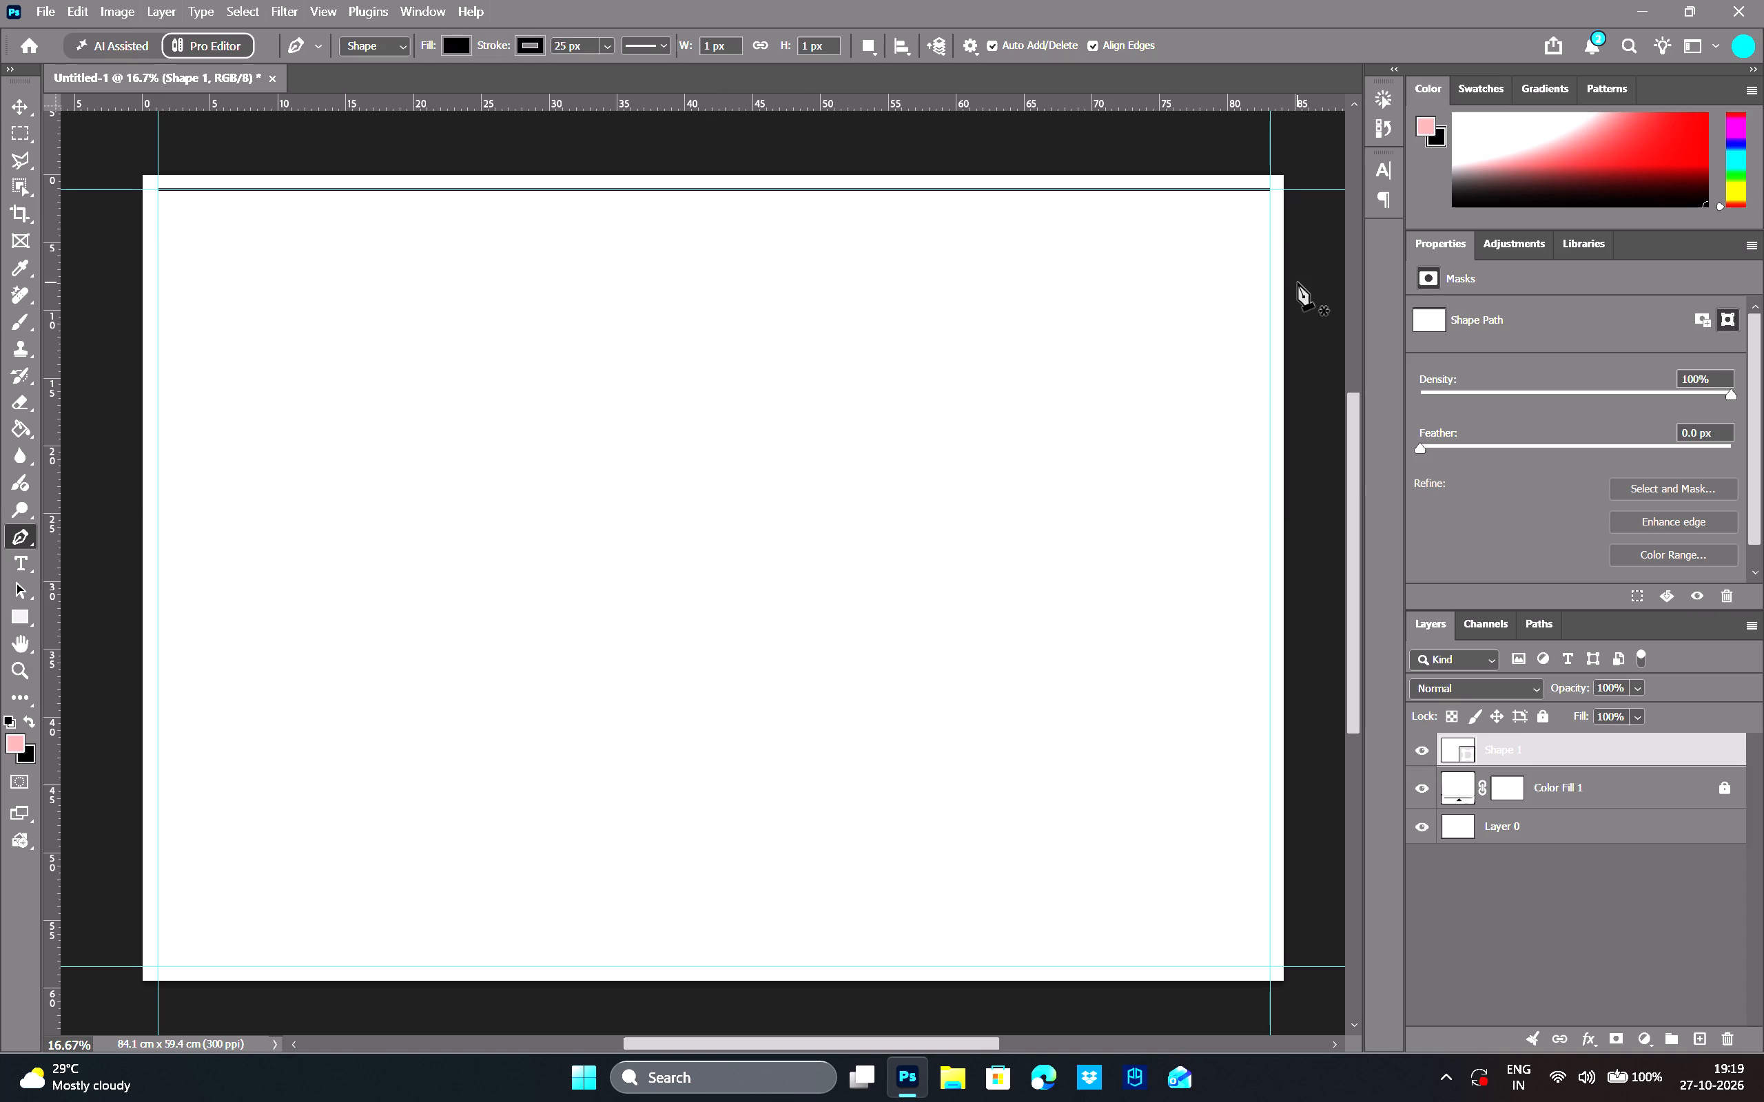
{"action": "left_click", "coordinate": [1269, 187]}
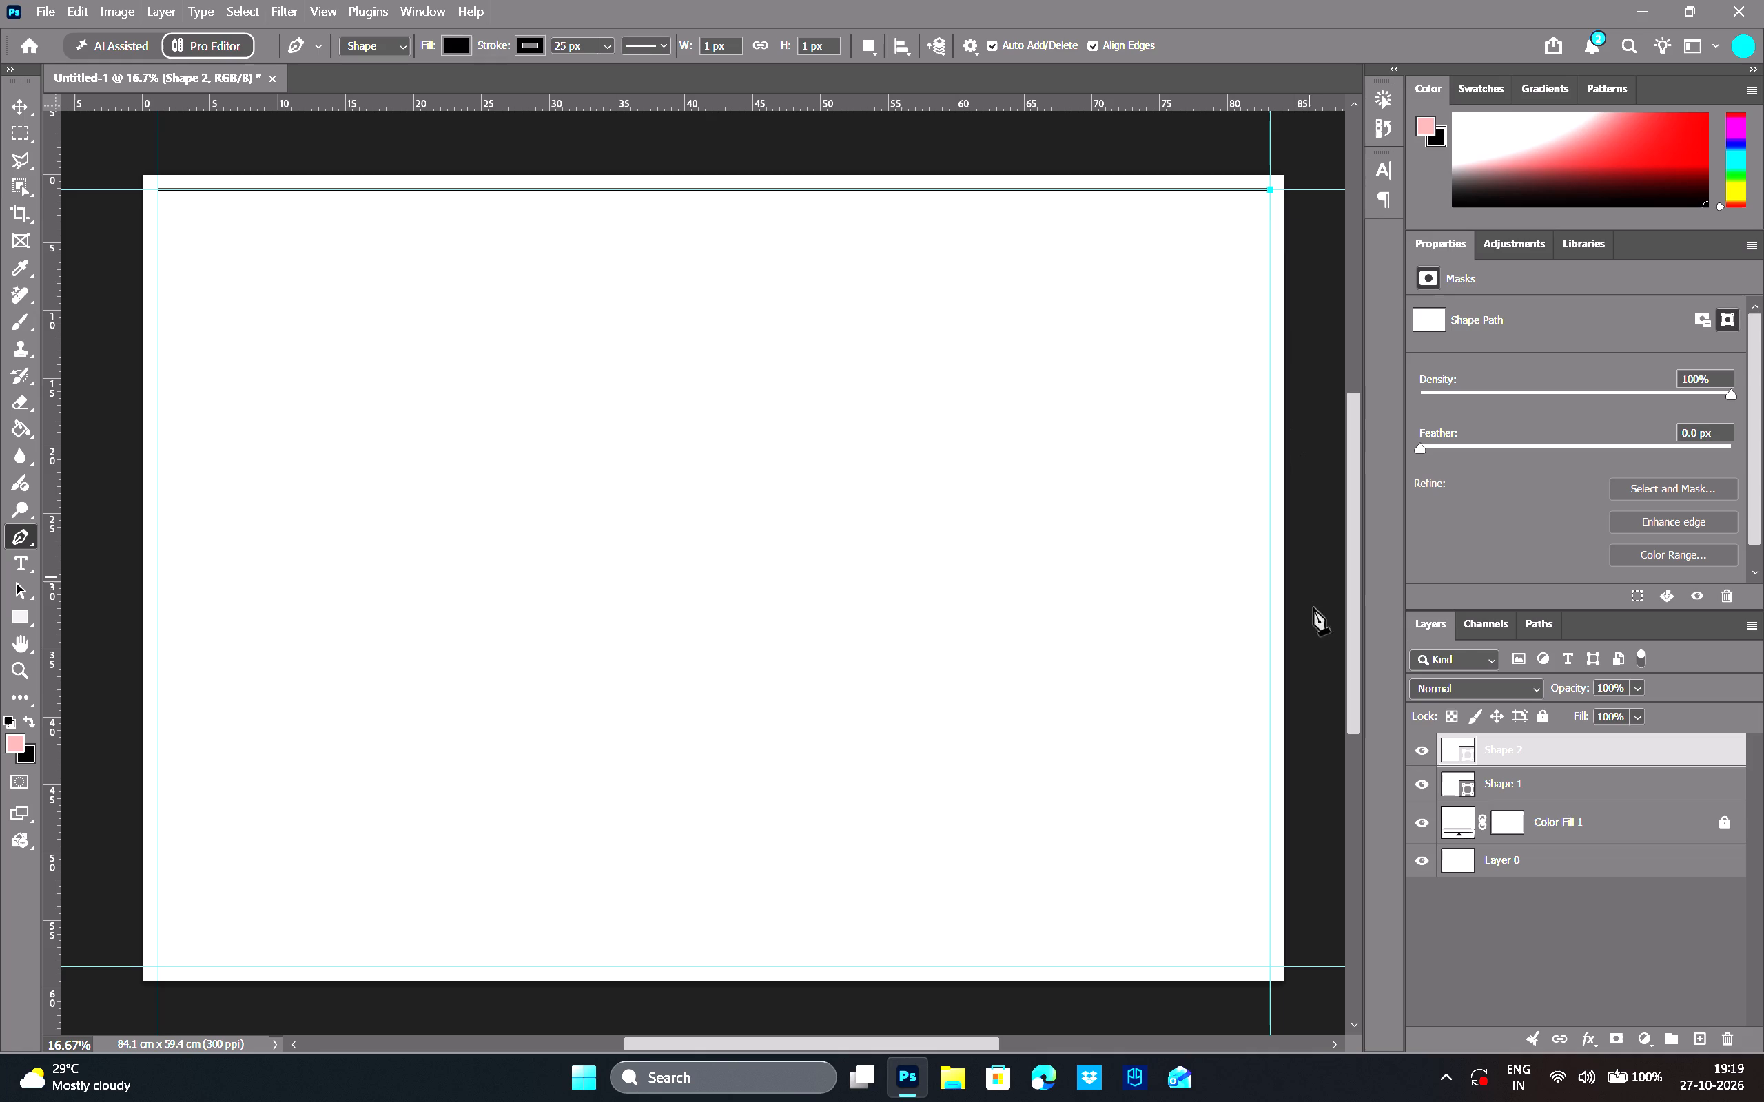
{"action": "left_click", "coordinate": [1269, 965]}
{"action": "key", "text": "Return"}
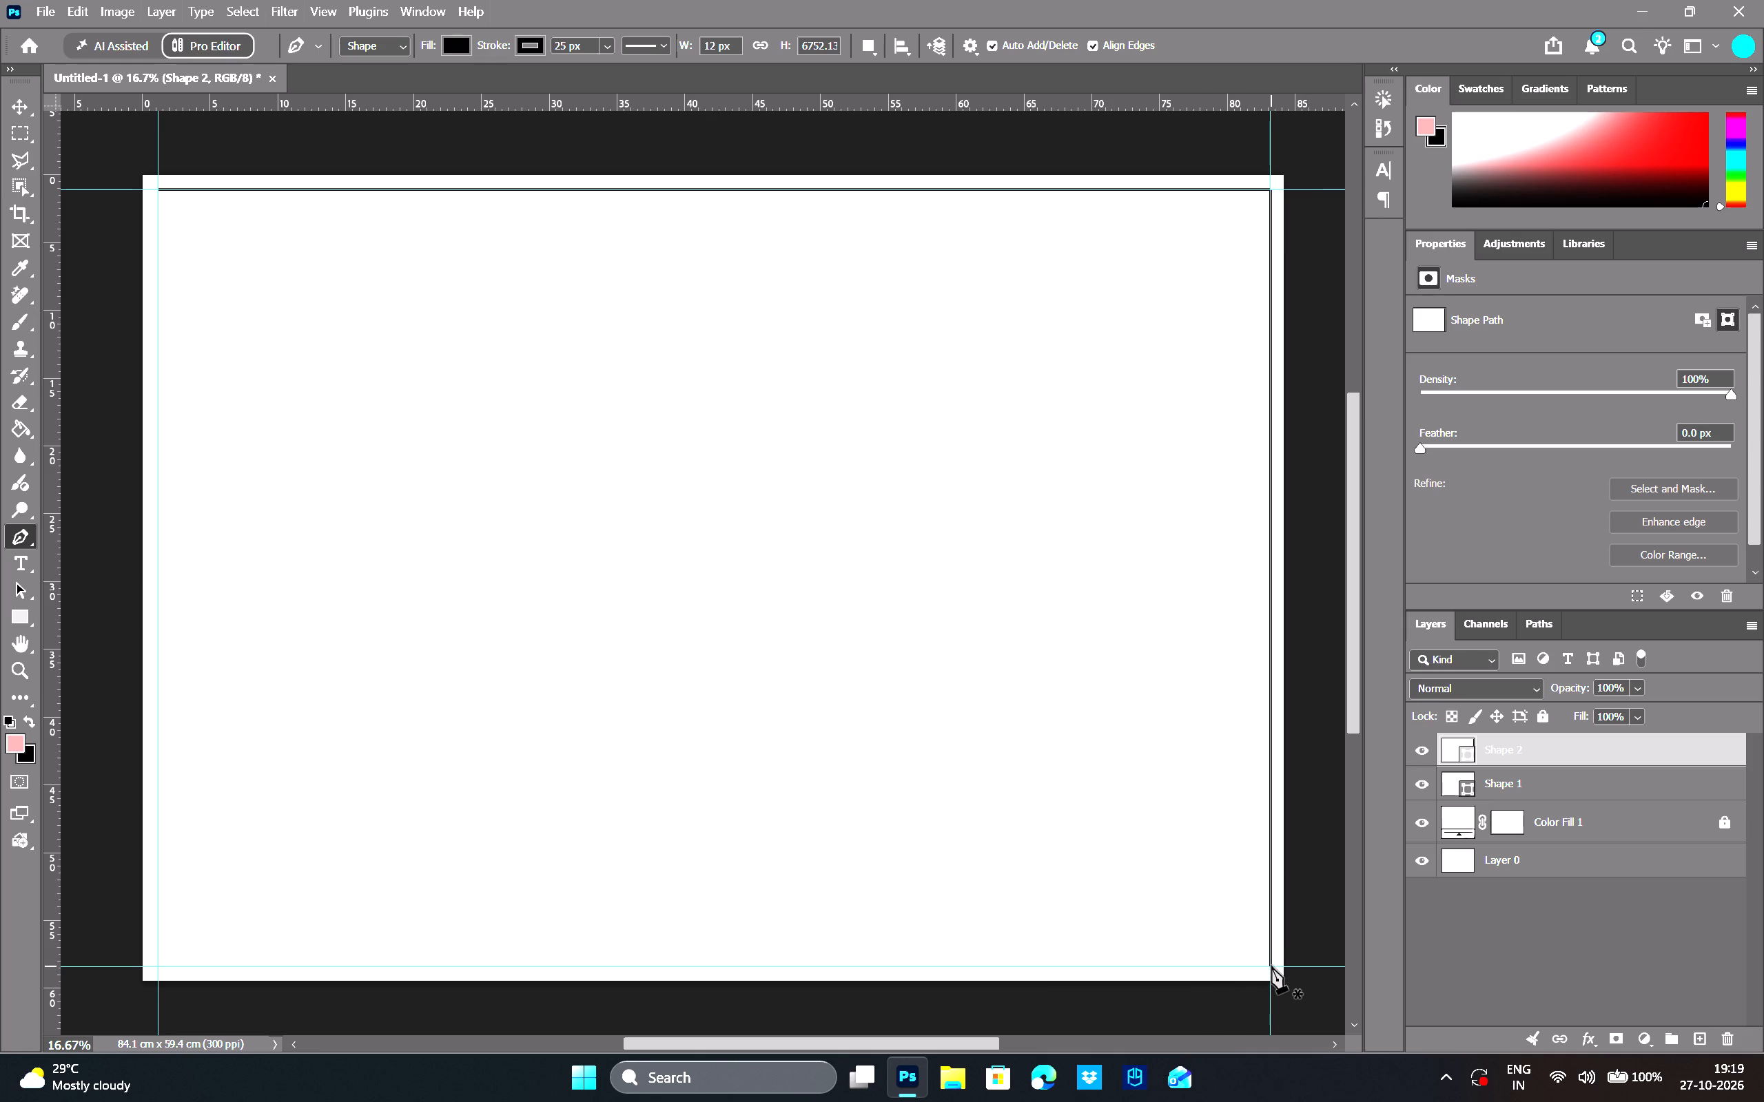
Draw the bottom border line about 9681 px wide along the lower guide, undoing the extra segments up the left guide.
{"action": "left_click", "coordinate": [1270, 964]}
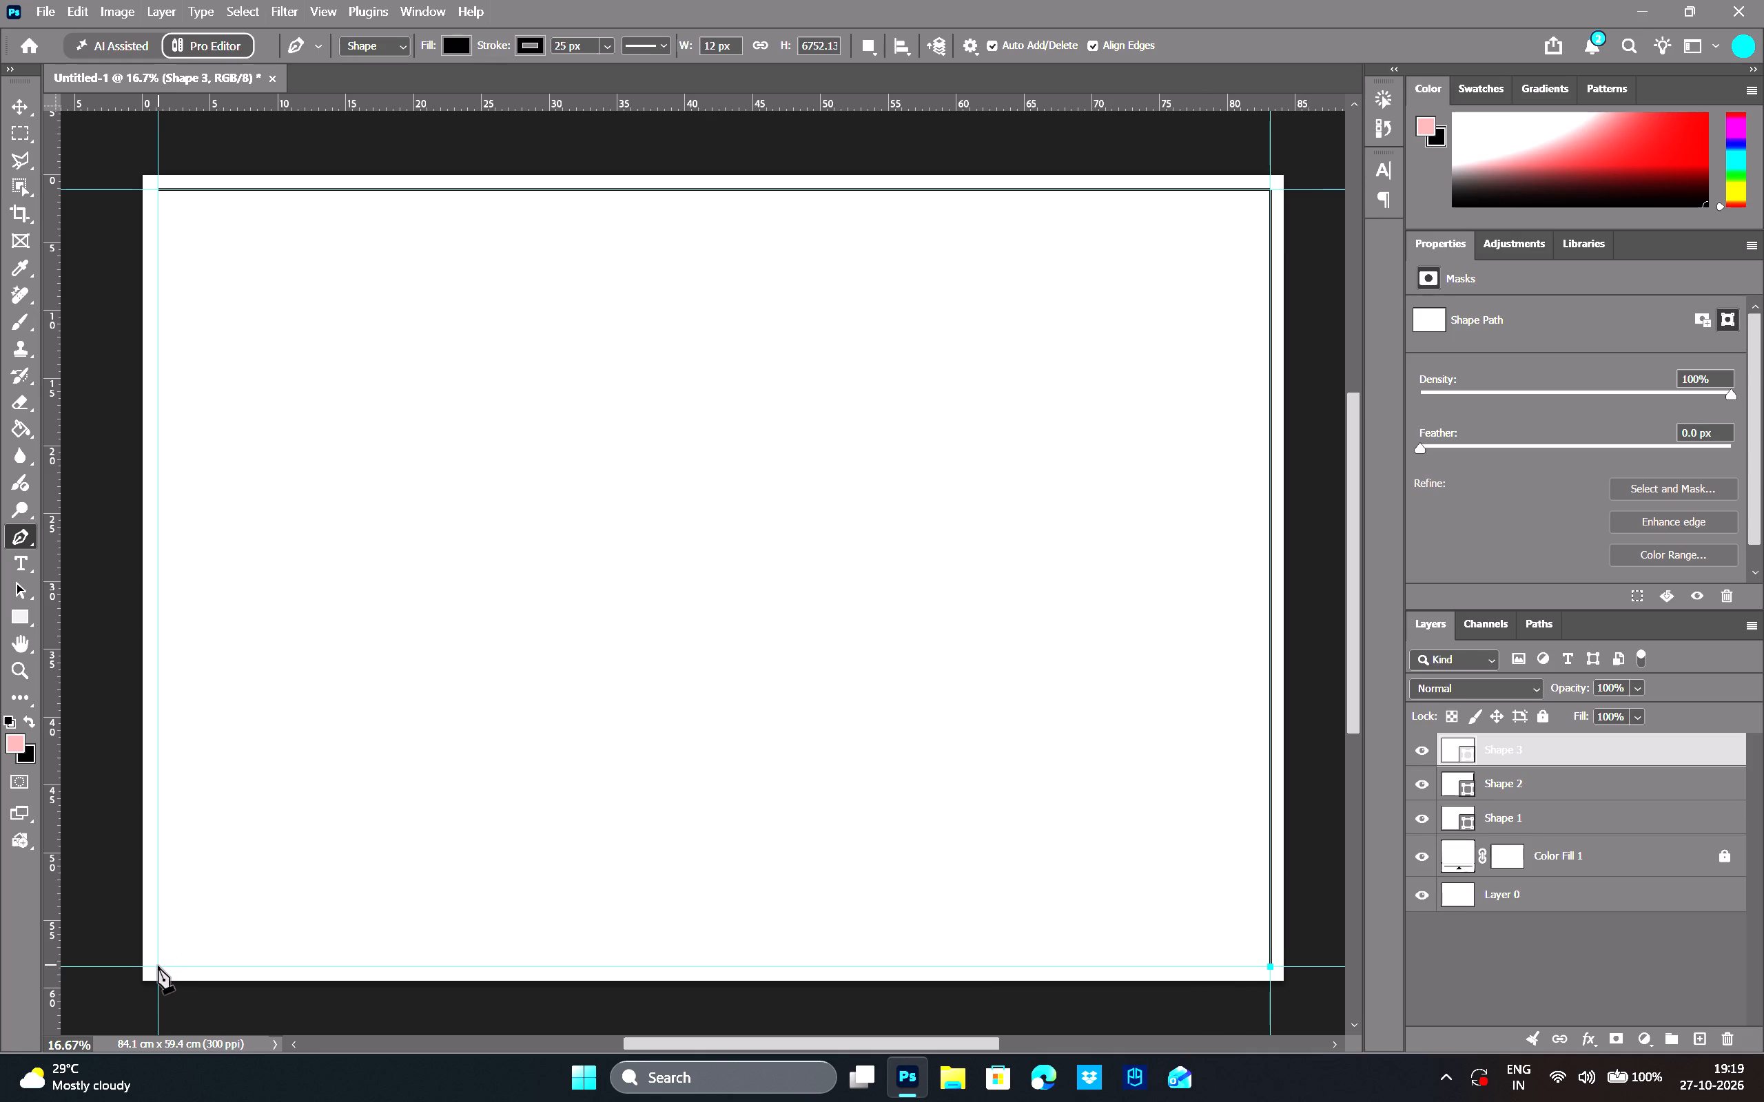
{"action": "left_click", "coordinate": [158, 966]}
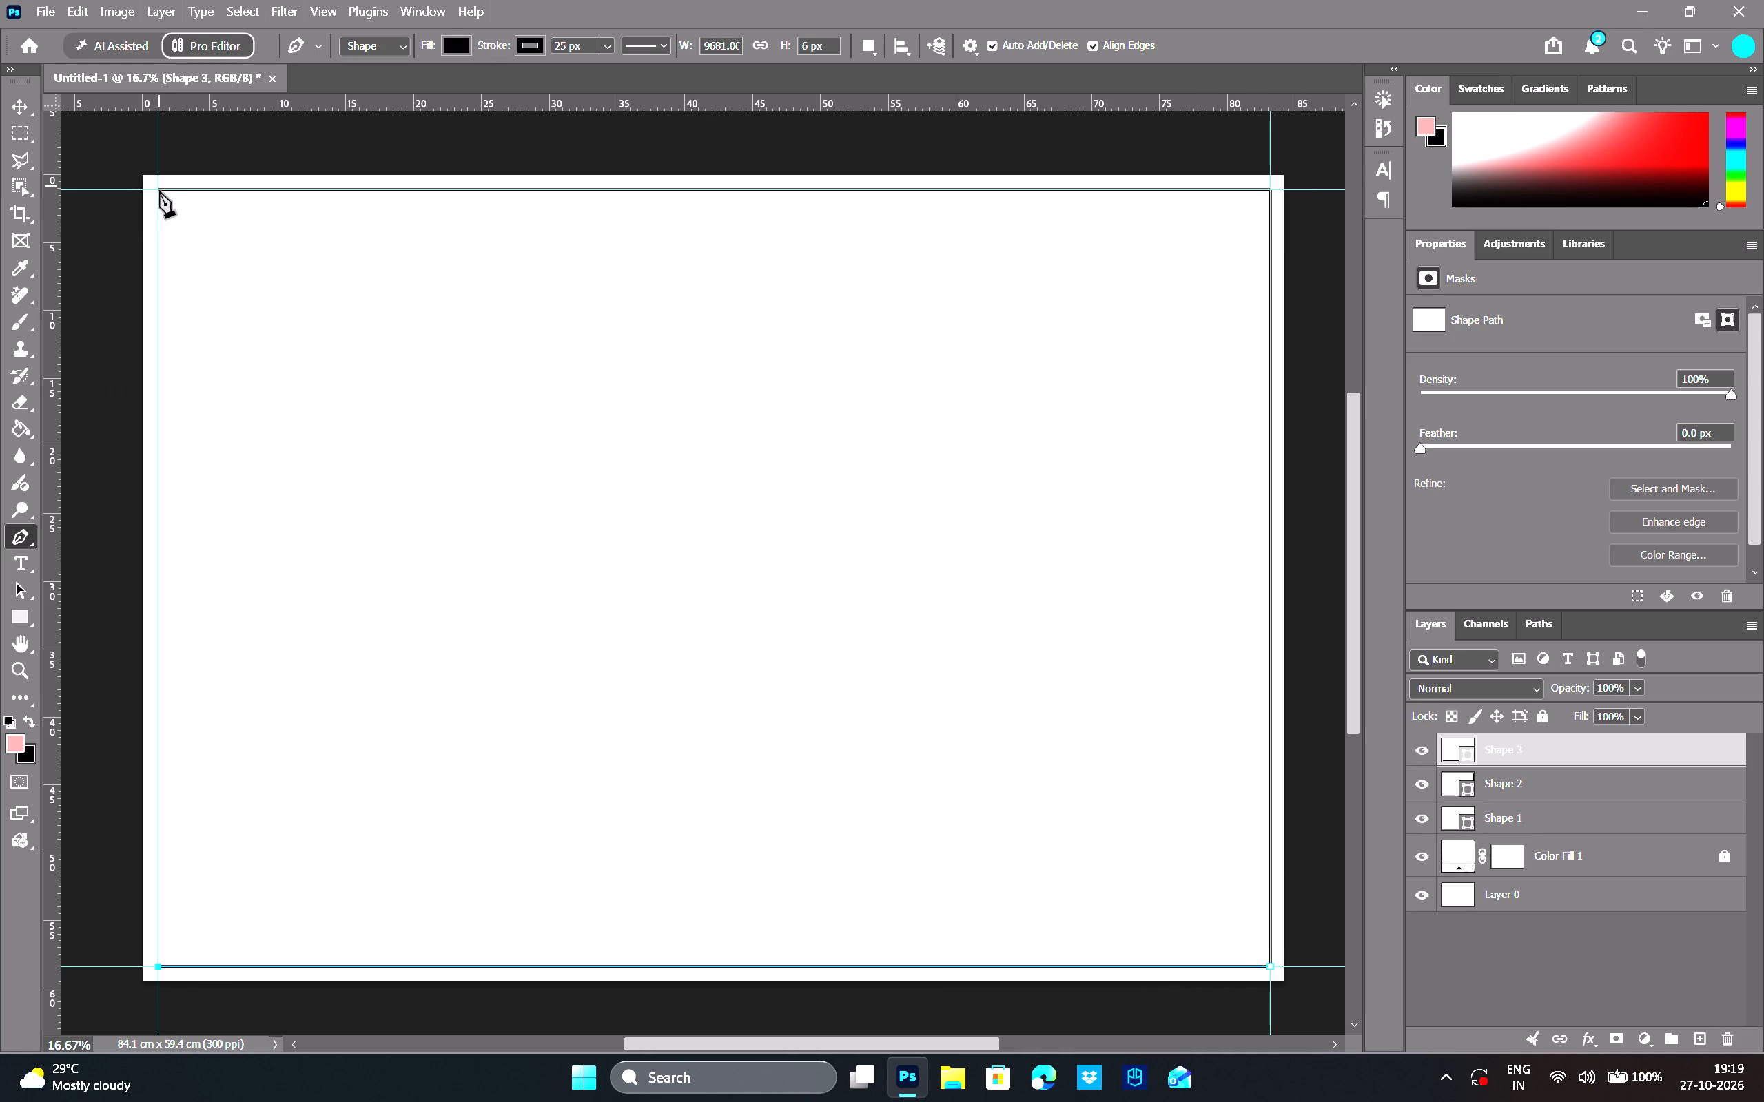
{"action": "left_click", "coordinate": [159, 190]}
{"action": "key", "text": "ctrl+z"}
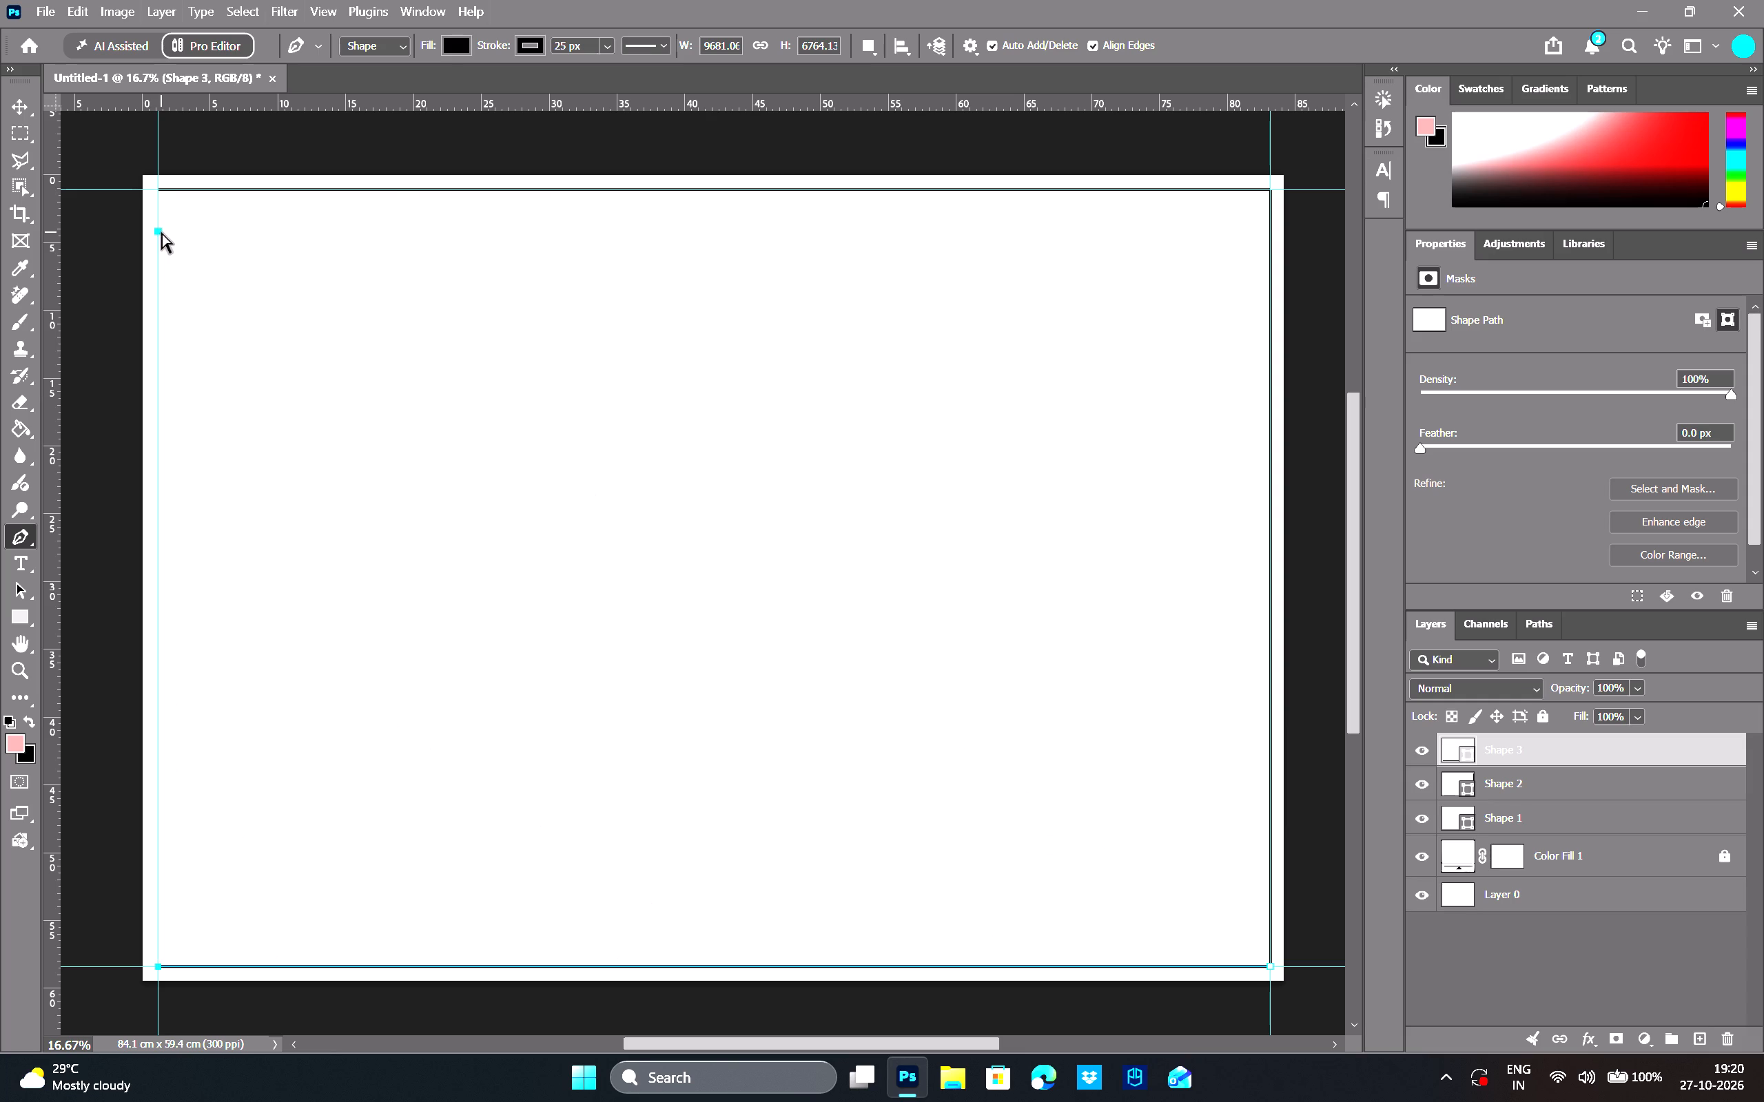
{"action": "left_click", "coordinate": [156, 967]}
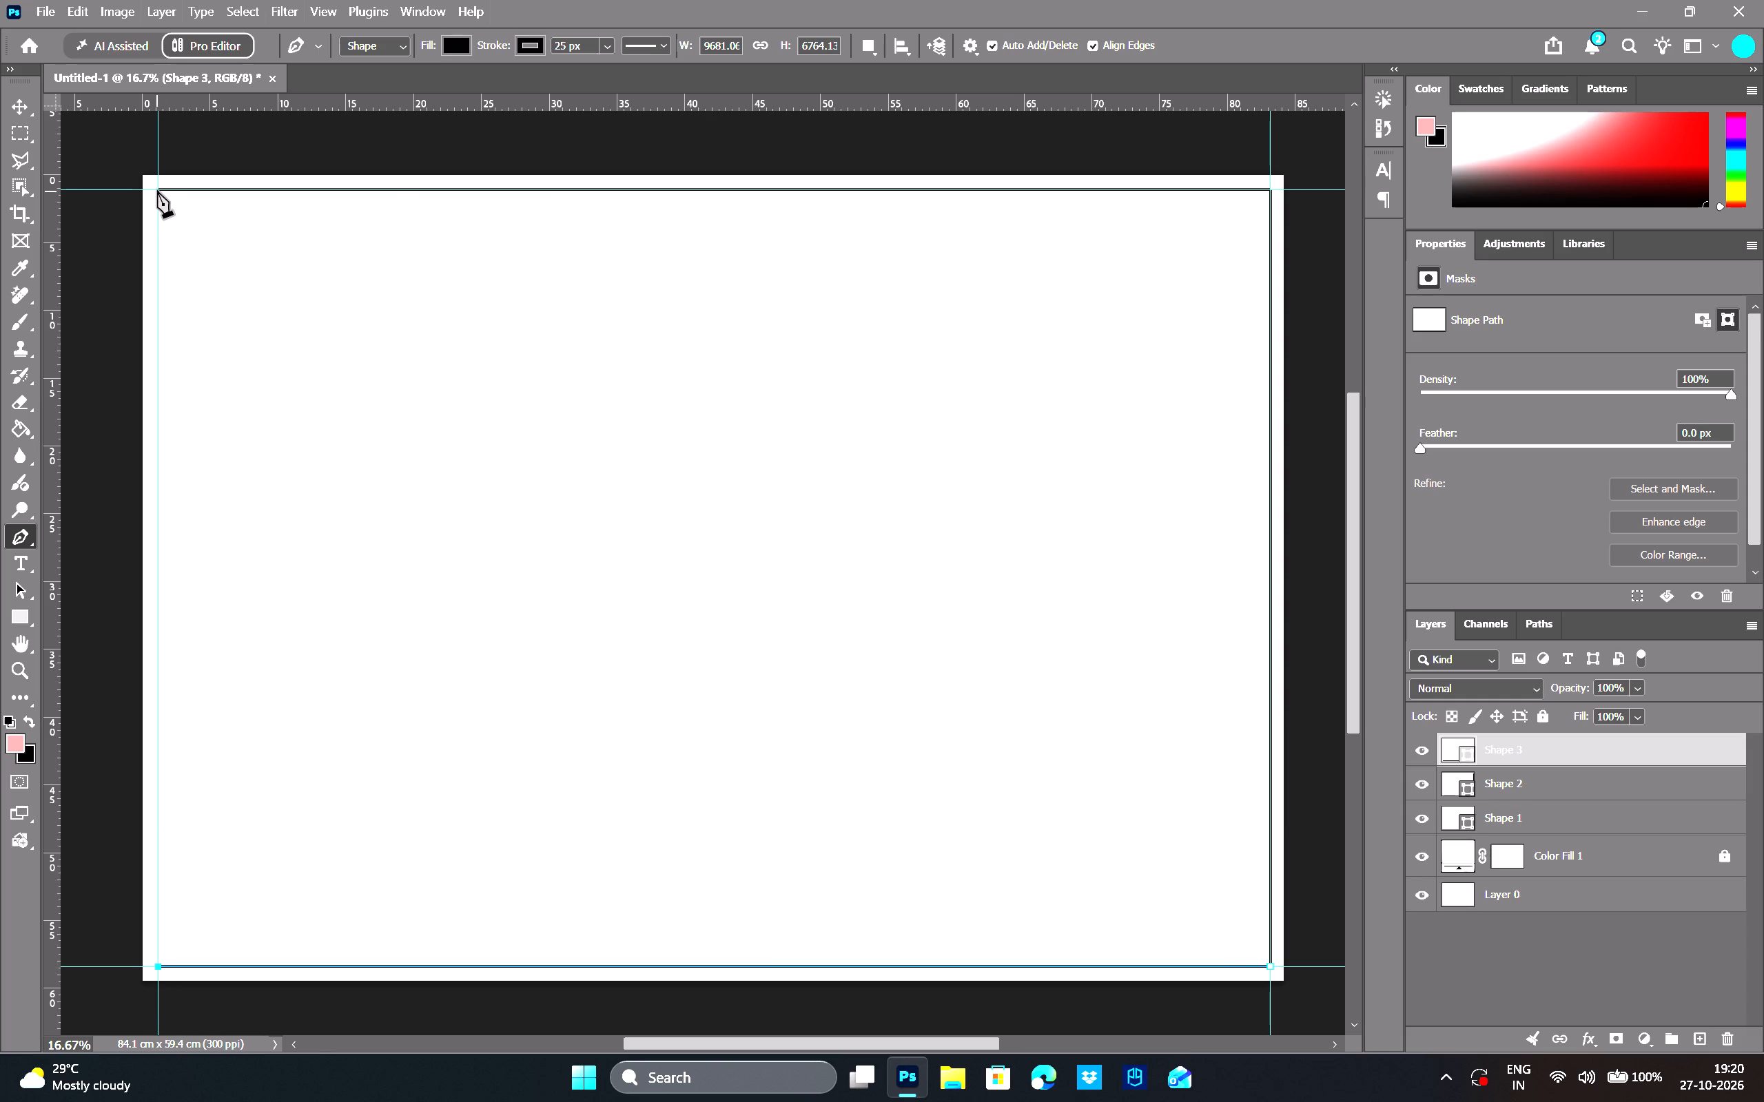
{"action": "left_click", "coordinate": [157, 189]}
{"action": "key", "text": "ctrl+z"}
{"action": "key", "text": "Return"}
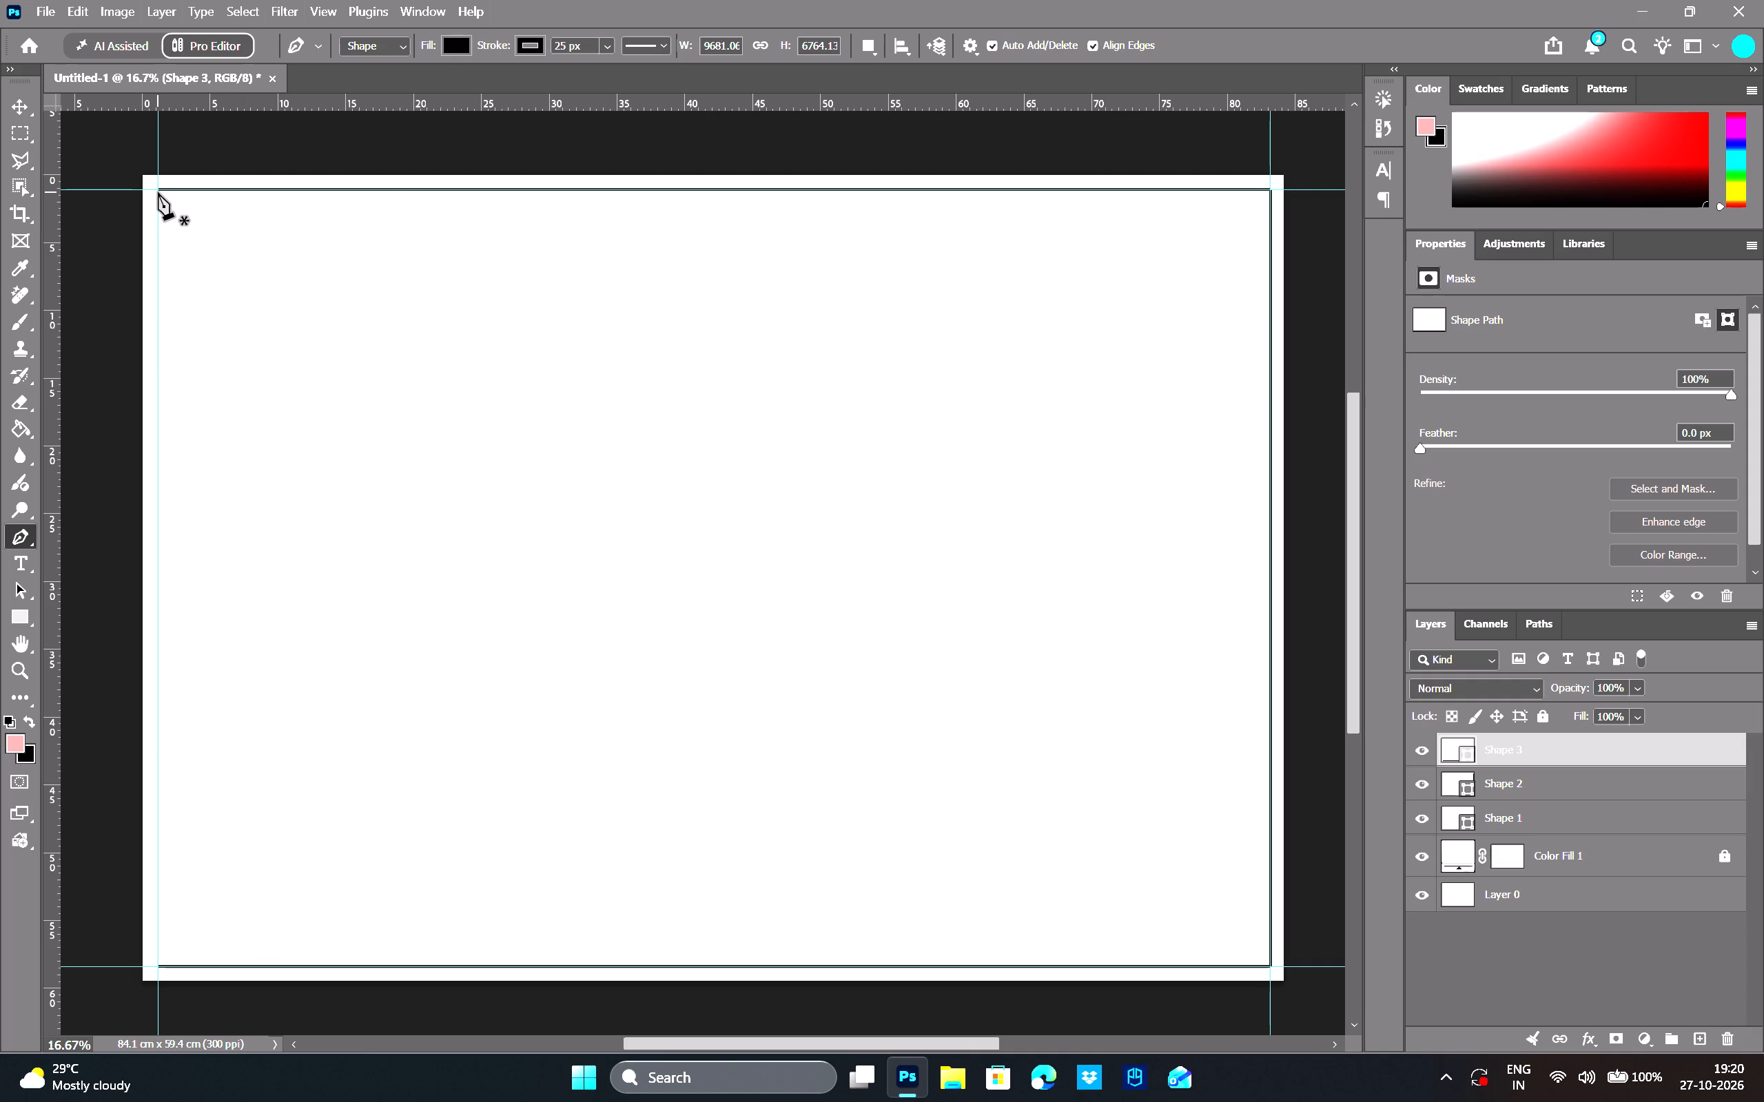
Draw the left border line about 6746 px high between the top and bottom guides.
{"action": "left_click", "coordinate": [156, 189]}
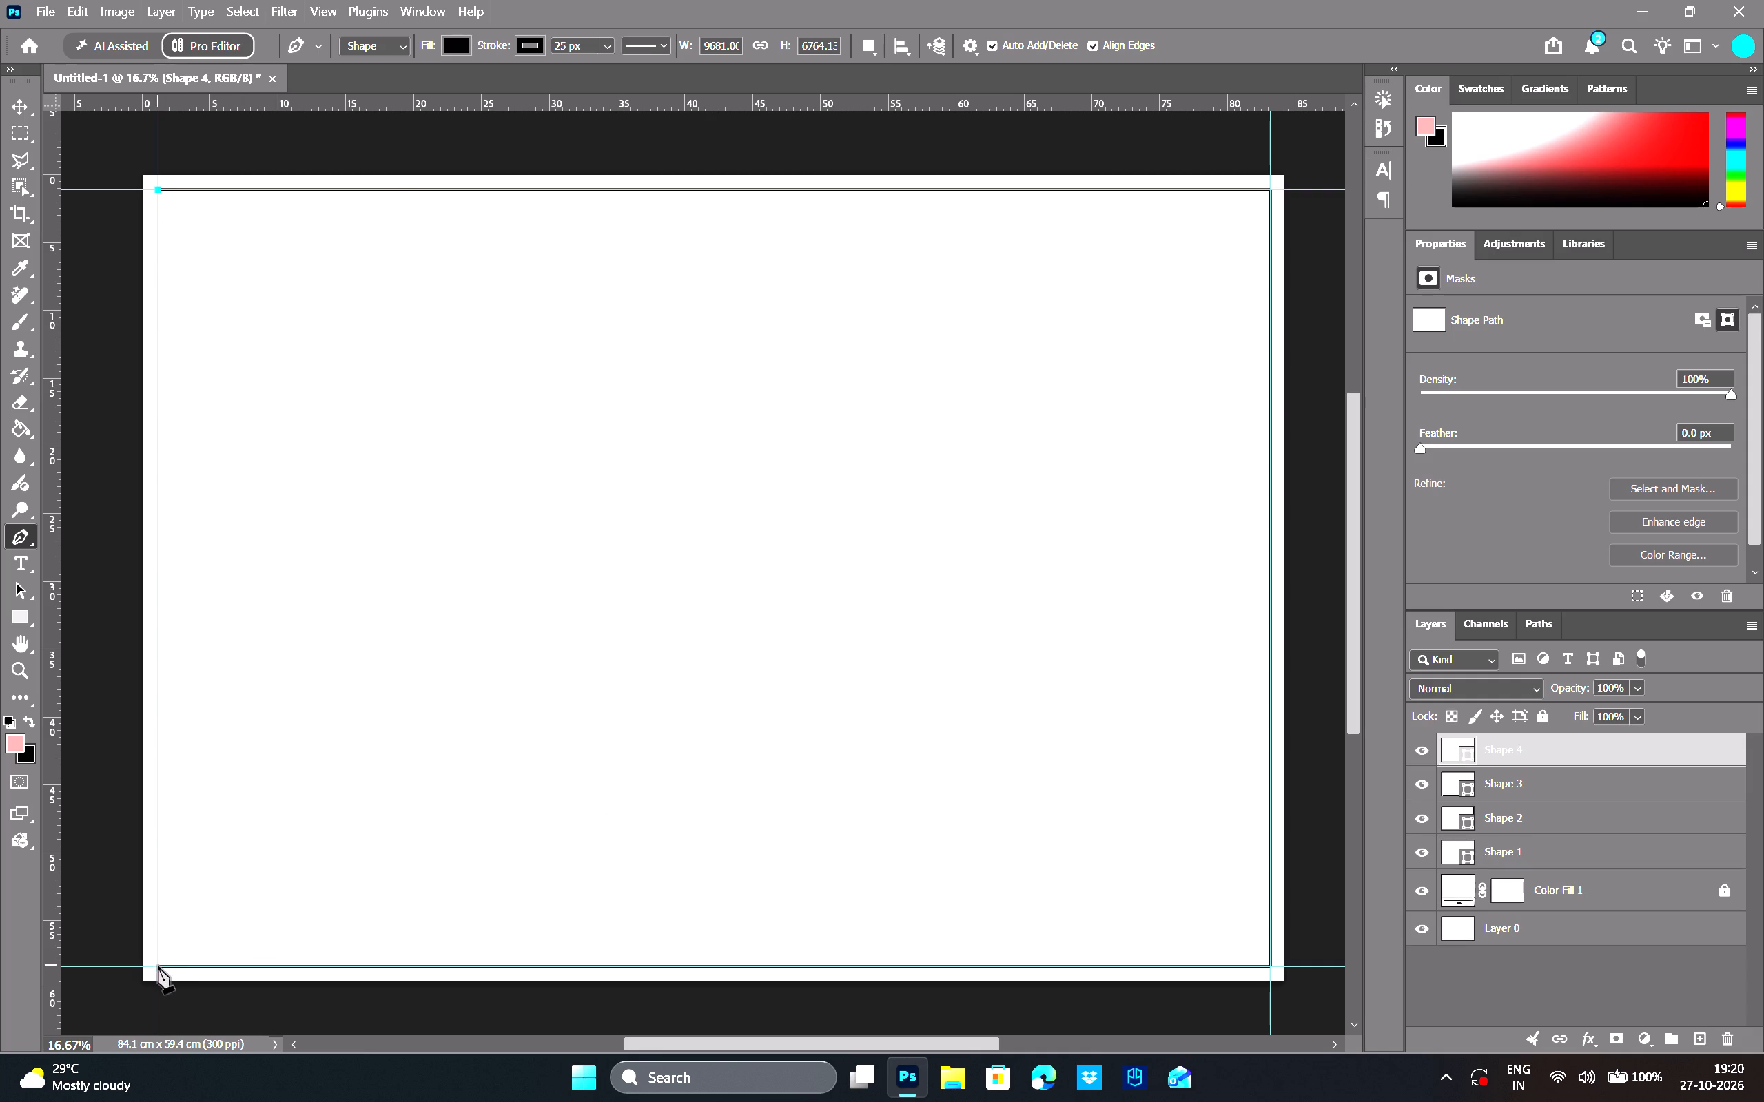
{"action": "left_click", "coordinate": [161, 964]}
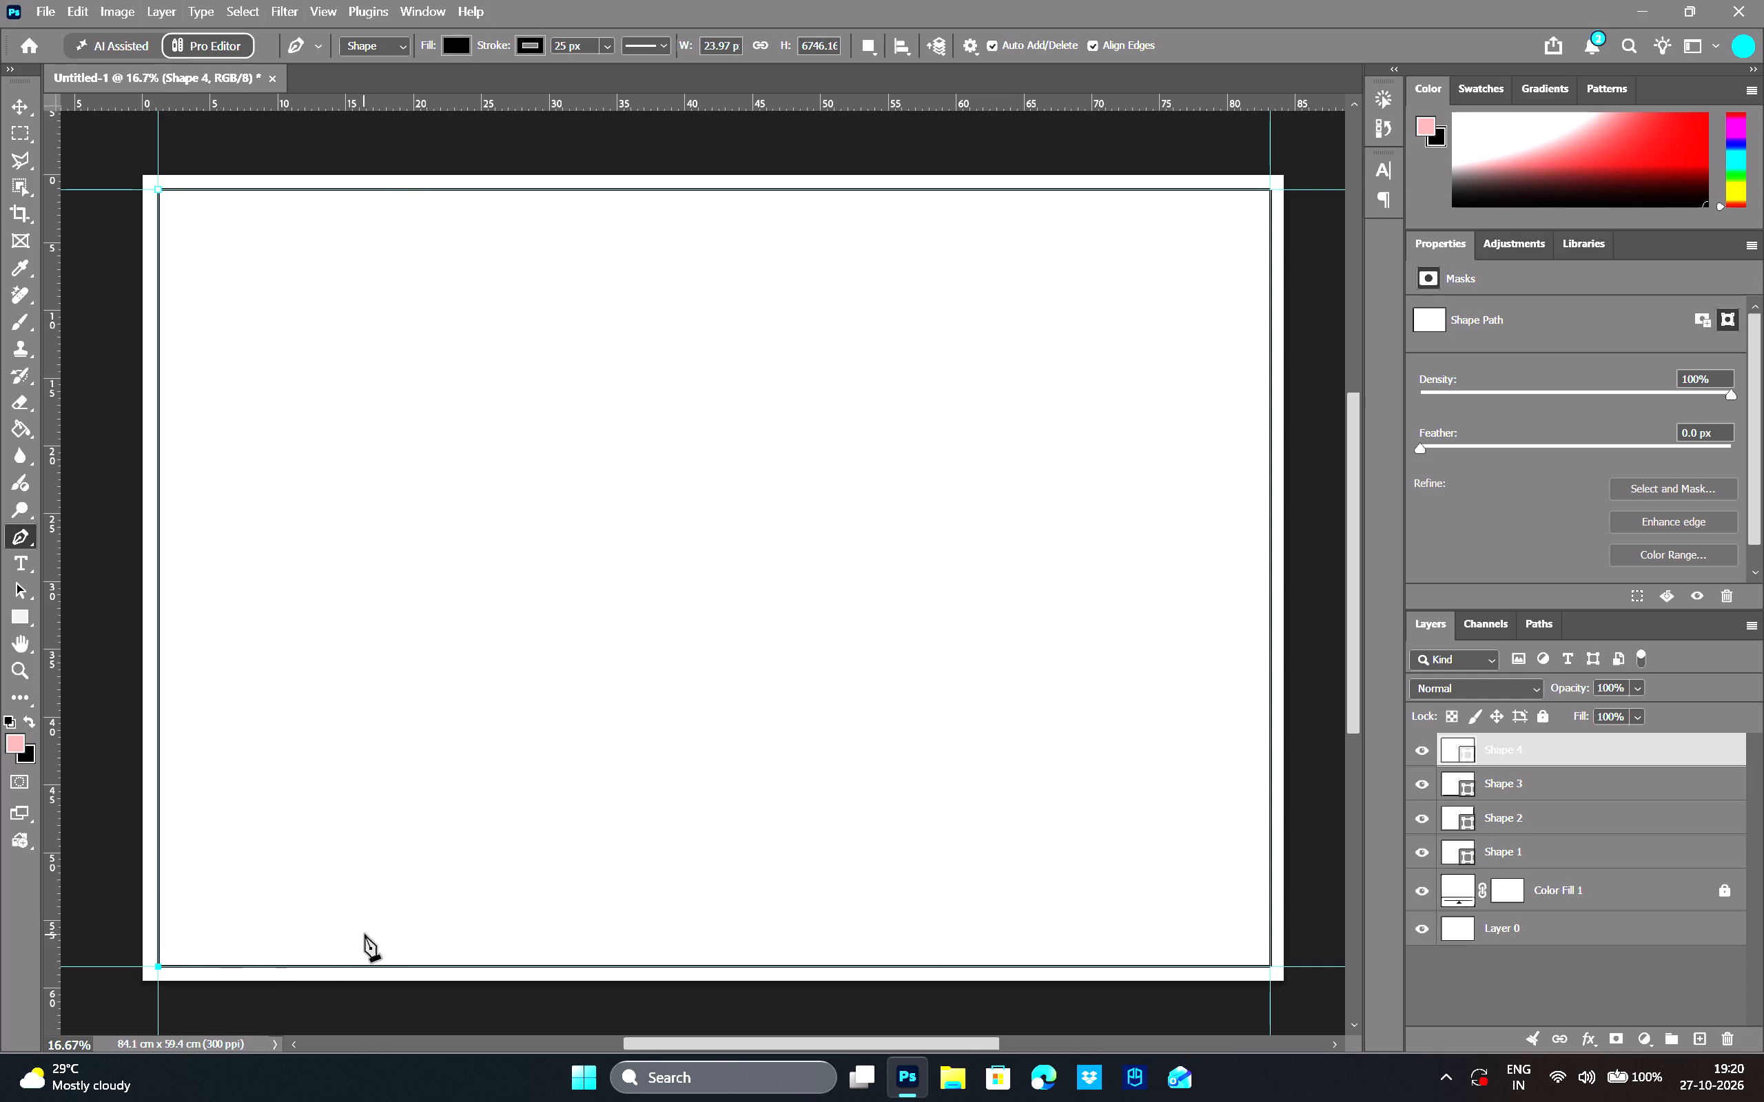
{"action": "key", "text": "Return"}
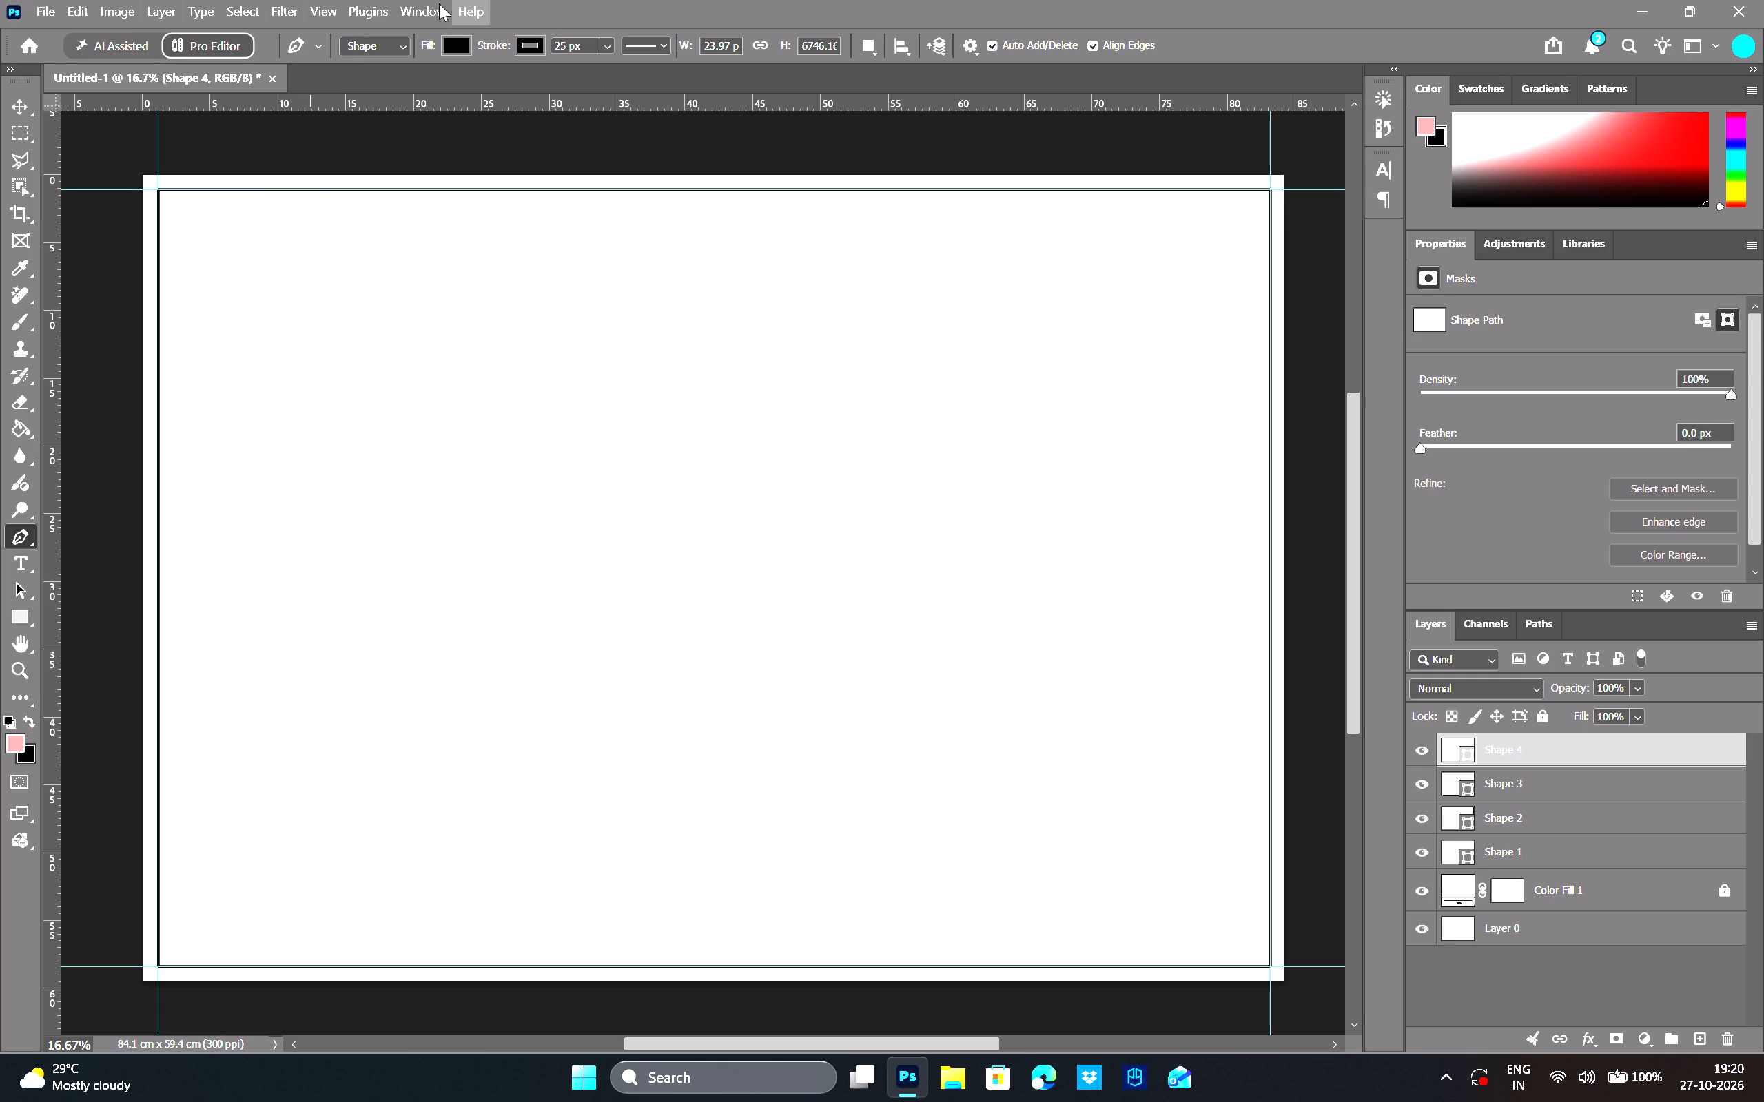
Clear all guides from the canvas.
{"action": "left_click", "coordinate": [337, 17]}
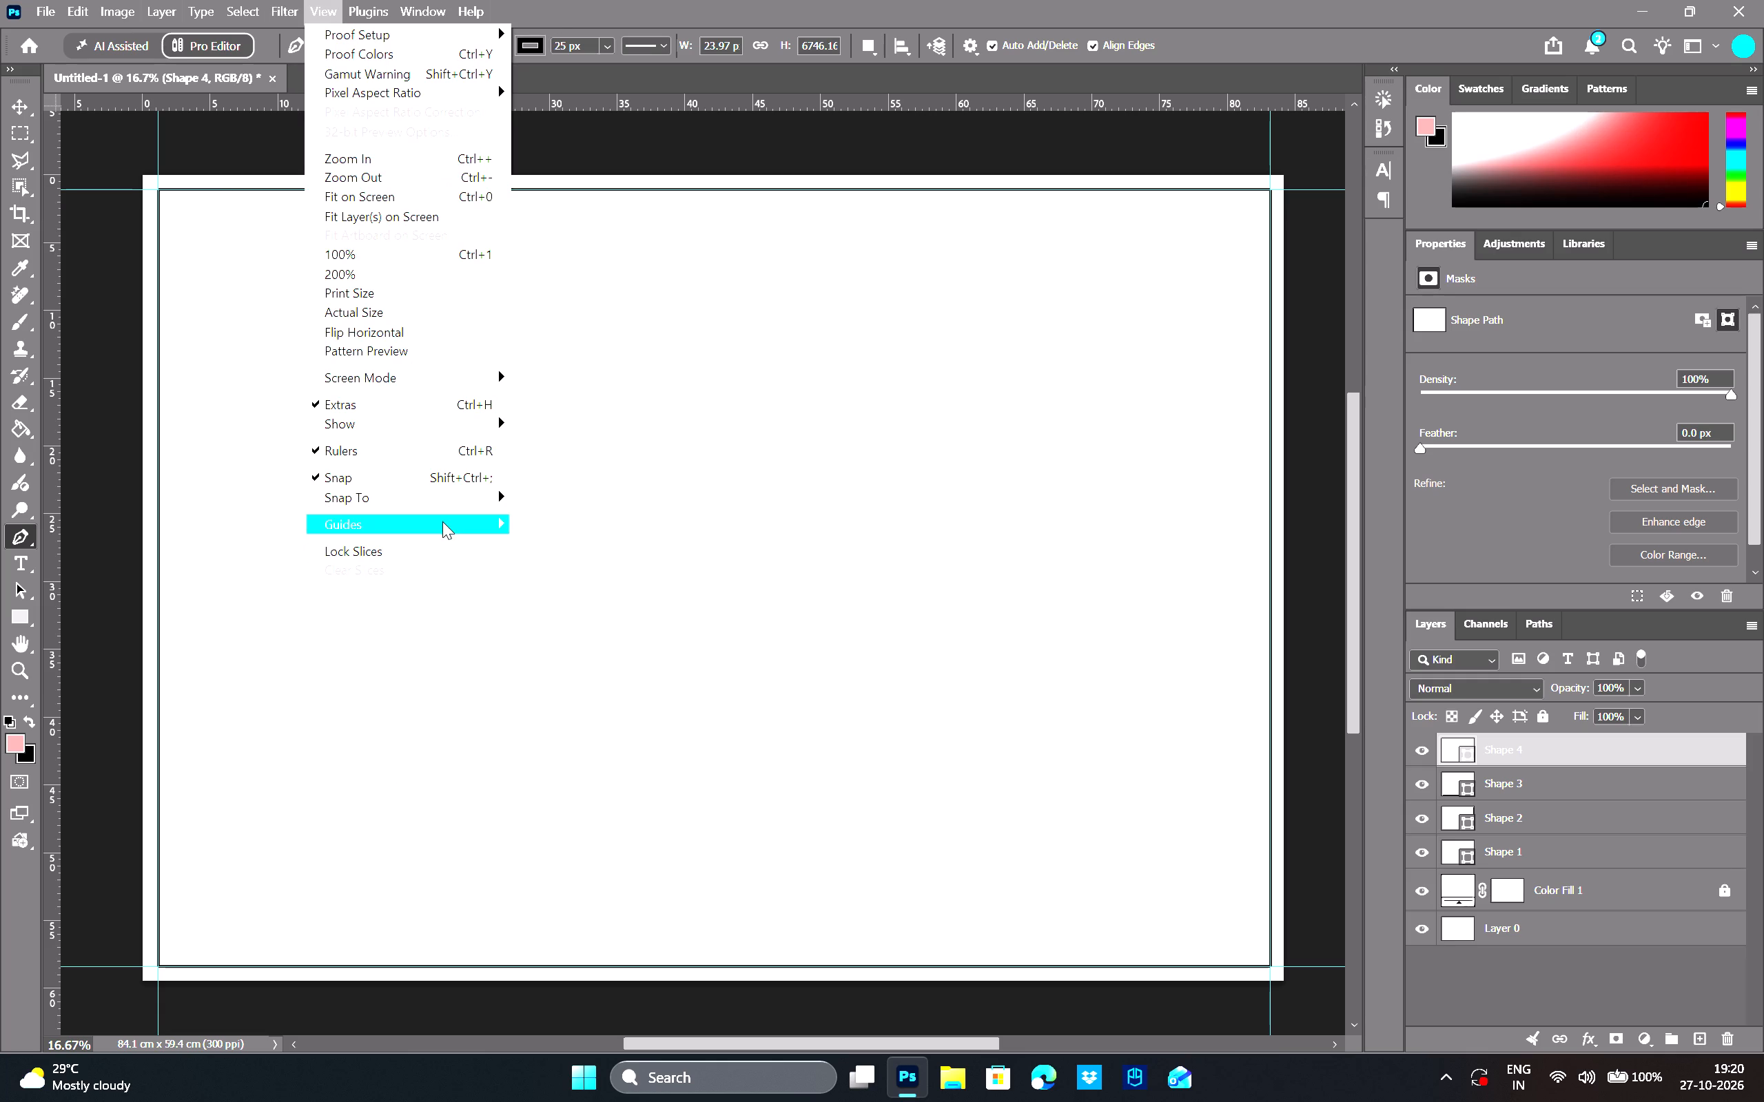
{"action": "left_click", "coordinate": [442, 521]}
{"action": "left_click", "coordinate": [594, 558]}
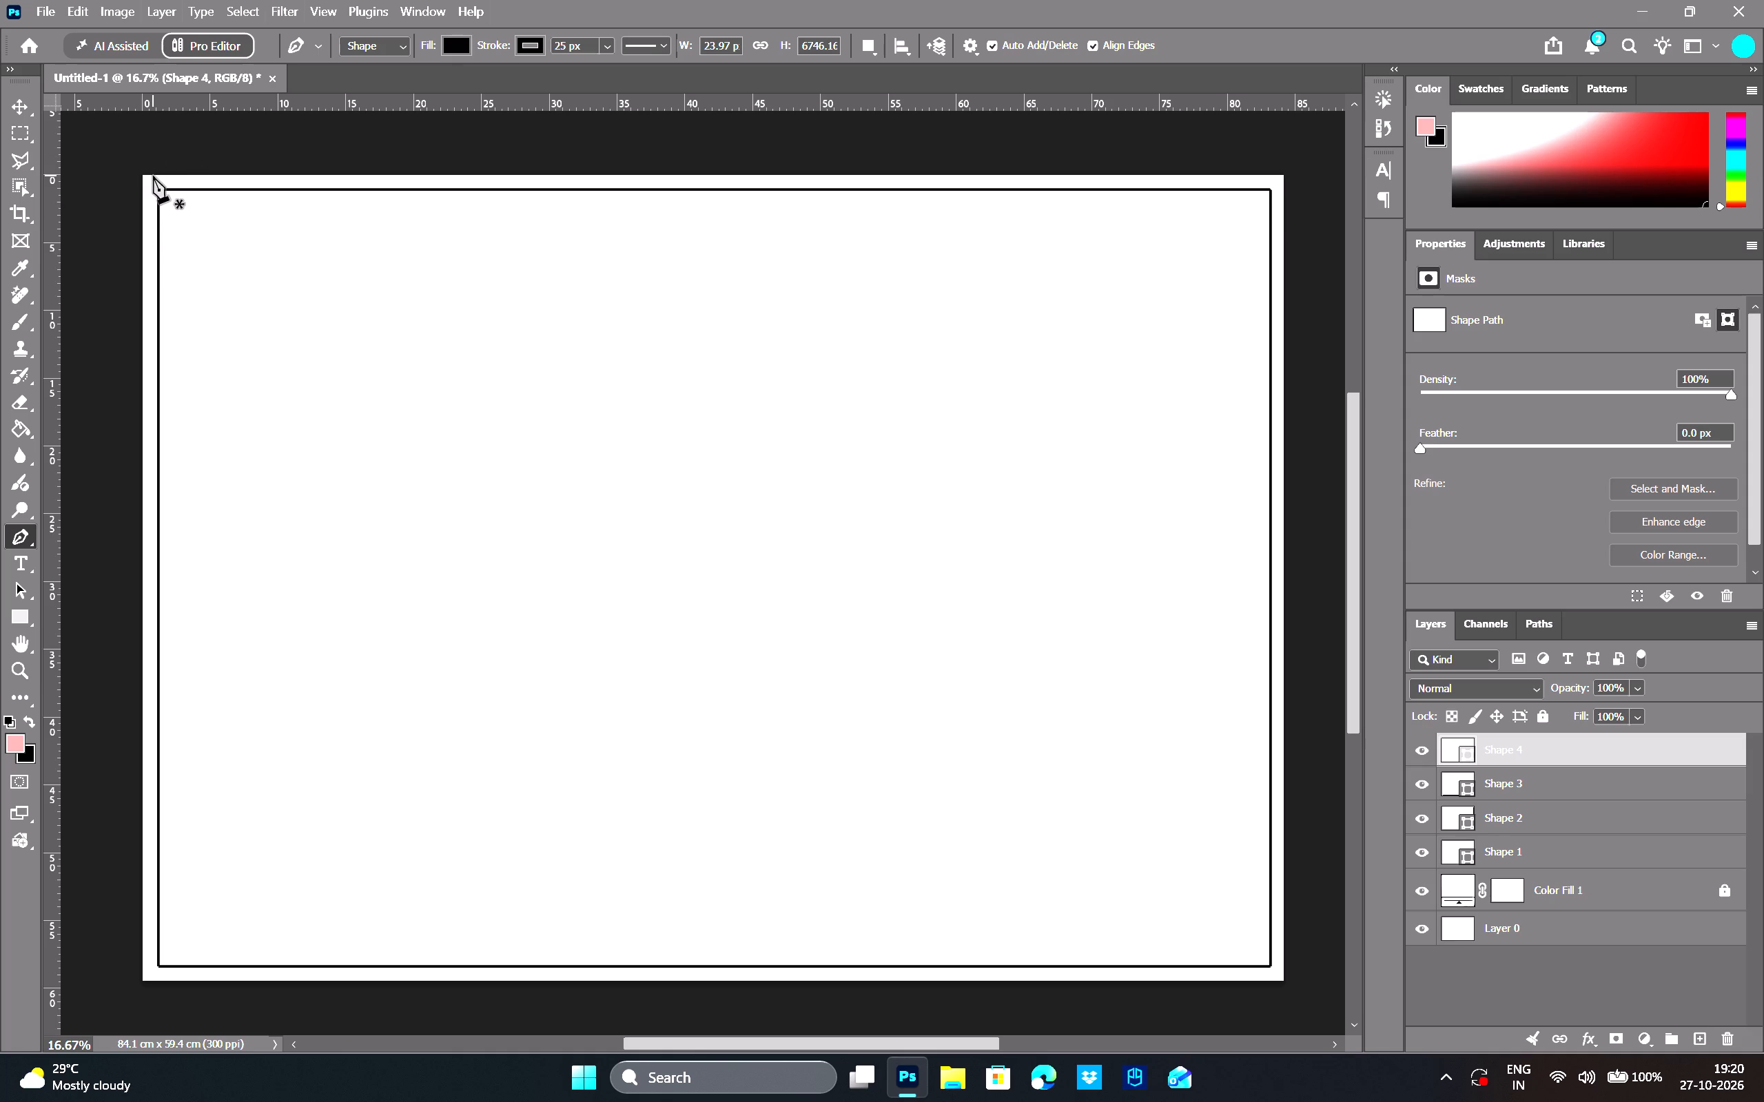
Examine up close how the border lines meet at the canvas's top-left corner.
{"action": "scroll", "coordinate": [153, 176], "scroll_direction": "up", "scroll_amount": 2}
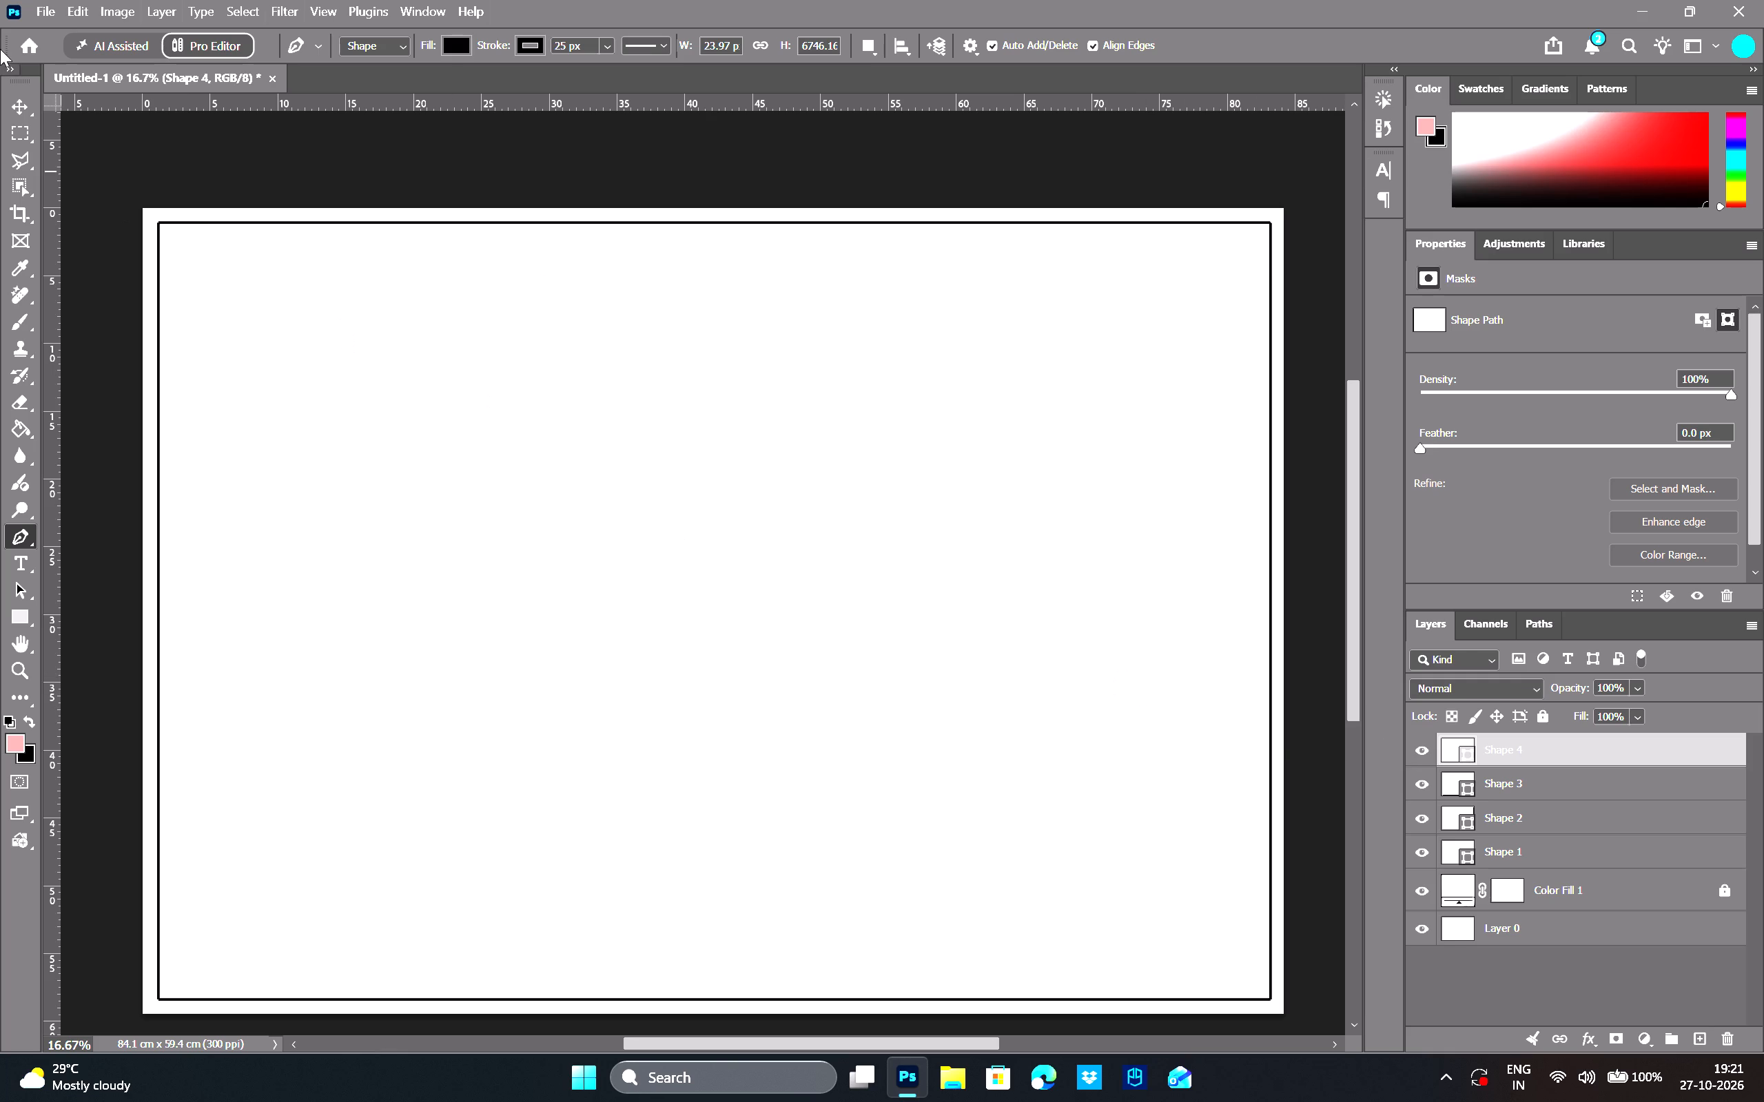
{"action": "scroll", "coordinate": [150, 220], "scroll_direction": "up", "scroll_amount": 10, "text": "alt"}
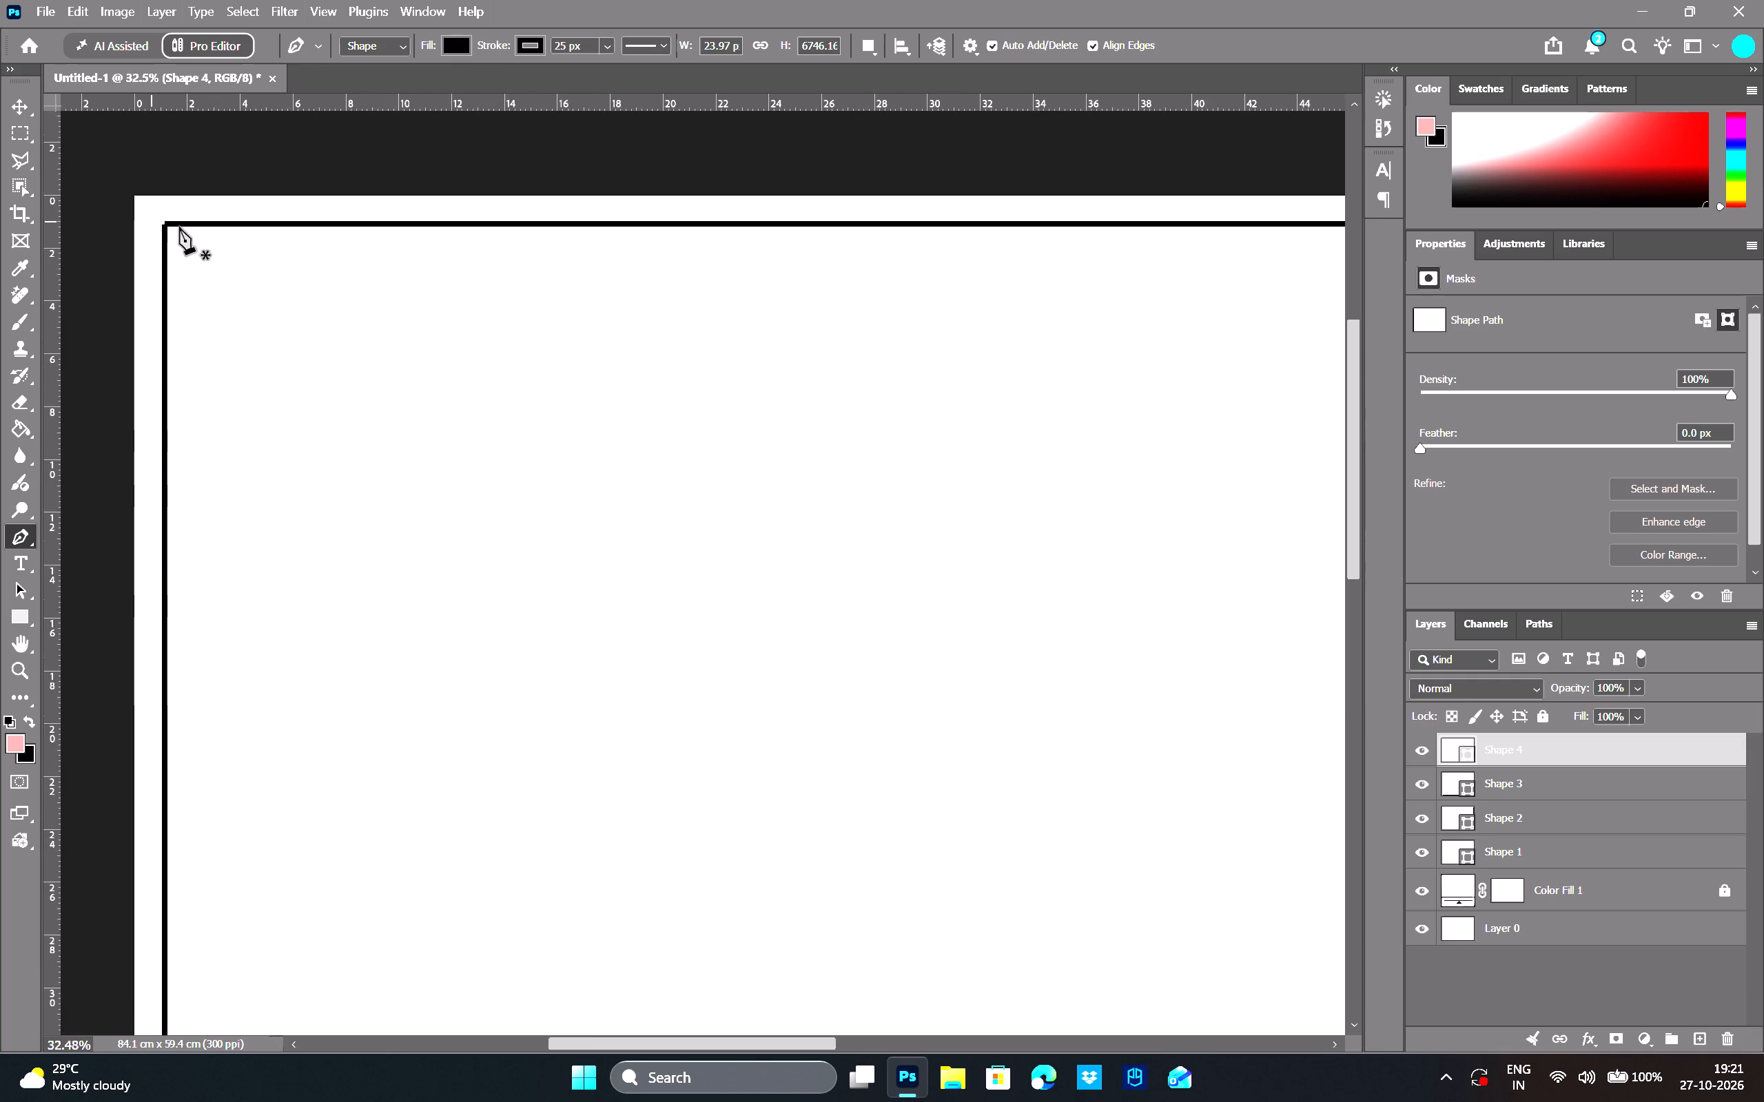
{"action": "scroll", "coordinate": [179, 227], "scroll_direction": "up", "scroll_amount": 2, "text": "alt"}
{"action": "scroll", "coordinate": [179, 227], "scroll_direction": "down", "scroll_amount": 3, "text": "alt"}
{"action": "scroll", "coordinate": [179, 227], "scroll_direction": "up", "scroll_amount": 19, "text": "alt"}
{"action": "scroll", "coordinate": [155, 224], "scroll_direction": "down", "scroll_amount": 1, "text": "alt"}
{"action": "scroll", "coordinate": [155, 224], "scroll_direction": "up", "scroll_amount": 9, "text": "alt"}
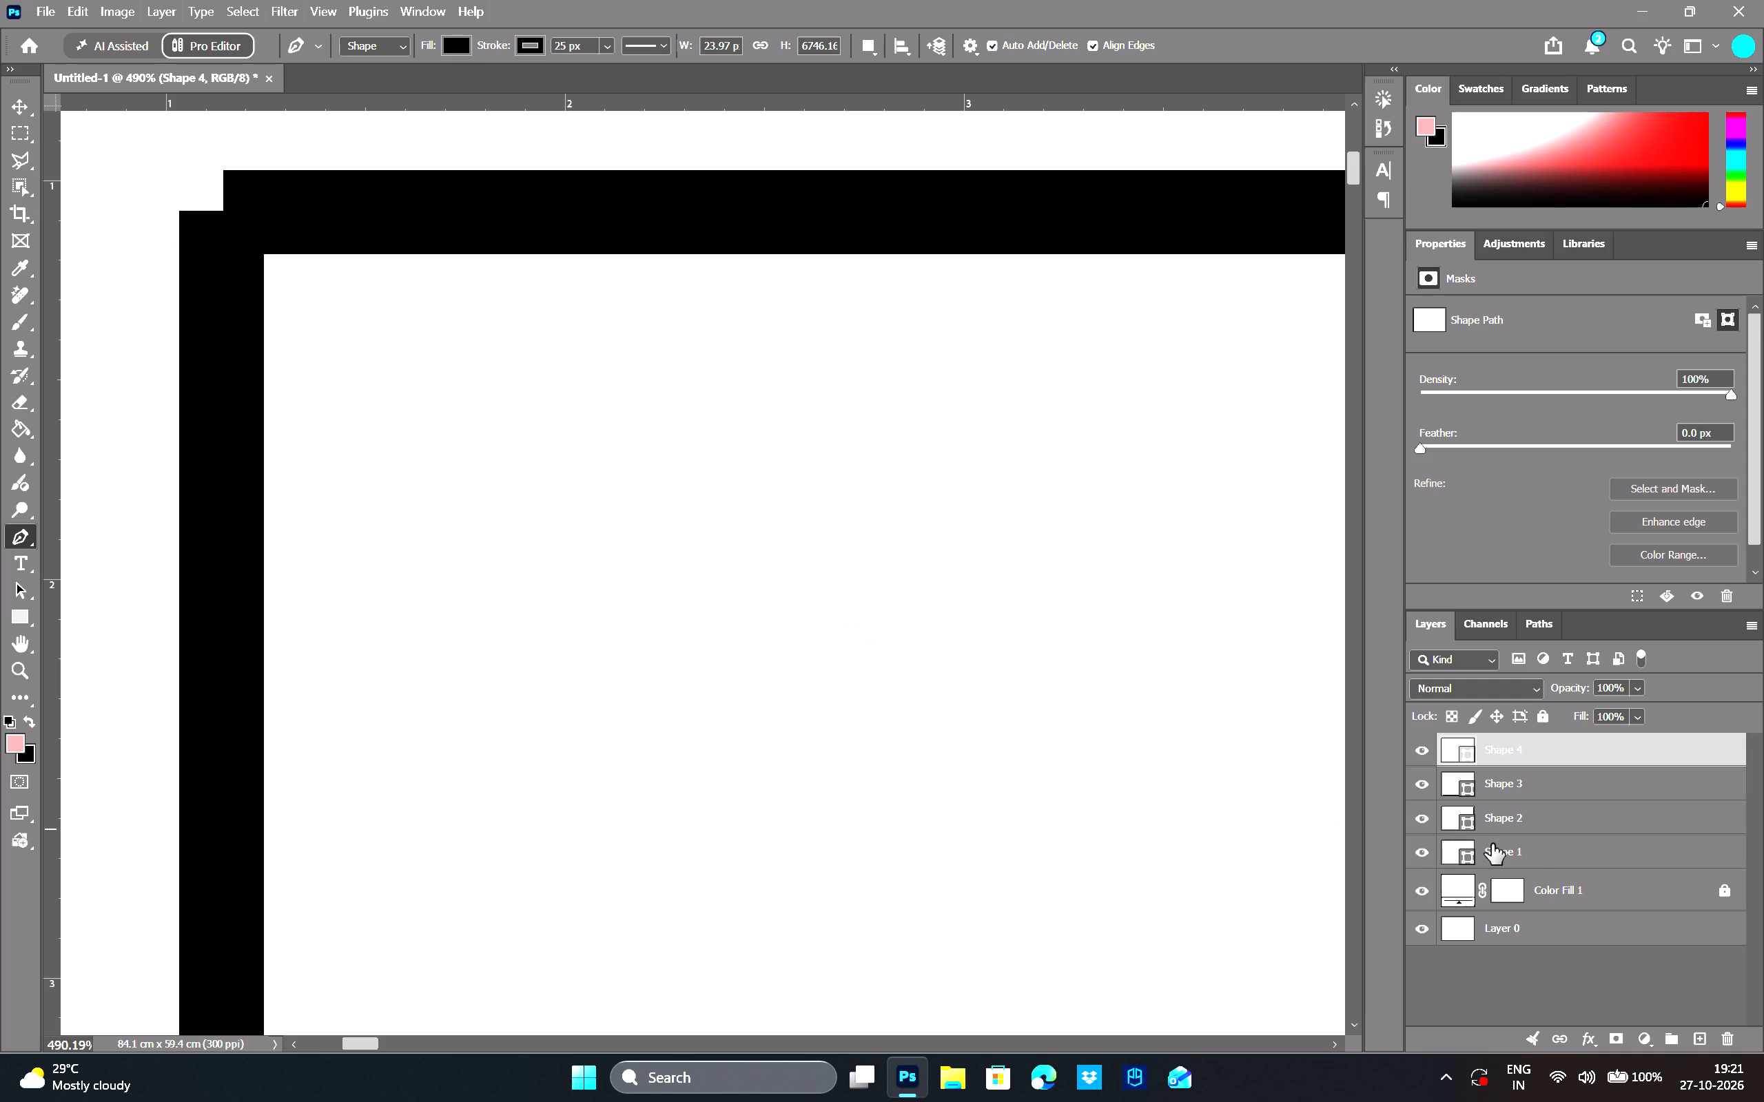
Select the entire canvas with the Shape 4 layer active.
{"action": "double_click", "coordinate": [1526, 745]}
{"action": "left_click", "coordinate": [1568, 749]}
{"action": "key", "text": "ctrl+a"}
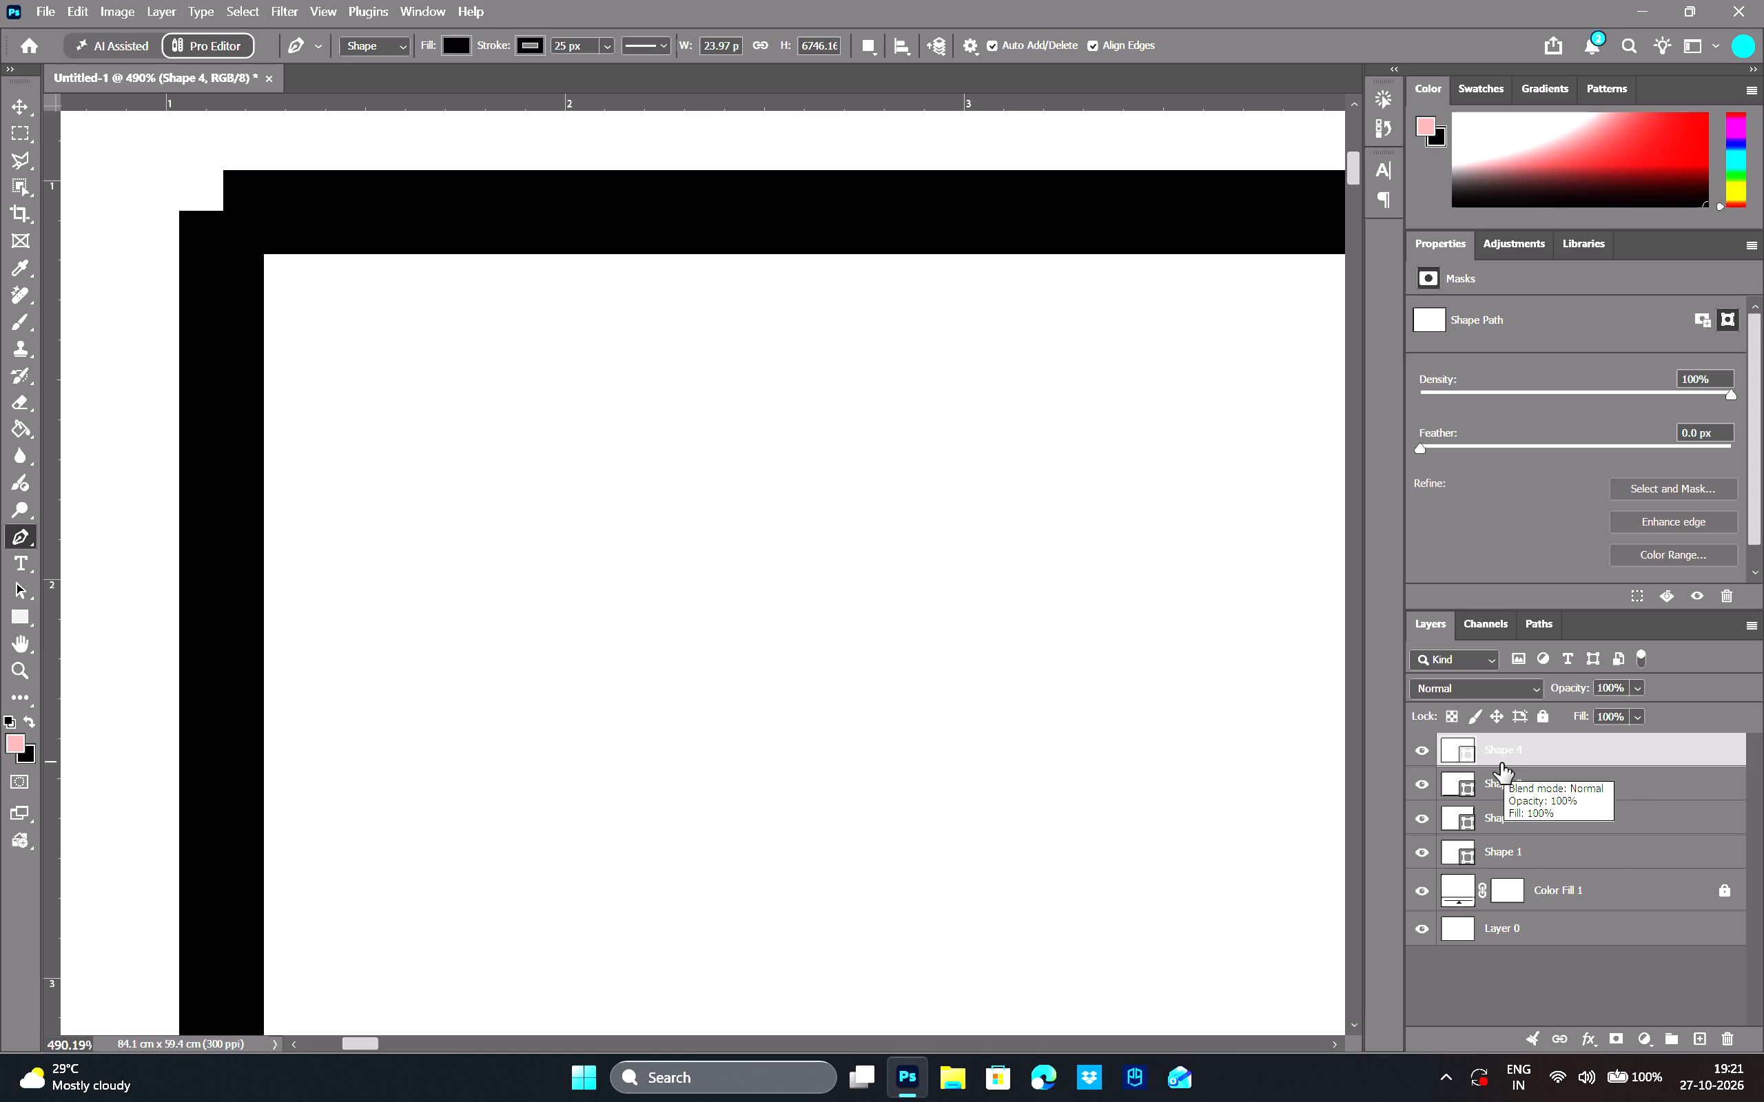
Examine the border from its top-left corner out to the full frame.
{"action": "scroll", "coordinate": [505, 491], "scroll_direction": "down", "scroll_amount": 4}
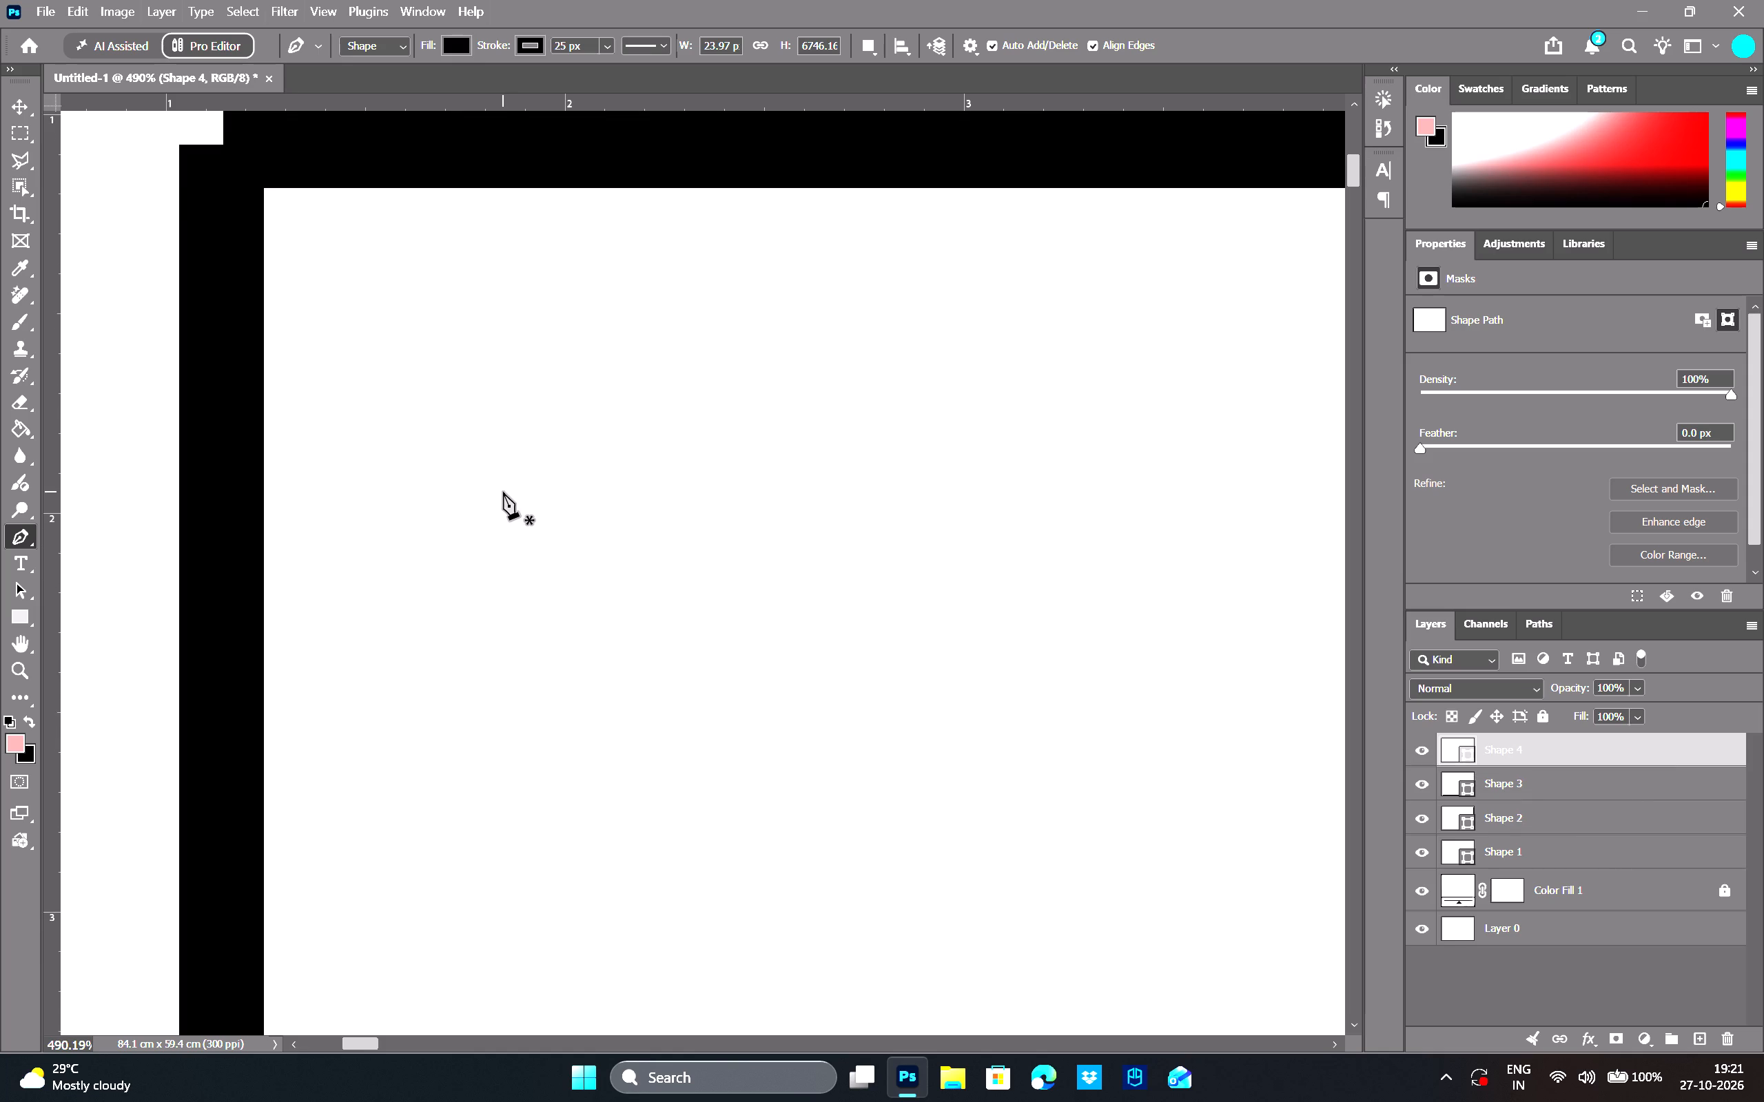
{"action": "scroll", "coordinate": [503, 492], "scroll_direction": "down", "scroll_amount": 15, "text": "alt"}
{"action": "scroll", "coordinate": [583, 583], "scroll_direction": "up", "scroll_amount": 1, "text": "alt"}
{"action": "scroll", "coordinate": [706, 599], "scroll_direction": "down", "scroll_amount": 2, "text": "alt"}
{"action": "scroll", "coordinate": [710, 601], "scroll_direction": "up", "scroll_amount": 1, "text": "alt"}
{"action": "scroll", "coordinate": [715, 615], "scroll_direction": "down", "scroll_amount": 4, "text": "alt"}
{"action": "scroll", "coordinate": [716, 618], "scroll_direction": "up", "scroll_amount": 3, "text": "alt"}
{"action": "scroll", "coordinate": [737, 630], "scroll_direction": "down", "scroll_amount": 5, "text": "alt"}
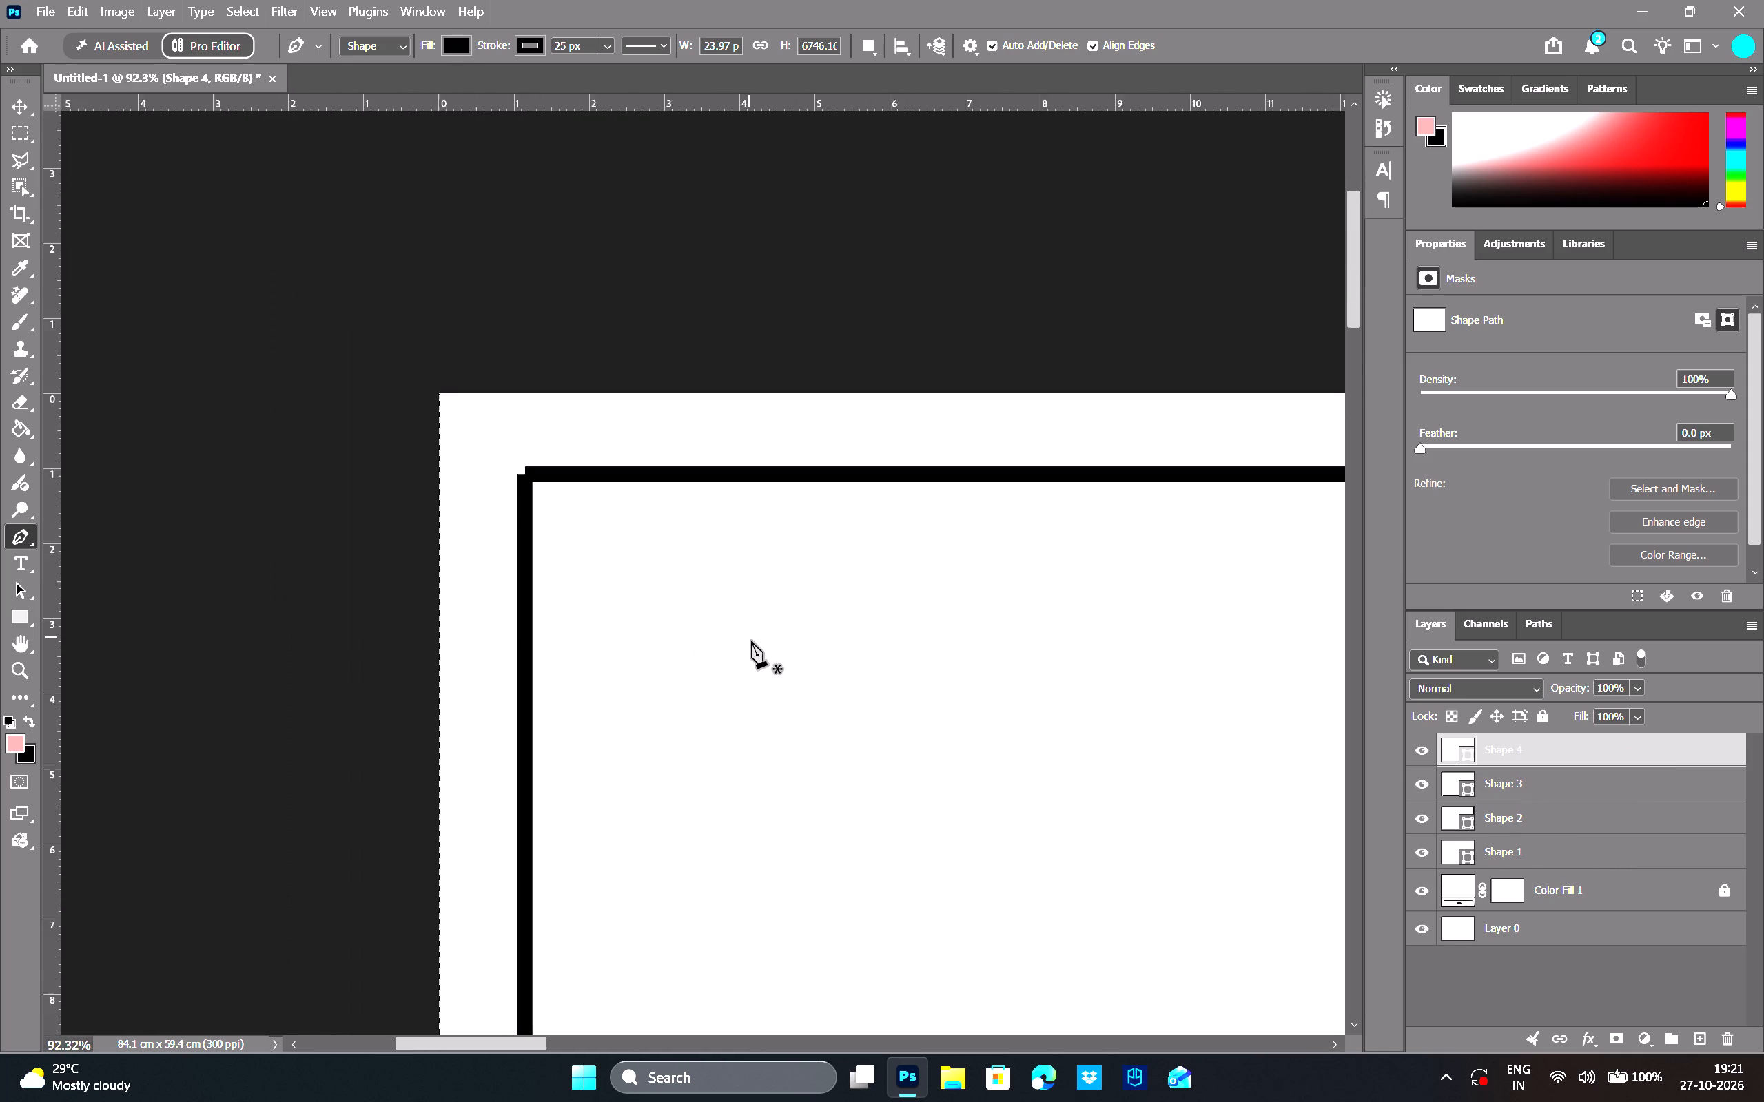
{"action": "scroll", "coordinate": [751, 641], "scroll_direction": "up", "scroll_amount": 1, "text": "alt"}
{"action": "scroll", "coordinate": [751, 641], "scroll_direction": "down", "scroll_amount": 3, "text": "alt"}
{"action": "scroll", "coordinate": [756, 655], "scroll_direction": "down", "scroll_amount": 4}
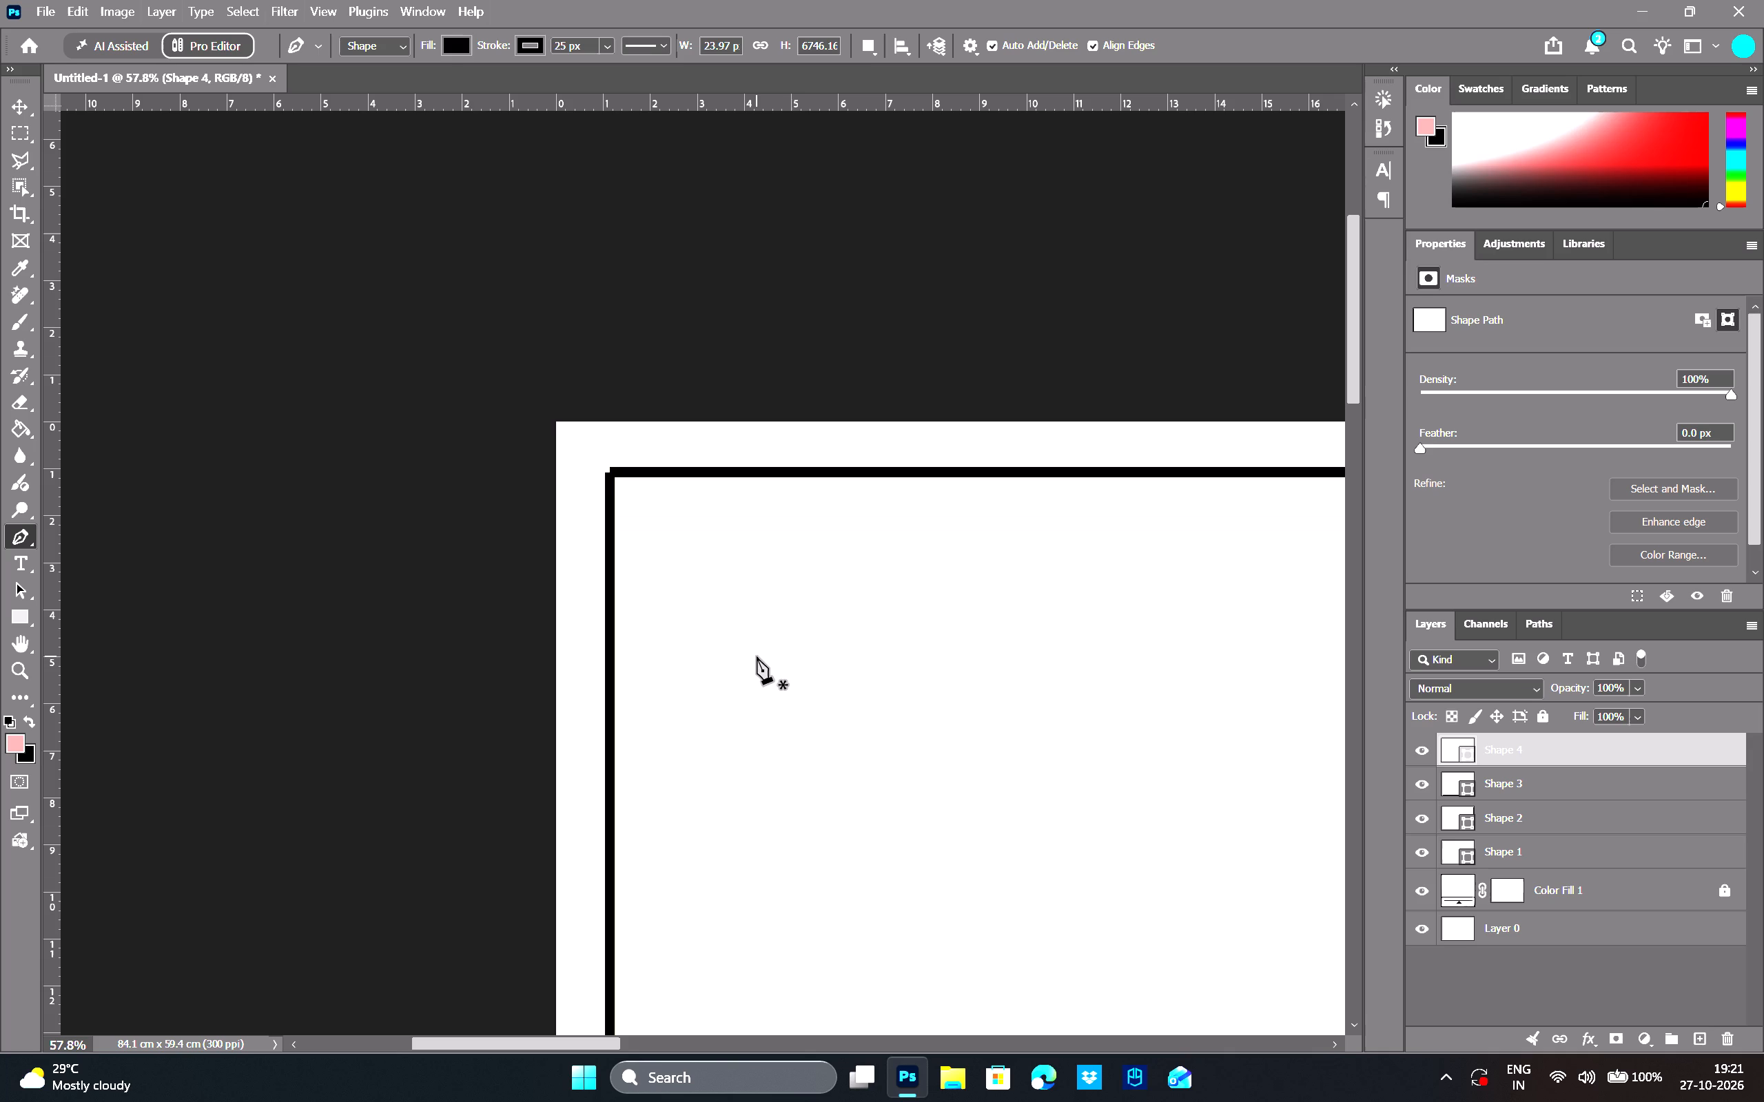
{"action": "middle_click_drag", "start_coordinate": [757, 656], "coordinate": [600, 572]}
{"action": "scroll", "coordinate": [599, 563], "scroll_direction": "down", "scroll_amount": 17}
{"action": "scroll", "coordinate": [834, 659], "scroll_direction": "up", "scroll_amount": 2}
{"action": "scroll", "coordinate": [844, 658], "scroll_direction": "down", "scroll_amount": 2}
{"action": "scroll", "coordinate": [844, 658], "scroll_direction": "up", "scroll_amount": 1}
{"action": "scroll", "coordinate": [845, 658], "scroll_direction": "down", "scroll_amount": 2}
{"action": "scroll", "coordinate": [850, 660], "scroll_direction": "up", "scroll_amount": 1}
{"action": "scroll", "coordinate": [853, 661], "scroll_direction": "down", "scroll_amount": 6}
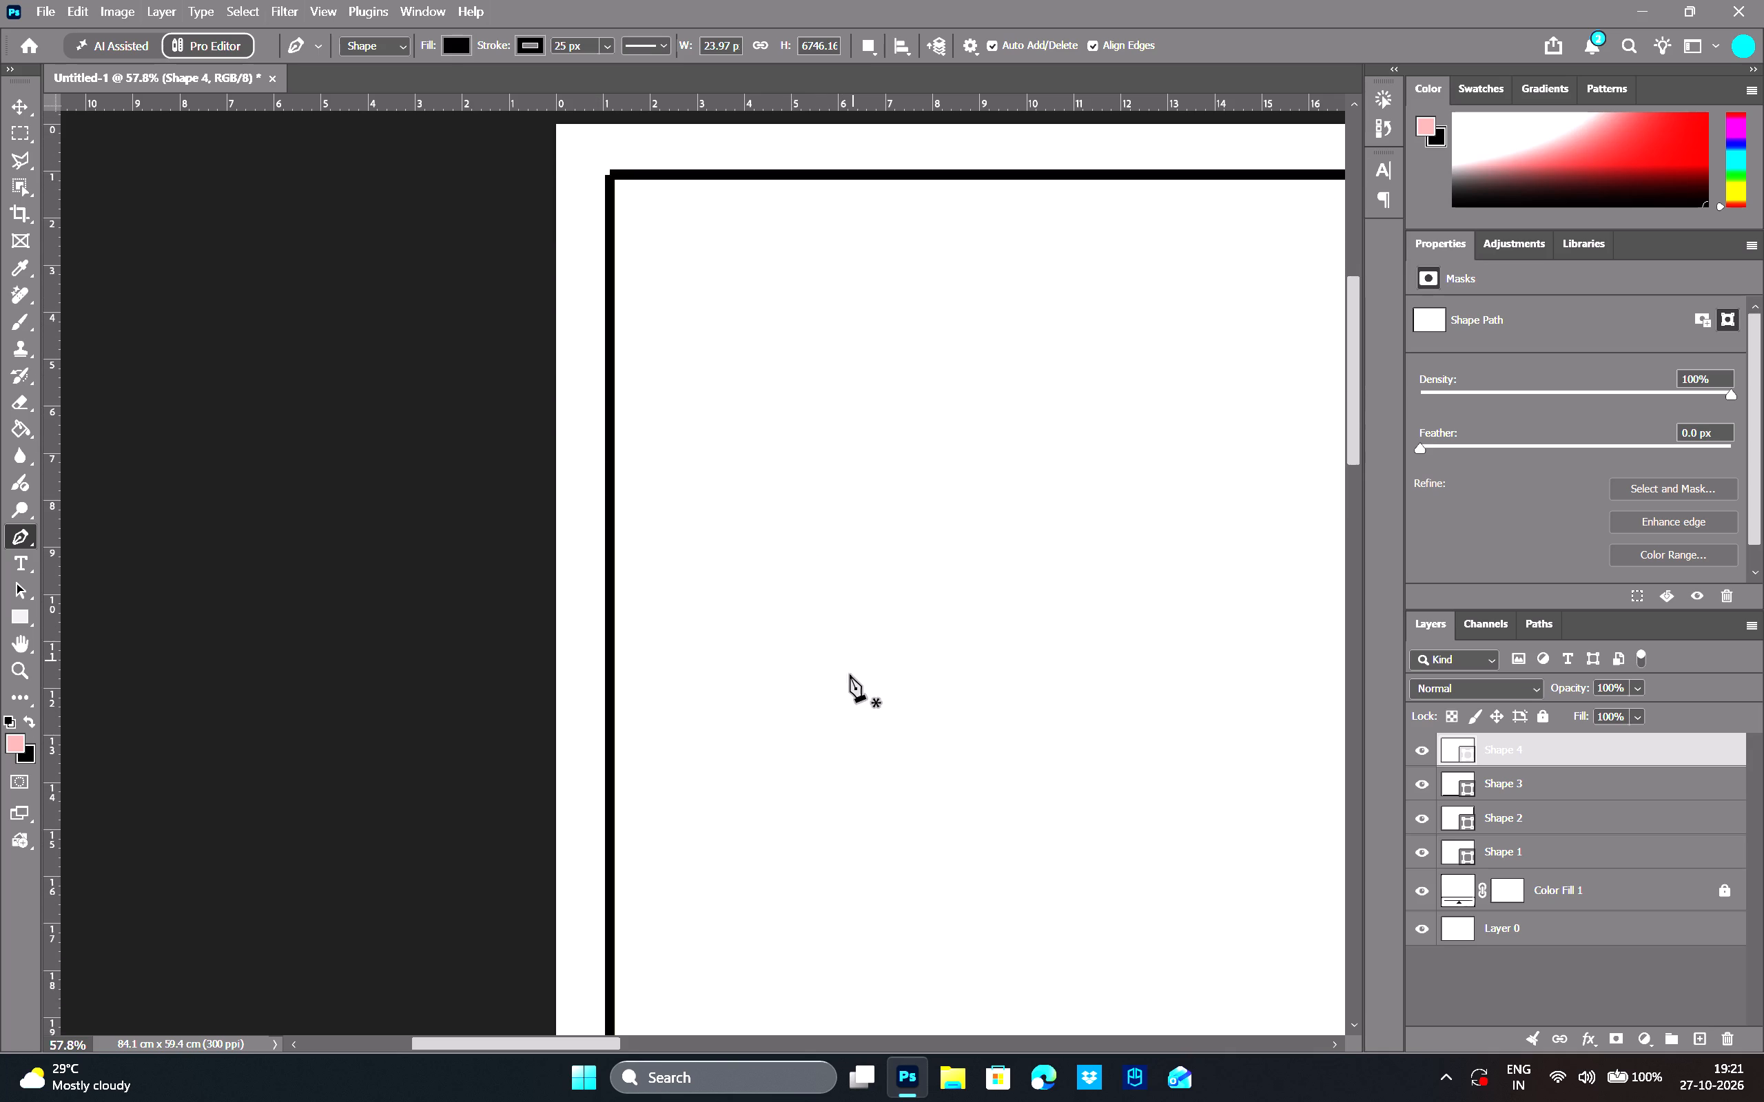
{"action": "scroll", "coordinate": [850, 674], "scroll_direction": "down", "scroll_amount": 2}
{"action": "scroll", "coordinate": [842, 708], "scroll_direction": "up", "scroll_amount": 1}
{"action": "scroll", "coordinate": [842, 713], "scroll_direction": "down", "scroll_amount": 2}
{"action": "left_click_drag", "start_coordinate": [604, 1037], "coordinate": [777, 1048]}
{"action": "scroll", "coordinate": [592, 746], "scroll_direction": "down", "scroll_amount": 3, "text": "alt"}
{"action": "scroll", "coordinate": [592, 746], "scroll_direction": "up", "scroll_amount": 1, "text": "alt"}
{"action": "scroll", "coordinate": [592, 746], "scroll_direction": "down", "scroll_amount": 2, "text": "alt"}
{"action": "scroll", "coordinate": [595, 742], "scroll_direction": "up", "scroll_amount": 1, "text": "alt"}
{"action": "scroll", "coordinate": [599, 741], "scroll_direction": "down", "scroll_amount": 17, "text": "alt"}
{"action": "scroll", "coordinate": [736, 666], "scroll_direction": "down", "scroll_amount": 7, "text": "alt"}
{"action": "scroll", "coordinate": [719, 730], "scroll_direction": "up", "scroll_amount": 1, "text": "alt"}
{"action": "scroll", "coordinate": [810, 886], "scroll_direction": "up", "scroll_amount": 2, "text": "alt"}
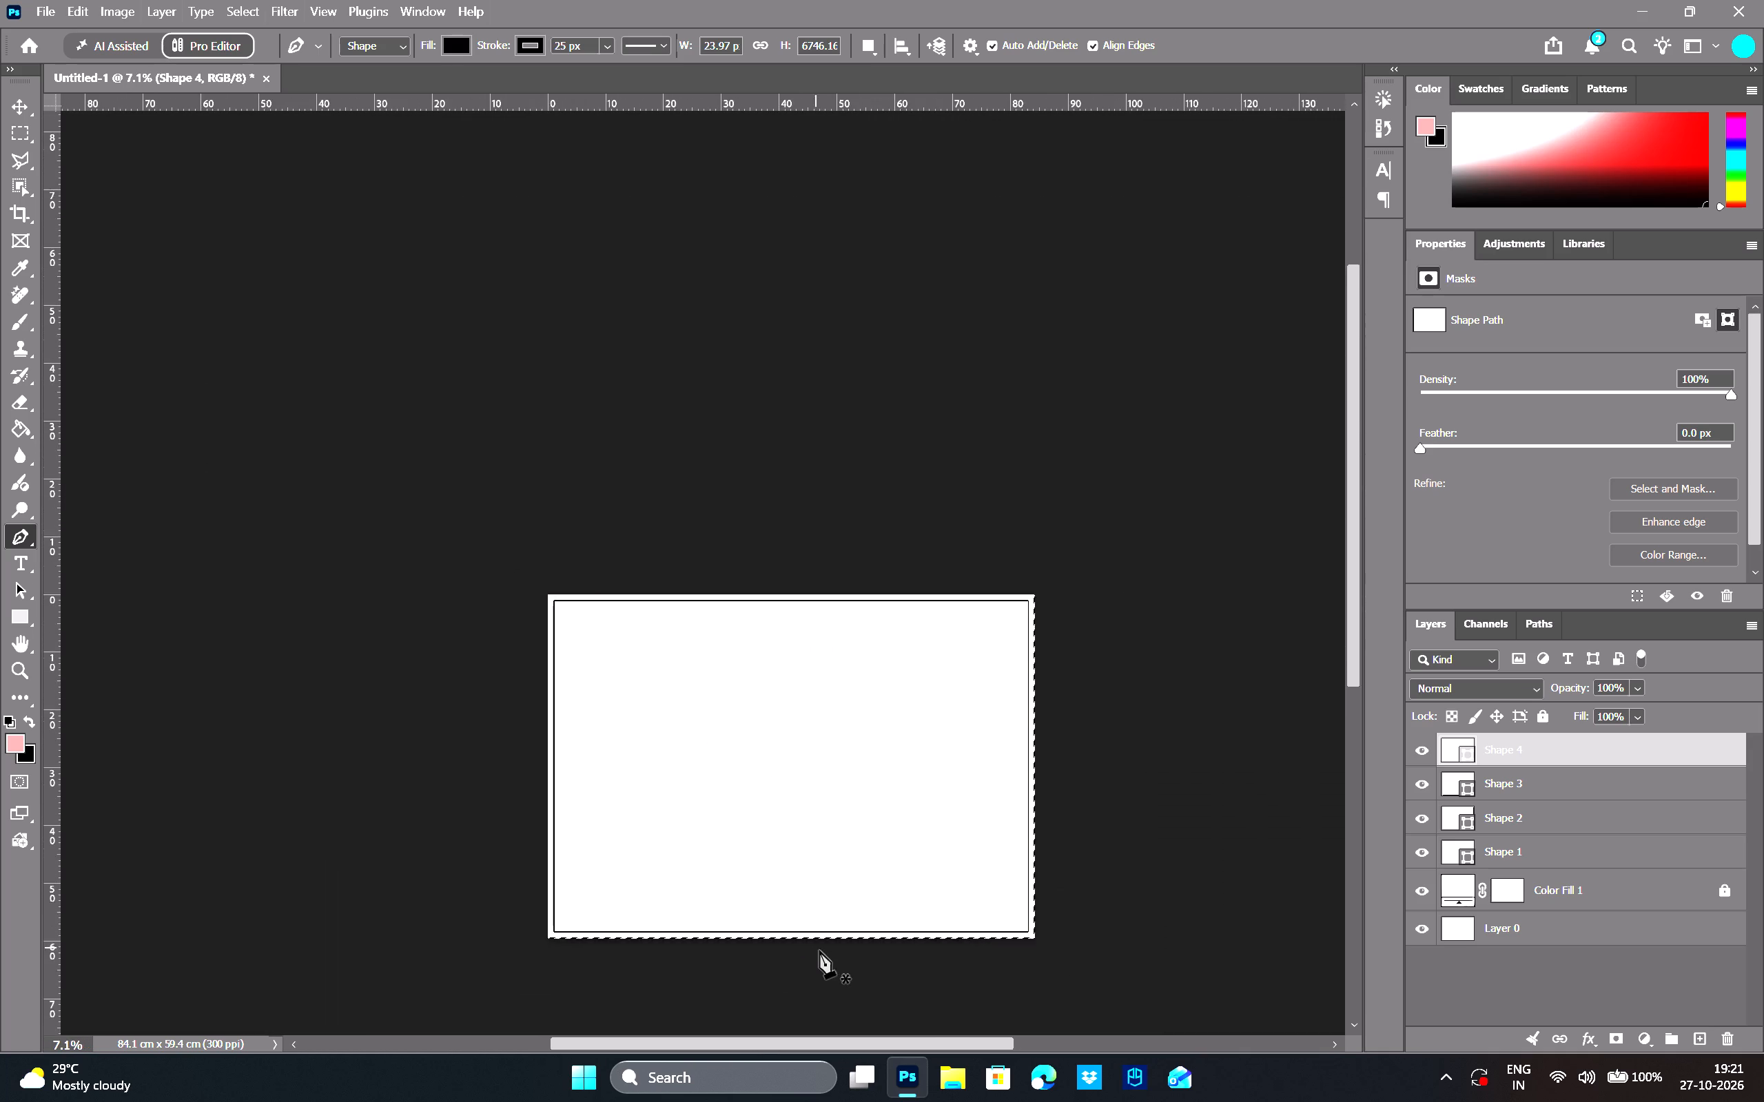
{"action": "scroll", "coordinate": [819, 950], "scroll_direction": "up", "scroll_amount": 2, "text": "alt"}
{"action": "scroll", "coordinate": [1098, 995], "scroll_direction": "up", "scroll_amount": 3}
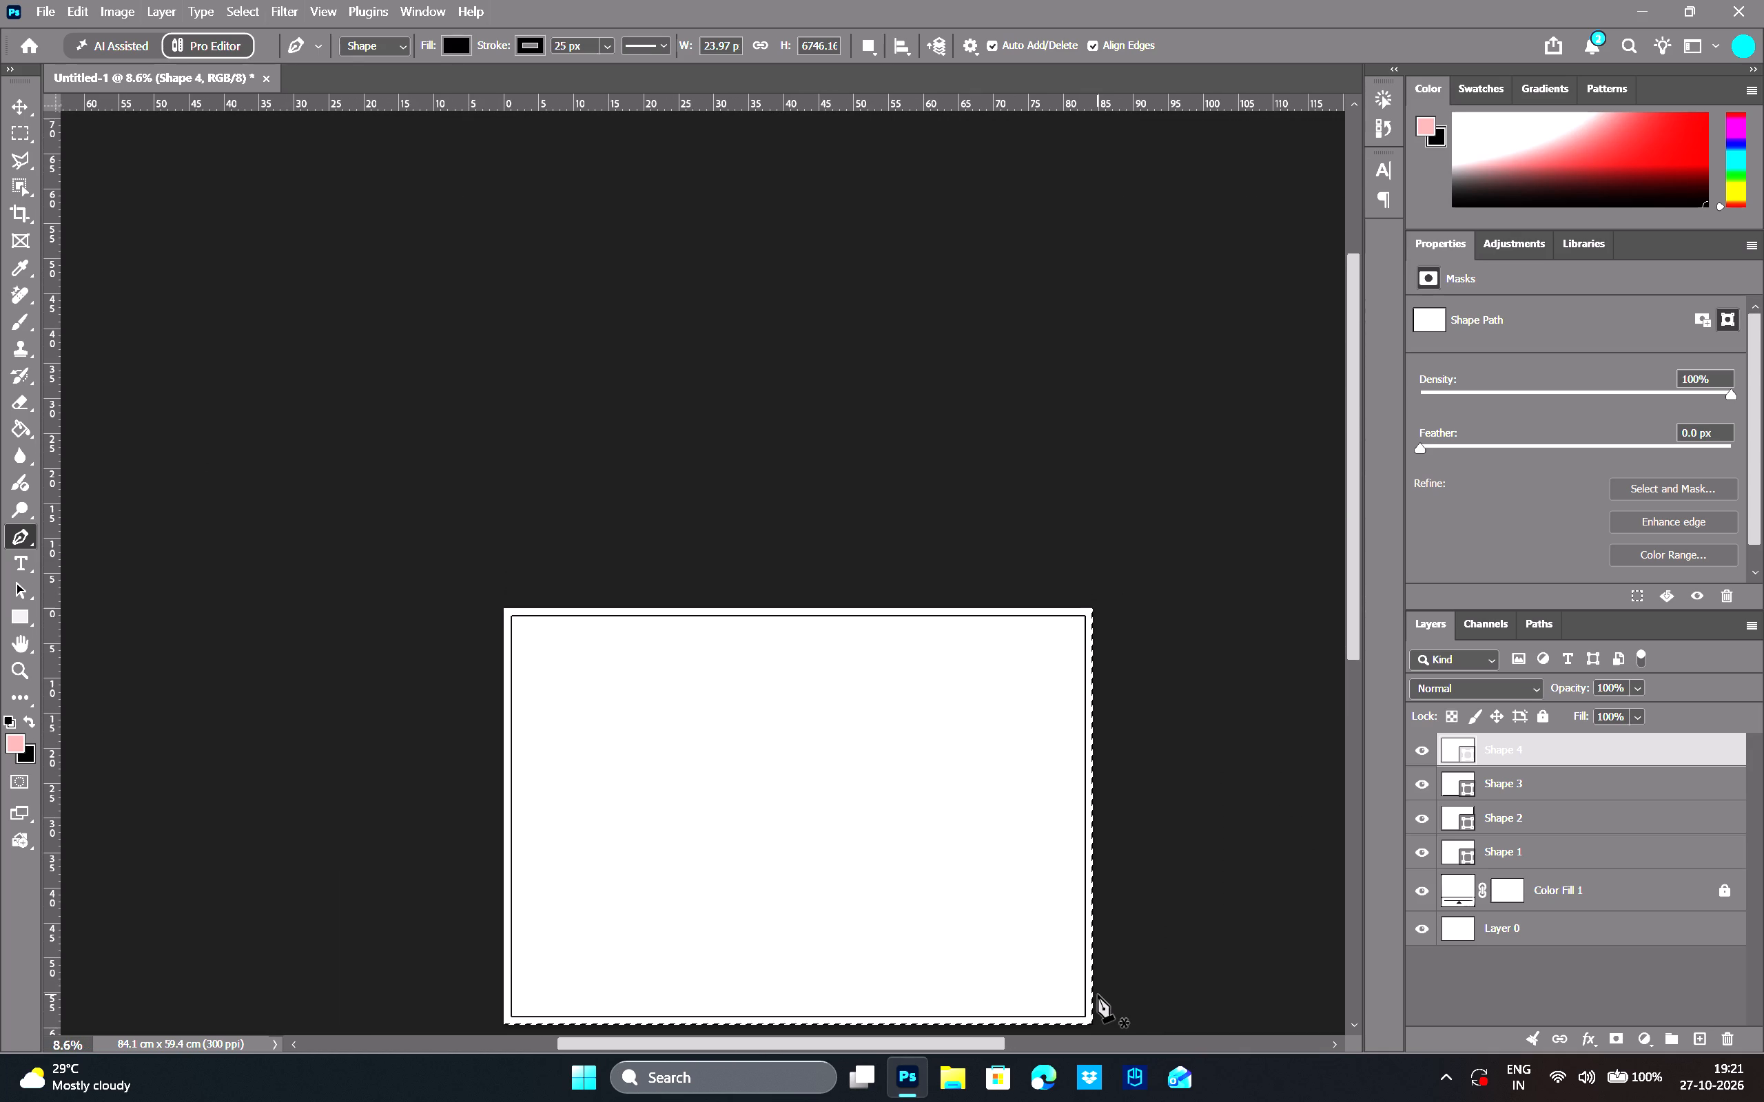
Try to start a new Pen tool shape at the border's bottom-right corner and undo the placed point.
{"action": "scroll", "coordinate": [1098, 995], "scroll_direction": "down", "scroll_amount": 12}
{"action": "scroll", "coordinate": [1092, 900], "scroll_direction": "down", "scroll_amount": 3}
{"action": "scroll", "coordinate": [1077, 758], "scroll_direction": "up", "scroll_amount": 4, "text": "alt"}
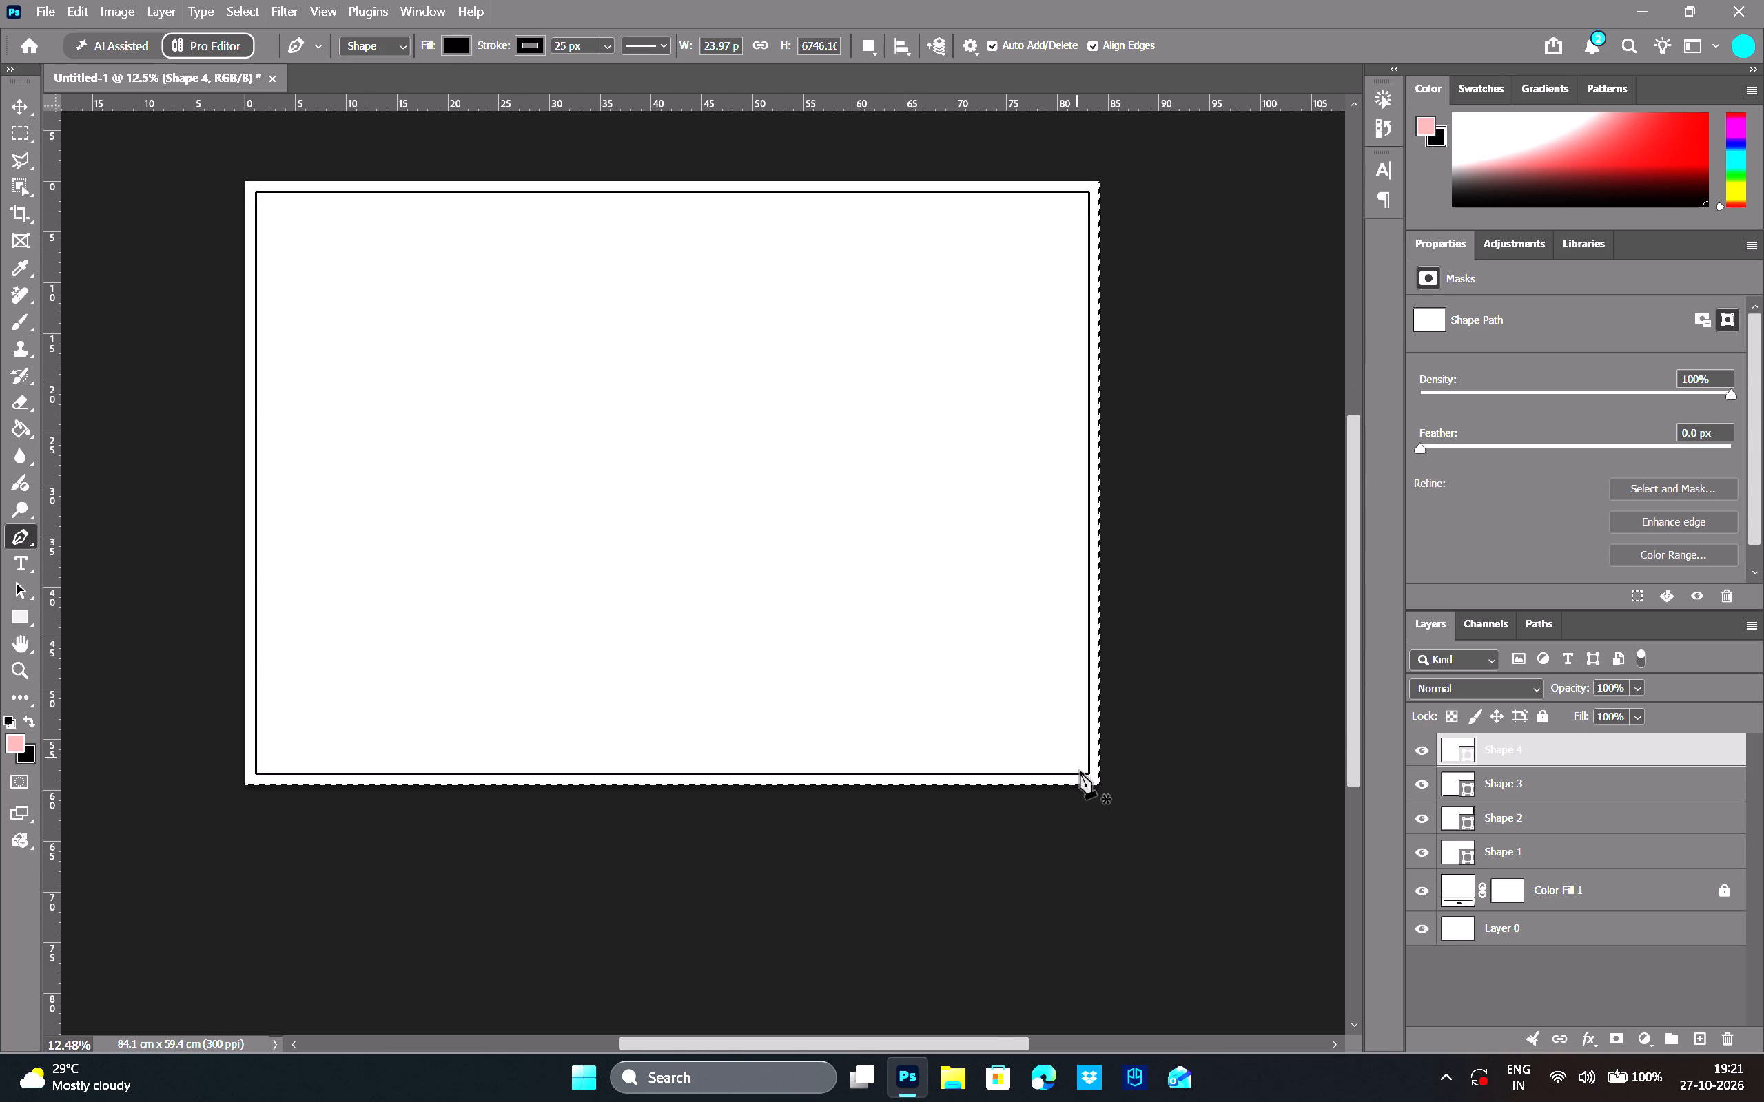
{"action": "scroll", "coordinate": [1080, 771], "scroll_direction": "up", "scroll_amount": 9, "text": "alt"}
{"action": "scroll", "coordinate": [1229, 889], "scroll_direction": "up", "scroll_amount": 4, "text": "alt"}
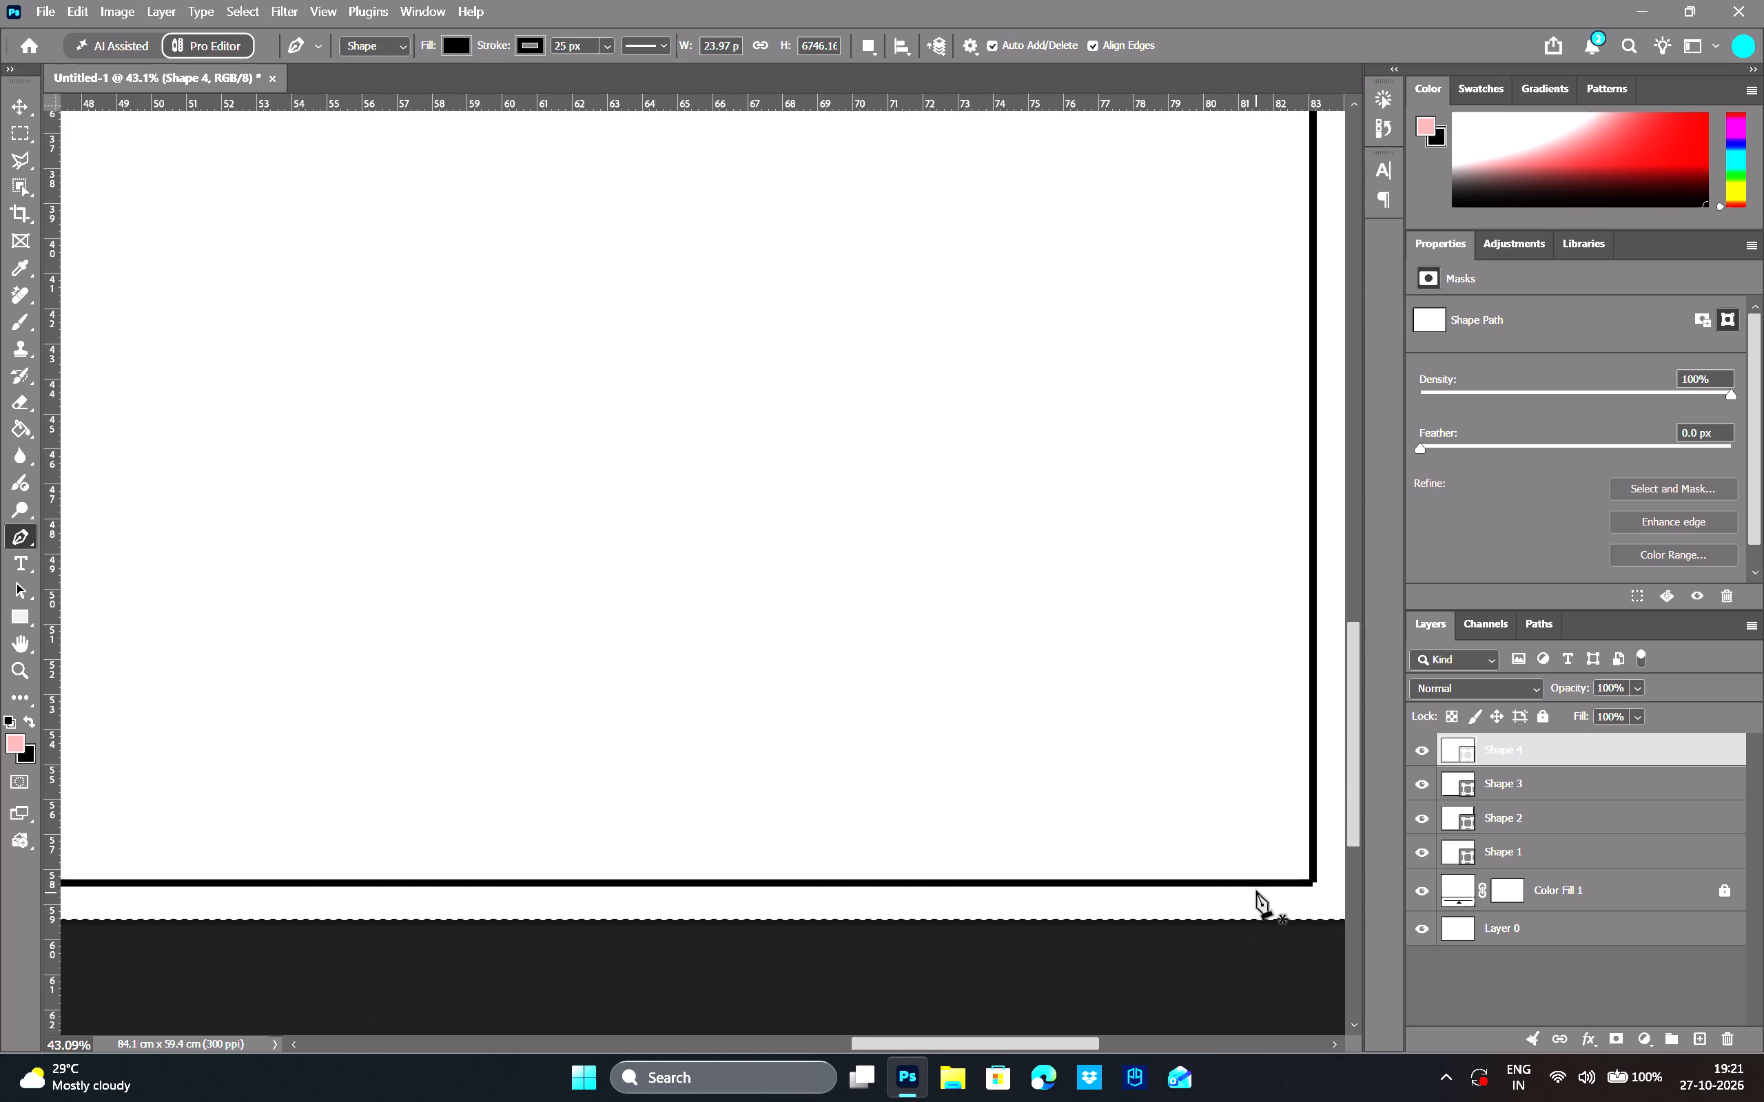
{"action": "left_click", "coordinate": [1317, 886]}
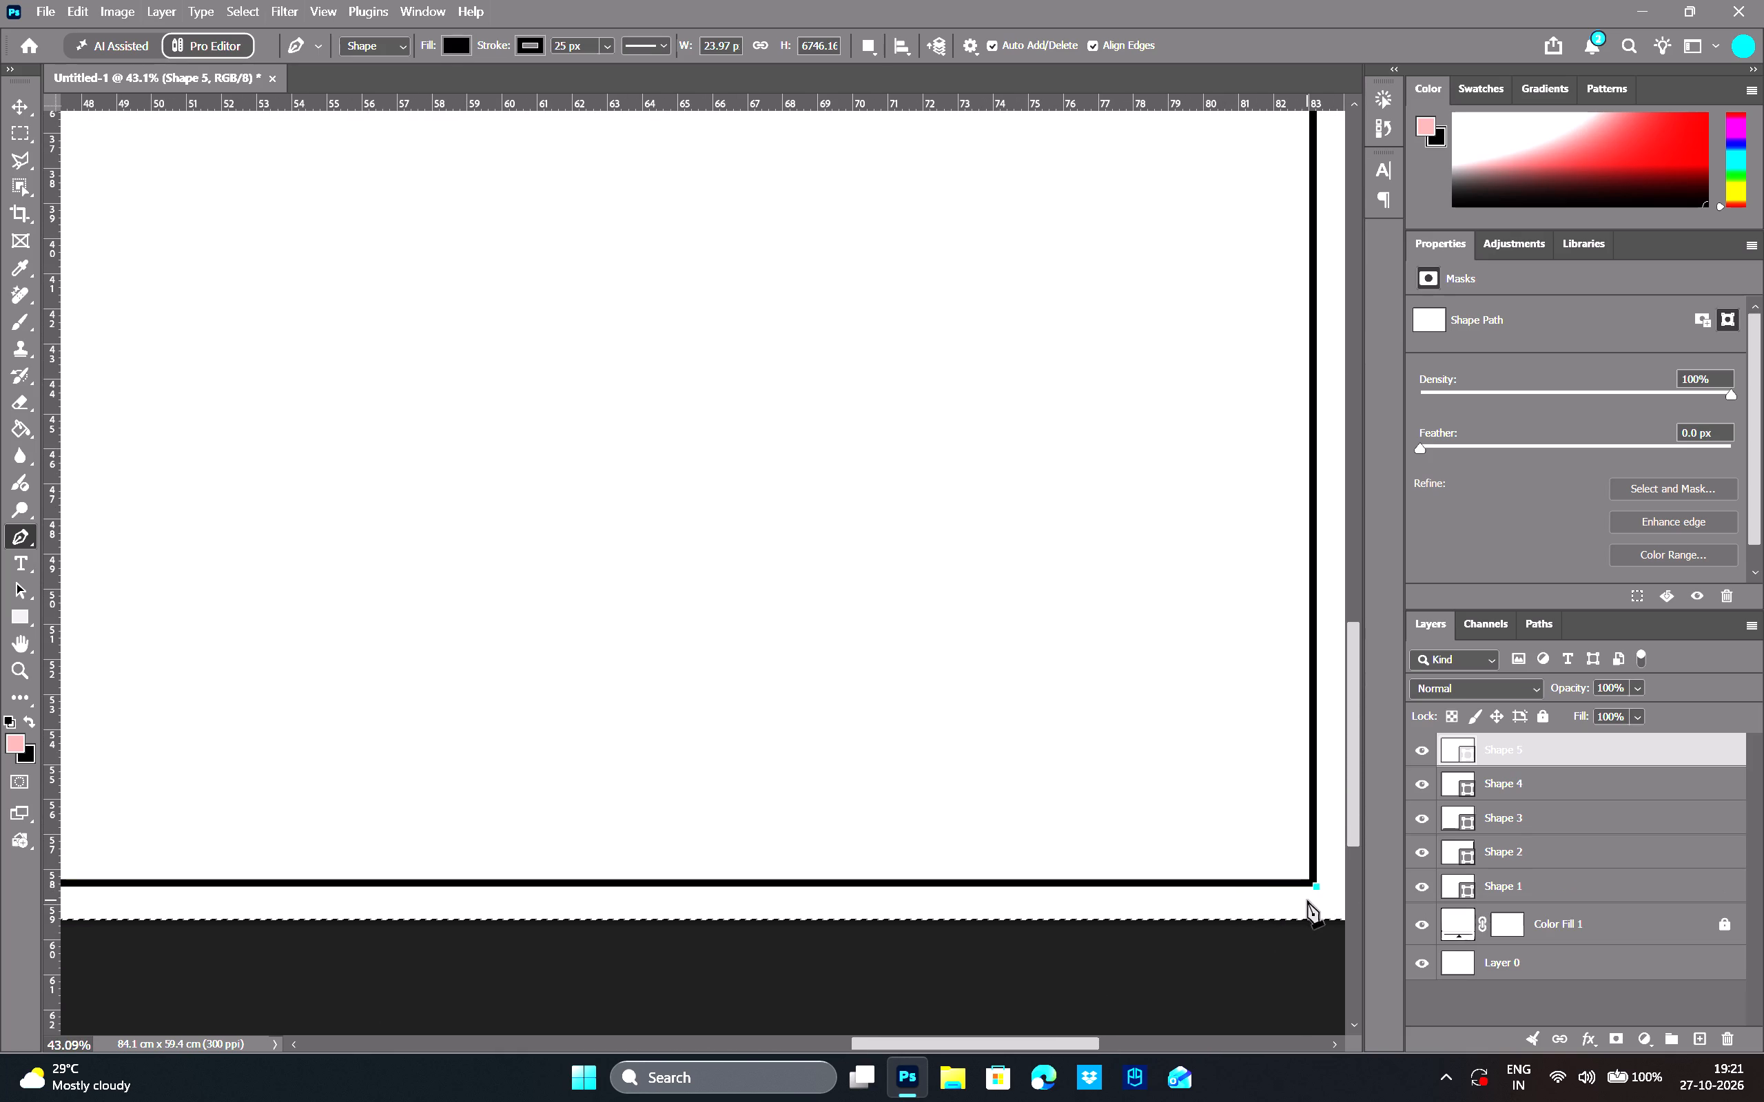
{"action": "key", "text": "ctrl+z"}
Clear the selection around the entire canvas.
{"action": "scroll", "coordinate": [1141, 890], "scroll_direction": "down", "scroll_amount": 3}
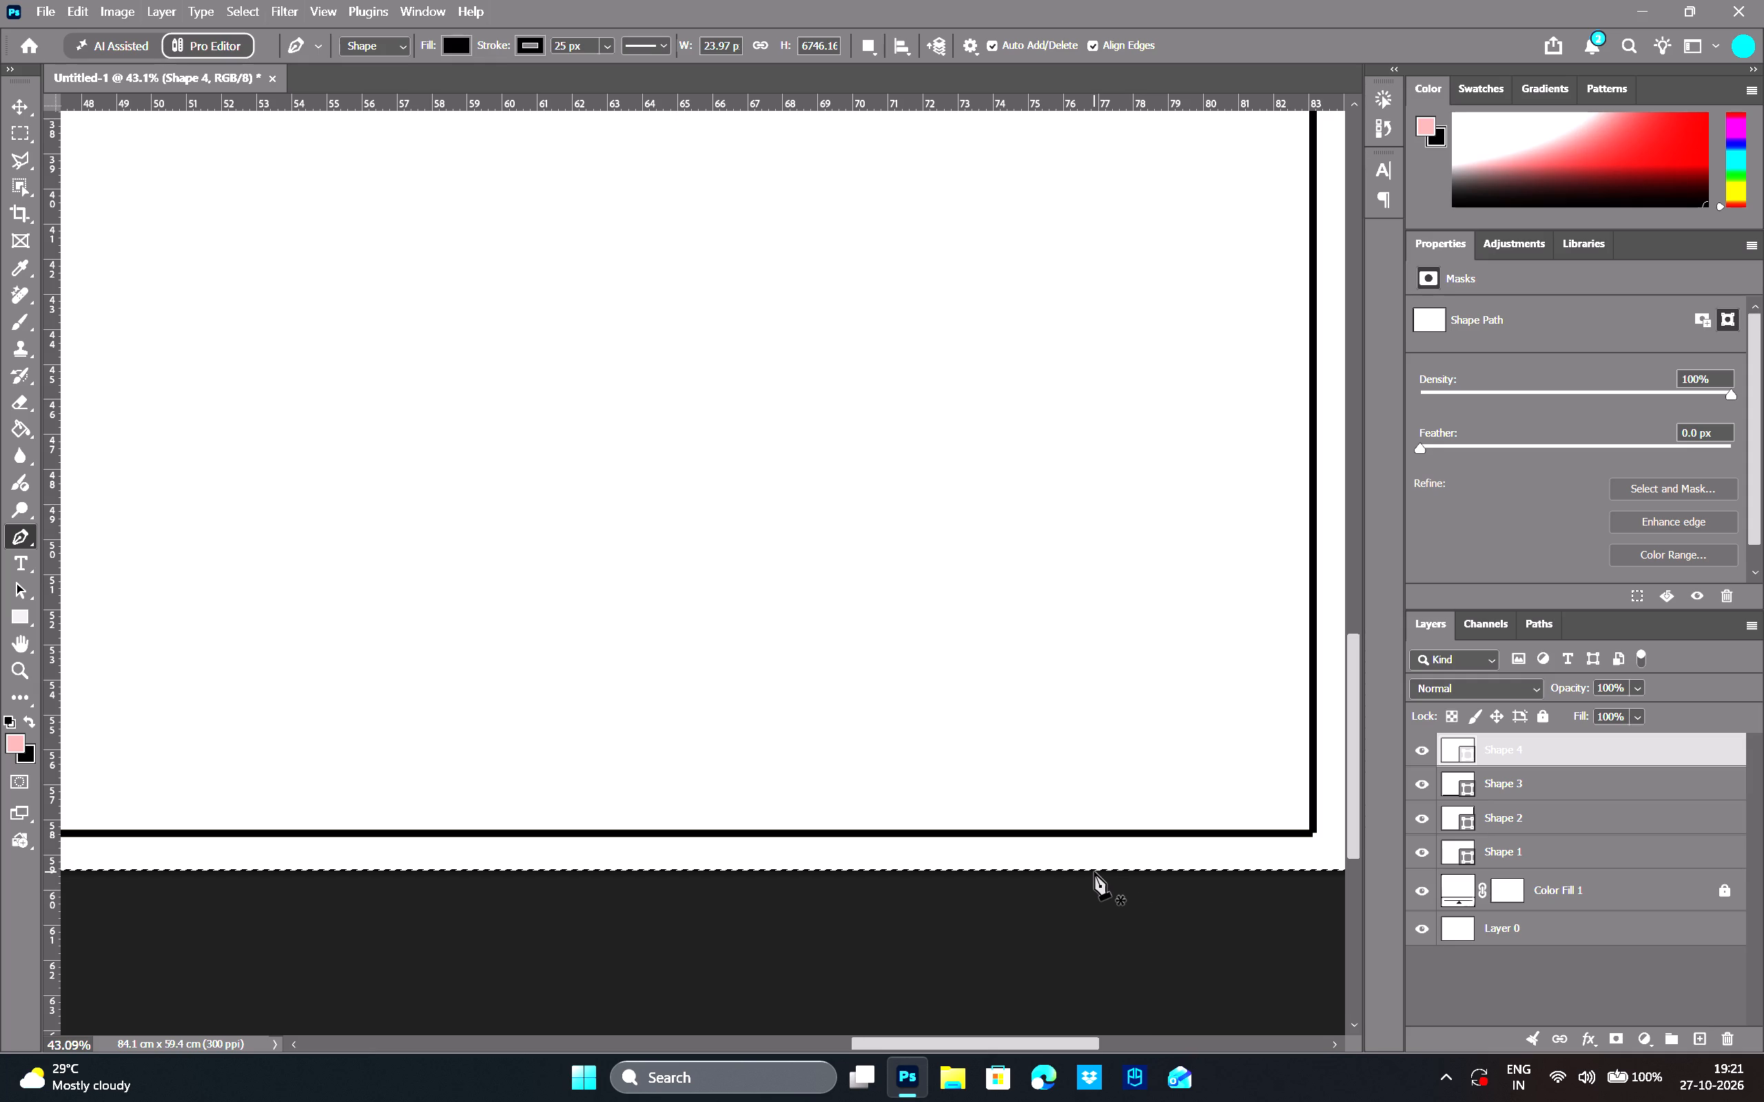
{"action": "scroll", "coordinate": [1094, 872], "scroll_direction": "up", "scroll_amount": 3}
{"action": "key", "text": "Escape"}
{"action": "scroll", "coordinate": [1094, 872], "scroll_direction": "down", "scroll_amount": 4}
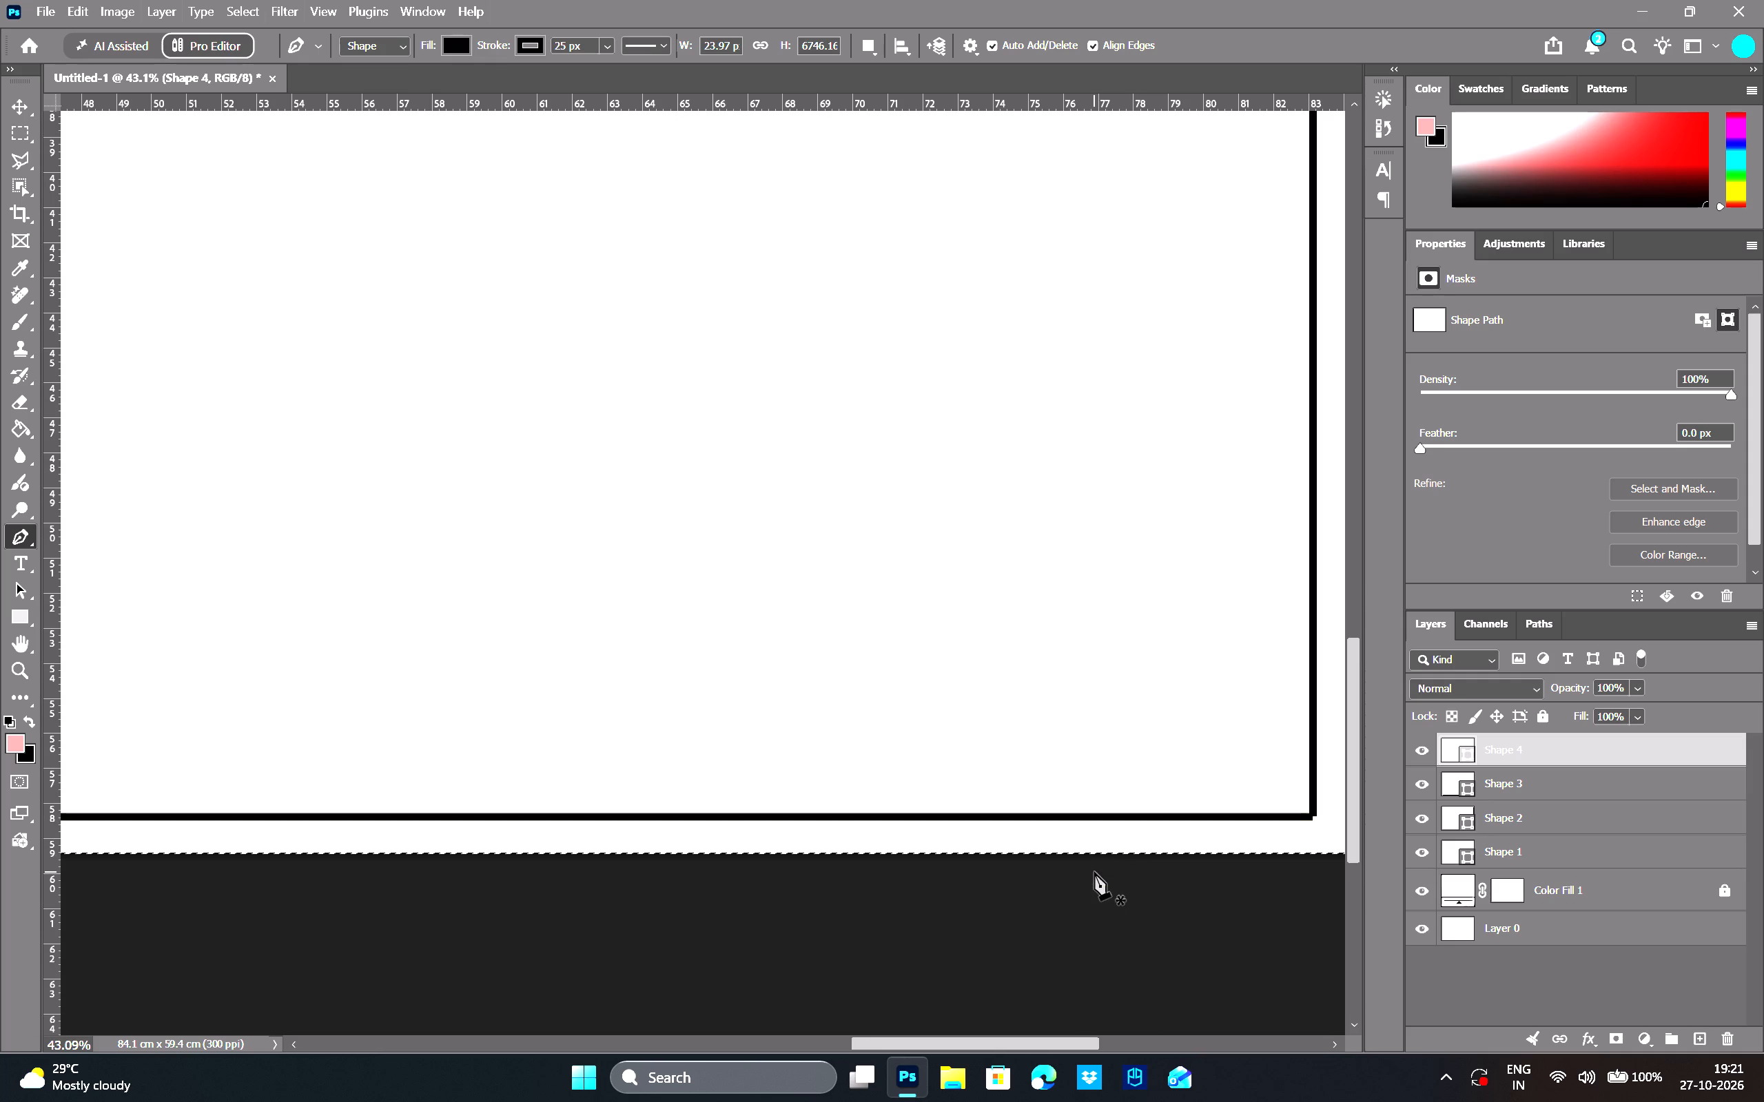
{"action": "scroll", "coordinate": [1094, 872], "scroll_direction": "up", "scroll_amount": 4}
{"action": "scroll", "coordinate": [1094, 872], "scroll_direction": "down", "scroll_amount": 4, "text": "alt"}
{"action": "scroll", "coordinate": [976, 767], "scroll_direction": "down", "scroll_amount": 5, "text": "alt"}
{"action": "scroll", "coordinate": [550, 512], "scroll_direction": "down", "scroll_amount": 4, "text": "alt"}
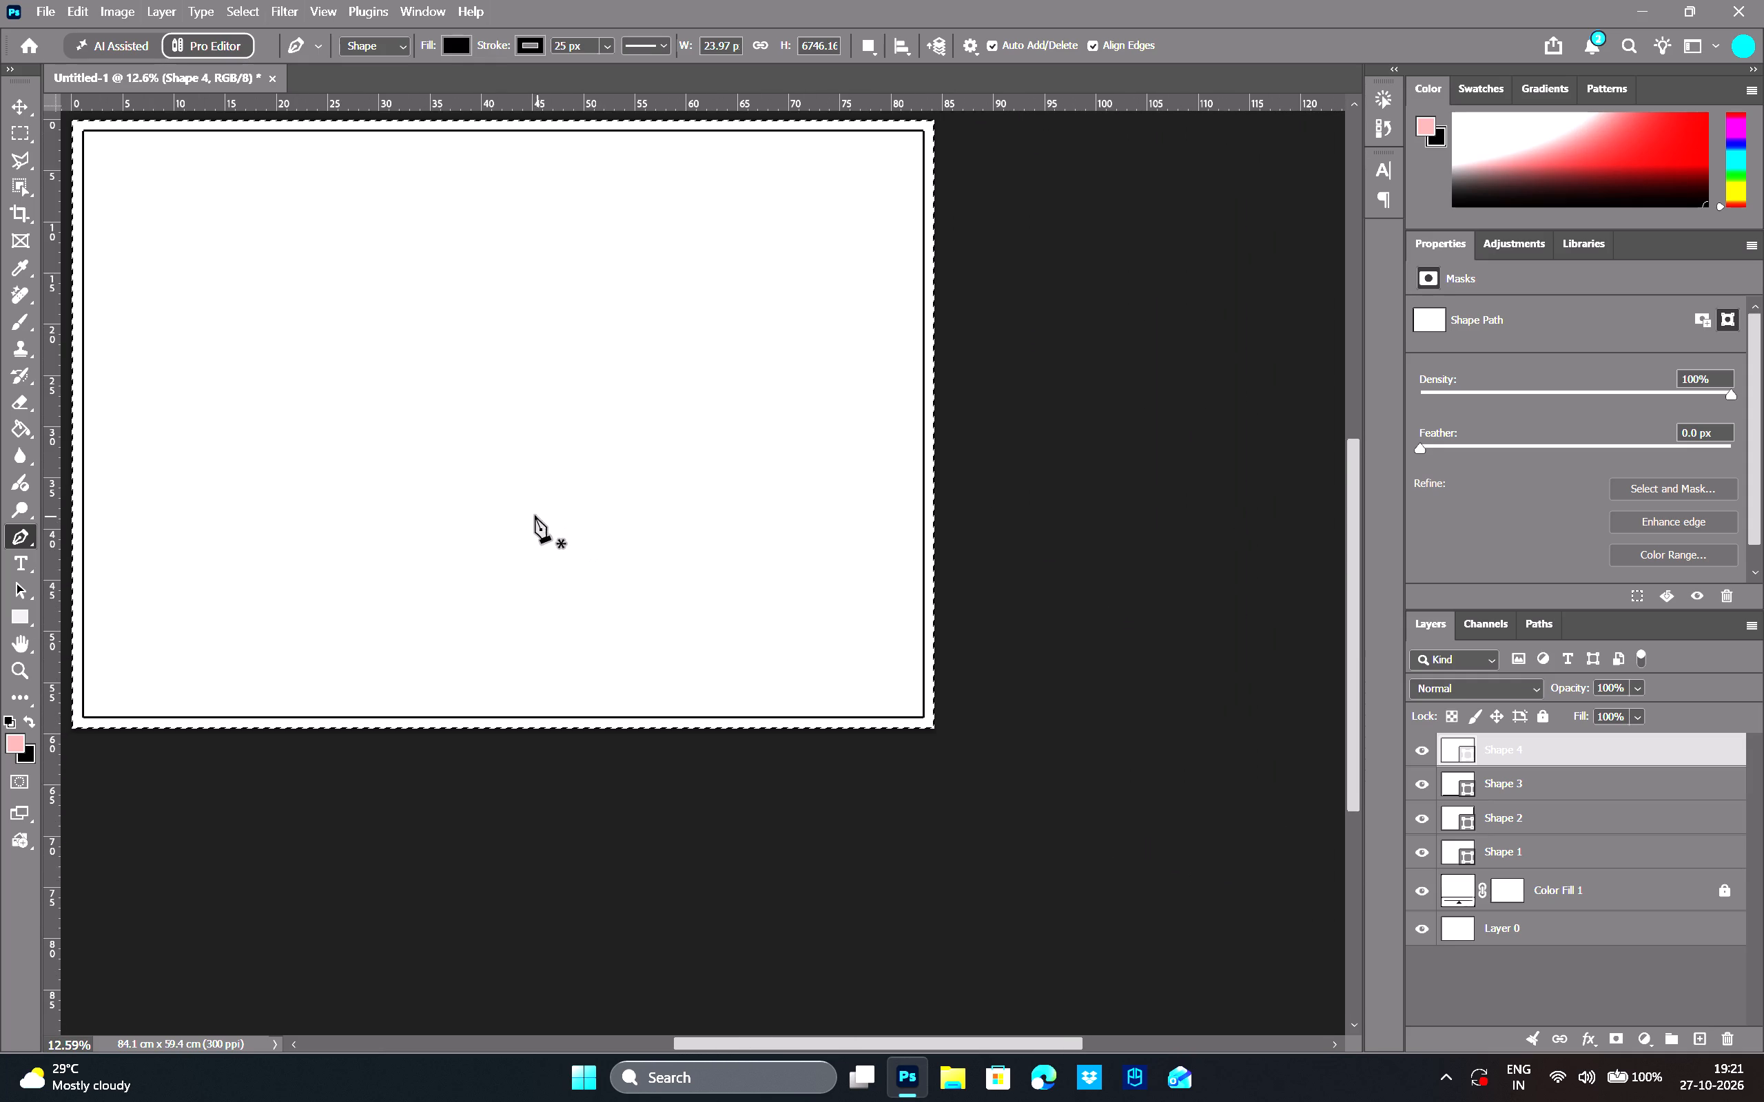
{"action": "left_click_drag", "start_coordinate": [724, 1041], "coordinate": [652, 1037]}
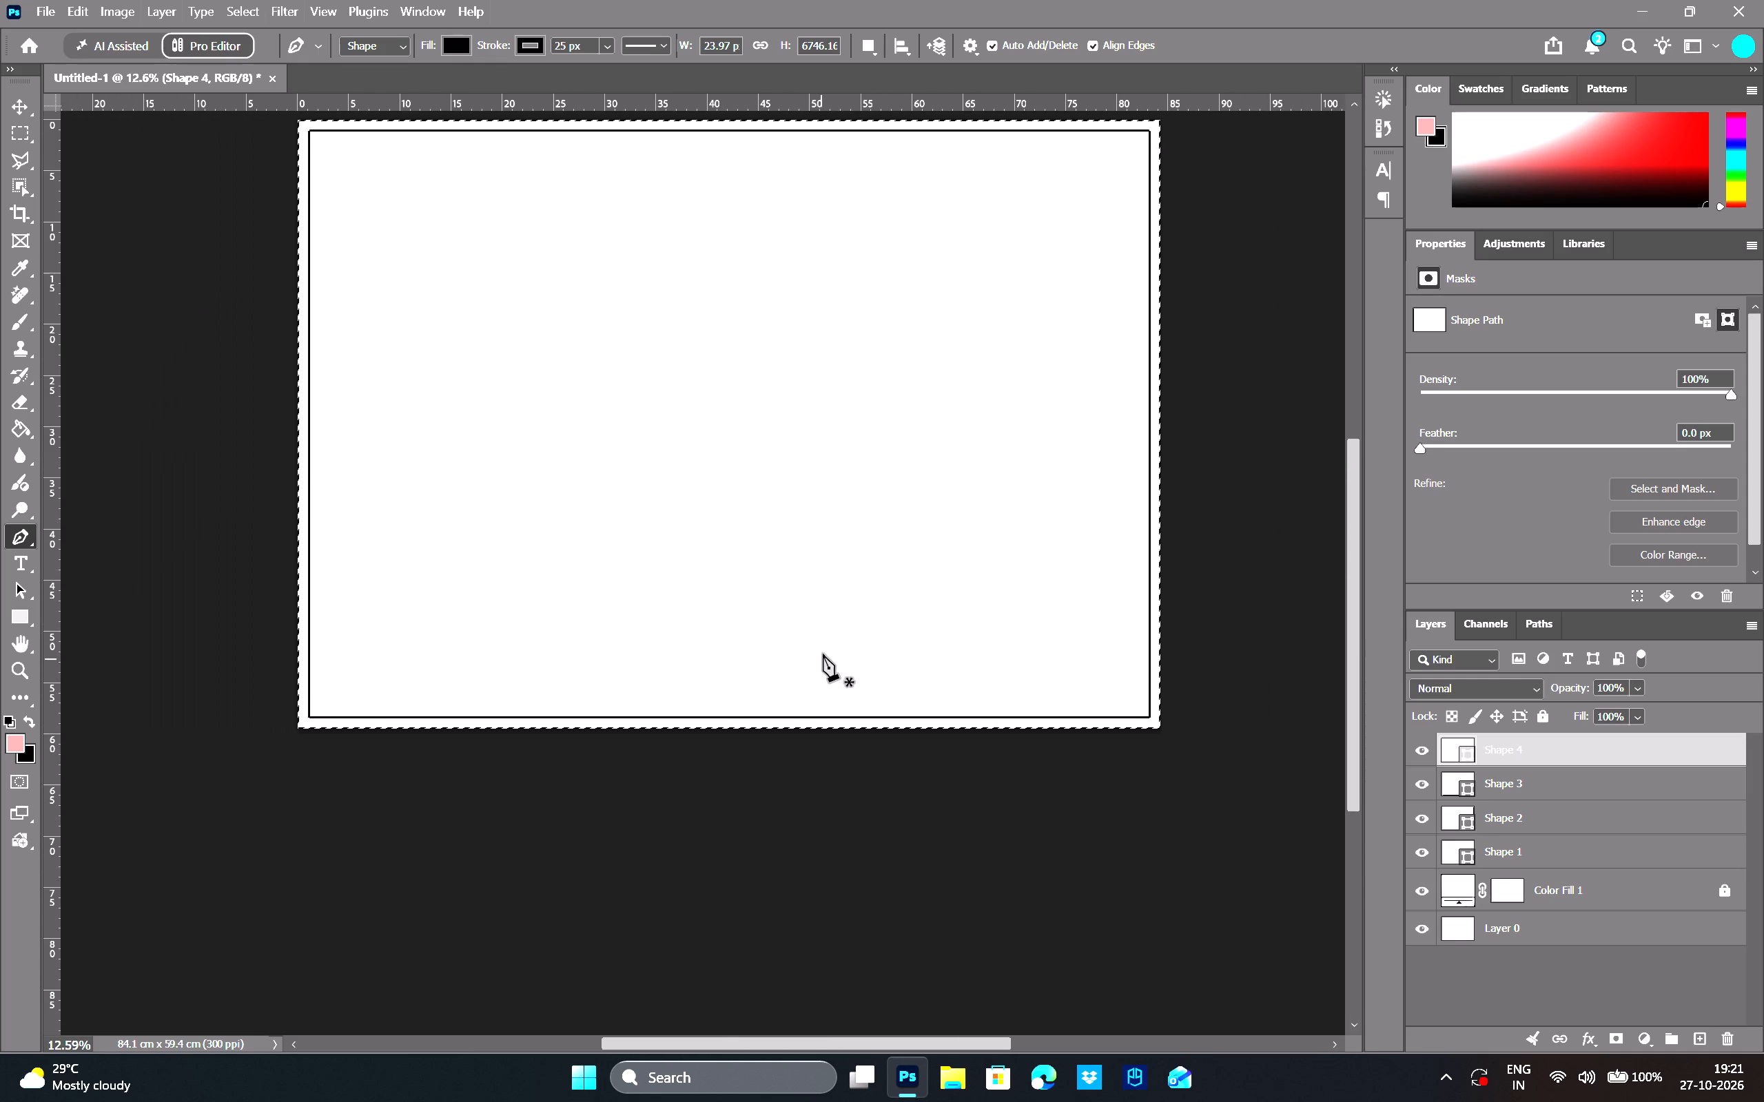
{"action": "scroll", "coordinate": [814, 638], "scroll_direction": "up", "scroll_amount": 10}
{"action": "key", "text": "Return"}
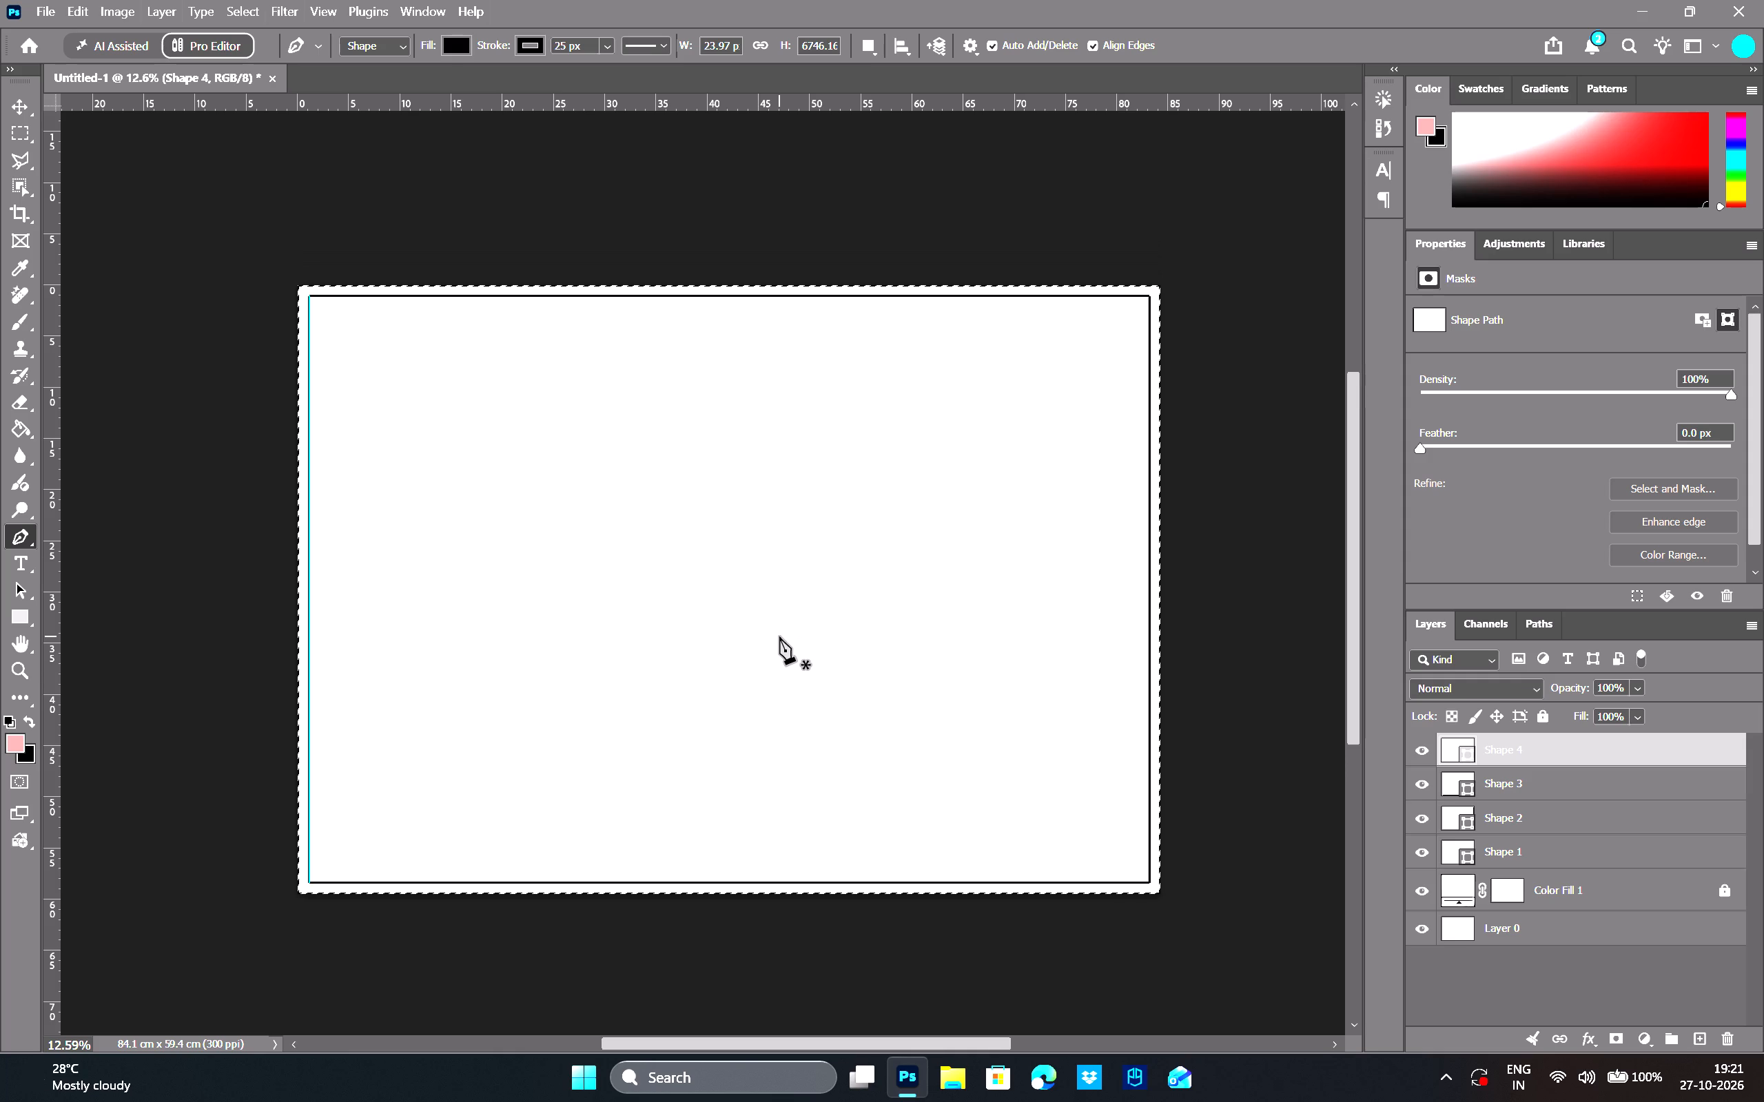
{"action": "key", "text": "Escape"}
{"action": "key", "text": "ctrl+d"}
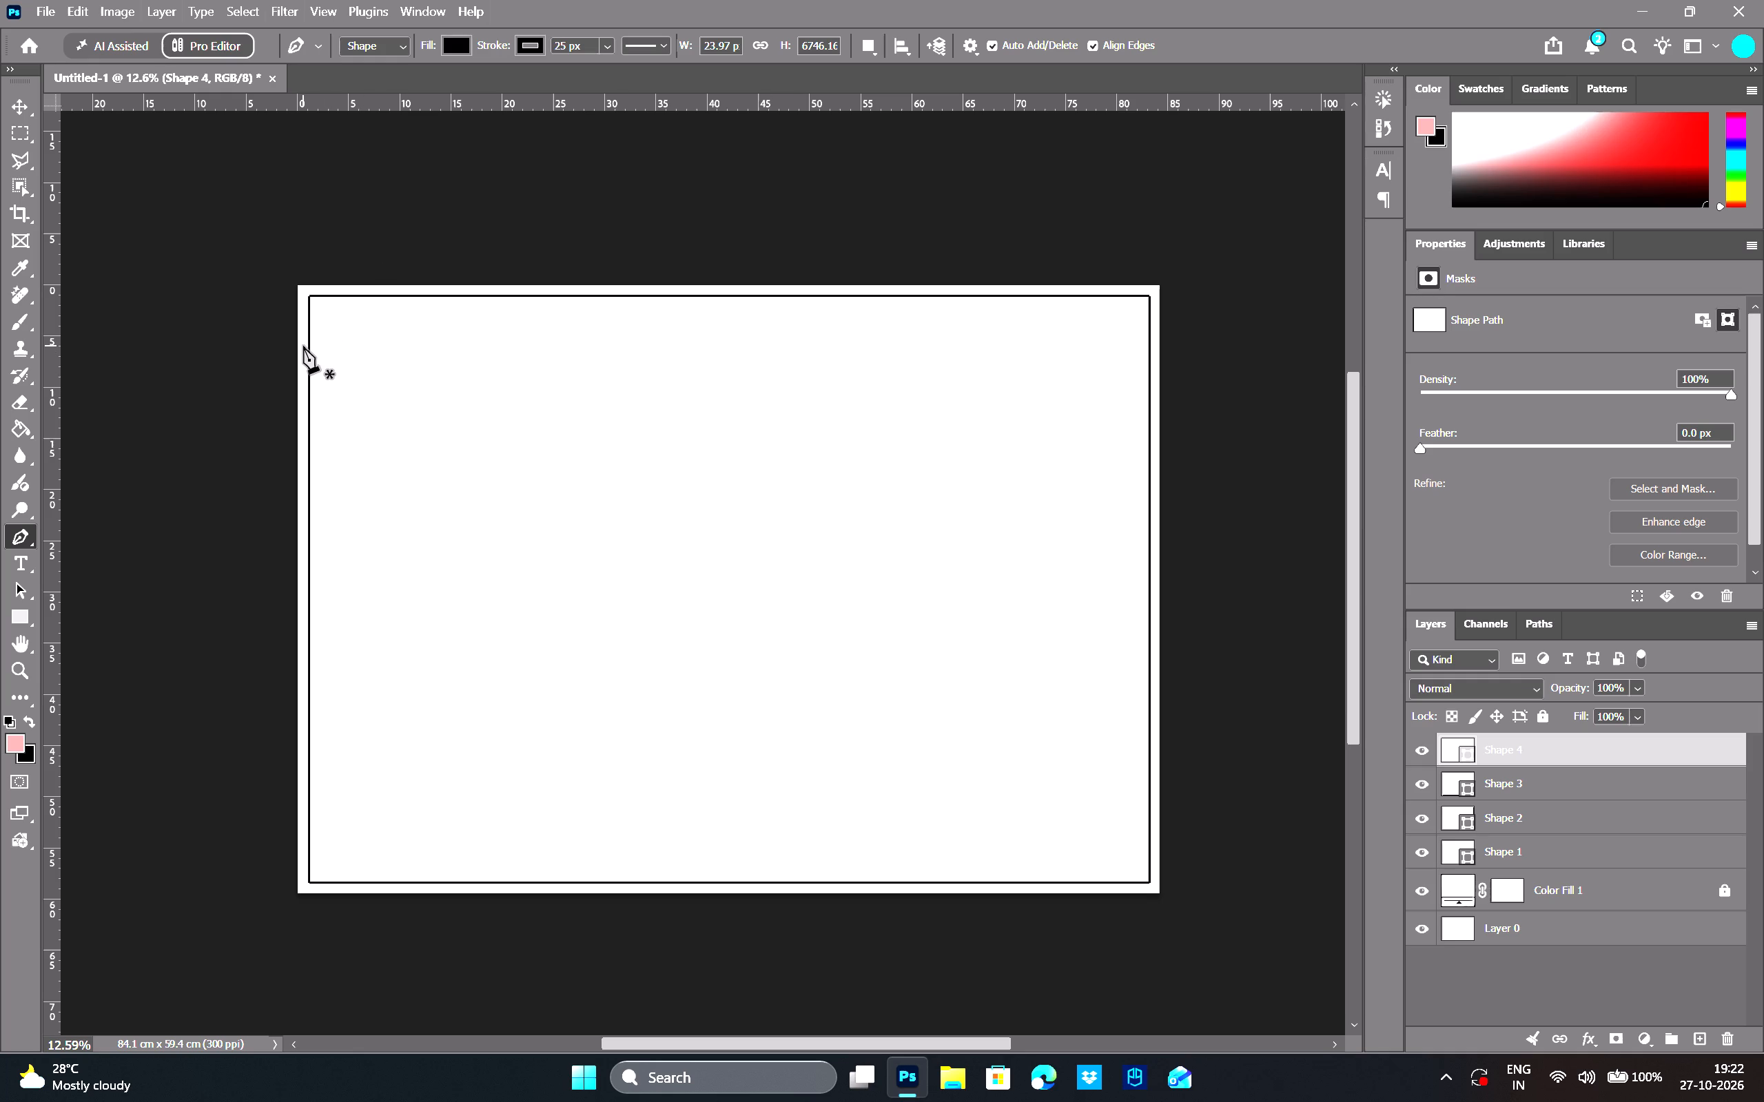
Examine the border from its top-left corner to its bottom edge and the full frame.
{"action": "scroll", "coordinate": [335, 280], "scroll_direction": "up", "scroll_amount": 1, "text": "alt"}
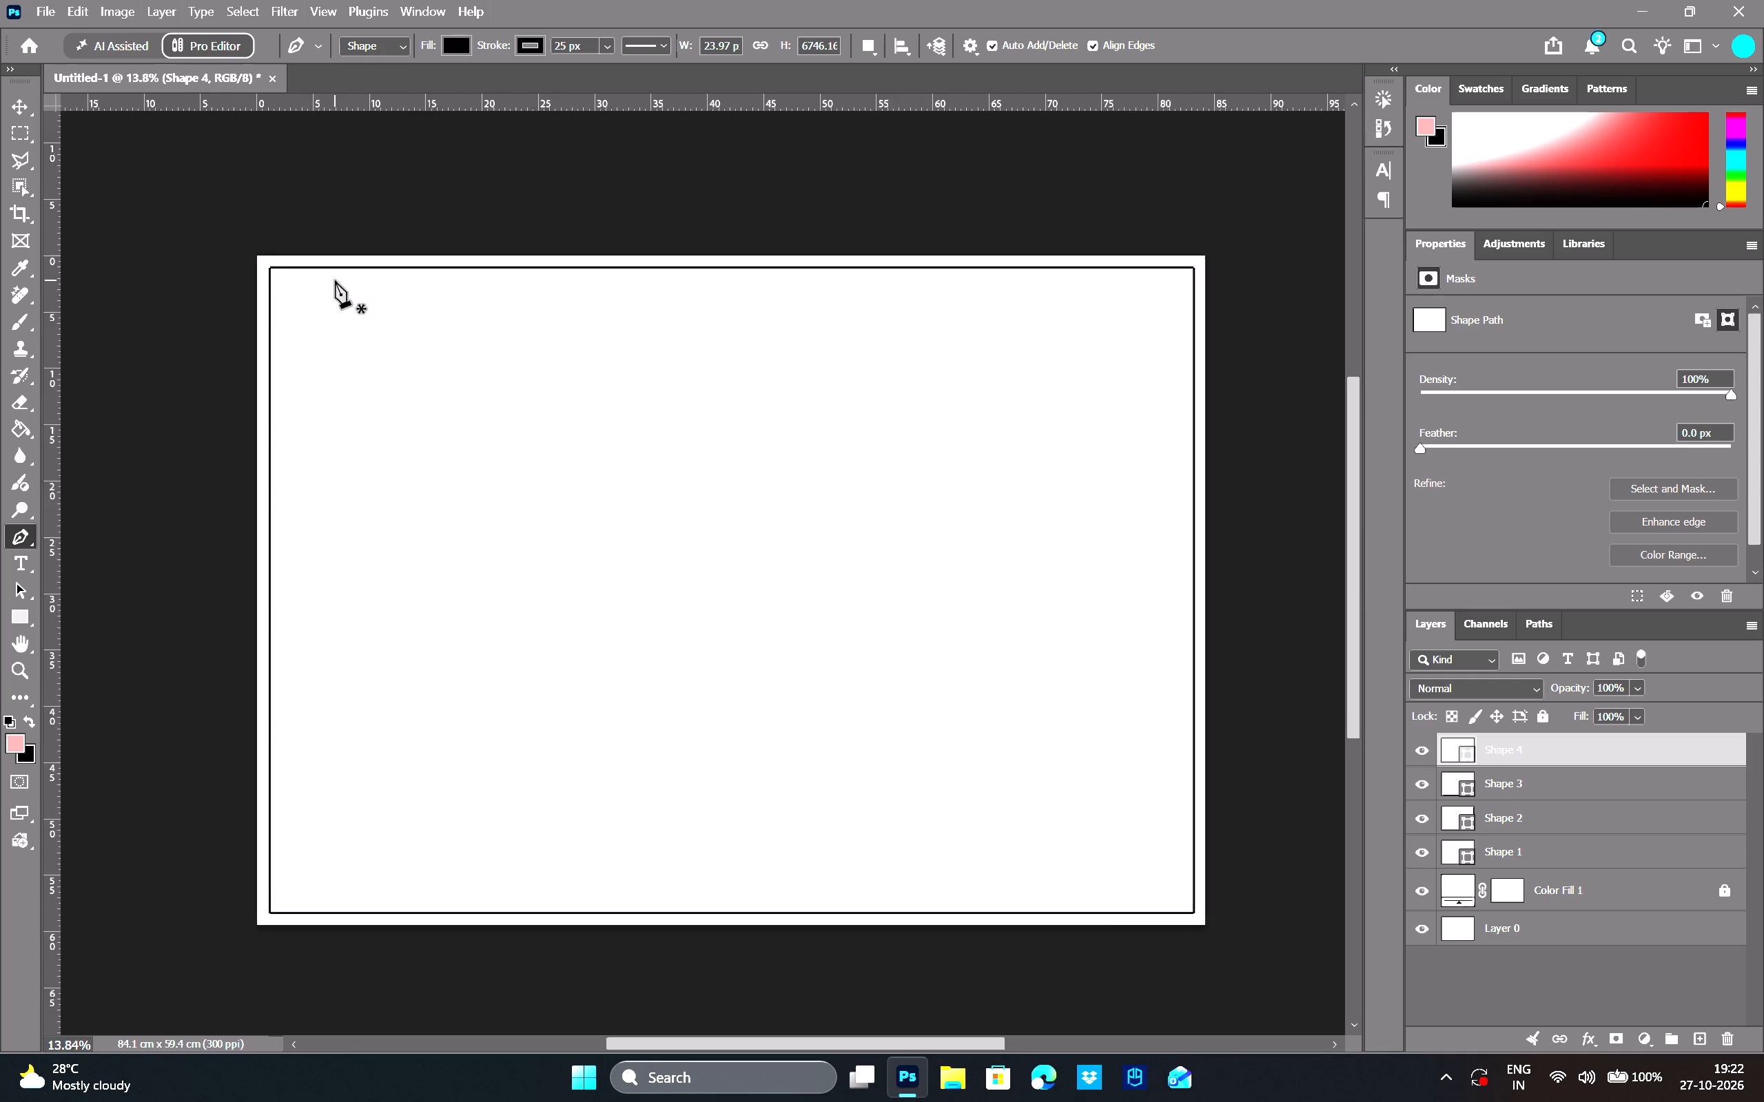
{"action": "scroll", "coordinate": [335, 280], "scroll_direction": "up", "scroll_amount": 1, "text": "alt"}
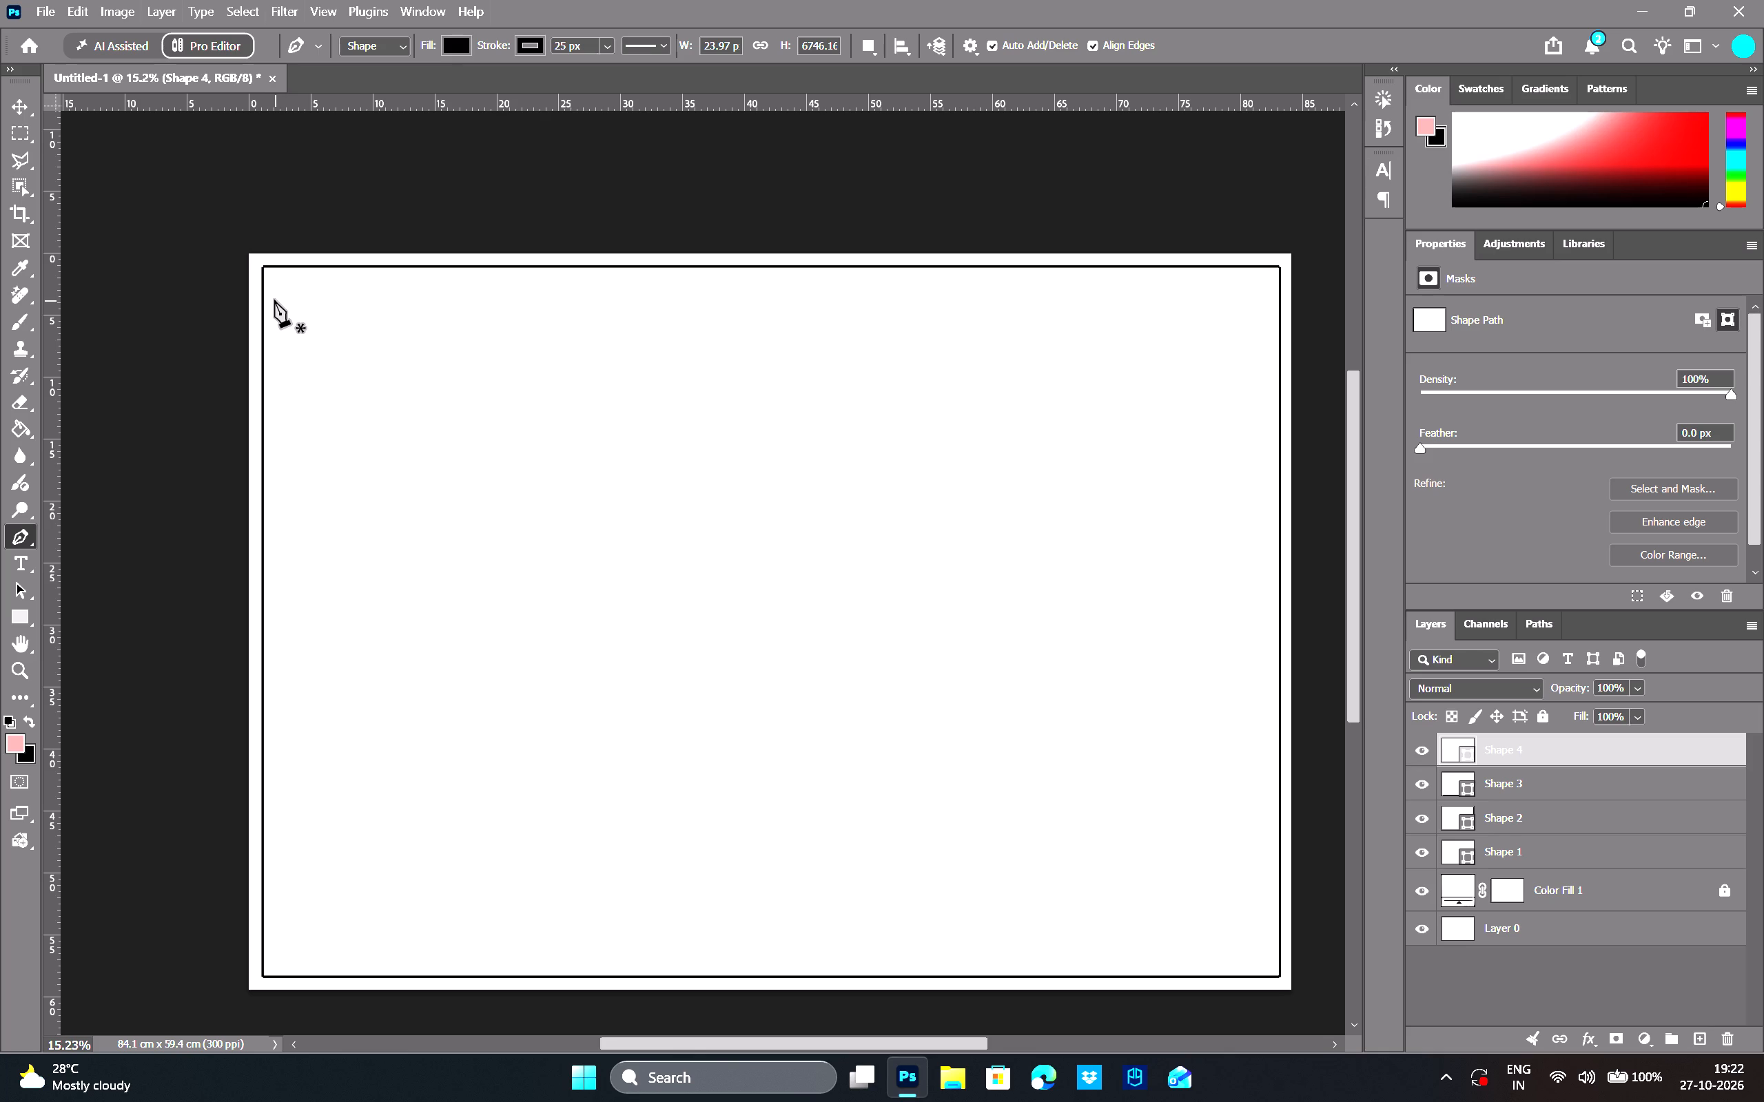
{"action": "scroll", "coordinate": [216, 255], "scroll_direction": "up", "scroll_amount": 5, "text": "alt"}
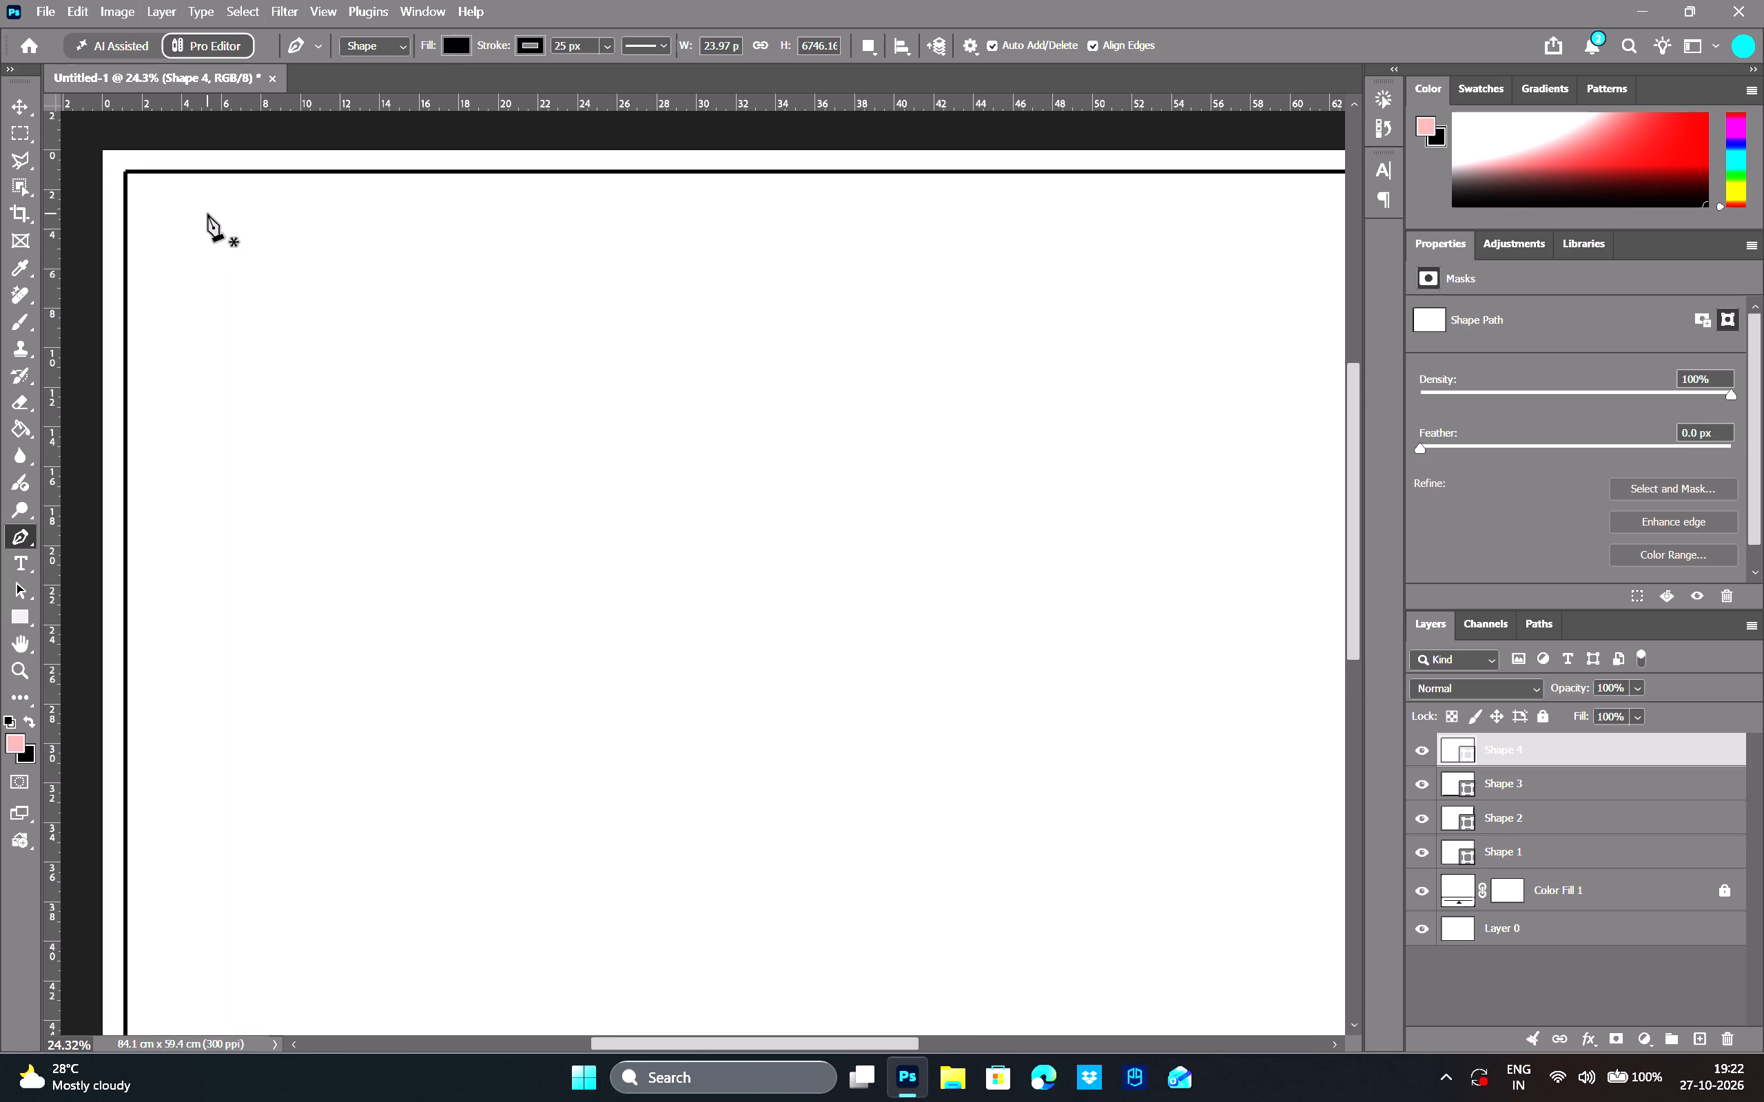
{"action": "scroll", "coordinate": [207, 214], "scroll_direction": "down", "scroll_amount": 2, "text": "alt"}
{"action": "scroll", "coordinate": [540, 67], "scroll_direction": "down", "scroll_amount": 6}
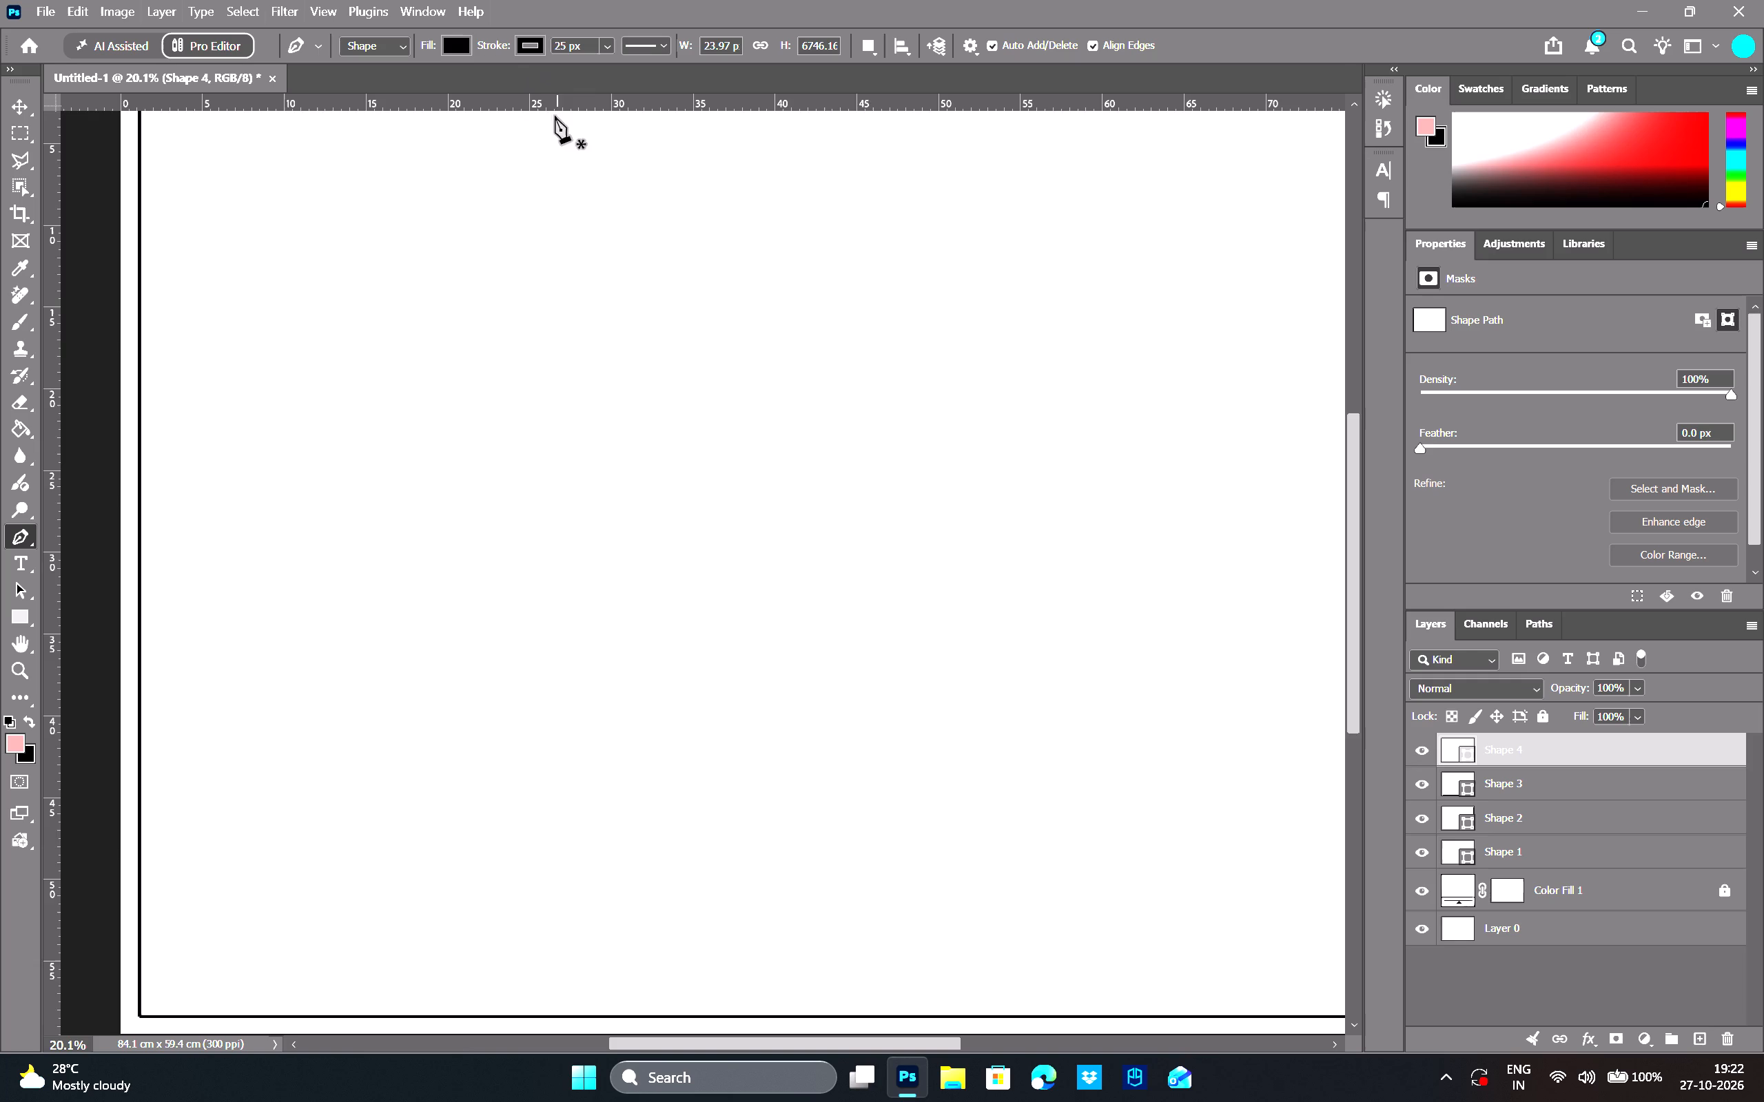
{"action": "scroll", "coordinate": [534, 187], "scroll_direction": "down", "scroll_amount": 5, "text": "alt"}
{"action": "scroll", "coordinate": [533, 189], "scroll_direction": "up", "scroll_amount": 2, "text": "alt"}
{"action": "scroll", "coordinate": [553, 295], "scroll_direction": "up", "scroll_amount": 2}
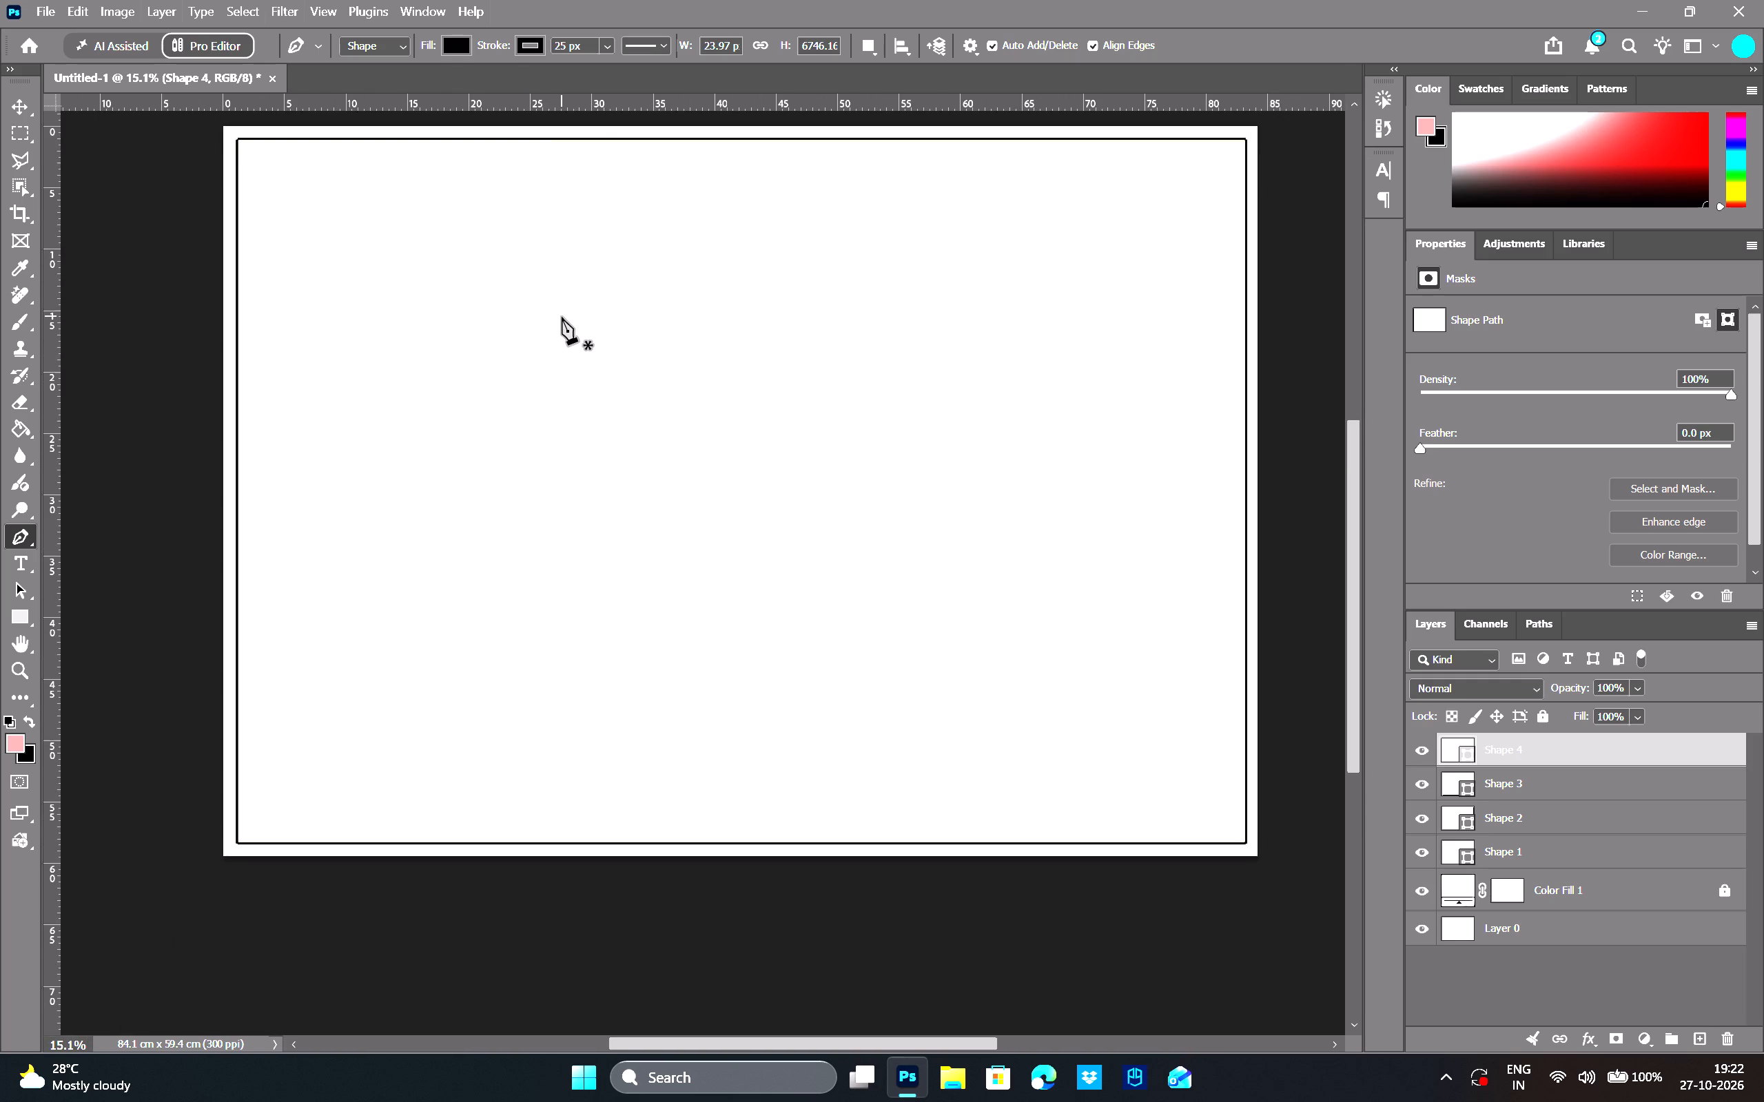
{"action": "scroll", "coordinate": [562, 317], "scroll_direction": "up", "scroll_amount": 4}
{"action": "scroll", "coordinate": [444, 279], "scroll_direction": "up", "scroll_amount": 2, "text": "alt"}
{"action": "scroll", "coordinate": [528, 292], "scroll_direction": "down", "scroll_amount": 2}
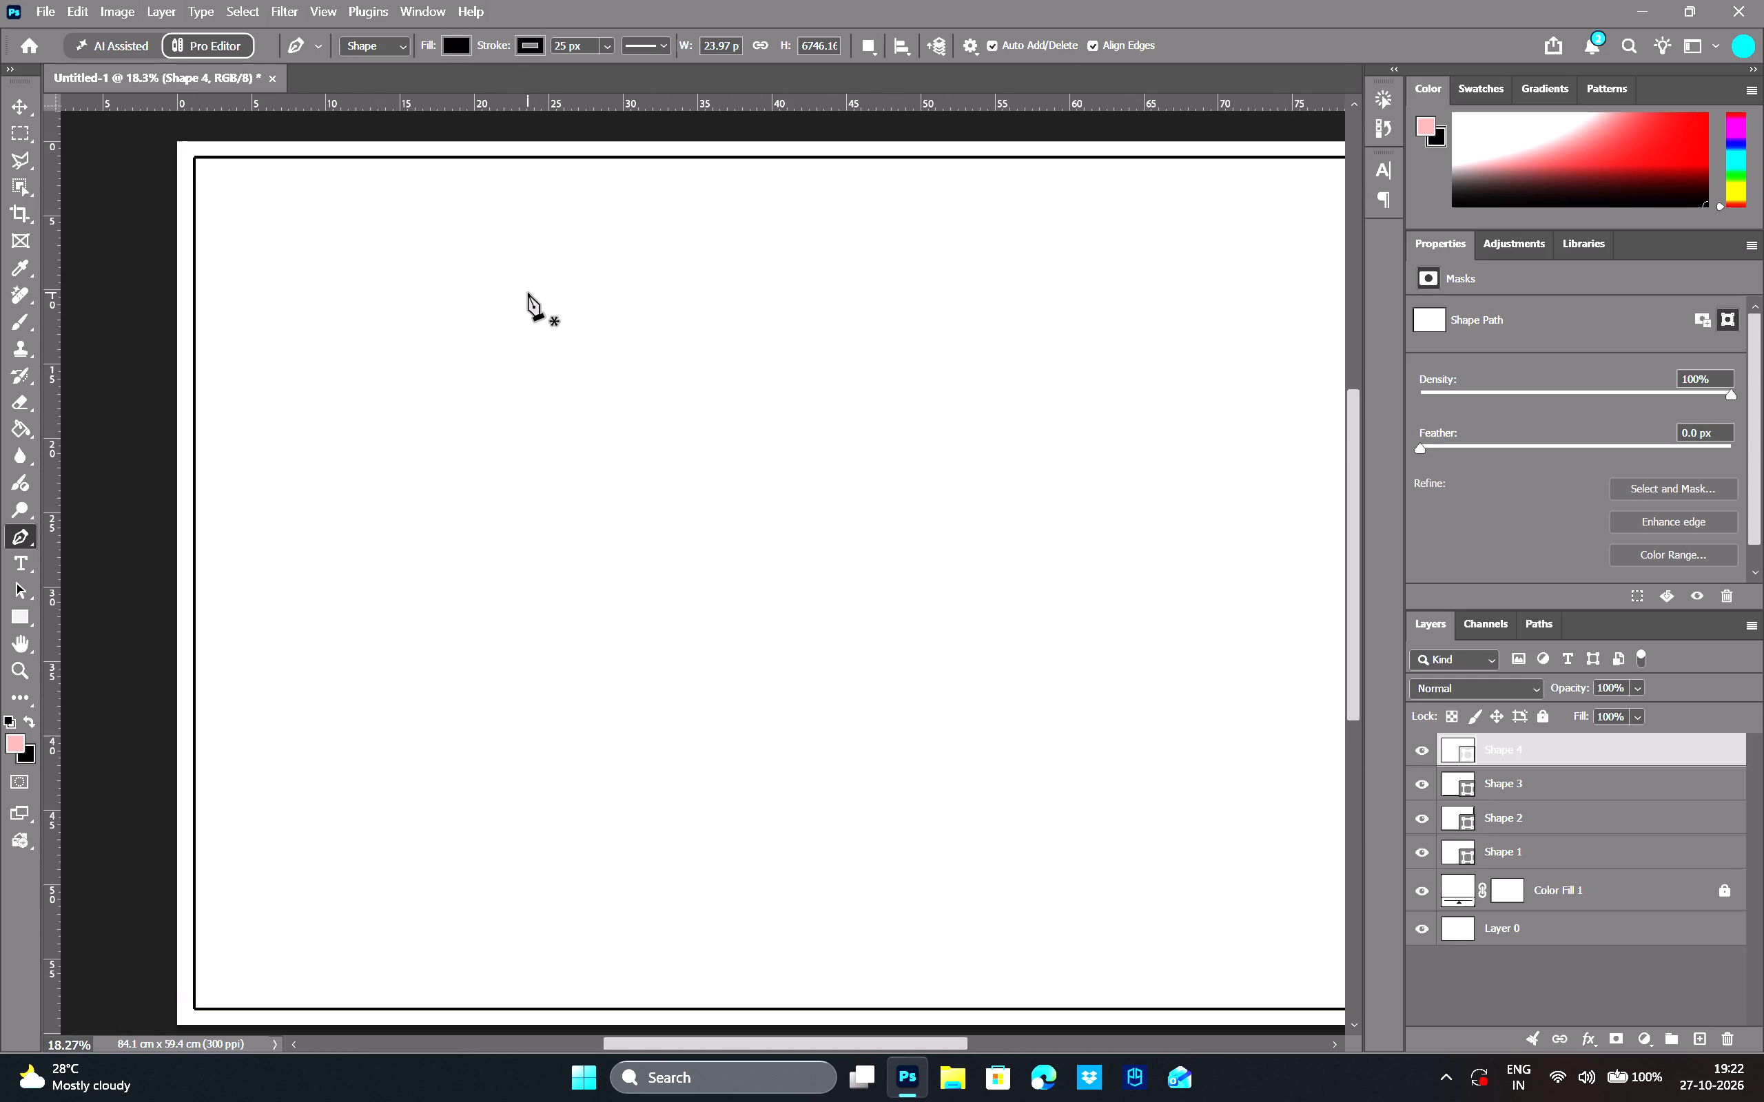
{"action": "scroll", "coordinate": [582, 326], "scroll_direction": "up", "scroll_amount": 1, "text": "ctrl"}
{"action": "scroll", "coordinate": [582, 326], "scroll_direction": "down", "scroll_amount": 2, "text": "ctrl"}
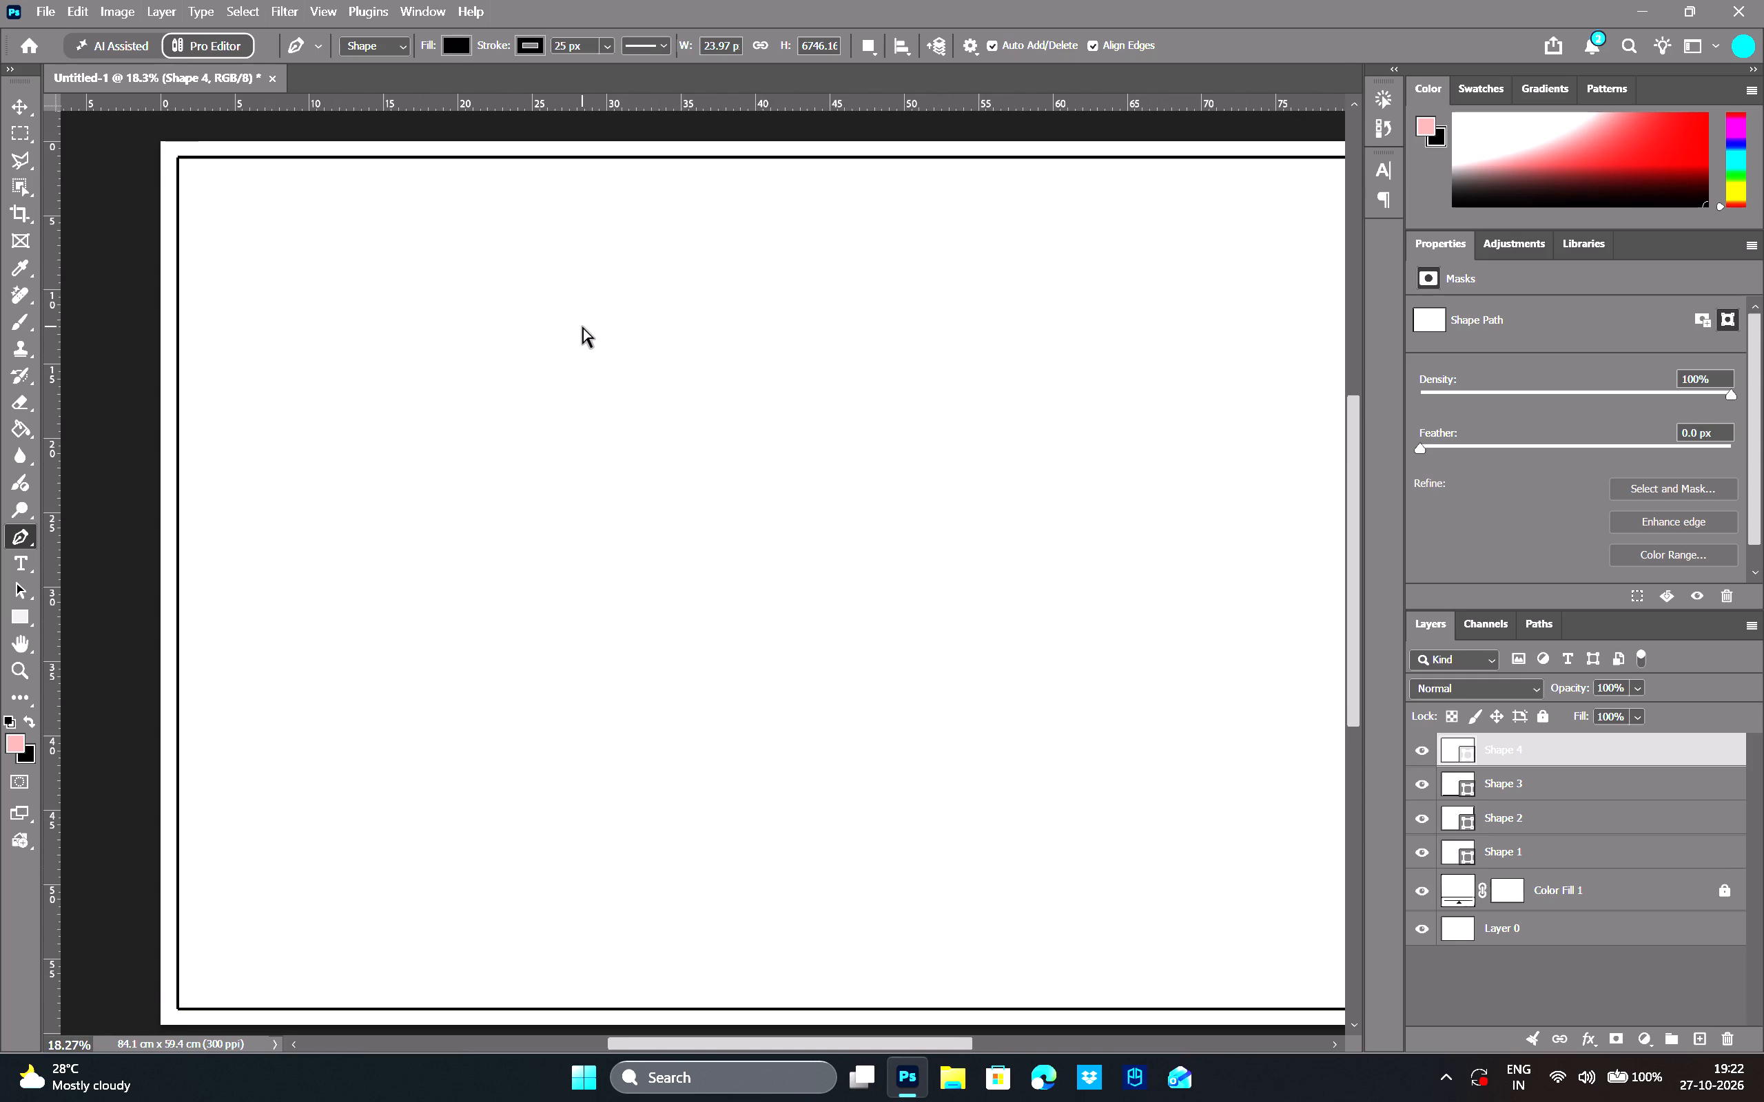
{"action": "scroll", "coordinate": [582, 326], "scroll_direction": "down", "scroll_amount": 5, "text": "ctrl"}
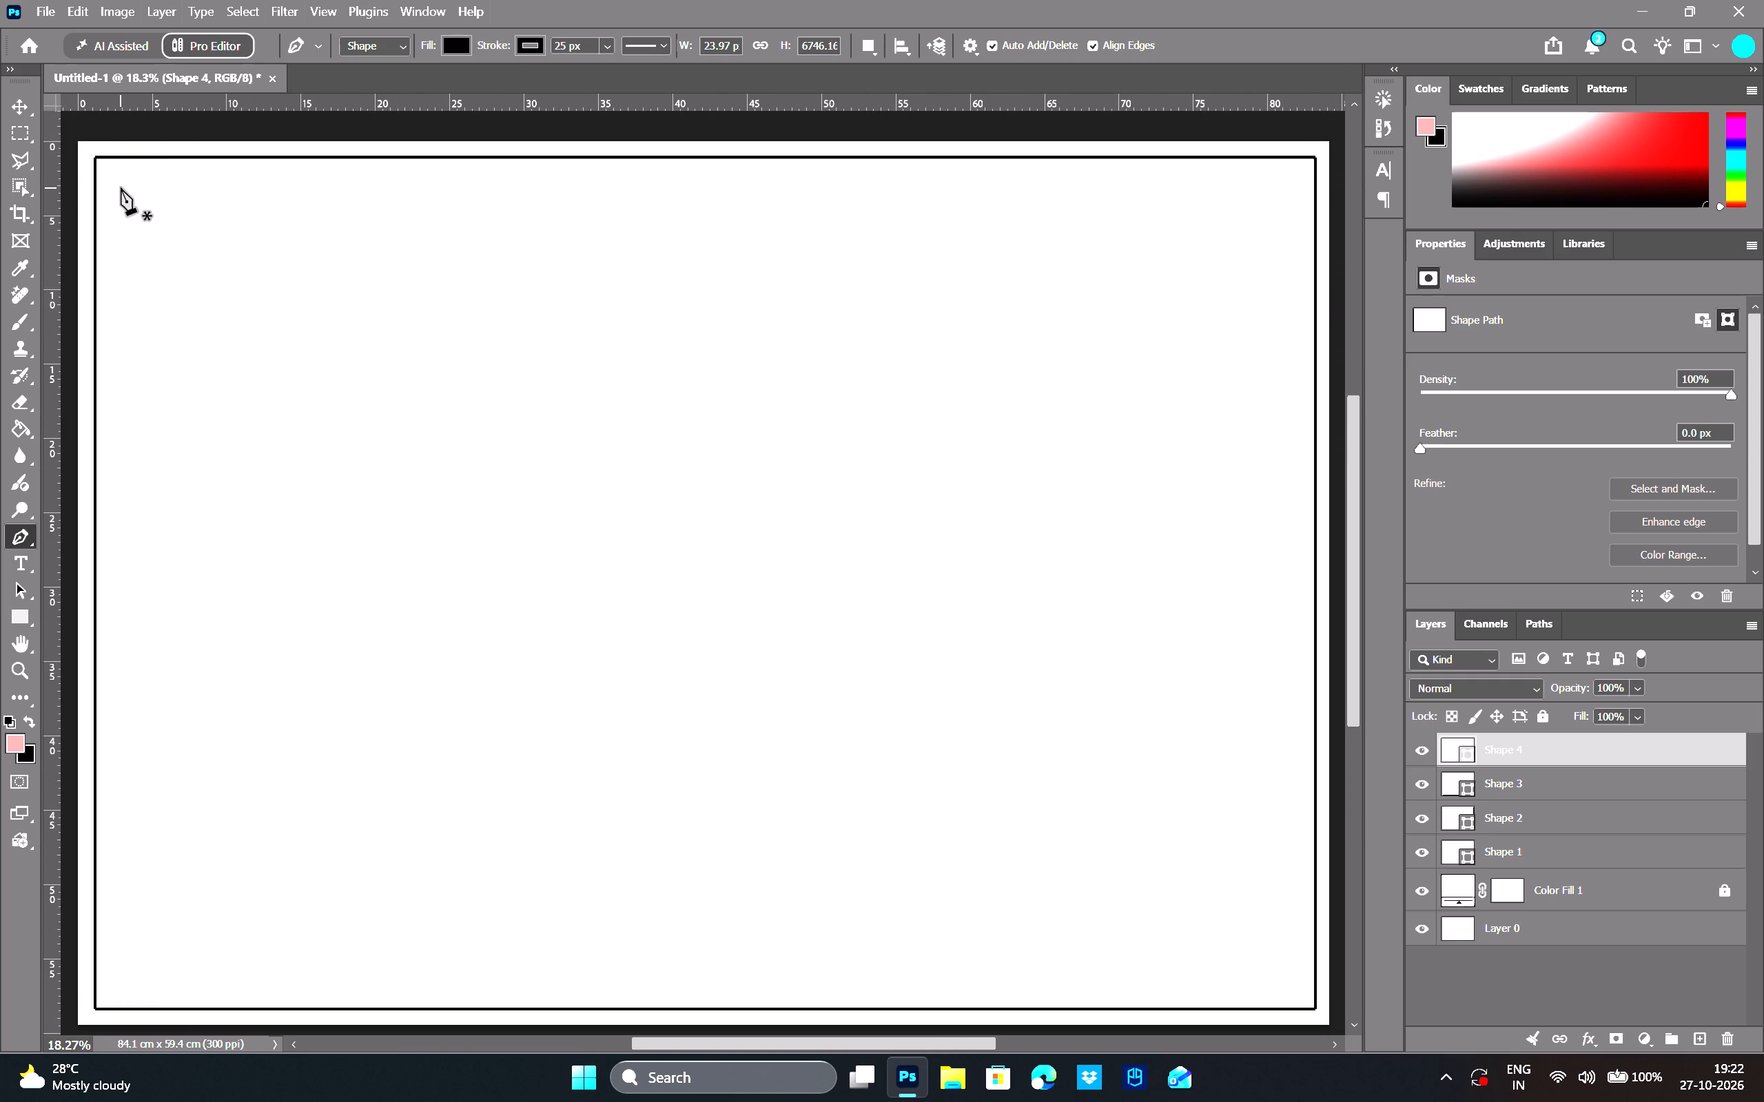
Create a paragraph text box about 19 × 4 cm just inside the border's top-left corner.
{"action": "key", "text": "t"}
{"action": "left_click_drag", "start_coordinate": [120, 189], "coordinate": [156, 203]}
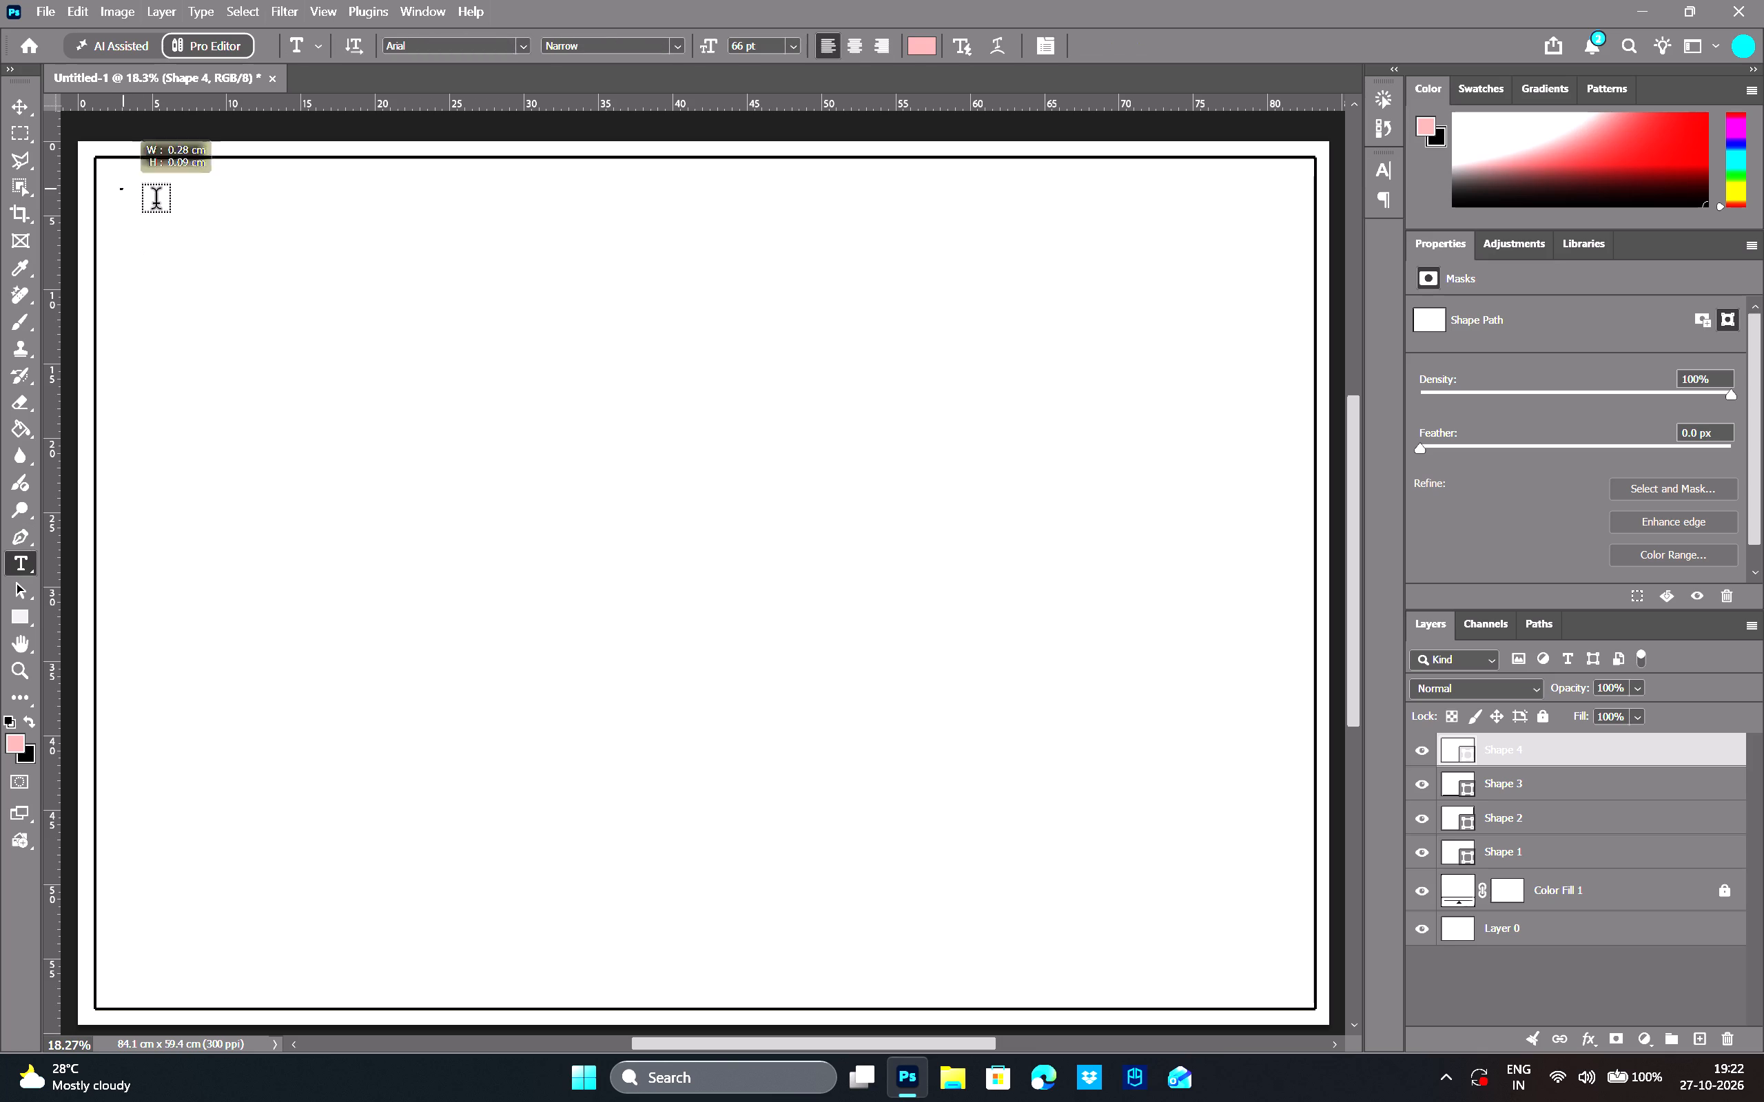
{"action": "left_click_drag", "start_coordinate": [156, 203], "coordinate": [420, 250]}
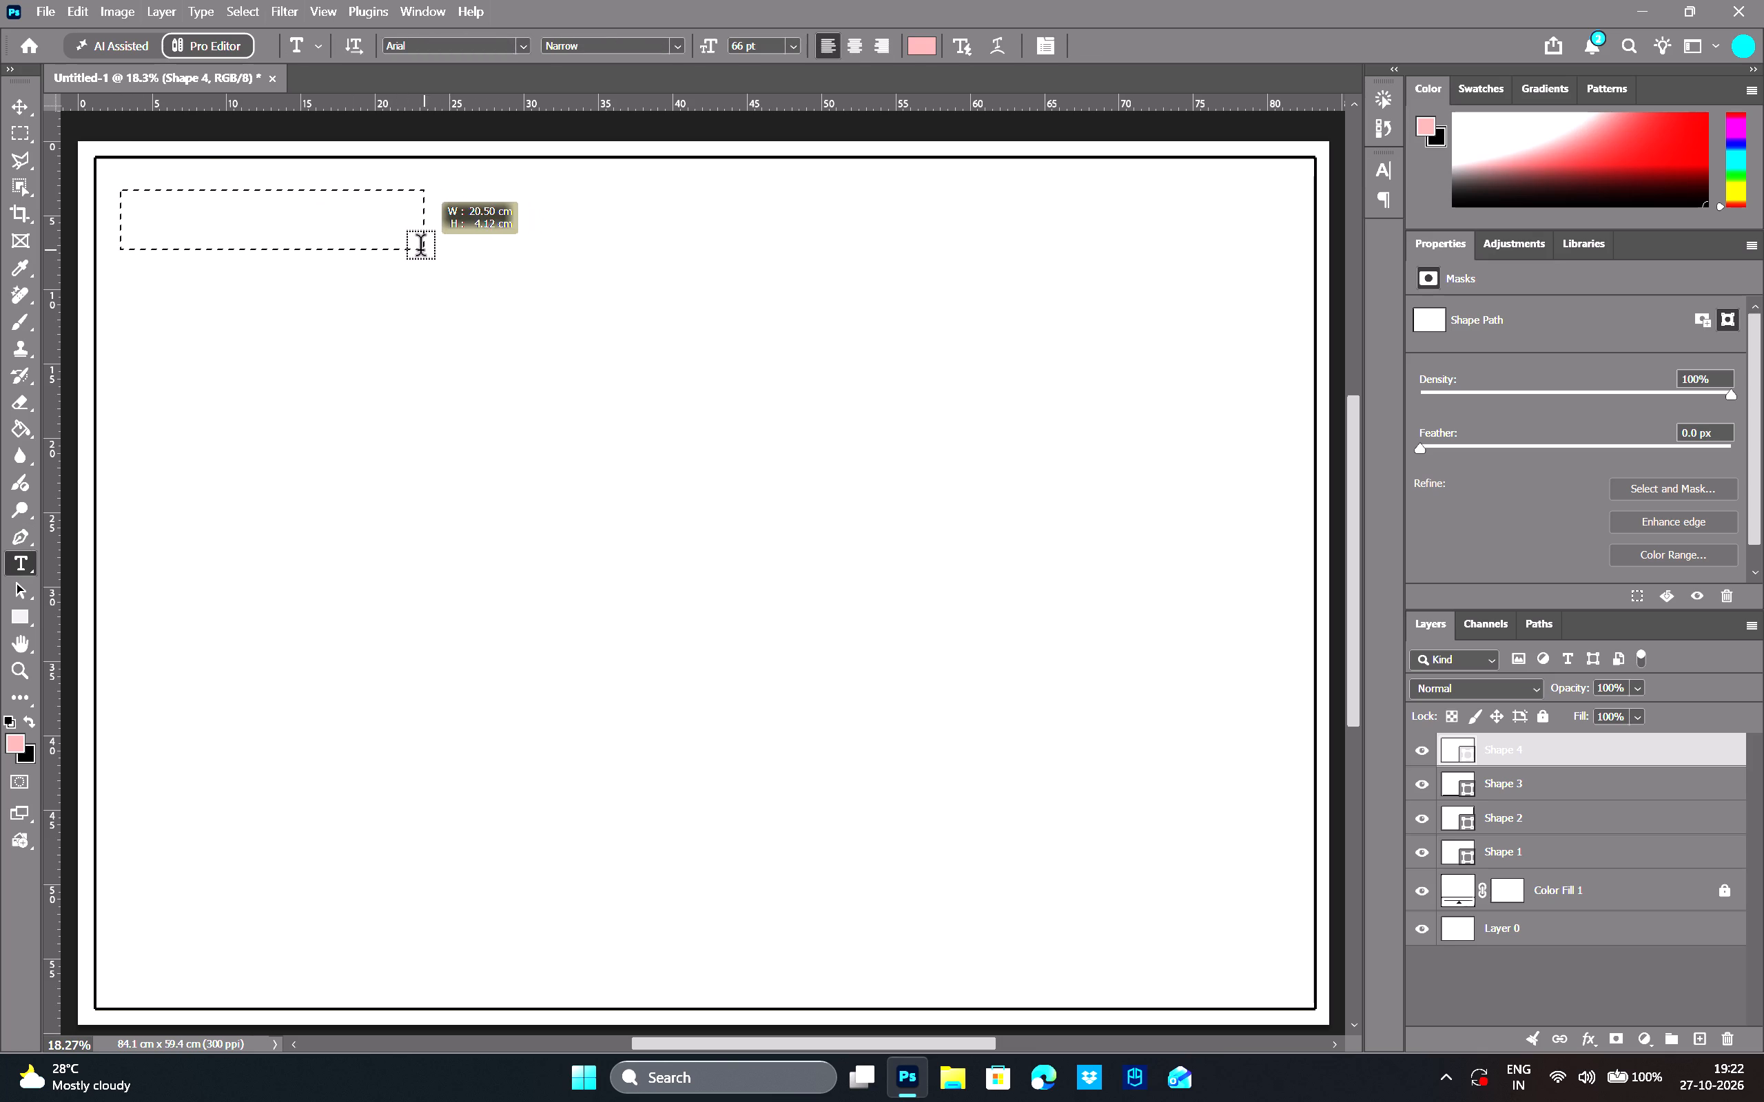
{"action": "left_click_drag", "start_coordinate": [420, 250], "coordinate": [401, 250]}
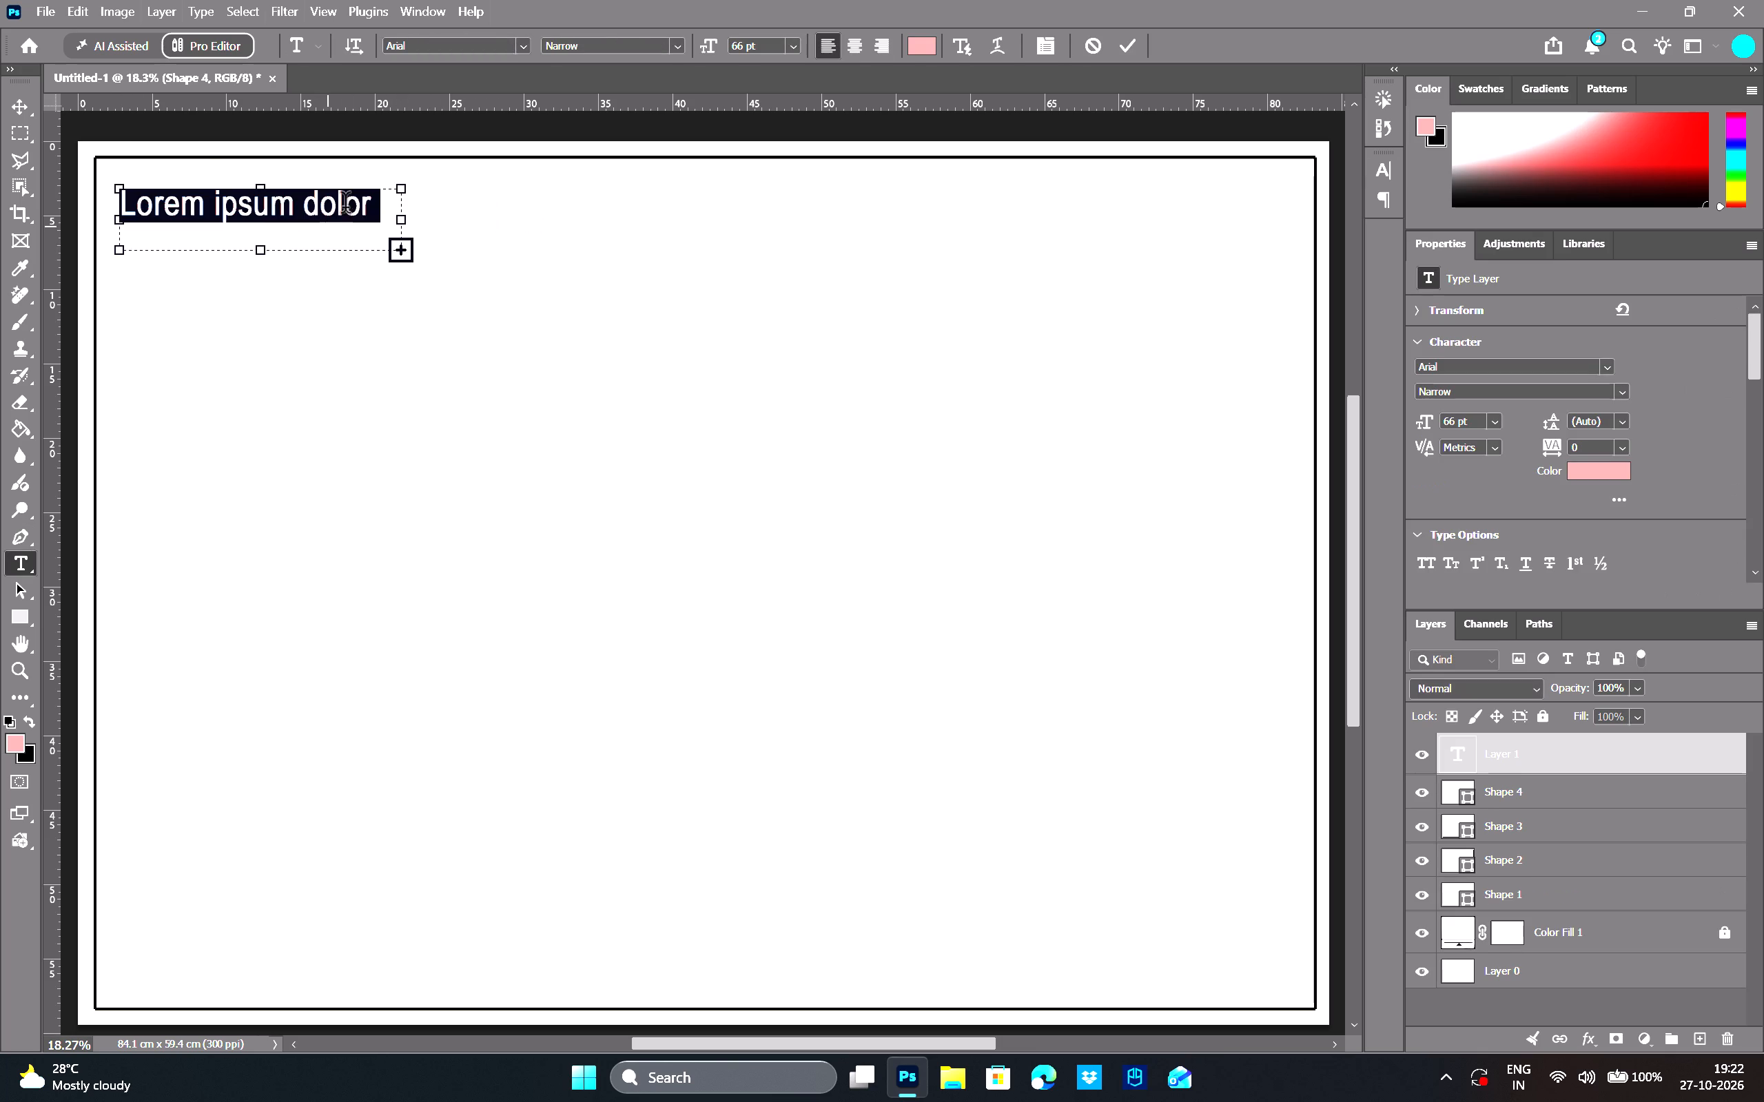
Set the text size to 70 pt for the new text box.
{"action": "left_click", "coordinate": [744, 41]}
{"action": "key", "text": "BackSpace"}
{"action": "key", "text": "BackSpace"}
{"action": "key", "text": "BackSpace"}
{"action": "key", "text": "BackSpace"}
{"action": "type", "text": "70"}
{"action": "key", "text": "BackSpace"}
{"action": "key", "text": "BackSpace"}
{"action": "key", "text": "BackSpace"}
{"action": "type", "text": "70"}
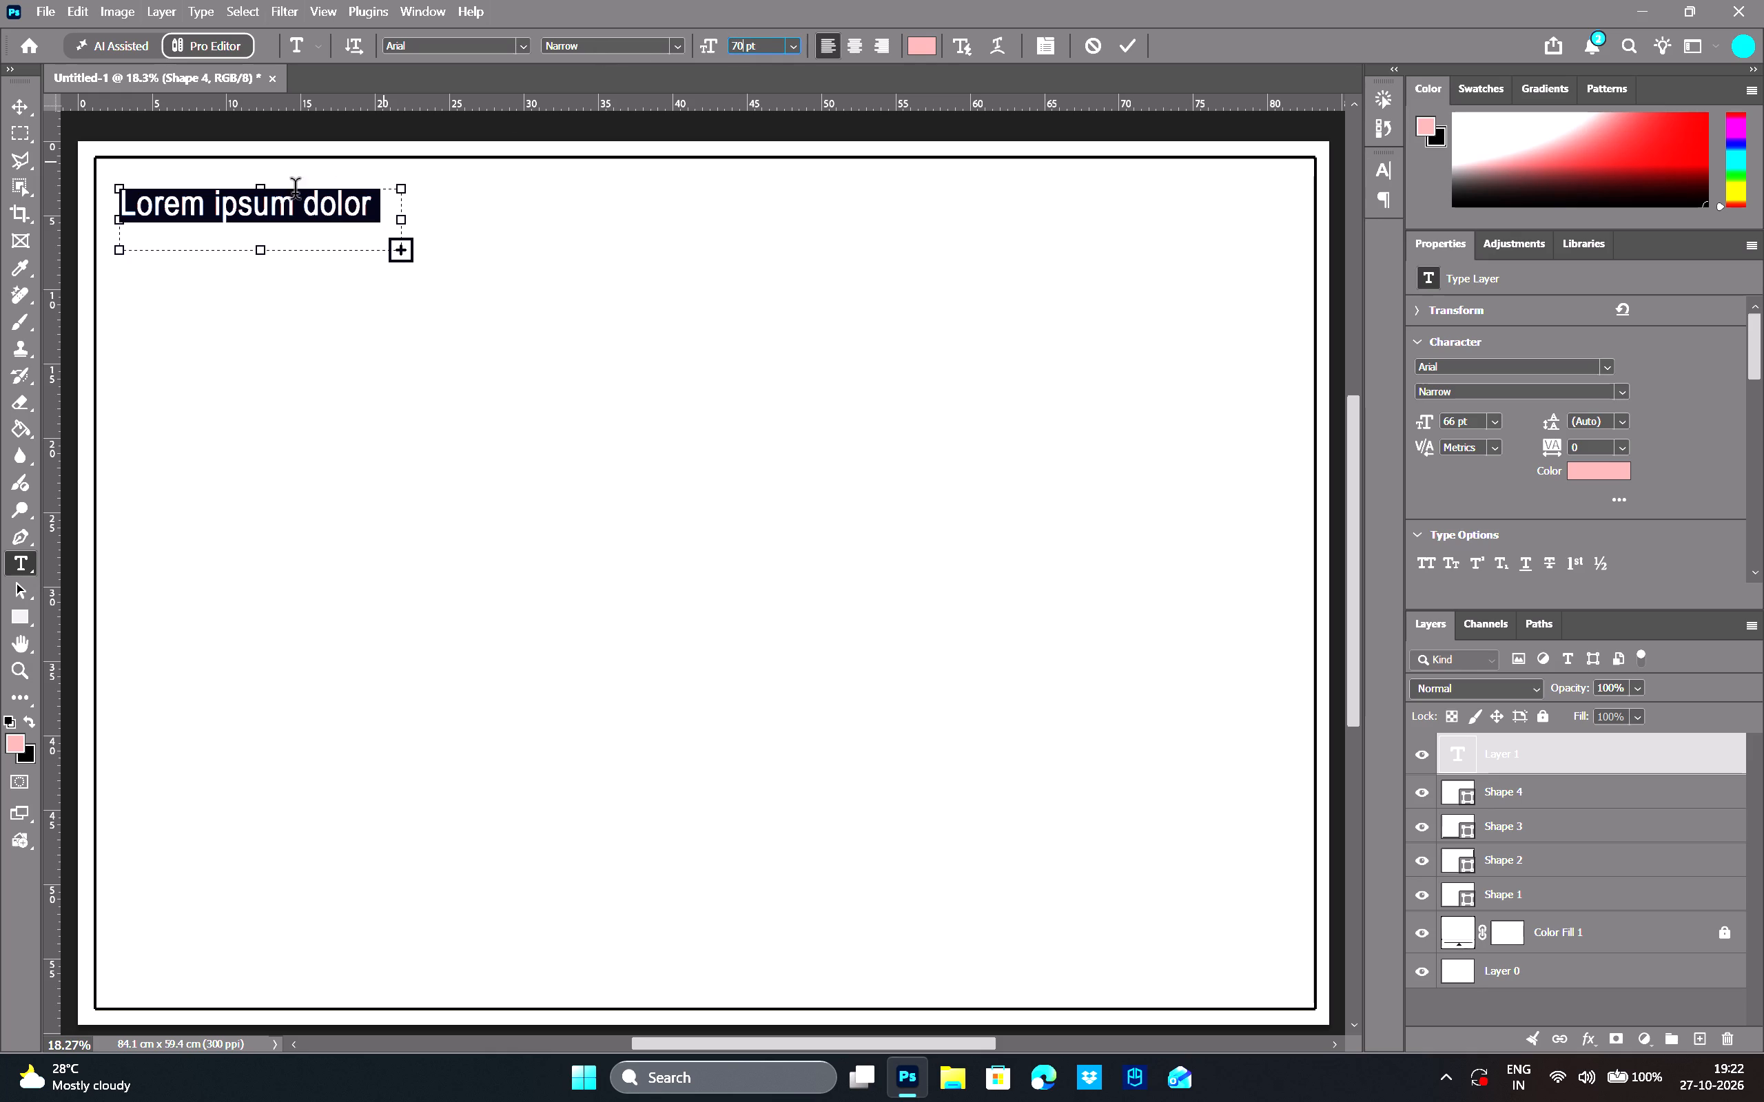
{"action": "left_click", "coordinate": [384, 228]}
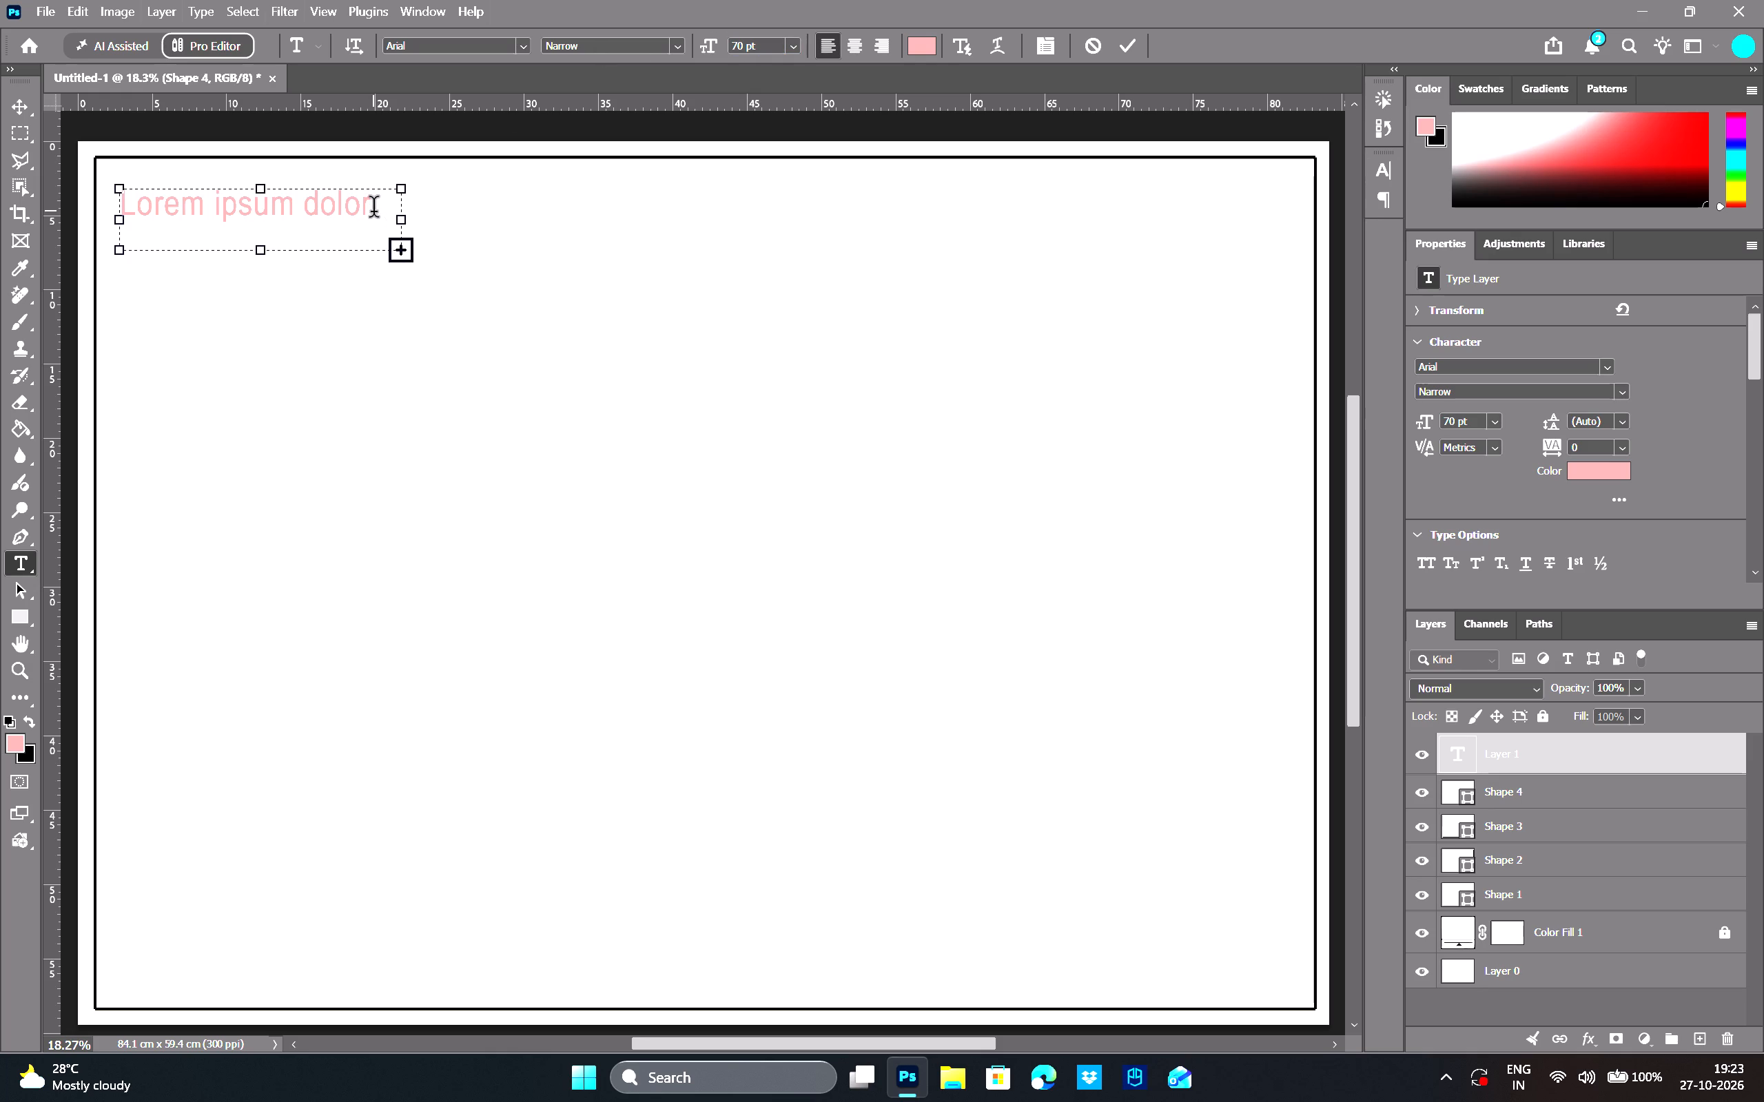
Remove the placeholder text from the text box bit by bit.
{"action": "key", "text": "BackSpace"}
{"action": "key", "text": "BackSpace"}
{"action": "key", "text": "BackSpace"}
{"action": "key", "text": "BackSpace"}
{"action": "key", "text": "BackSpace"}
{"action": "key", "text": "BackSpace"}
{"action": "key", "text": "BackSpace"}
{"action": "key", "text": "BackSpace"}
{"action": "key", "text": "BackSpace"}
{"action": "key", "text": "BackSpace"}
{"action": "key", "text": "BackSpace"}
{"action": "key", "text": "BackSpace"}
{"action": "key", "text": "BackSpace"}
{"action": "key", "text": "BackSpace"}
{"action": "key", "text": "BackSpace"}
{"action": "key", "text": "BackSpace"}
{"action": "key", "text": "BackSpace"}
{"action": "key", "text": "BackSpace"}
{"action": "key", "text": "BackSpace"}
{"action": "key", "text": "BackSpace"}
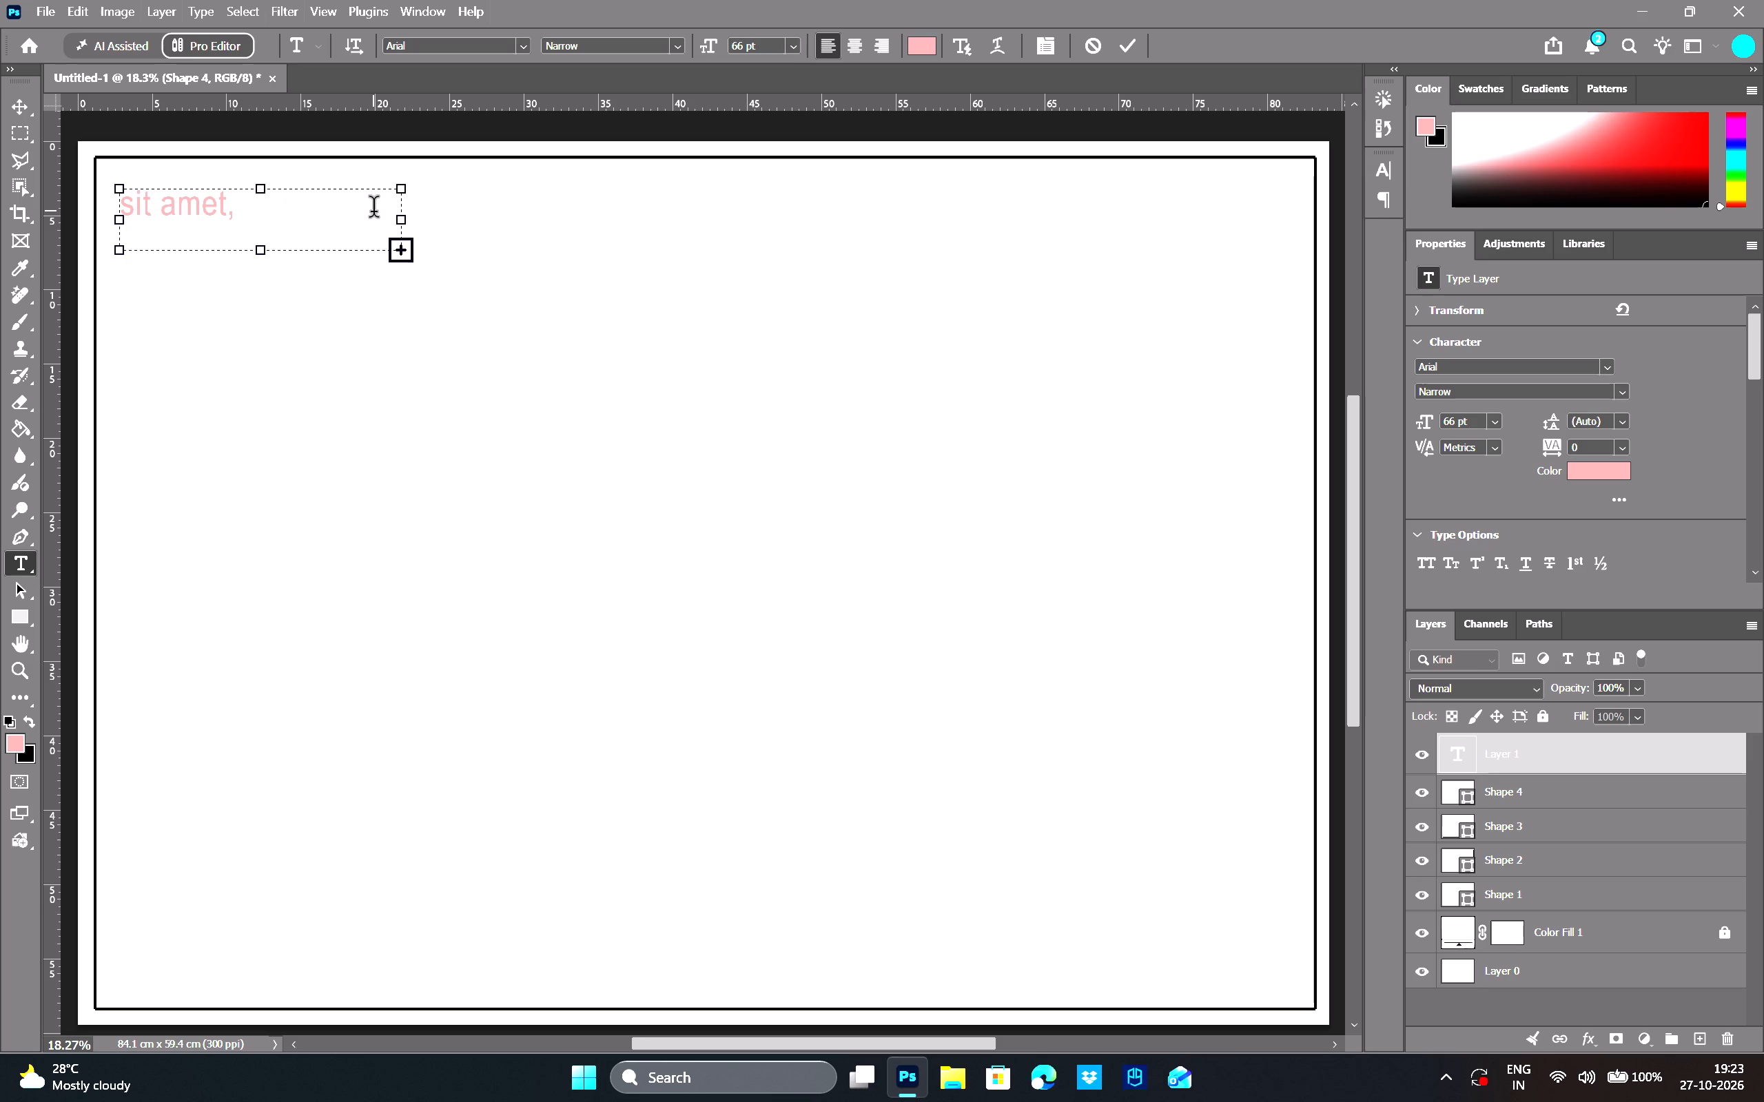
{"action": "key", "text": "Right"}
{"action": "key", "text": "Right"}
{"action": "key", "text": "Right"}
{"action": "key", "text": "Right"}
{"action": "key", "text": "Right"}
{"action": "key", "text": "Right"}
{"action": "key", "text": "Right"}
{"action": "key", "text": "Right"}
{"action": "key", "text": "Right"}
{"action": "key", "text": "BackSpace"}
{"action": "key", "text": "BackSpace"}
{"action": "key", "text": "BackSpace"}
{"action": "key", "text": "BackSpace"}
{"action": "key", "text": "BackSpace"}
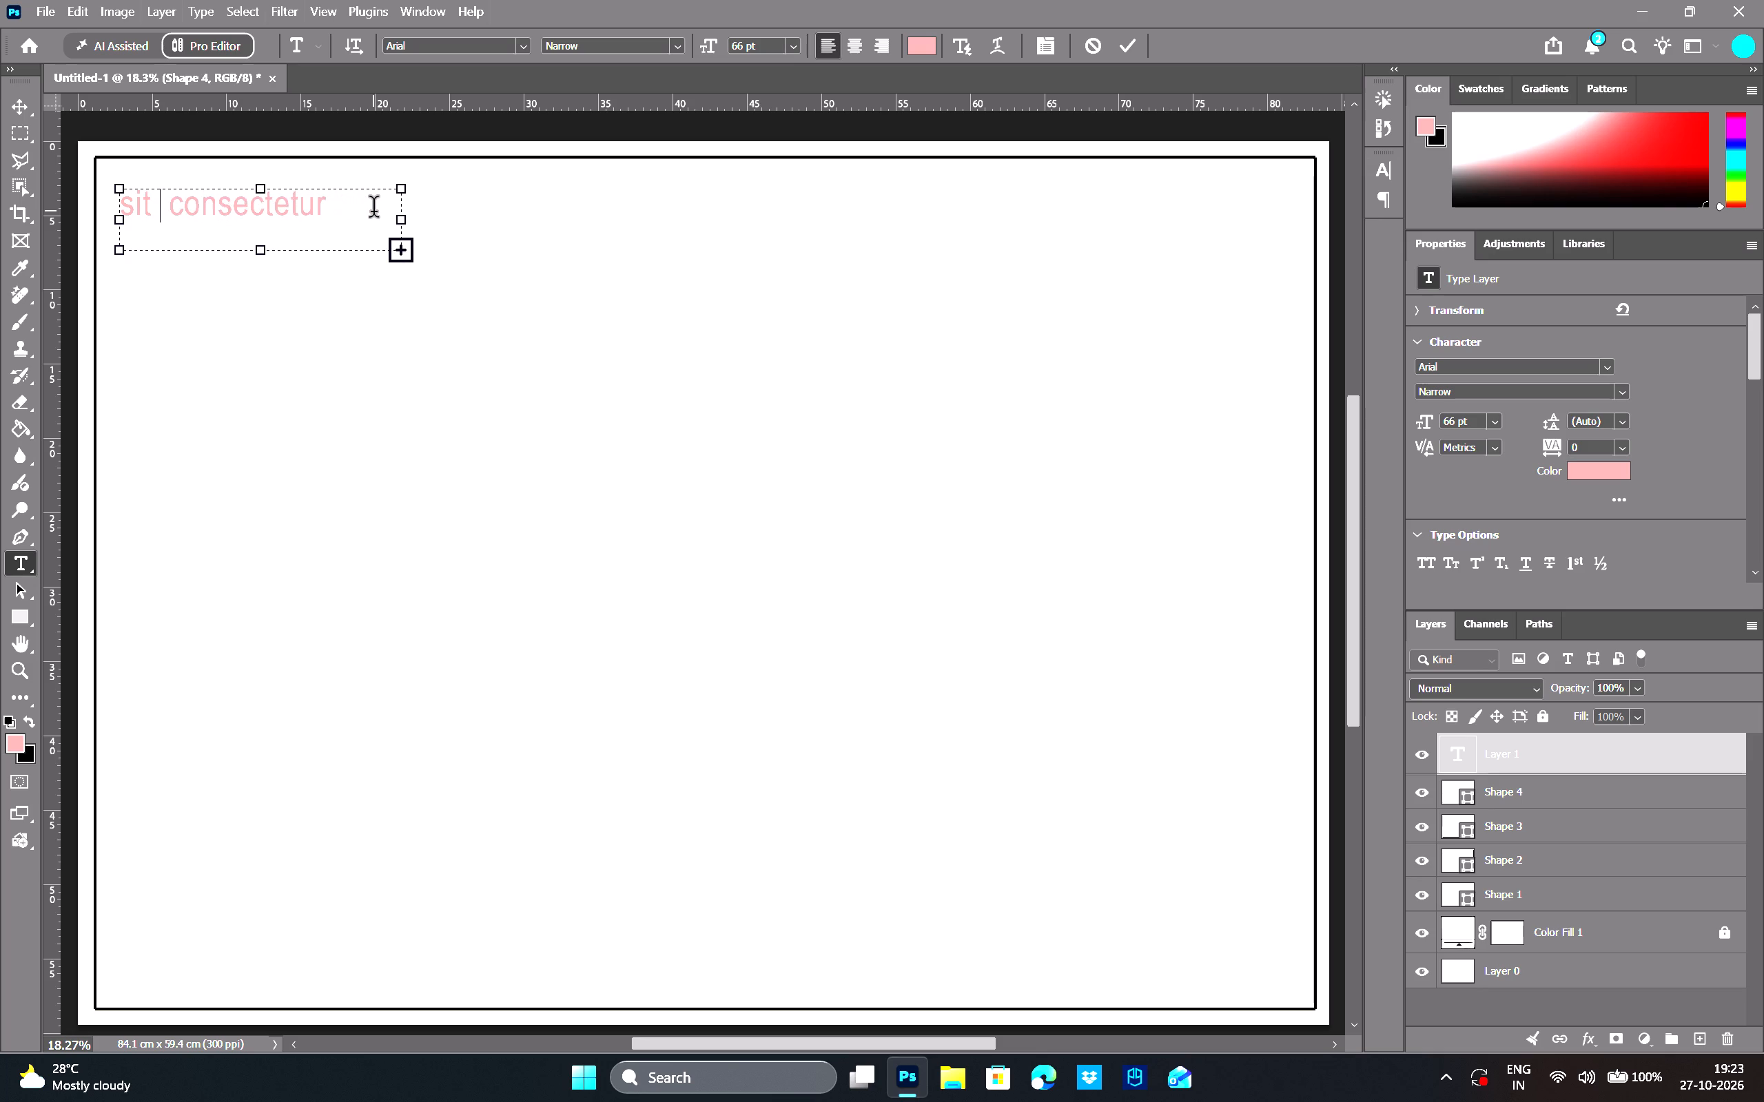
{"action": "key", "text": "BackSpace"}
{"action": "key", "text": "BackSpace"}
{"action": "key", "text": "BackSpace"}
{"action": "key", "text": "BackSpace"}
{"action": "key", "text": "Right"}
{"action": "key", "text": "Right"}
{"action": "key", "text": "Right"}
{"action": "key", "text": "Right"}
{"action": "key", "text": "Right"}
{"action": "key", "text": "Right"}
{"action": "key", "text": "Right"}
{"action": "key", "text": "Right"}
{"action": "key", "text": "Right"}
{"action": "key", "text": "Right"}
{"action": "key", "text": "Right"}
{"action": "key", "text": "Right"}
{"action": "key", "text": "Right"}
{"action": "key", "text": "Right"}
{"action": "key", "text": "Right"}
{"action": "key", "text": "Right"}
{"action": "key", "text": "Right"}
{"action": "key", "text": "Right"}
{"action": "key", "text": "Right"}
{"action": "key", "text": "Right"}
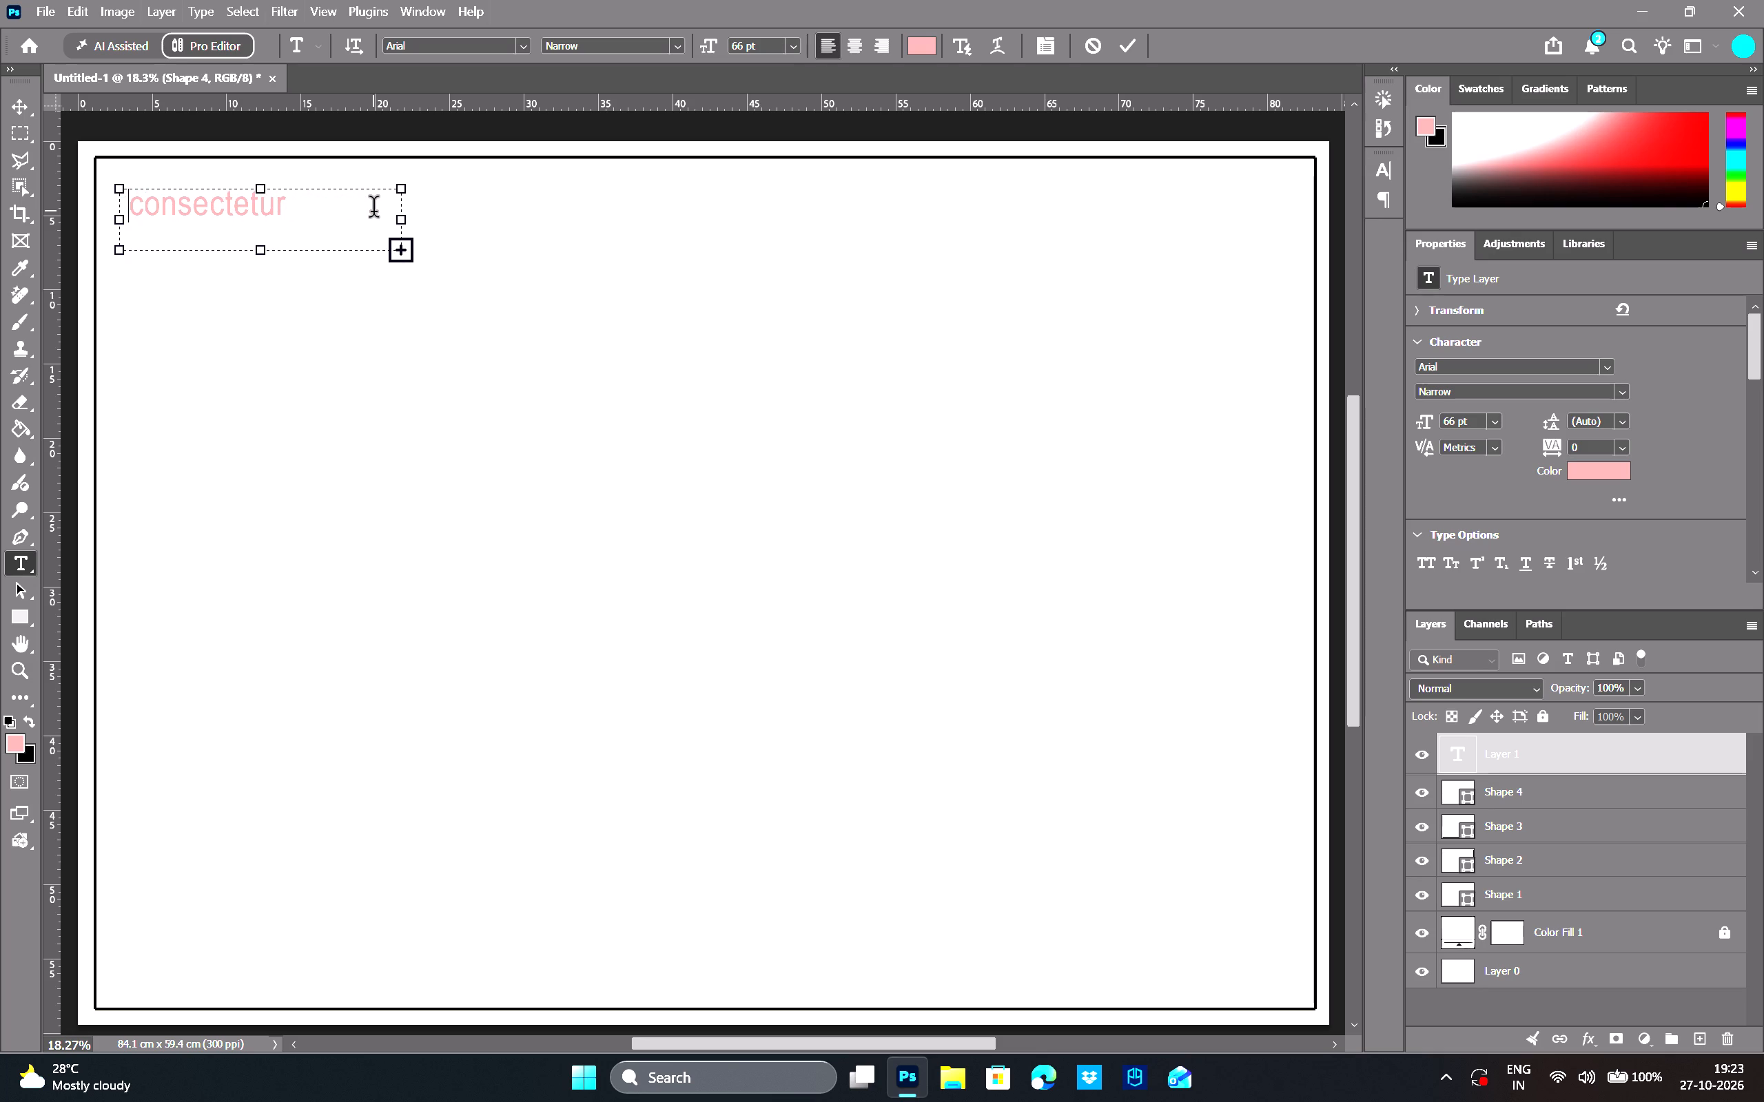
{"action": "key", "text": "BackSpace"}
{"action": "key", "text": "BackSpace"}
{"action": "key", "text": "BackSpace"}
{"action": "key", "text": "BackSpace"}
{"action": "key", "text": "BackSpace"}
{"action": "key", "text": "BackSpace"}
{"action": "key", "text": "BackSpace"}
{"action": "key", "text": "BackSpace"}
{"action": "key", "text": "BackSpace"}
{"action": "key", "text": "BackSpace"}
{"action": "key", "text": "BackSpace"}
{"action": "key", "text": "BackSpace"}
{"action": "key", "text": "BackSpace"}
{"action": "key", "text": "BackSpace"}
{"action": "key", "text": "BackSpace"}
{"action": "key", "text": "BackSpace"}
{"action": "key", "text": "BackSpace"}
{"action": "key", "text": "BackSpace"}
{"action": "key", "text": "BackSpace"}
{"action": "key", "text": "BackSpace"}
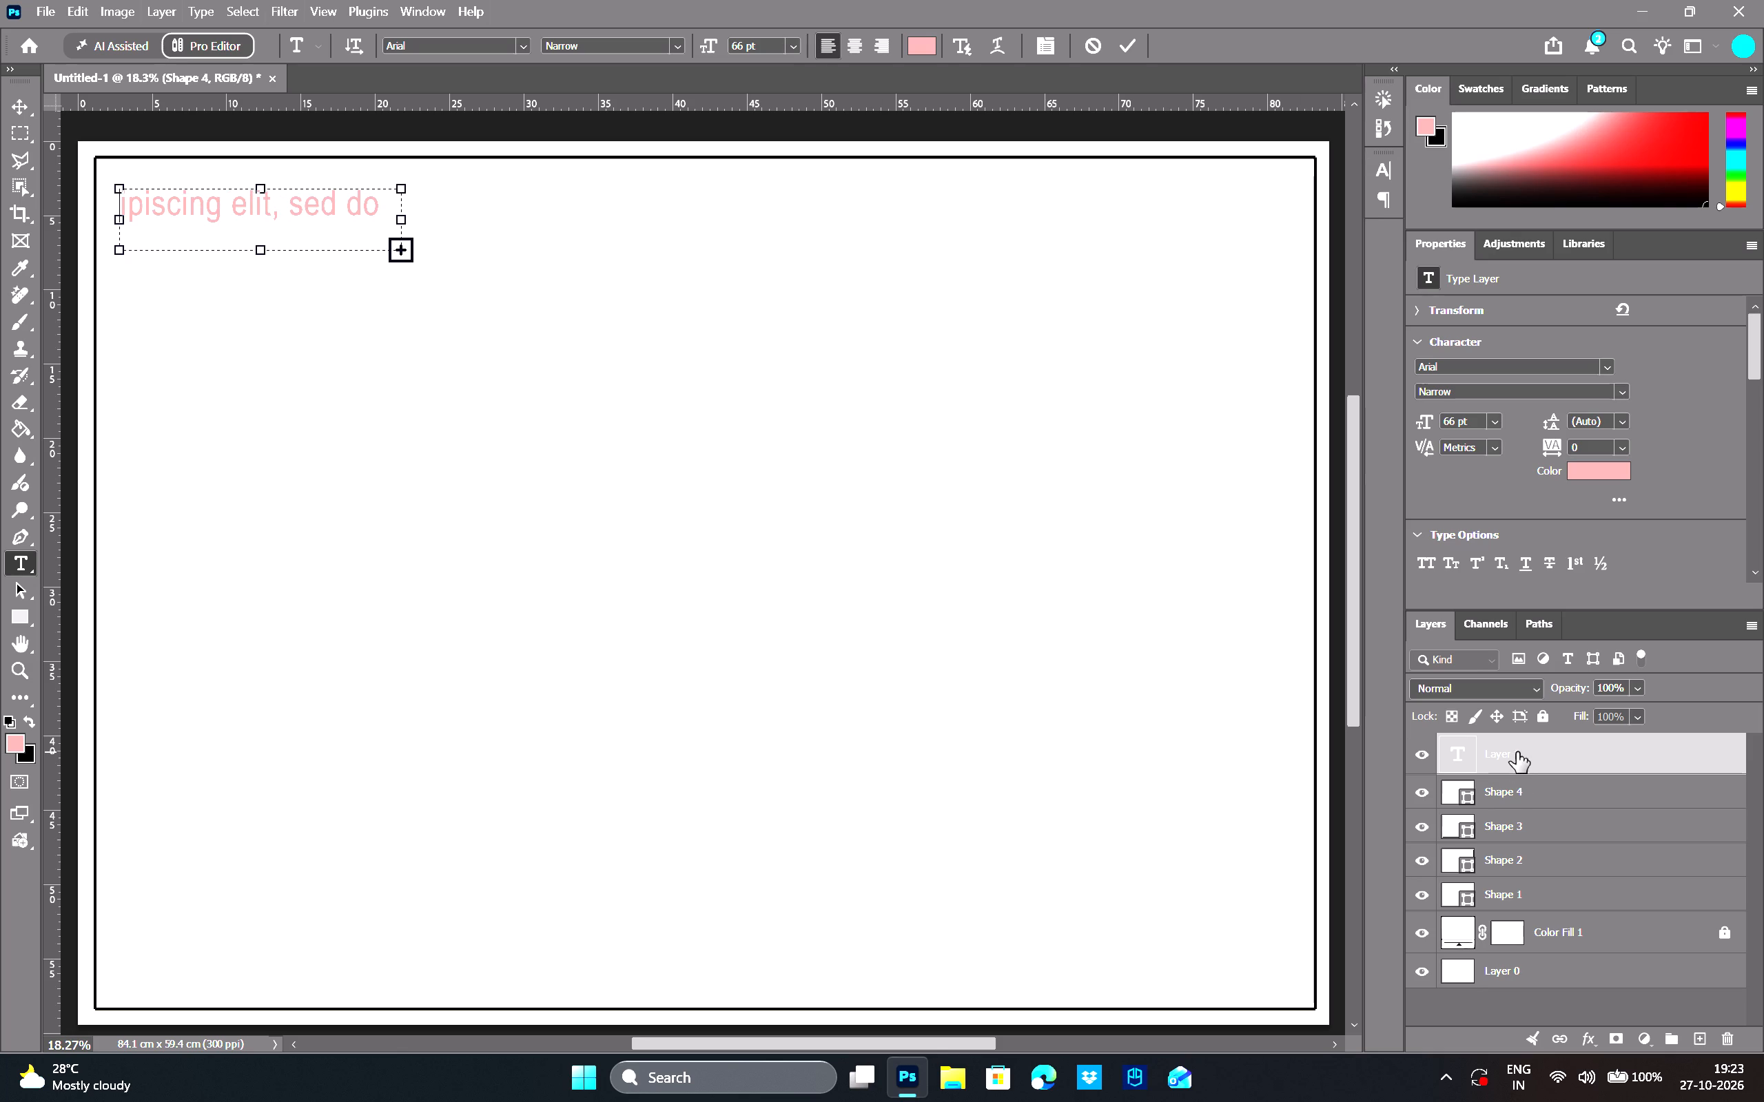
Replace all the placeholder text in the box near the border's top-left corner with "SITE ANALYSIS".
{"action": "double_click", "coordinate": [1462, 753]}
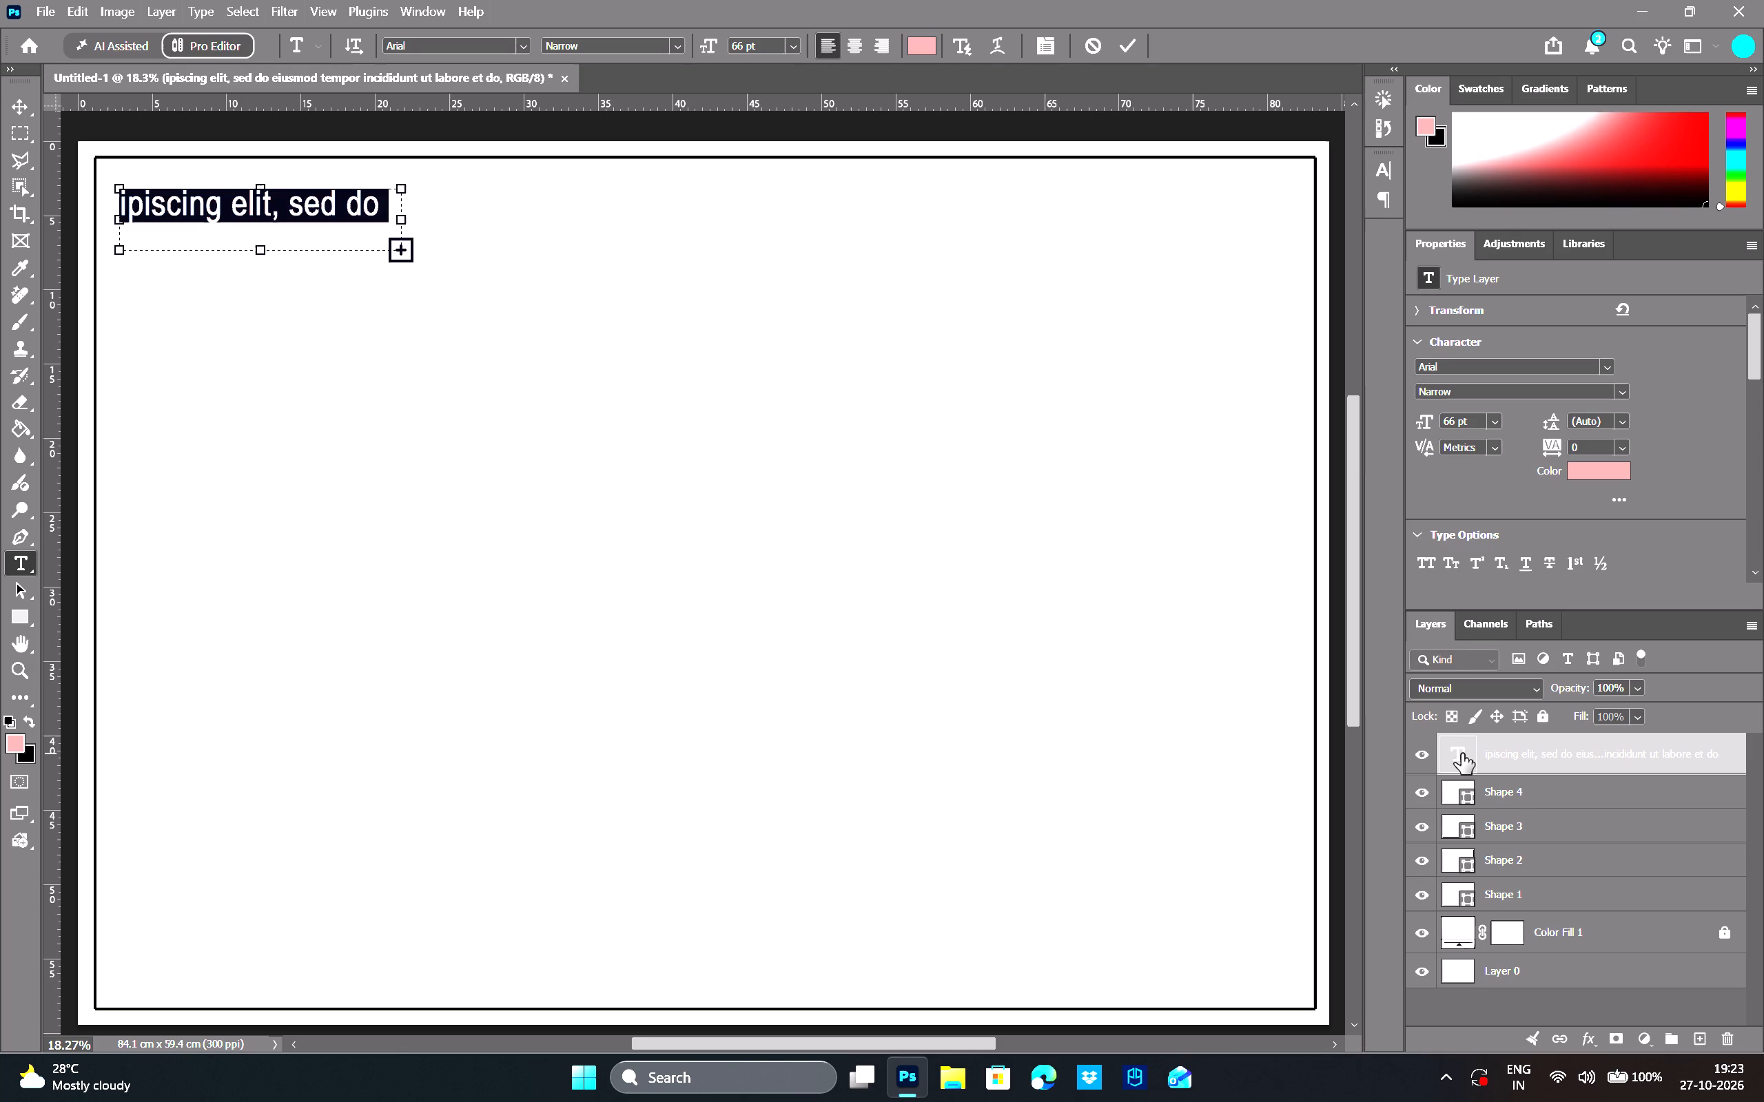
{"action": "key", "text": "BackSpace"}
{"action": "type", "text": "site"}
{"action": "key", "text": "BackSpace"}
{"action": "key", "text": "BackSpace"}
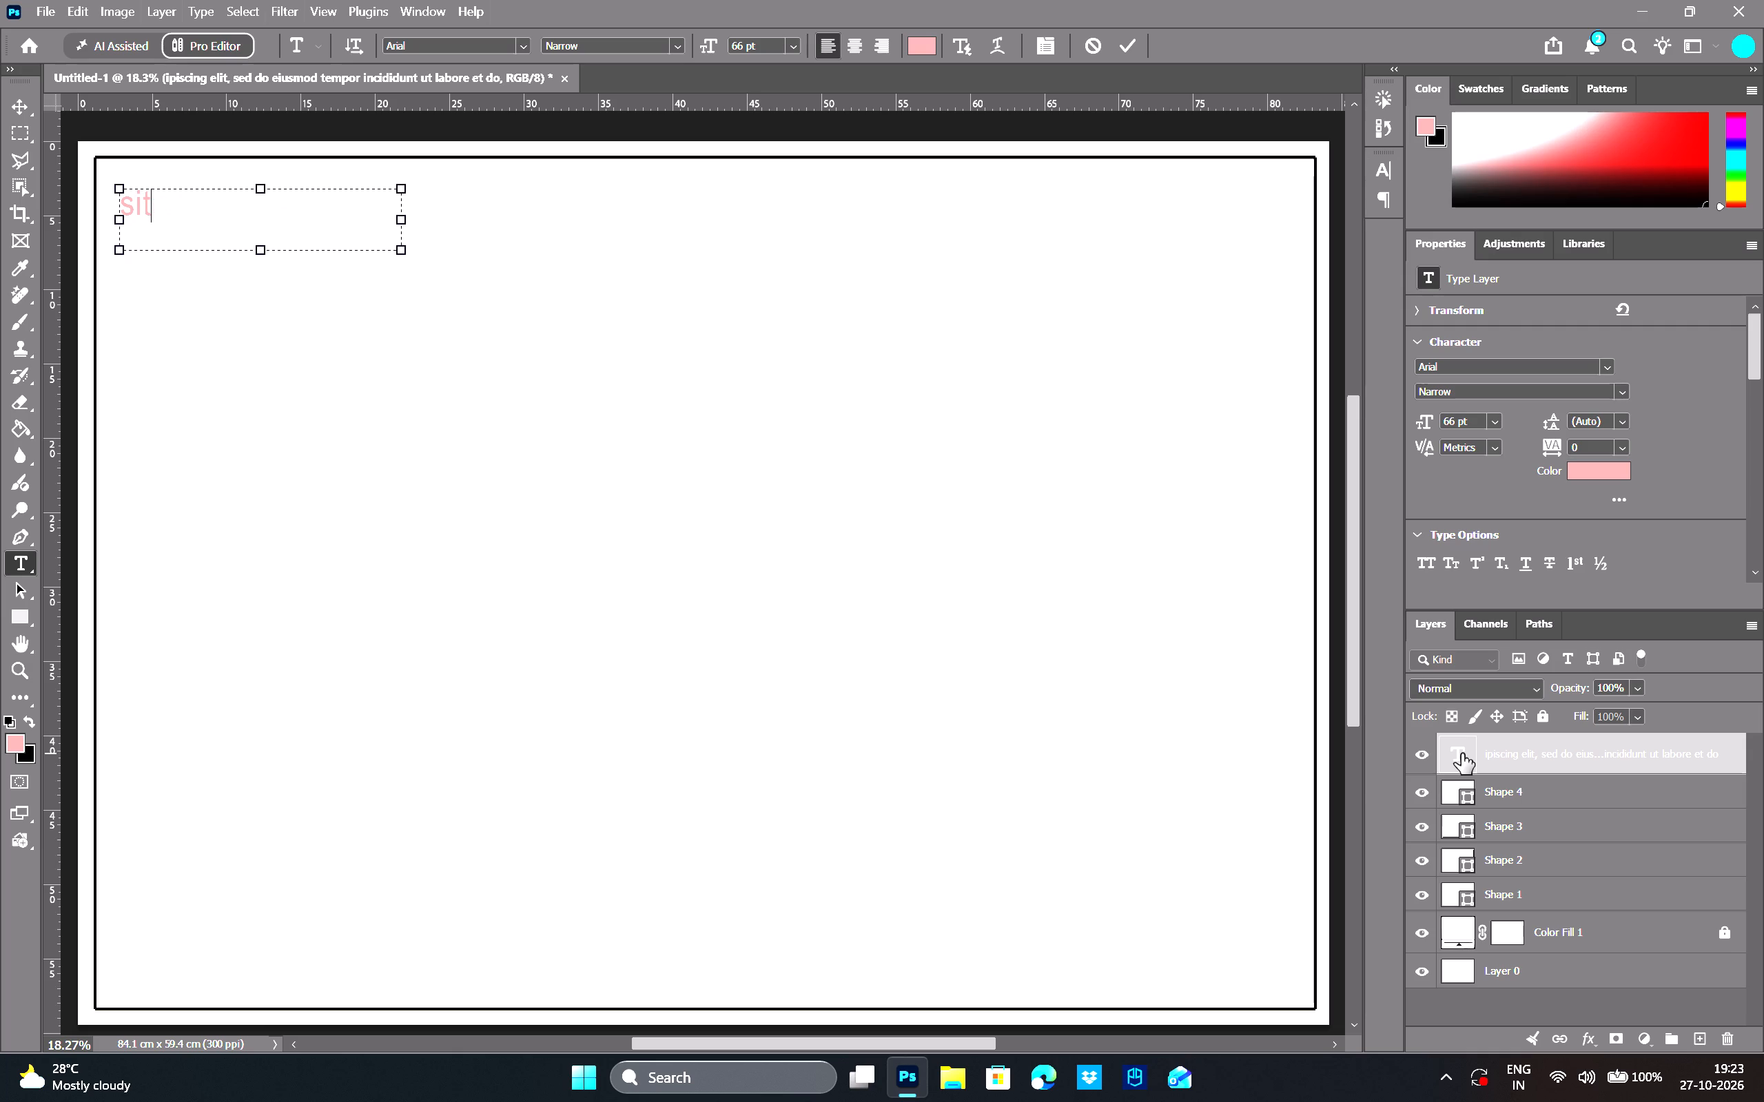
{"action": "key", "text": "BackSpace"}
{"action": "key", "text": "BackSpace"}
{"action": "type", "text": "SITE"}
{"action": "key", "text": "space"}
{"action": "type", "text": "ANALYSIS"}
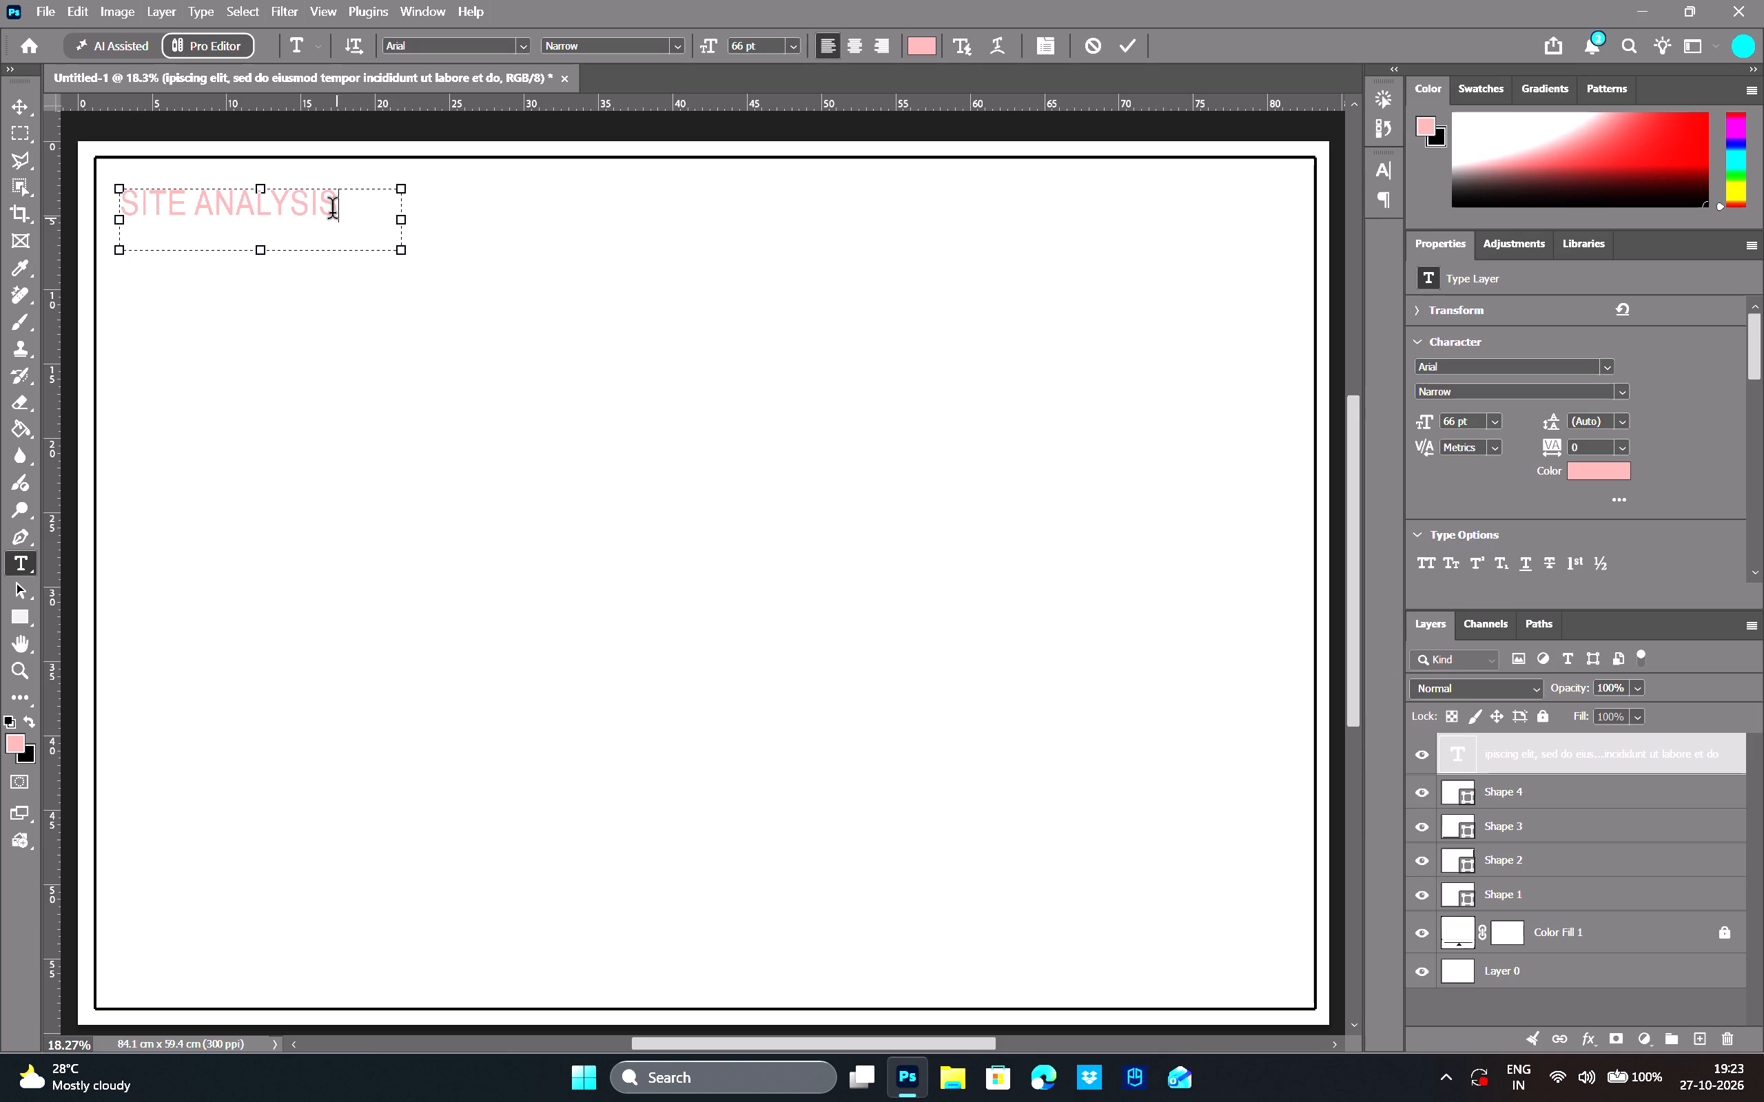
Set the SITE ANALYSIS text to 72 pt faux bold, without underline or italic, and commit the text.
{"action": "left_click_drag", "start_coordinate": [345, 210], "coordinate": [125, 217]}
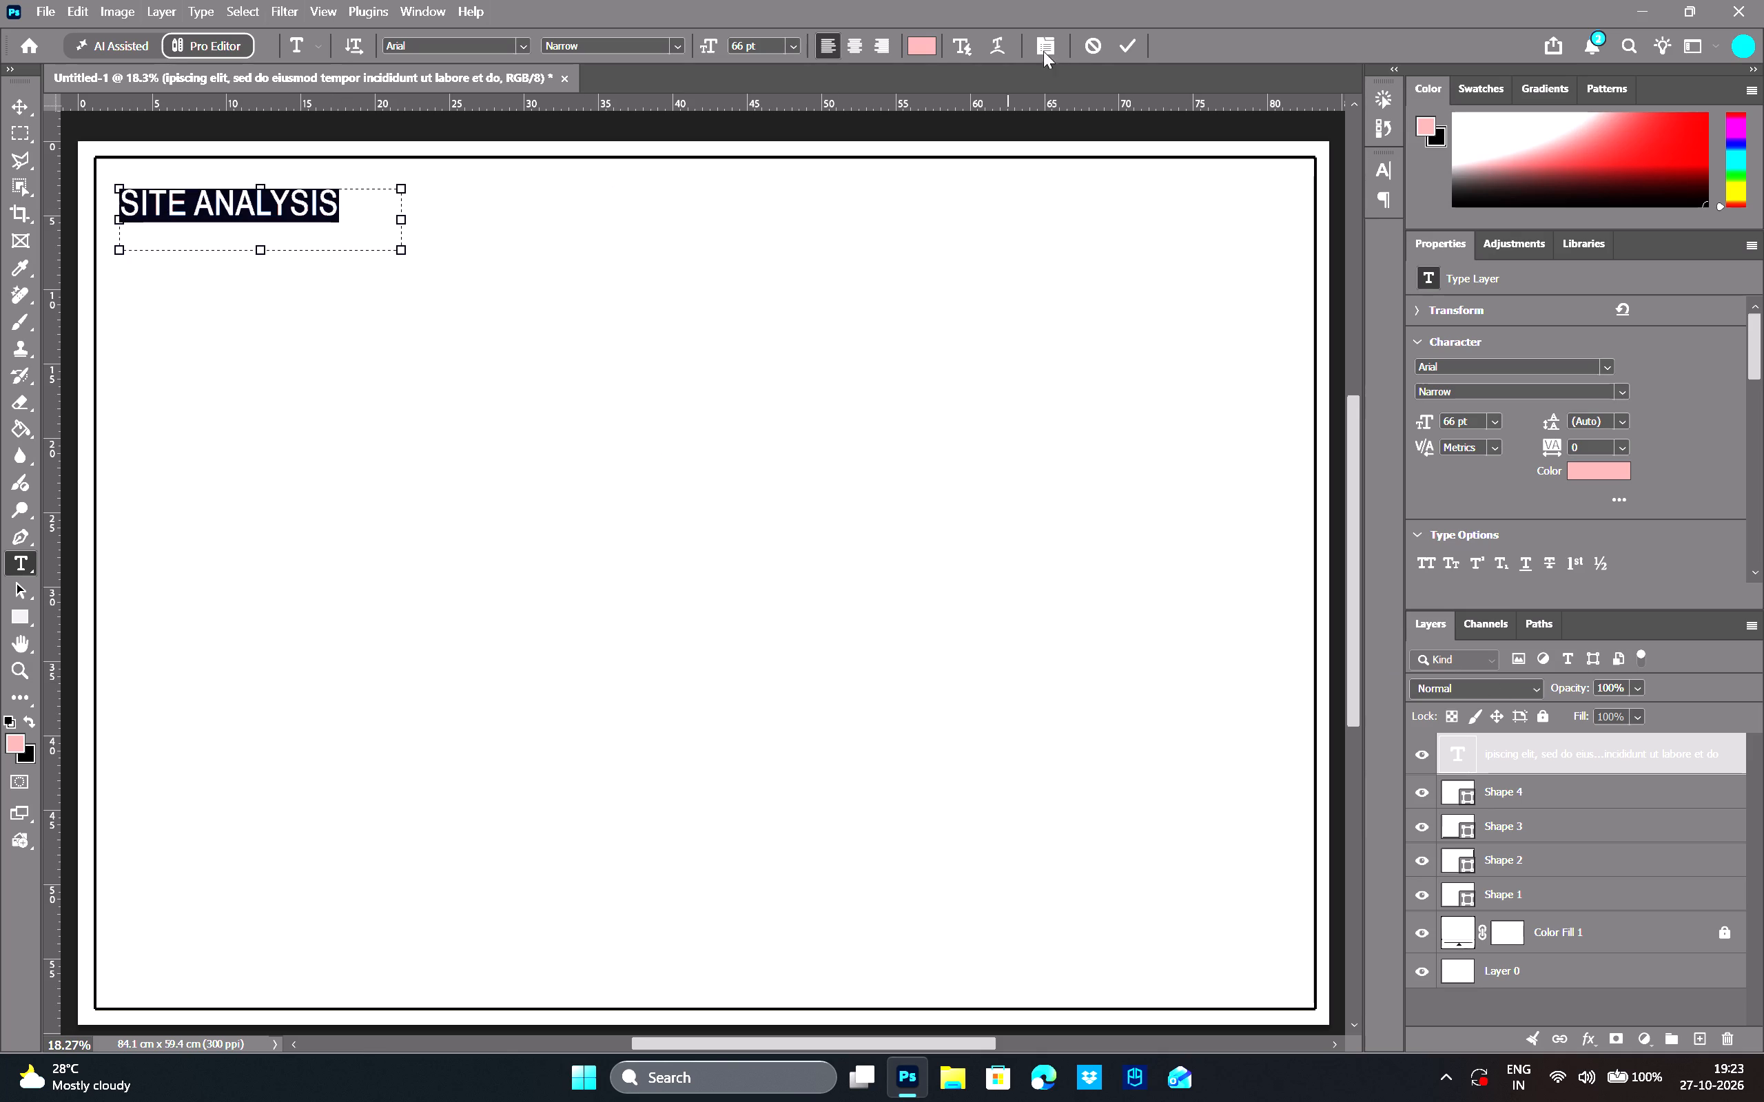
{"action": "left_click", "coordinate": [1041, 45]}
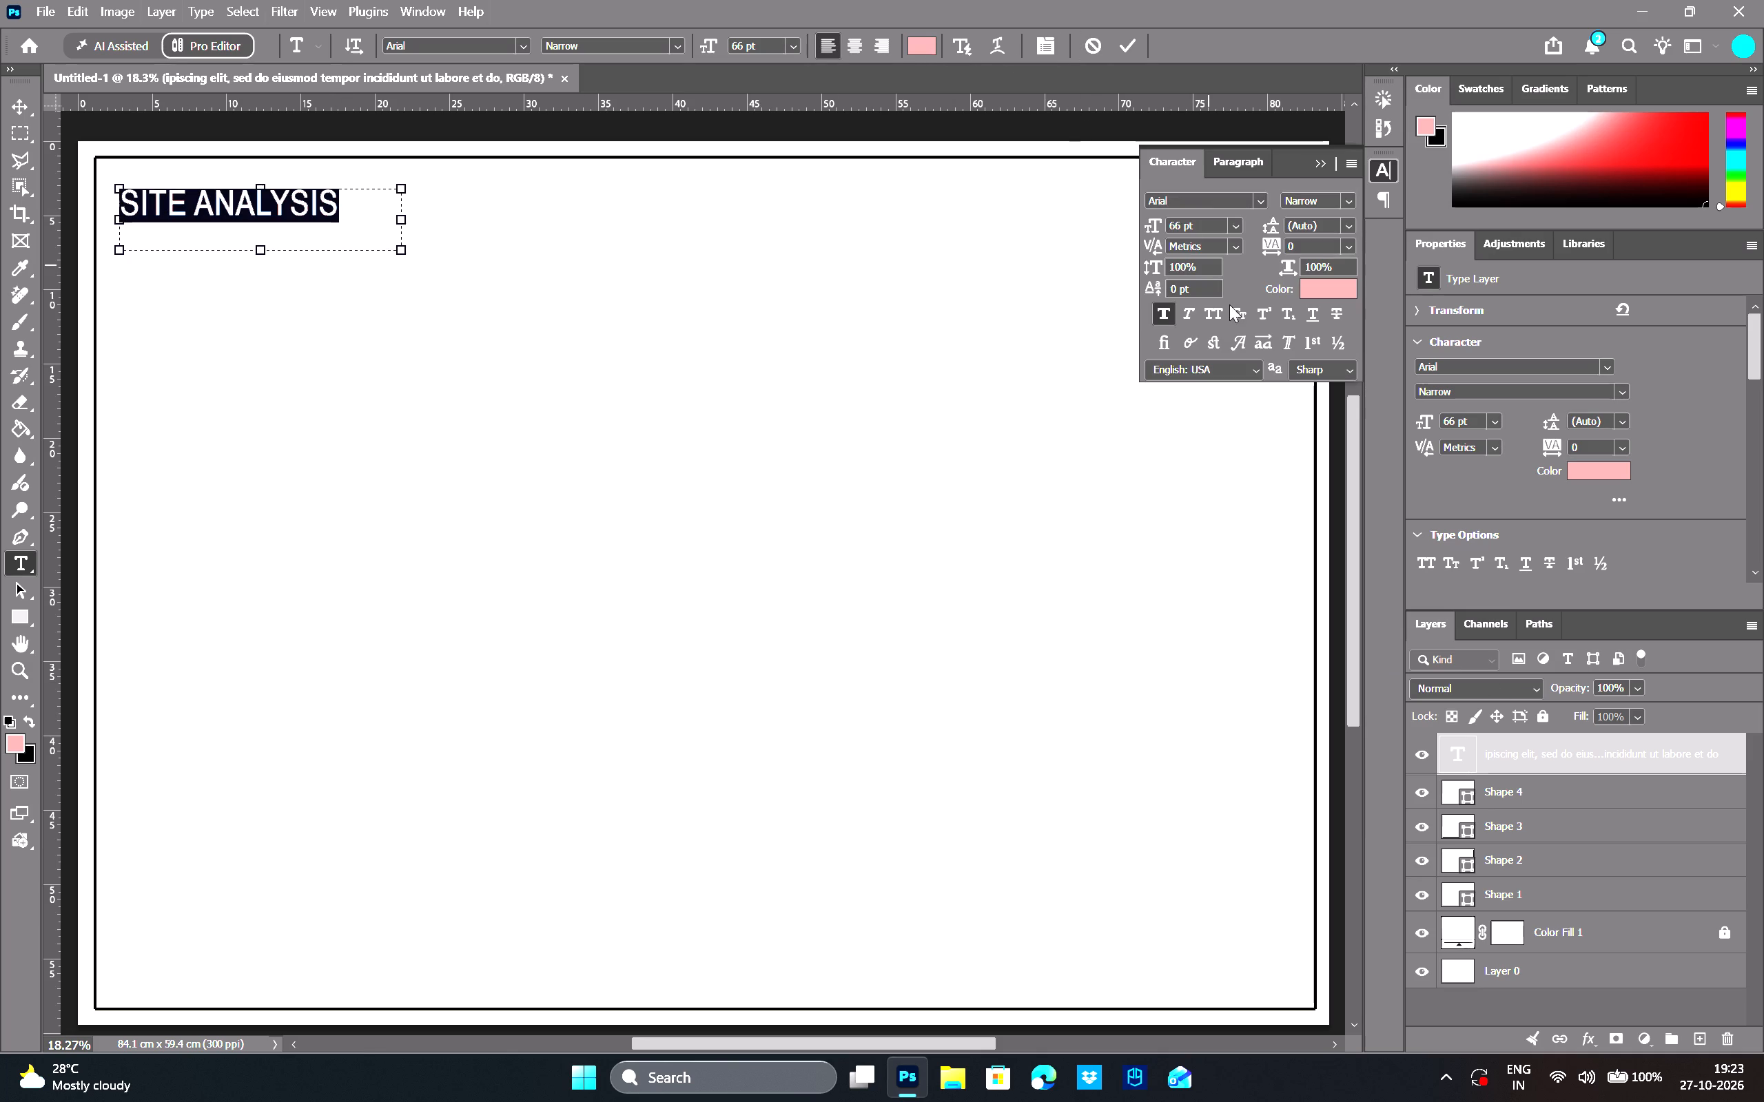
{"action": "left_click", "coordinate": [1165, 311]}
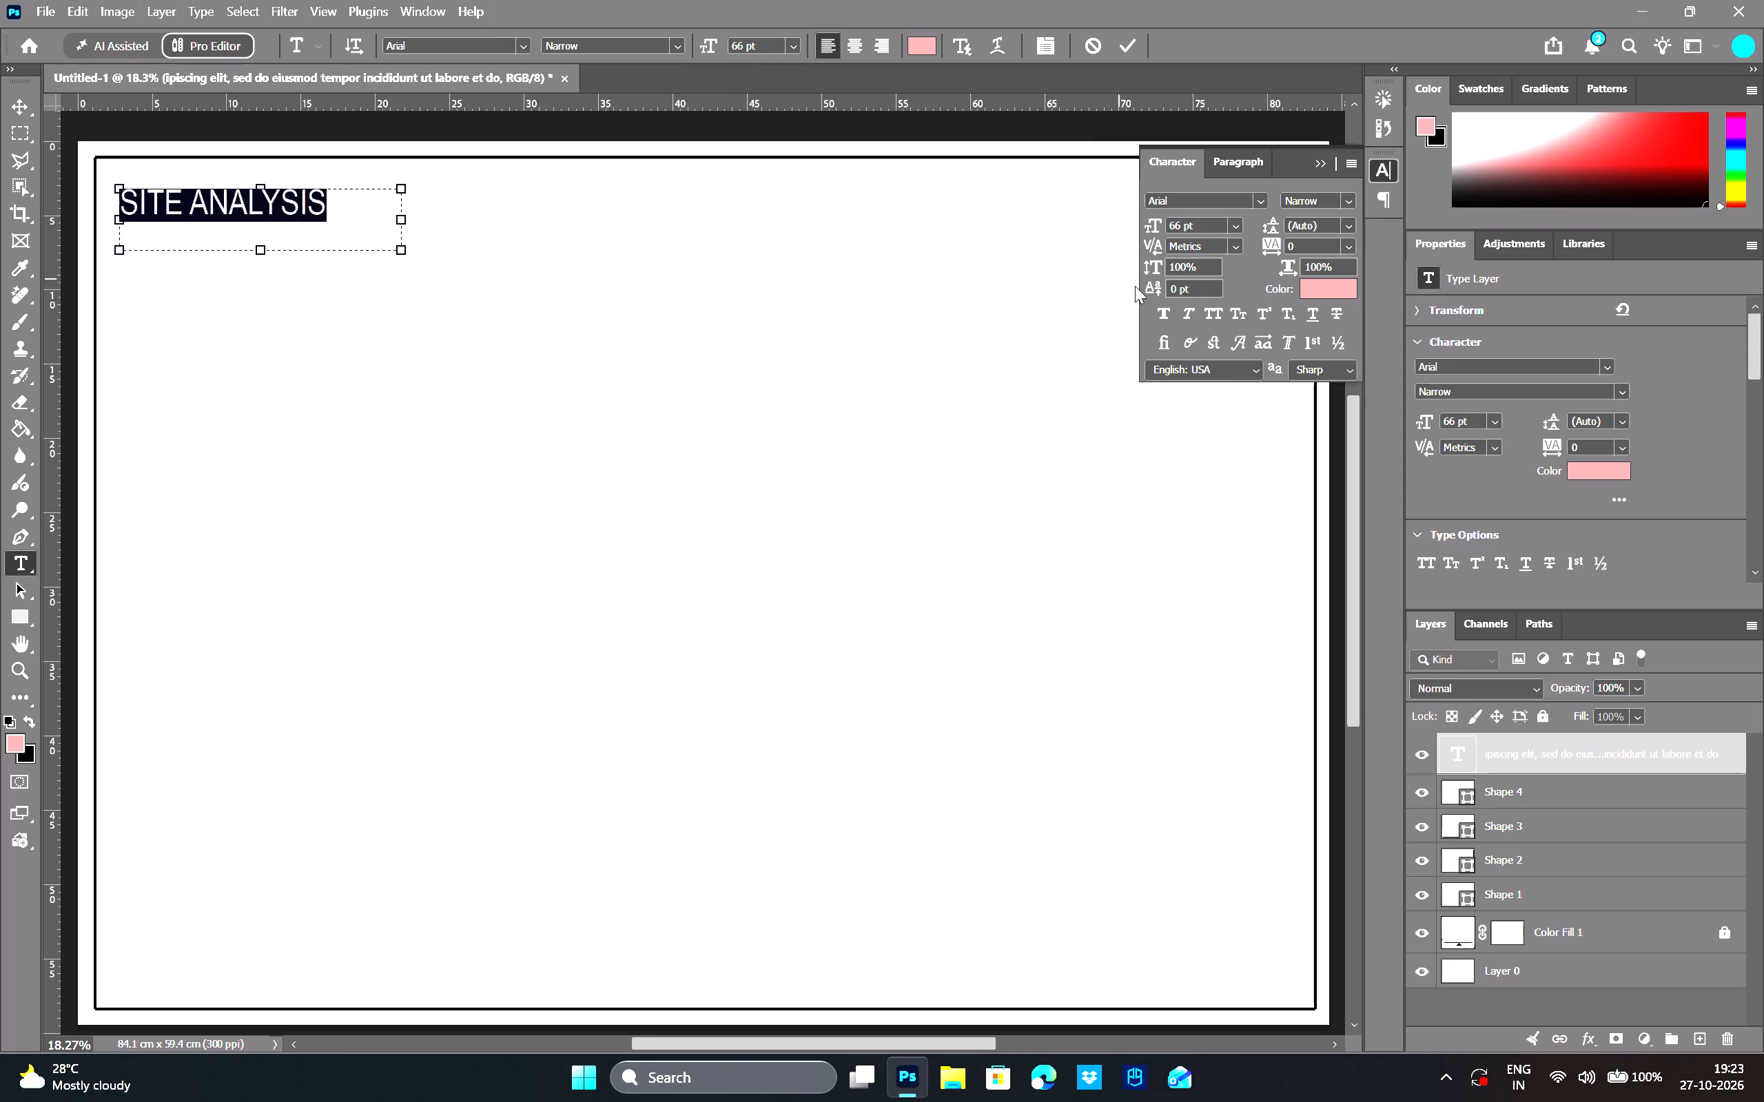
{"action": "left_click", "coordinate": [1160, 313]}
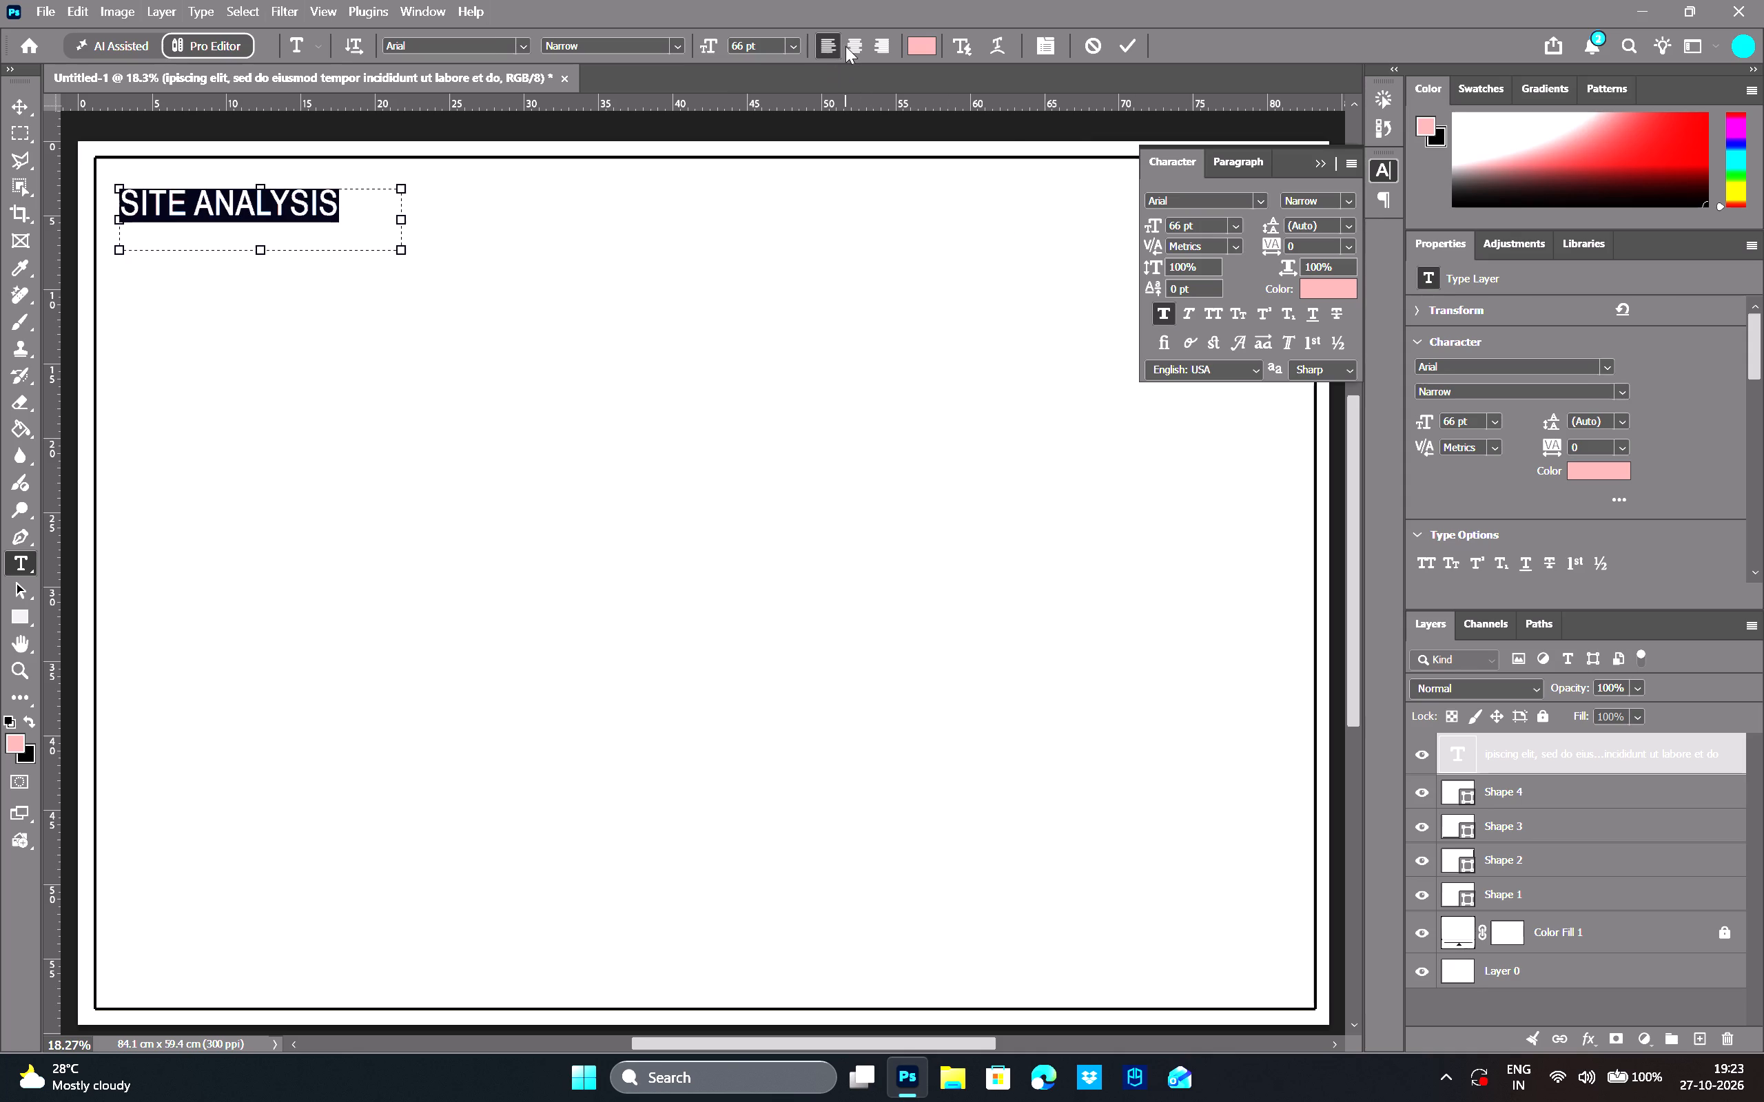
{"action": "left_click", "coordinate": [1232, 226]}
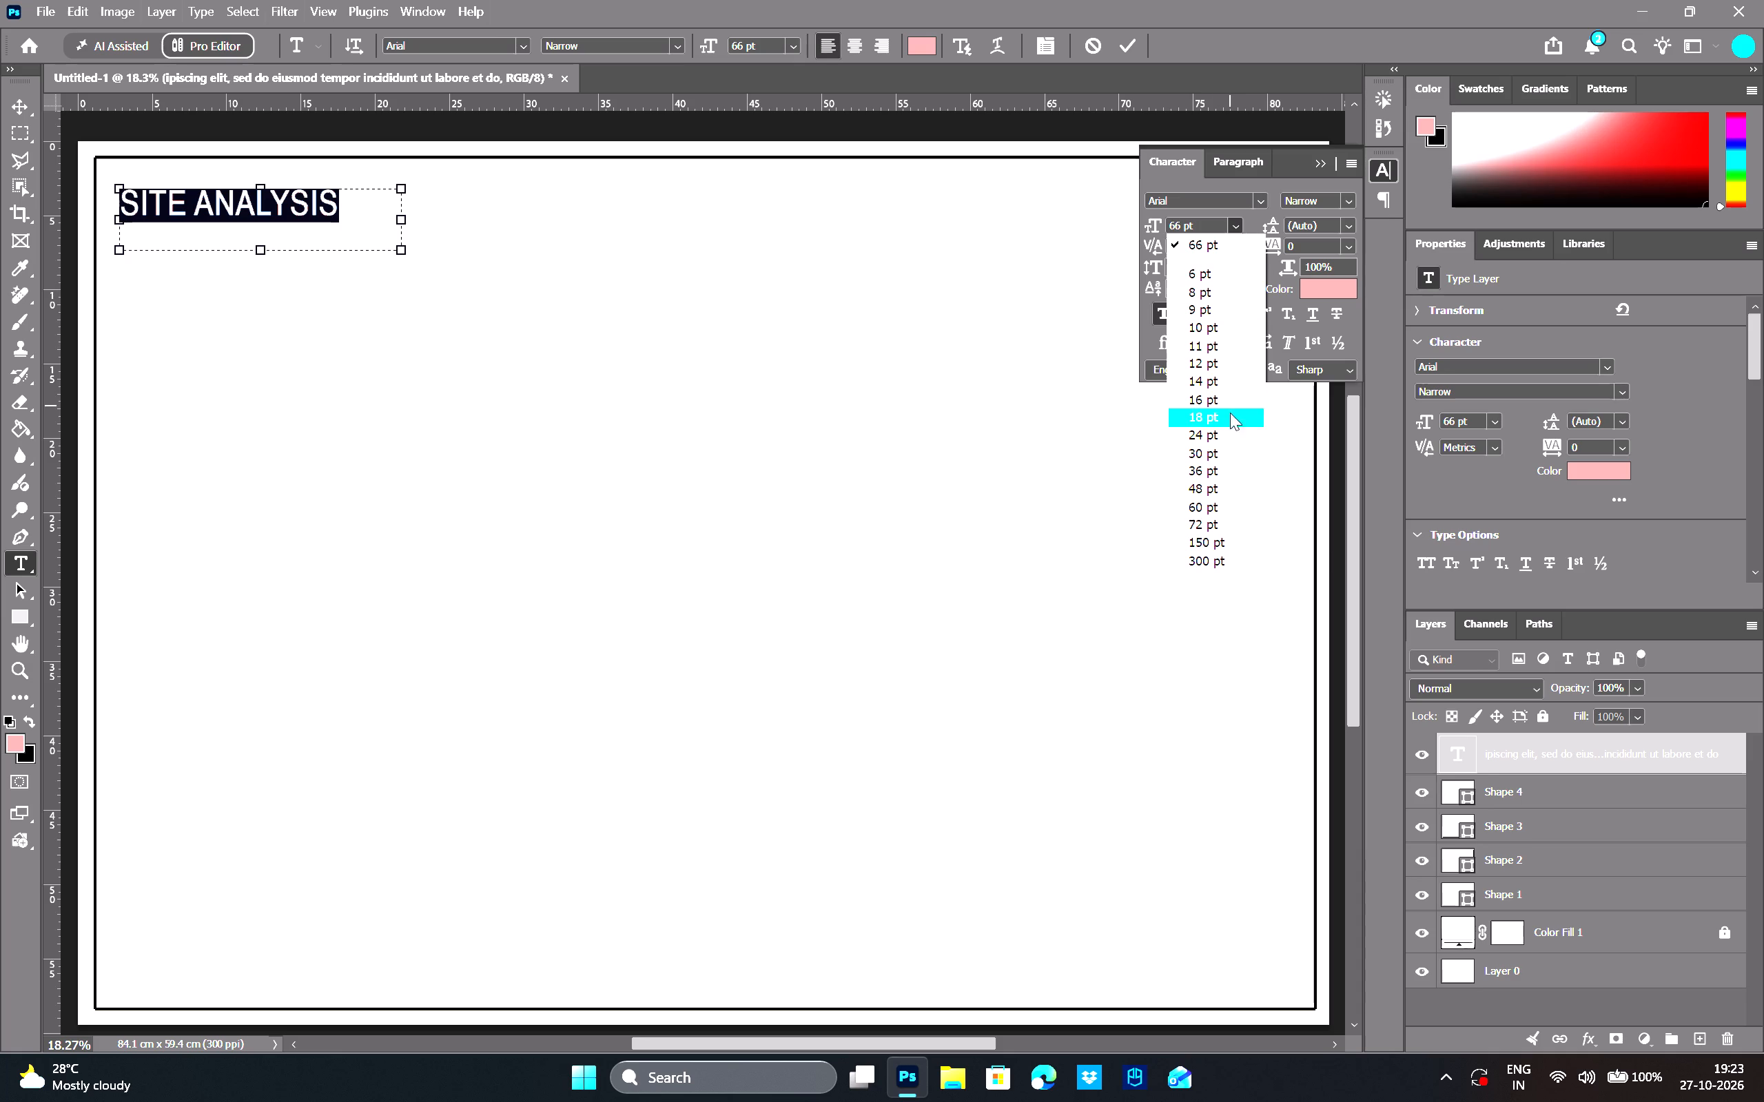
{"action": "left_click", "coordinate": [1225, 519]}
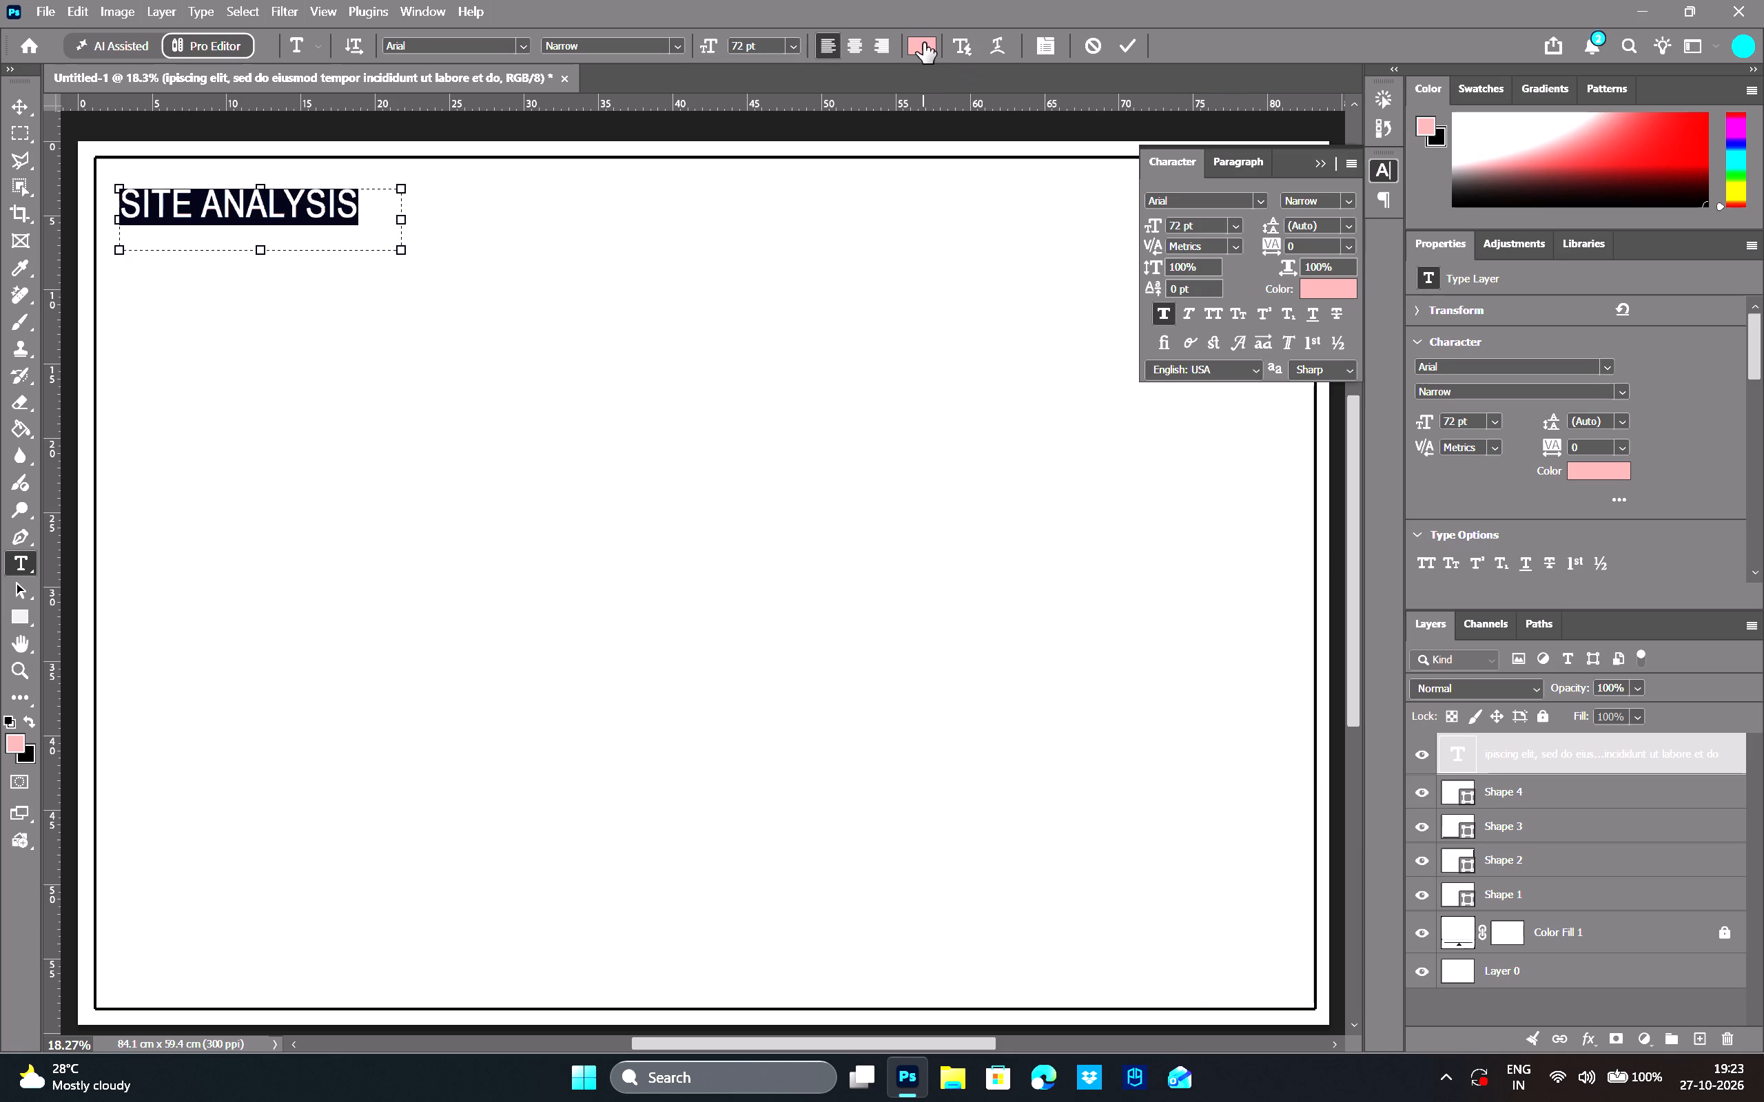
{"action": "left_click", "coordinate": [1309, 315]}
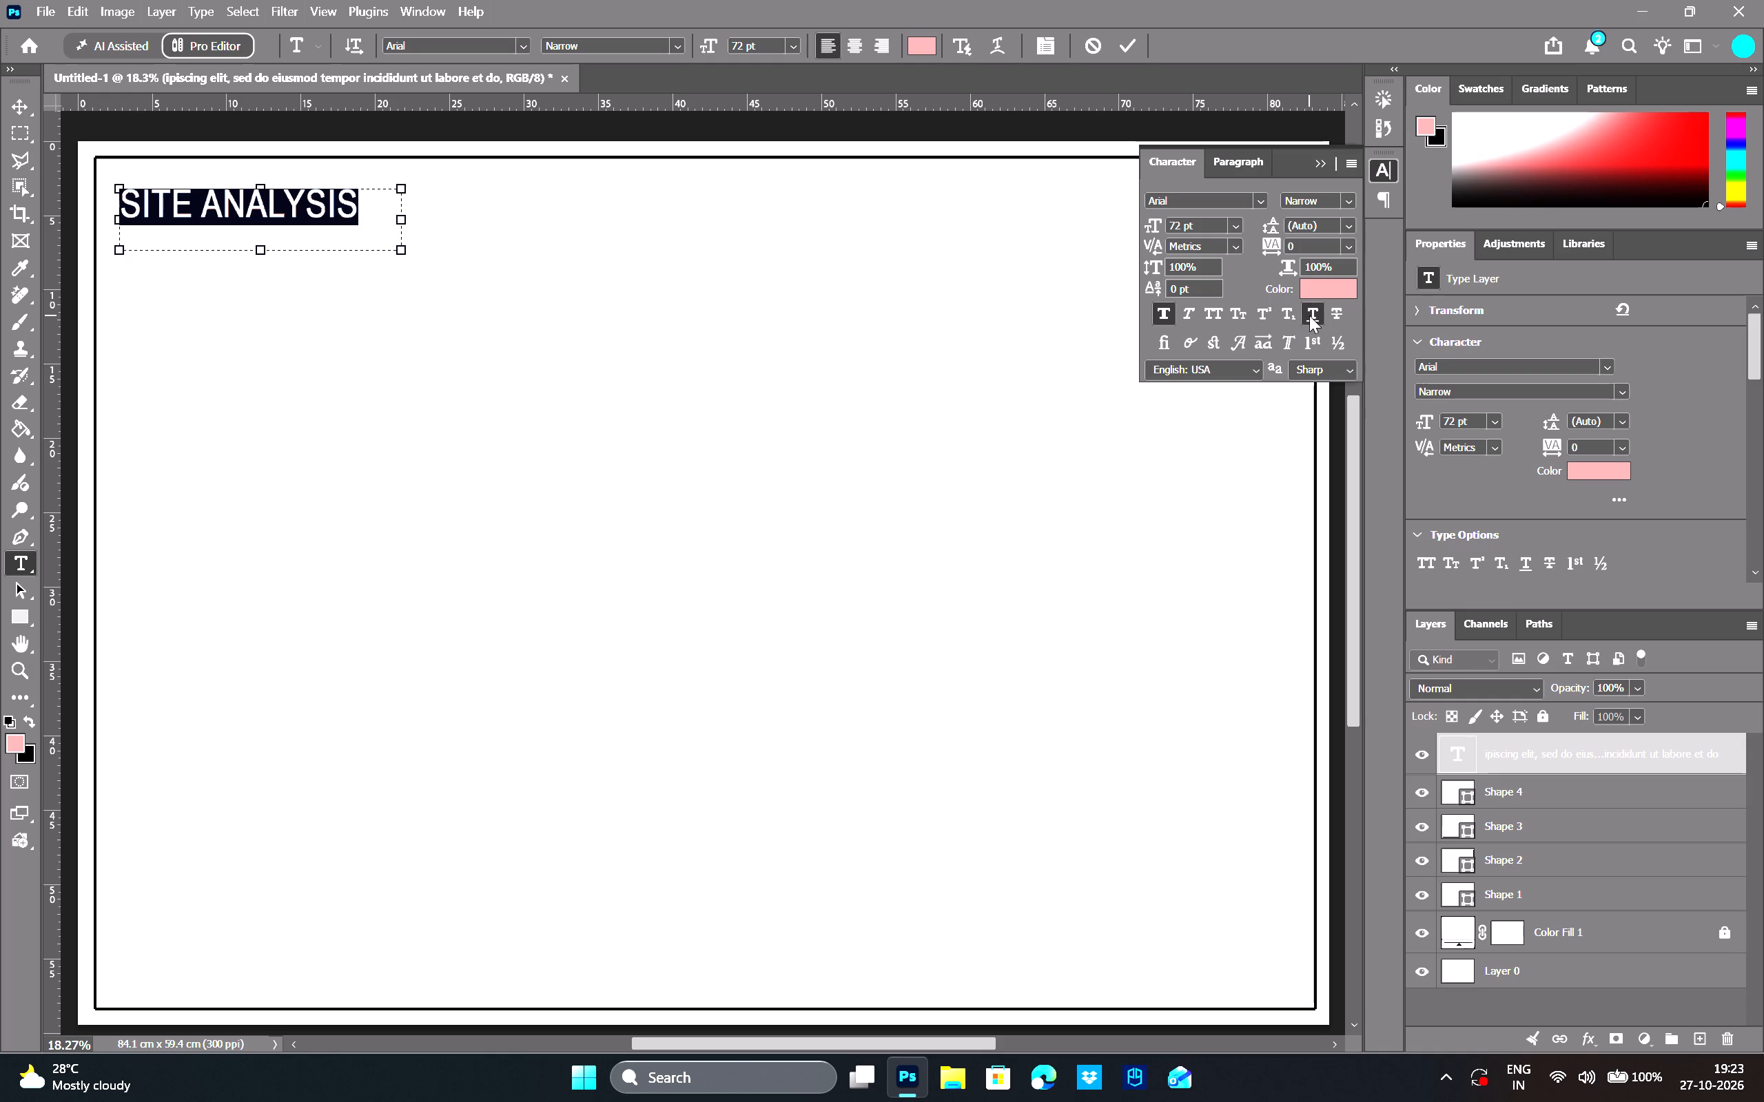
{"action": "left_click", "coordinate": [1309, 315]}
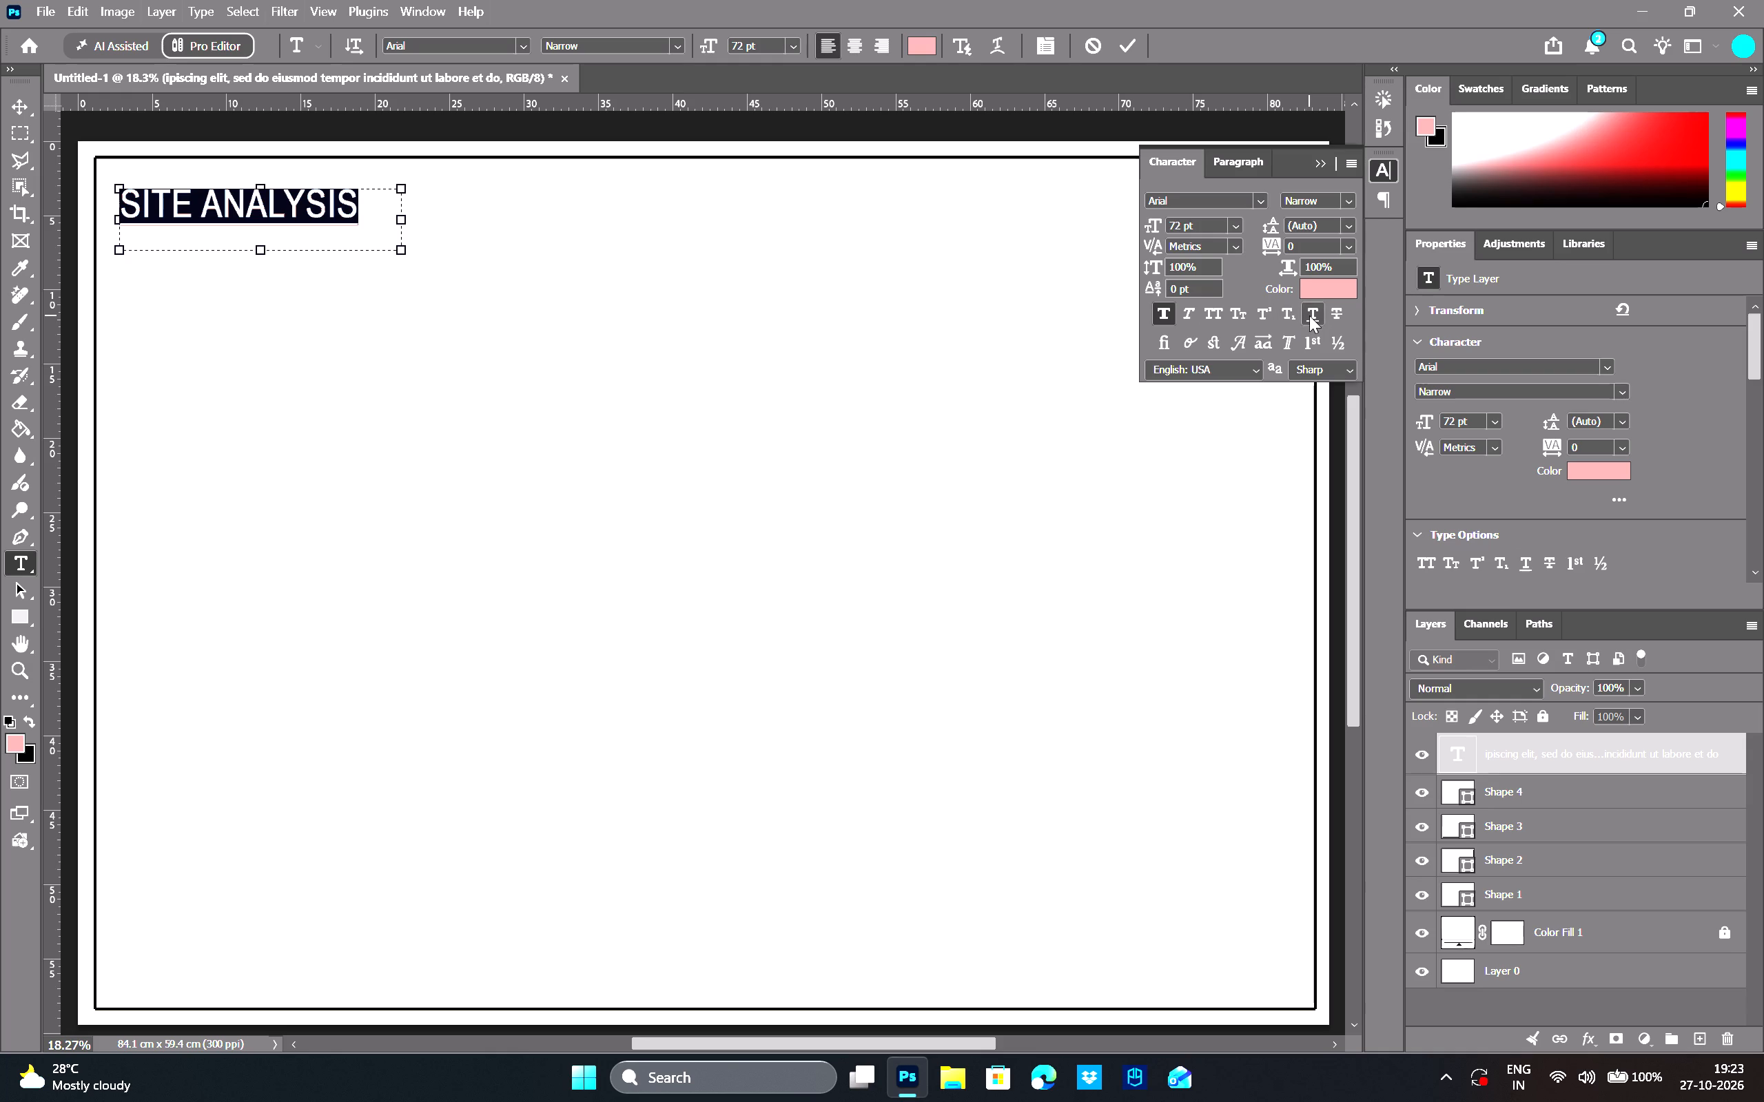
{"action": "left_click", "coordinate": [1188, 309]}
{"action": "left_click", "coordinate": [1188, 309]}
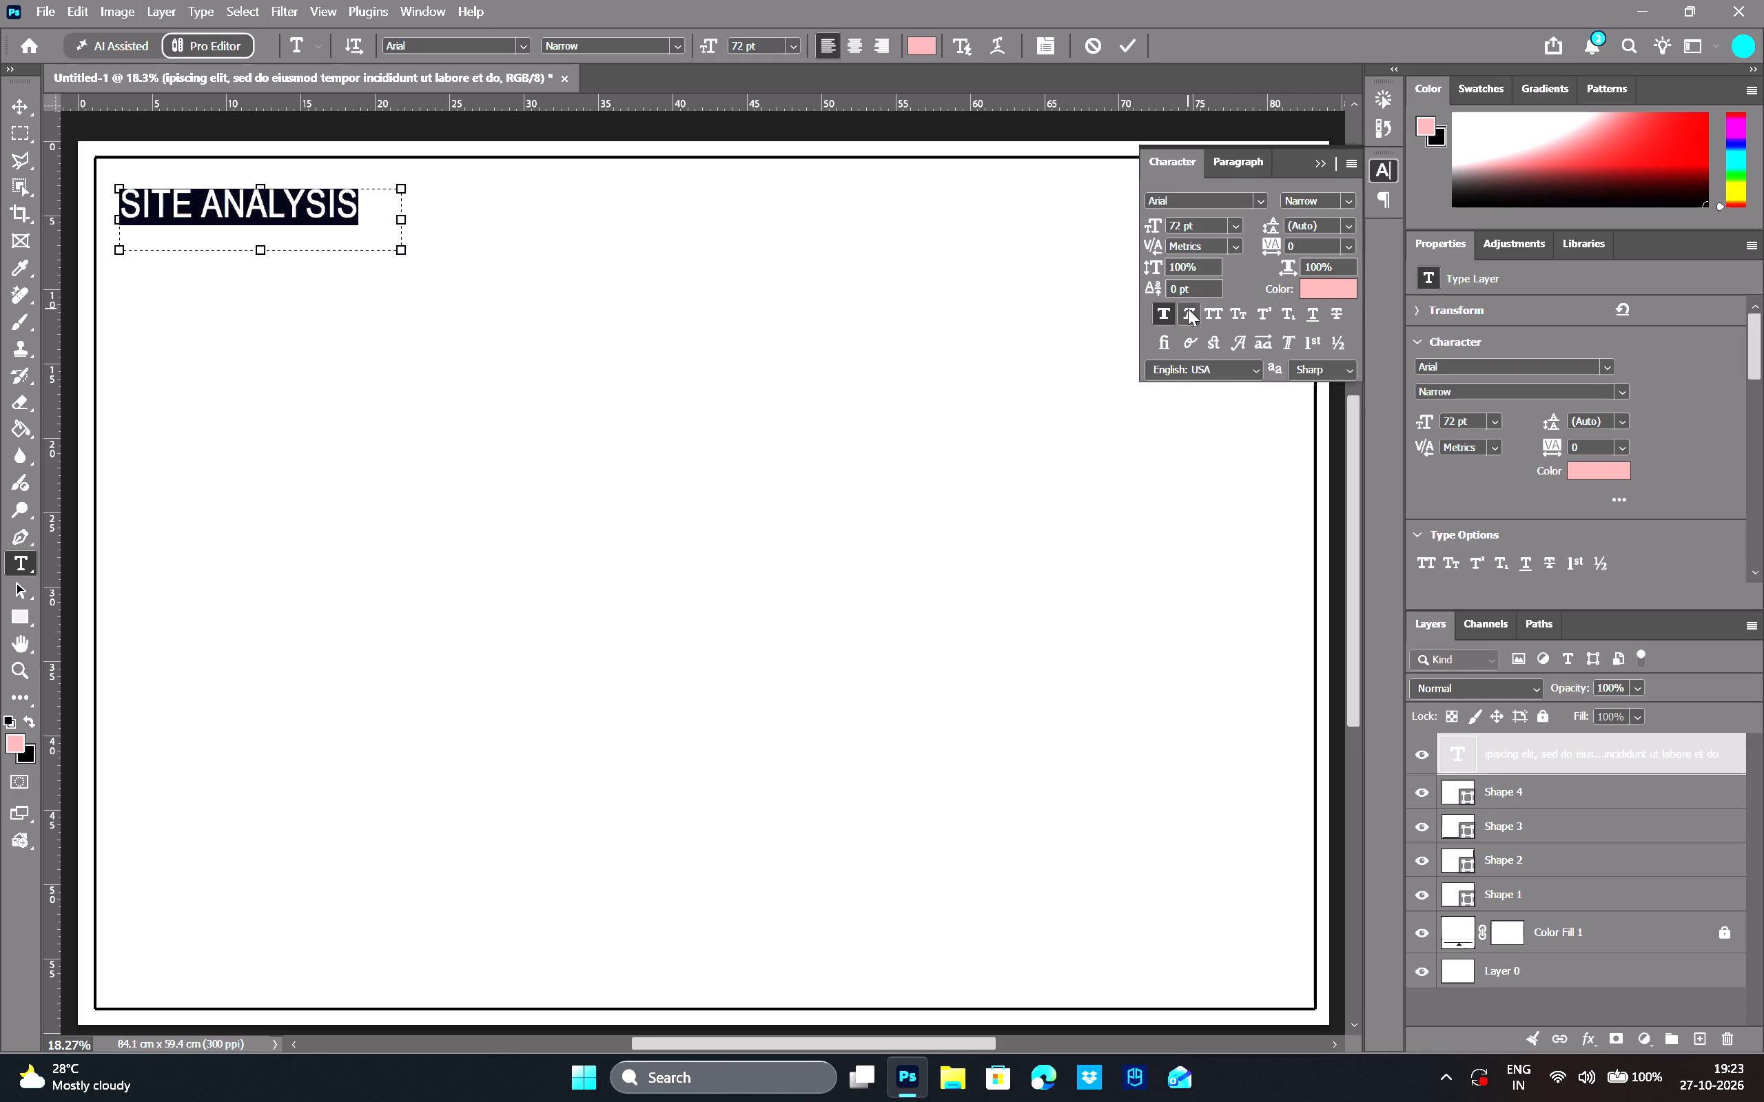
{"action": "left_click", "coordinate": [1126, 51]}
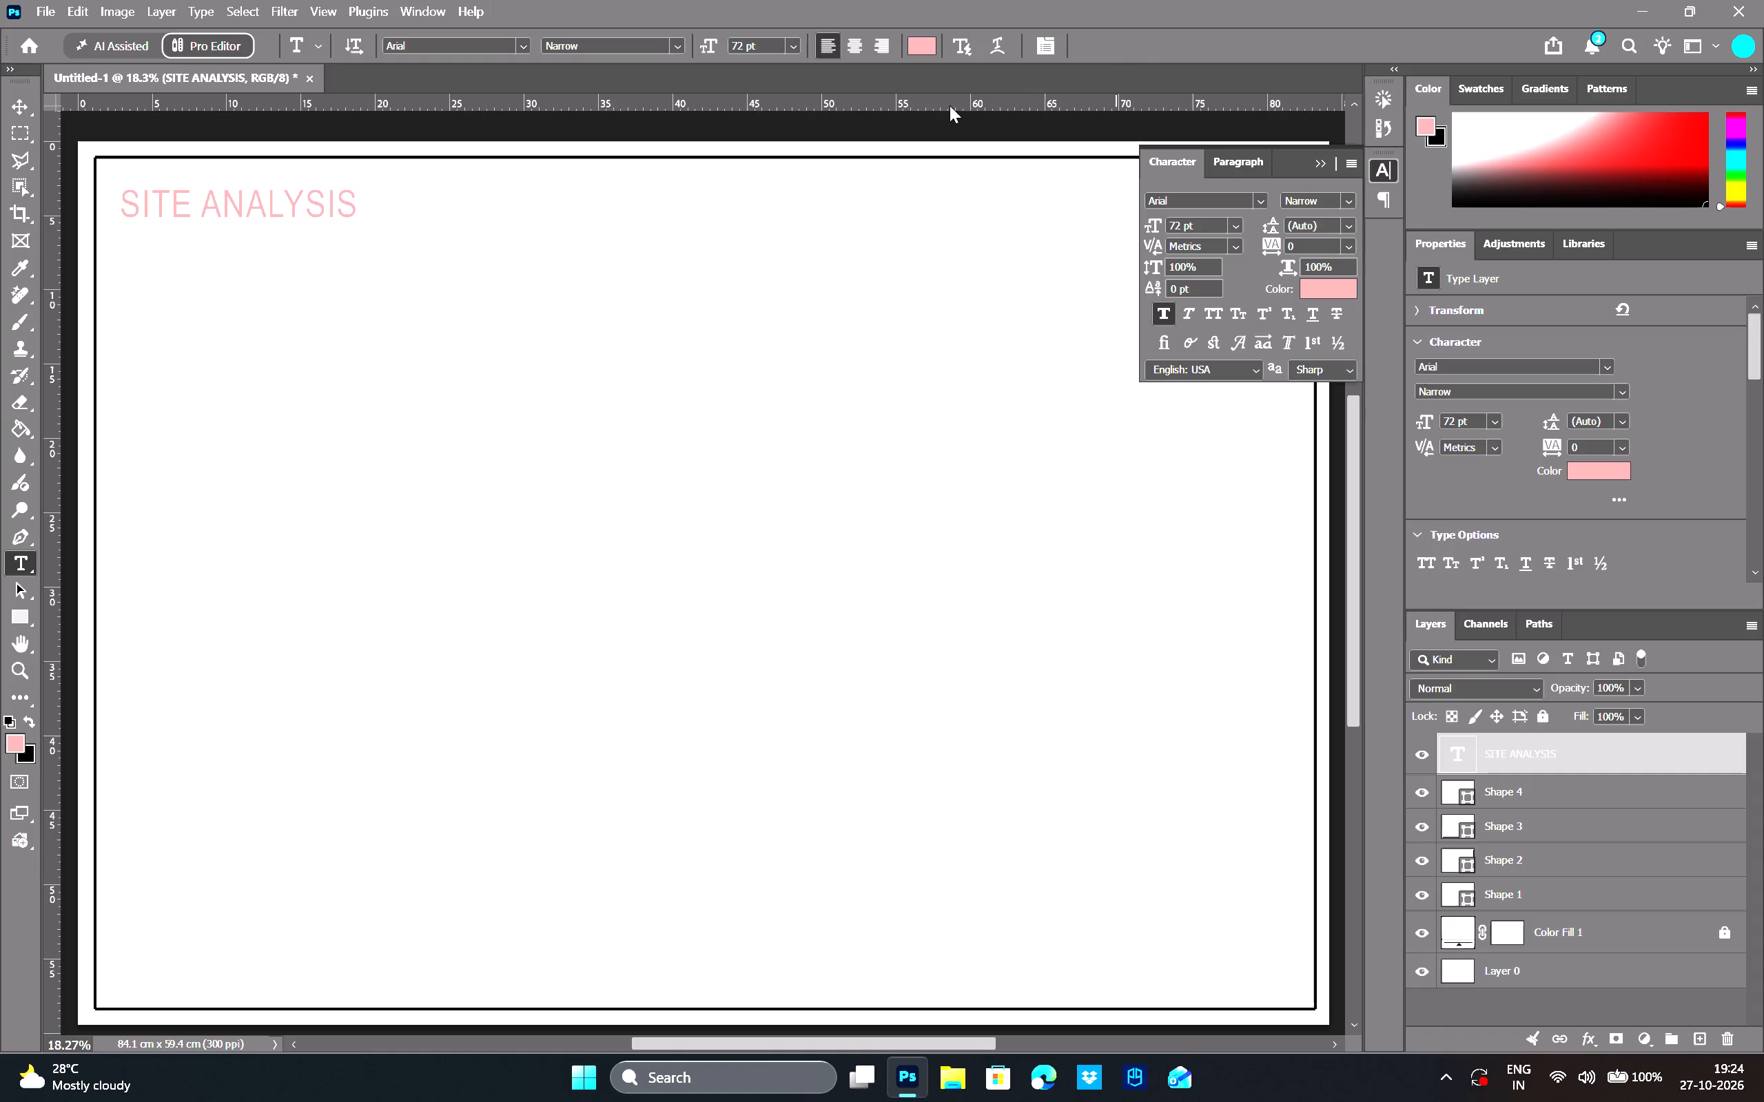
Scale the SITE ANALYSIS heading proportionally to about 114%, bringing its text to about 82 pt, and apply the transform.
{"action": "key", "text": "space"}
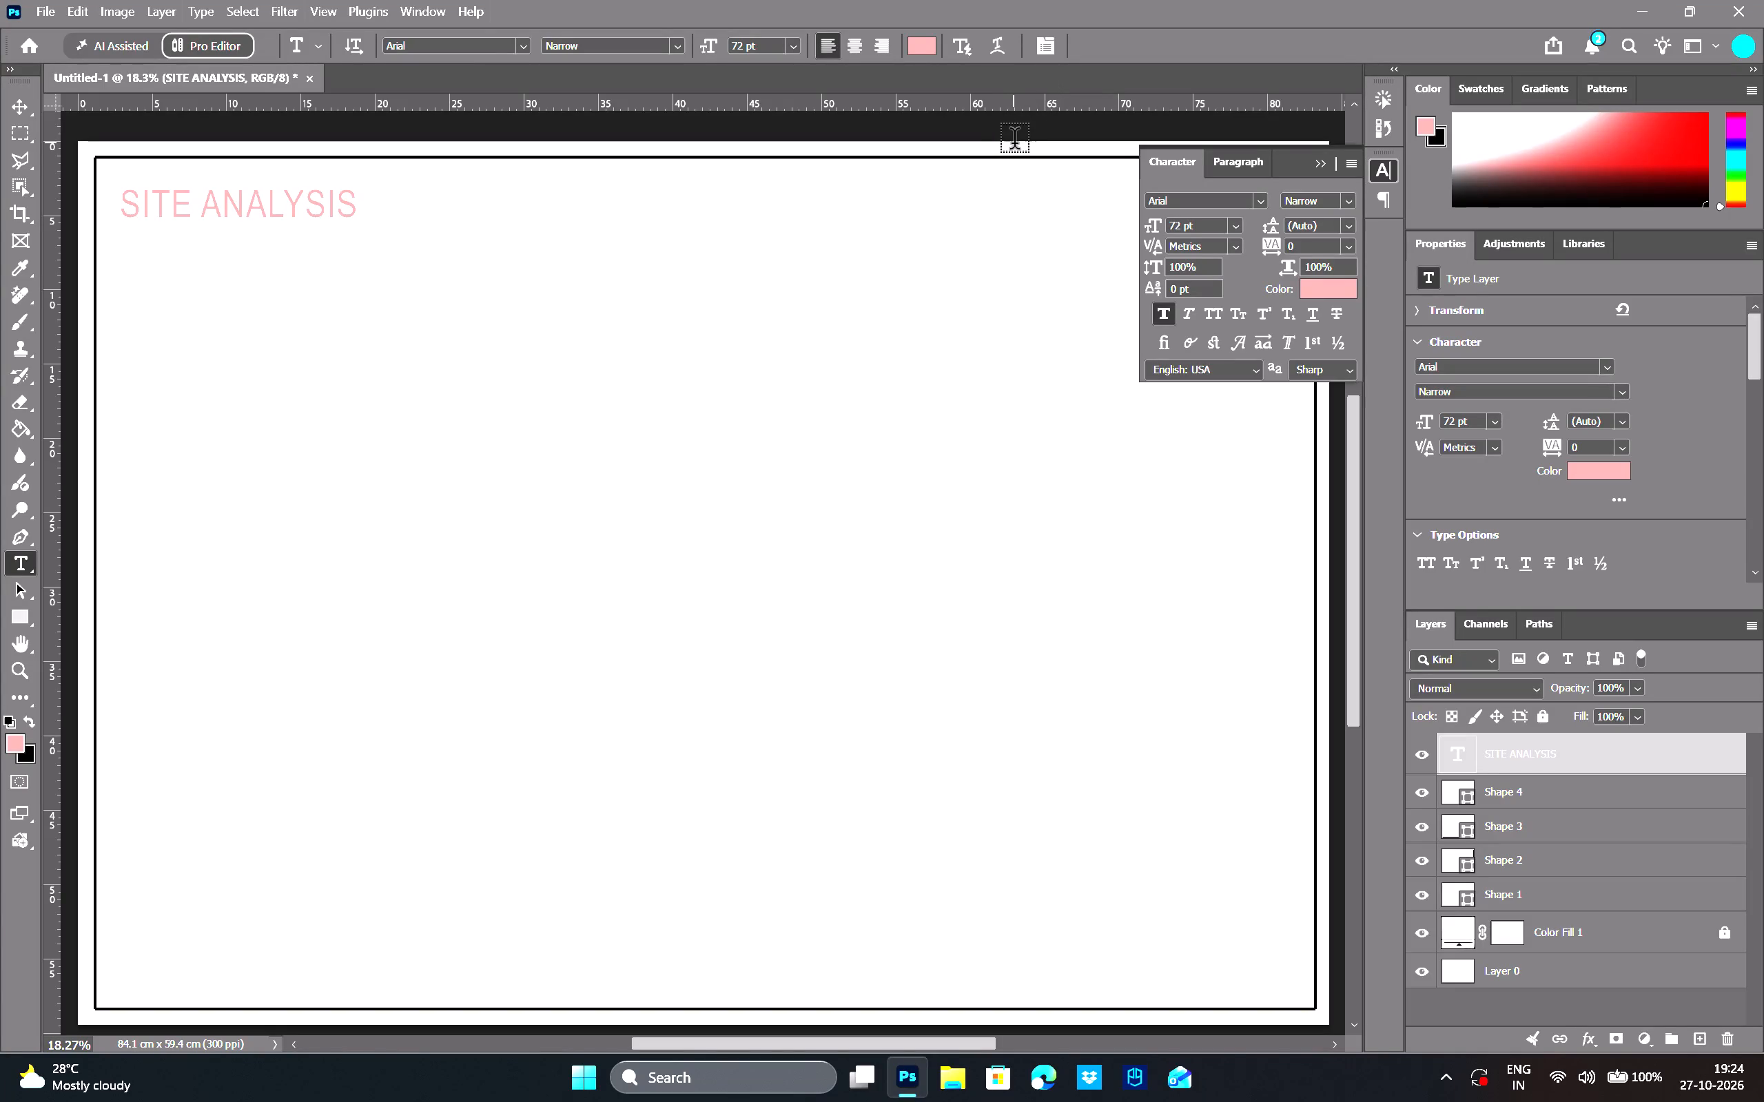
{"action": "key", "text": "v"}
{"action": "left_click_drag", "start_coordinate": [258, 202], "coordinate": [255, 194]}
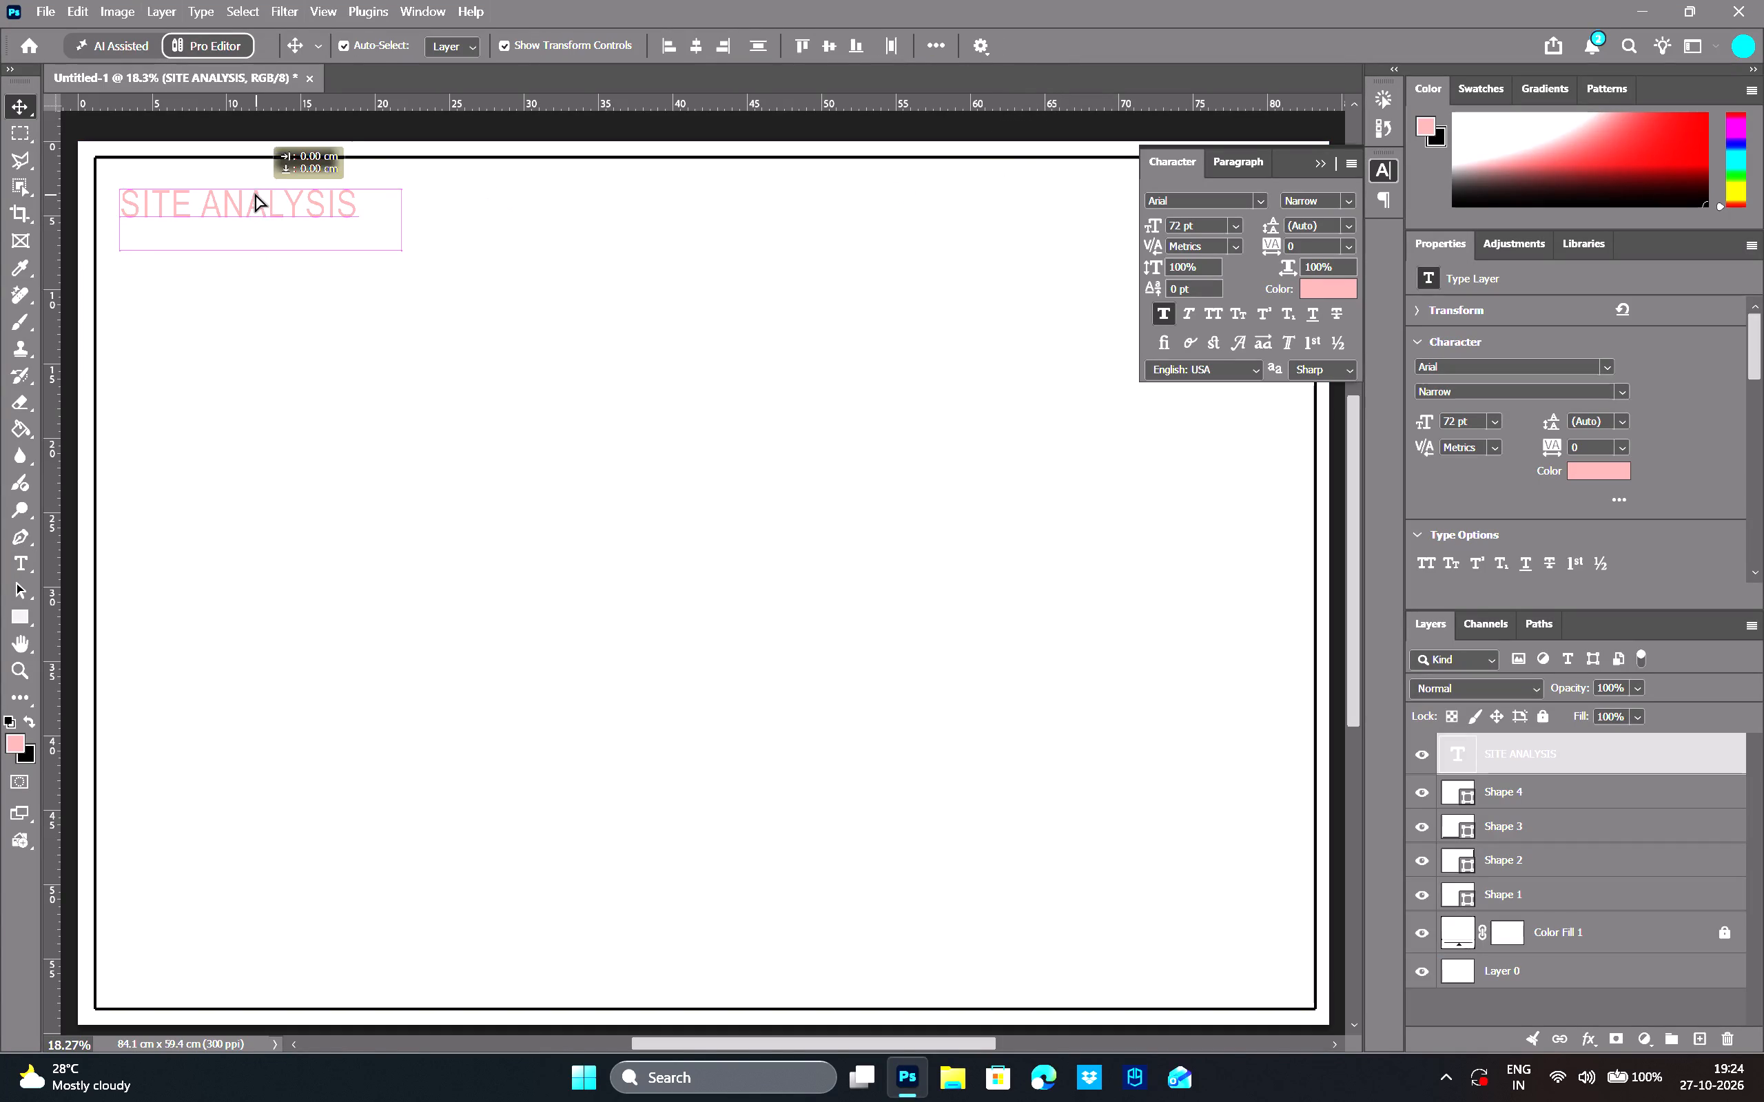
{"action": "left_click_drag", "start_coordinate": [255, 194], "coordinate": [255, 193]}
{"action": "left_click", "coordinate": [251, 188]}
{"action": "left_click_drag", "start_coordinate": [251, 188], "coordinate": [258, 199]}
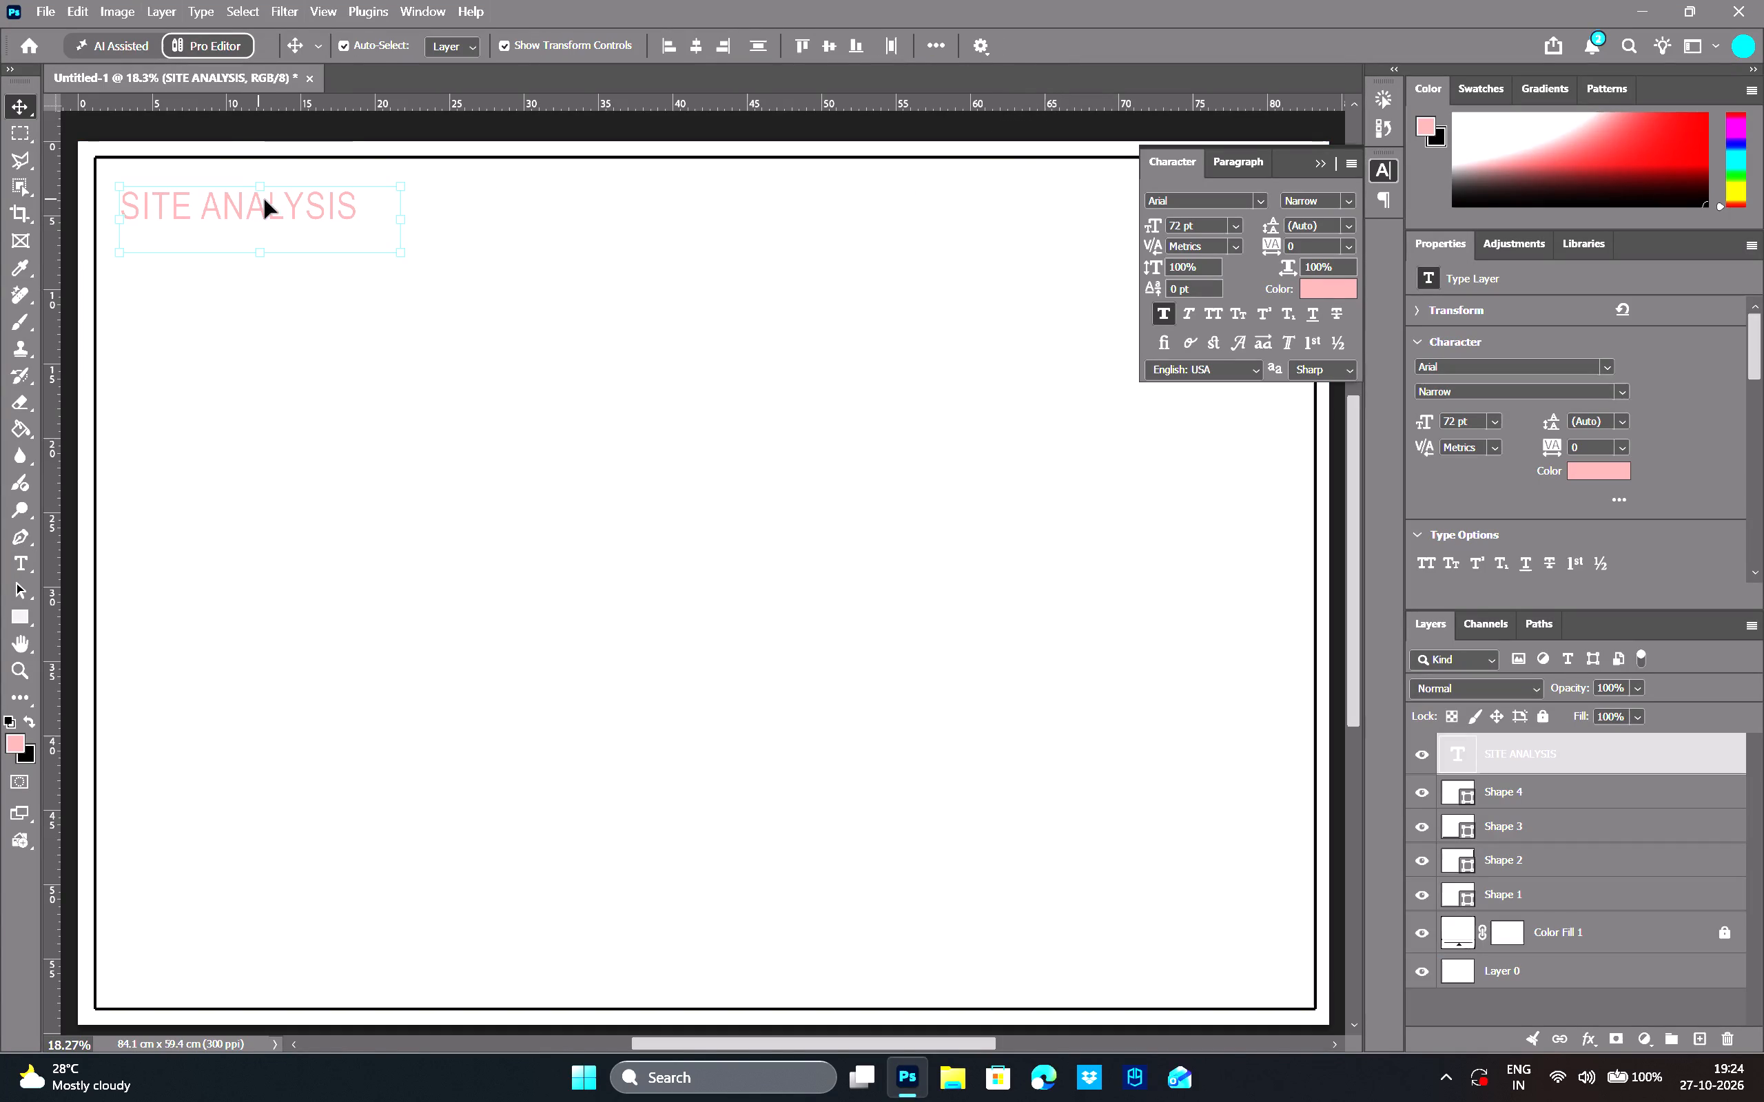
{"action": "left_click_drag", "start_coordinate": [400, 214], "coordinate": [502, 218]}
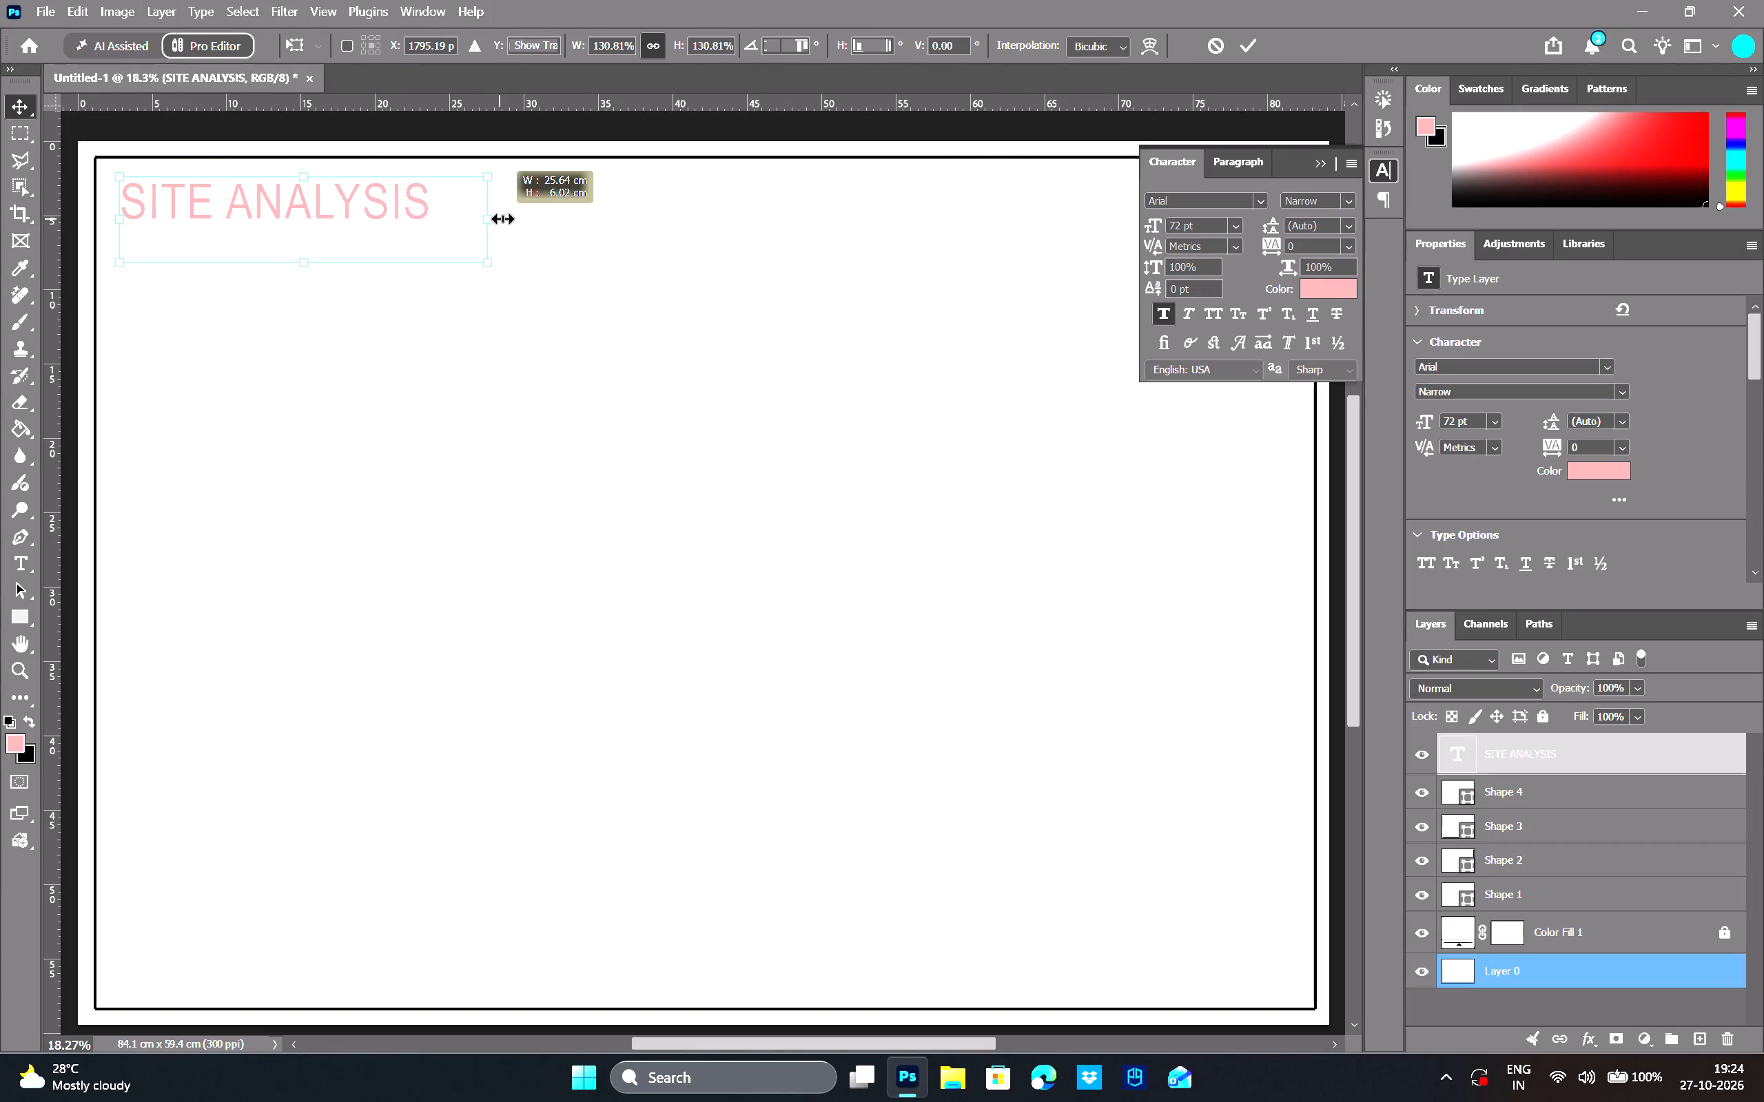
{"action": "left_click_drag", "start_coordinate": [502, 218], "coordinate": [513, 218]}
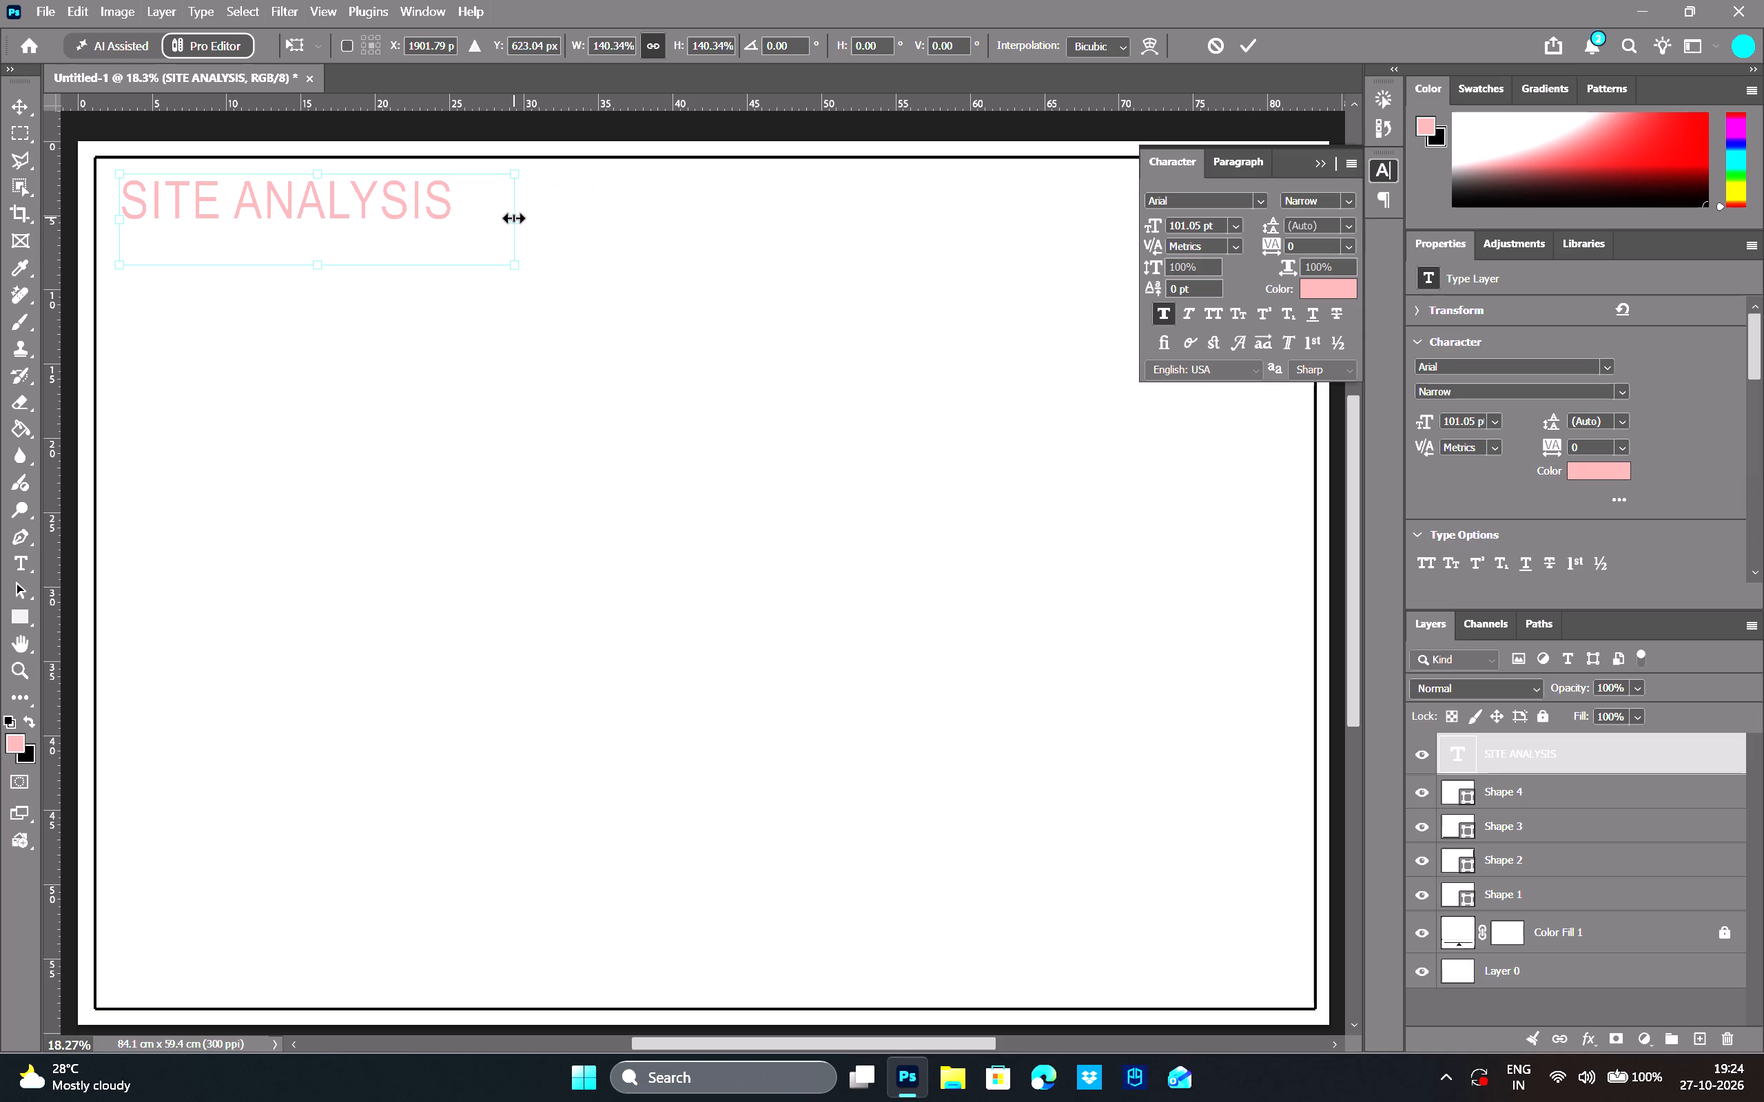
{"action": "left_click_drag", "start_coordinate": [513, 218], "coordinate": [447, 218]}
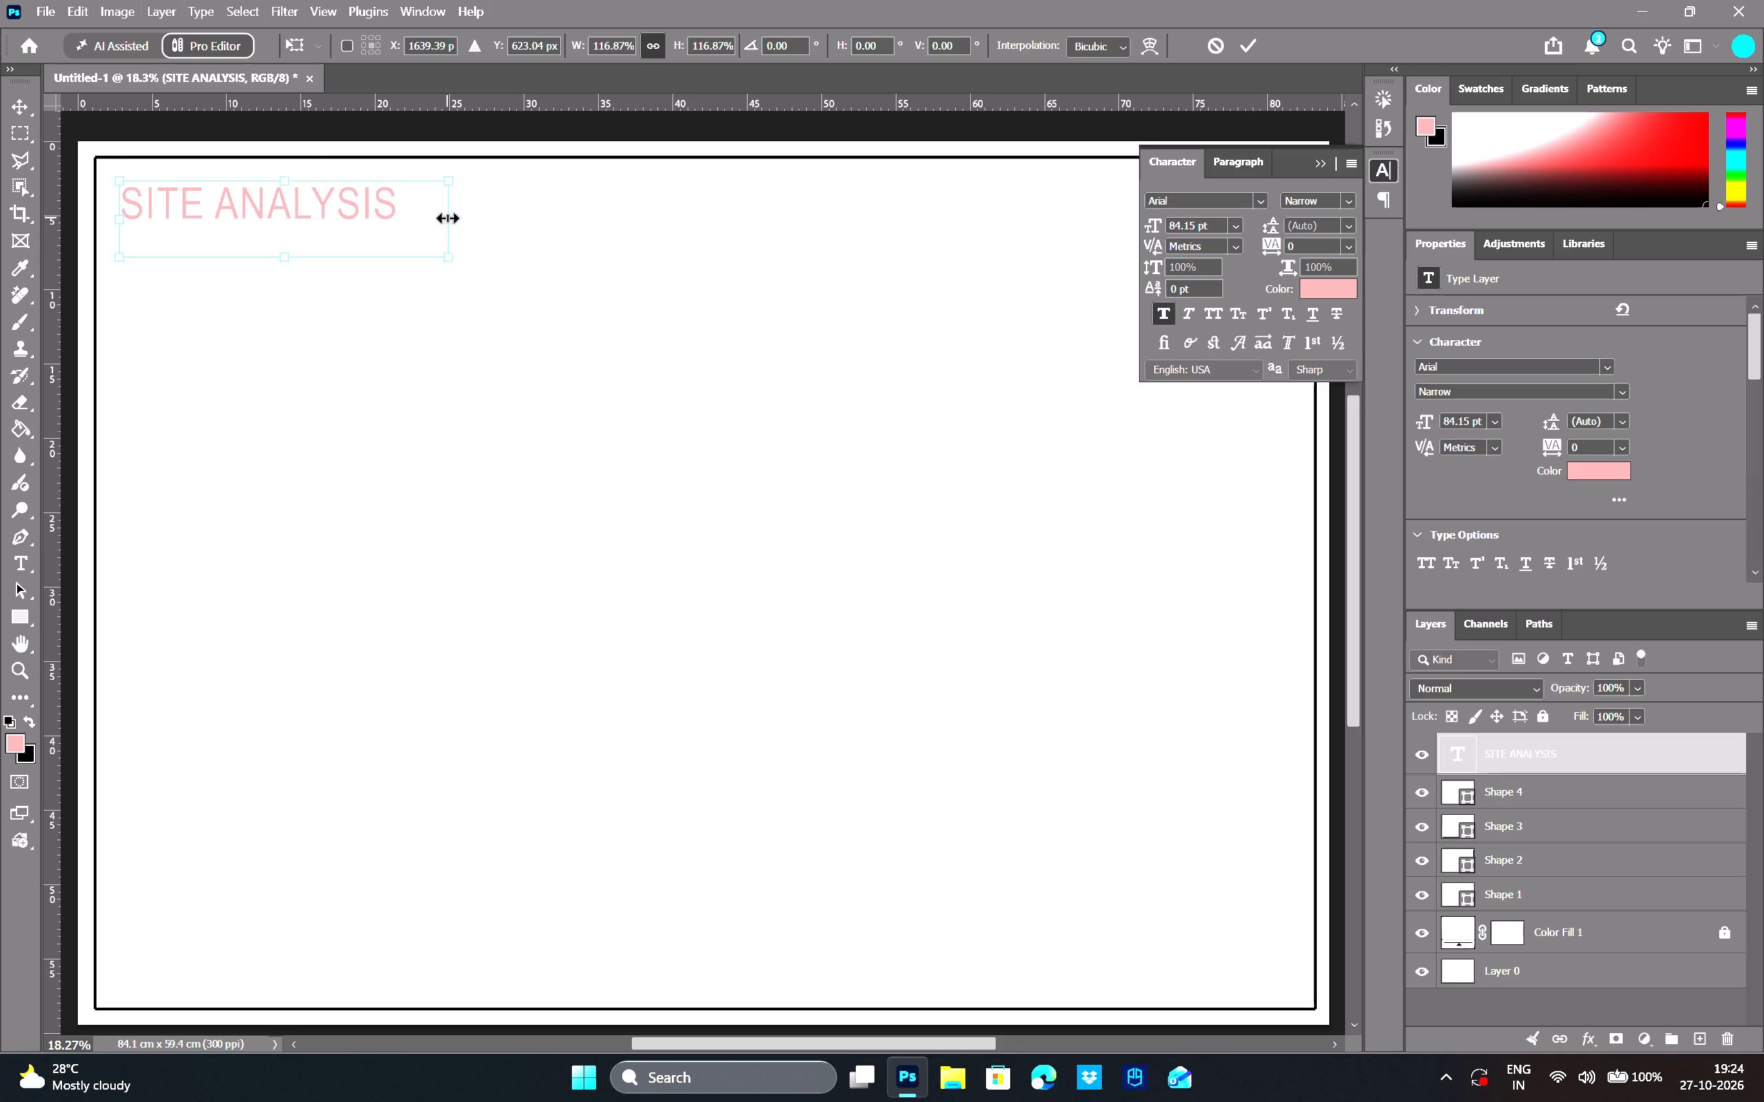
{"action": "left_click_drag", "start_coordinate": [448, 218], "coordinate": [449, 220]}
{"action": "left_click_drag", "start_coordinate": [449, 220], "coordinate": [440, 220]}
{"action": "left_click", "coordinate": [553, 203]}
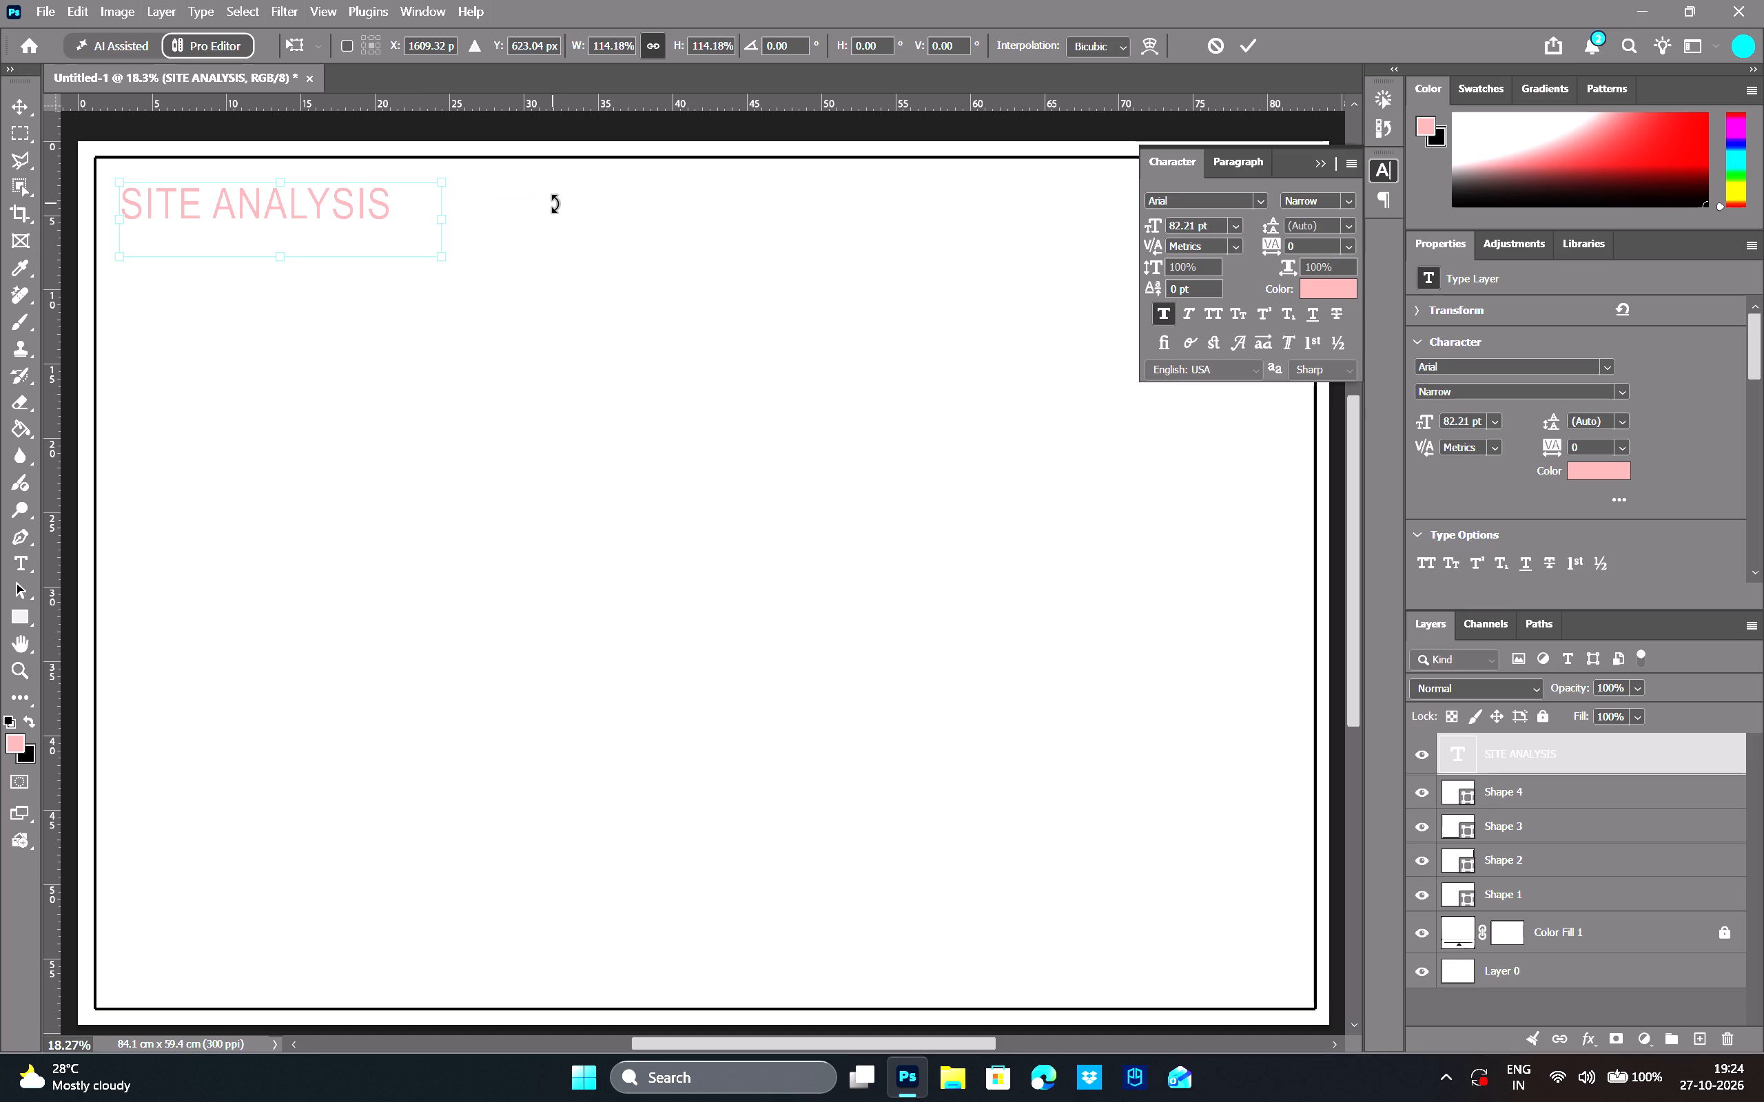
{"action": "key", "text": "space"}
{"action": "key", "text": "Return"}
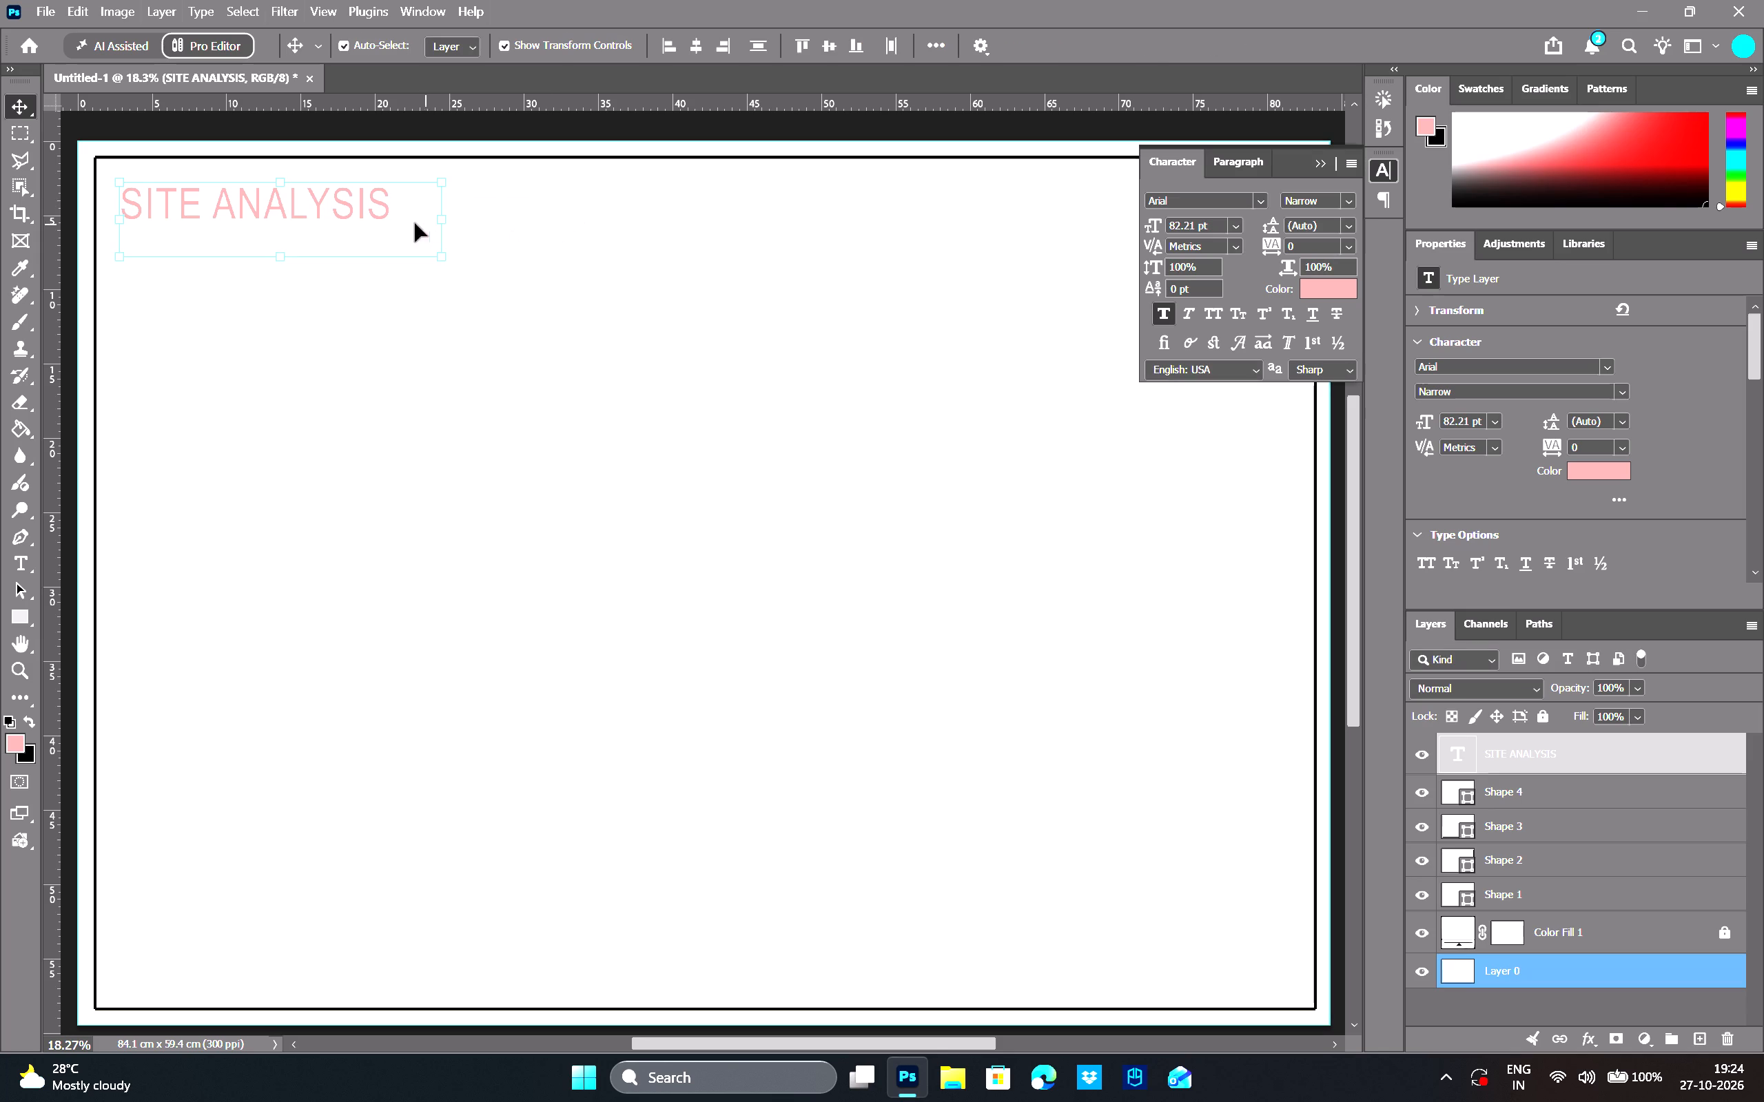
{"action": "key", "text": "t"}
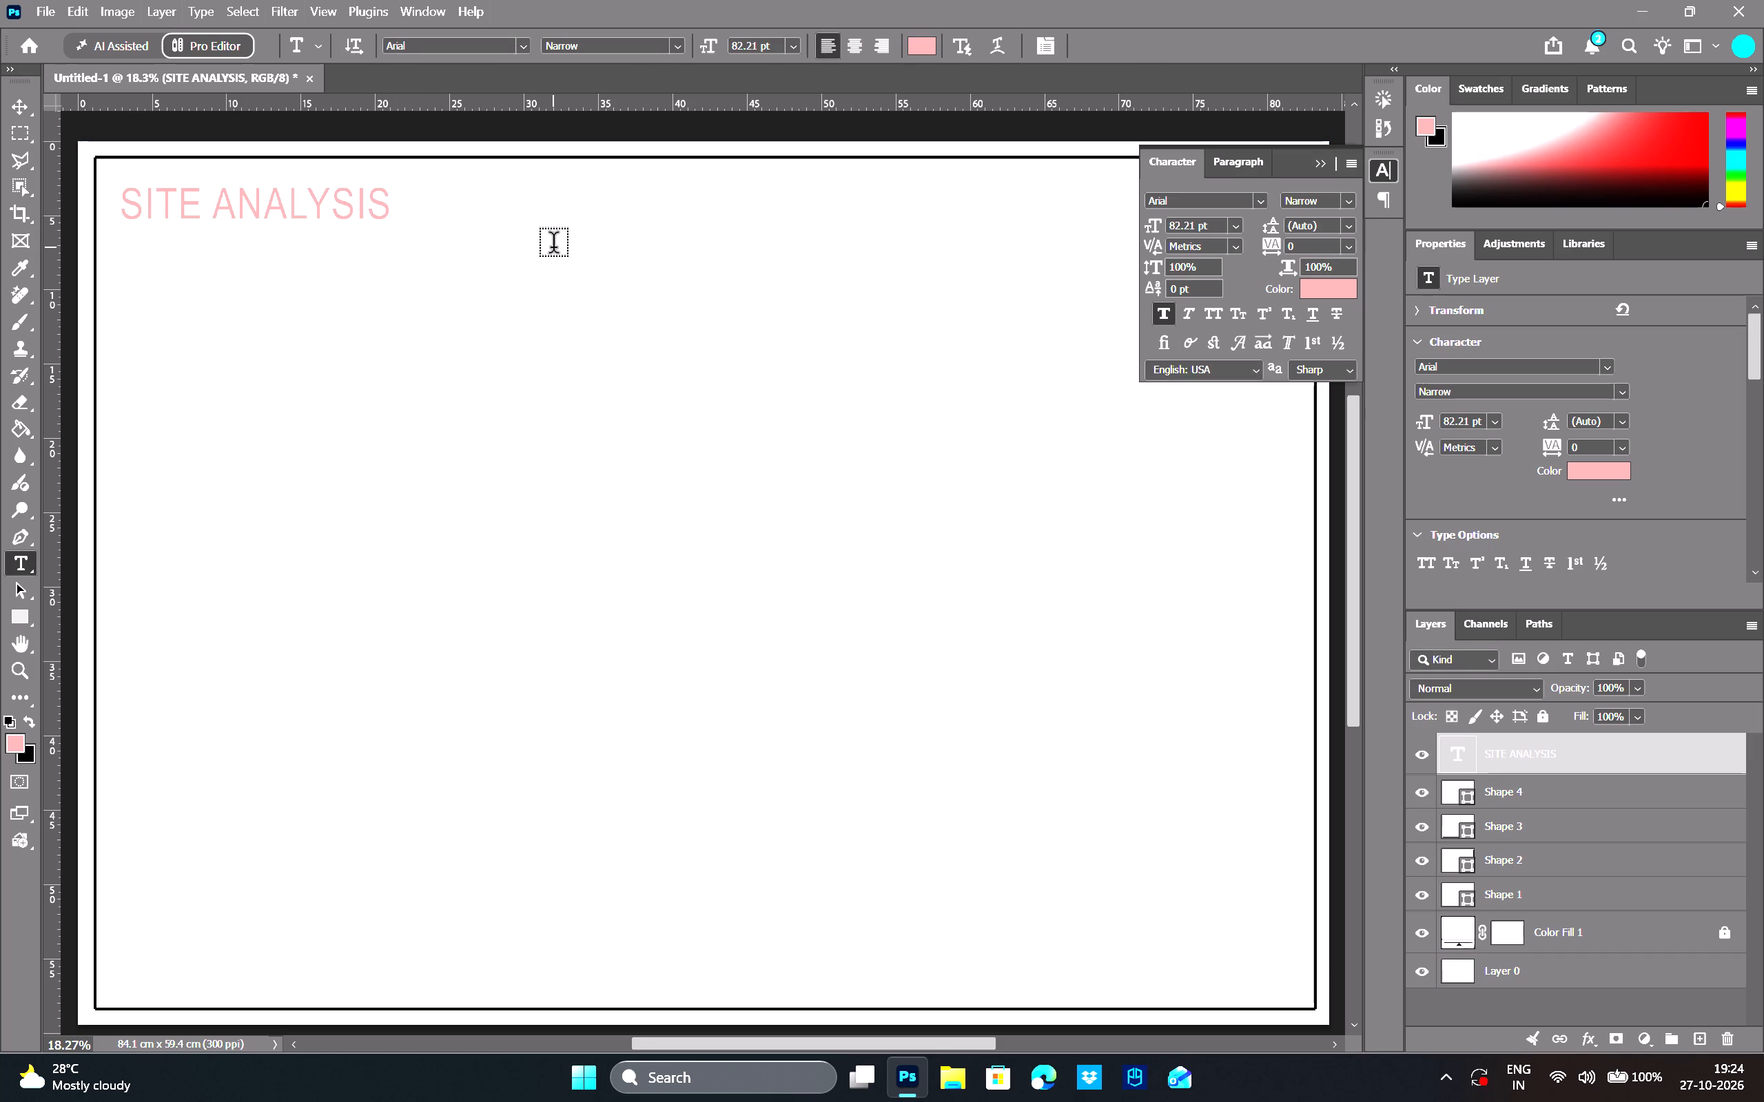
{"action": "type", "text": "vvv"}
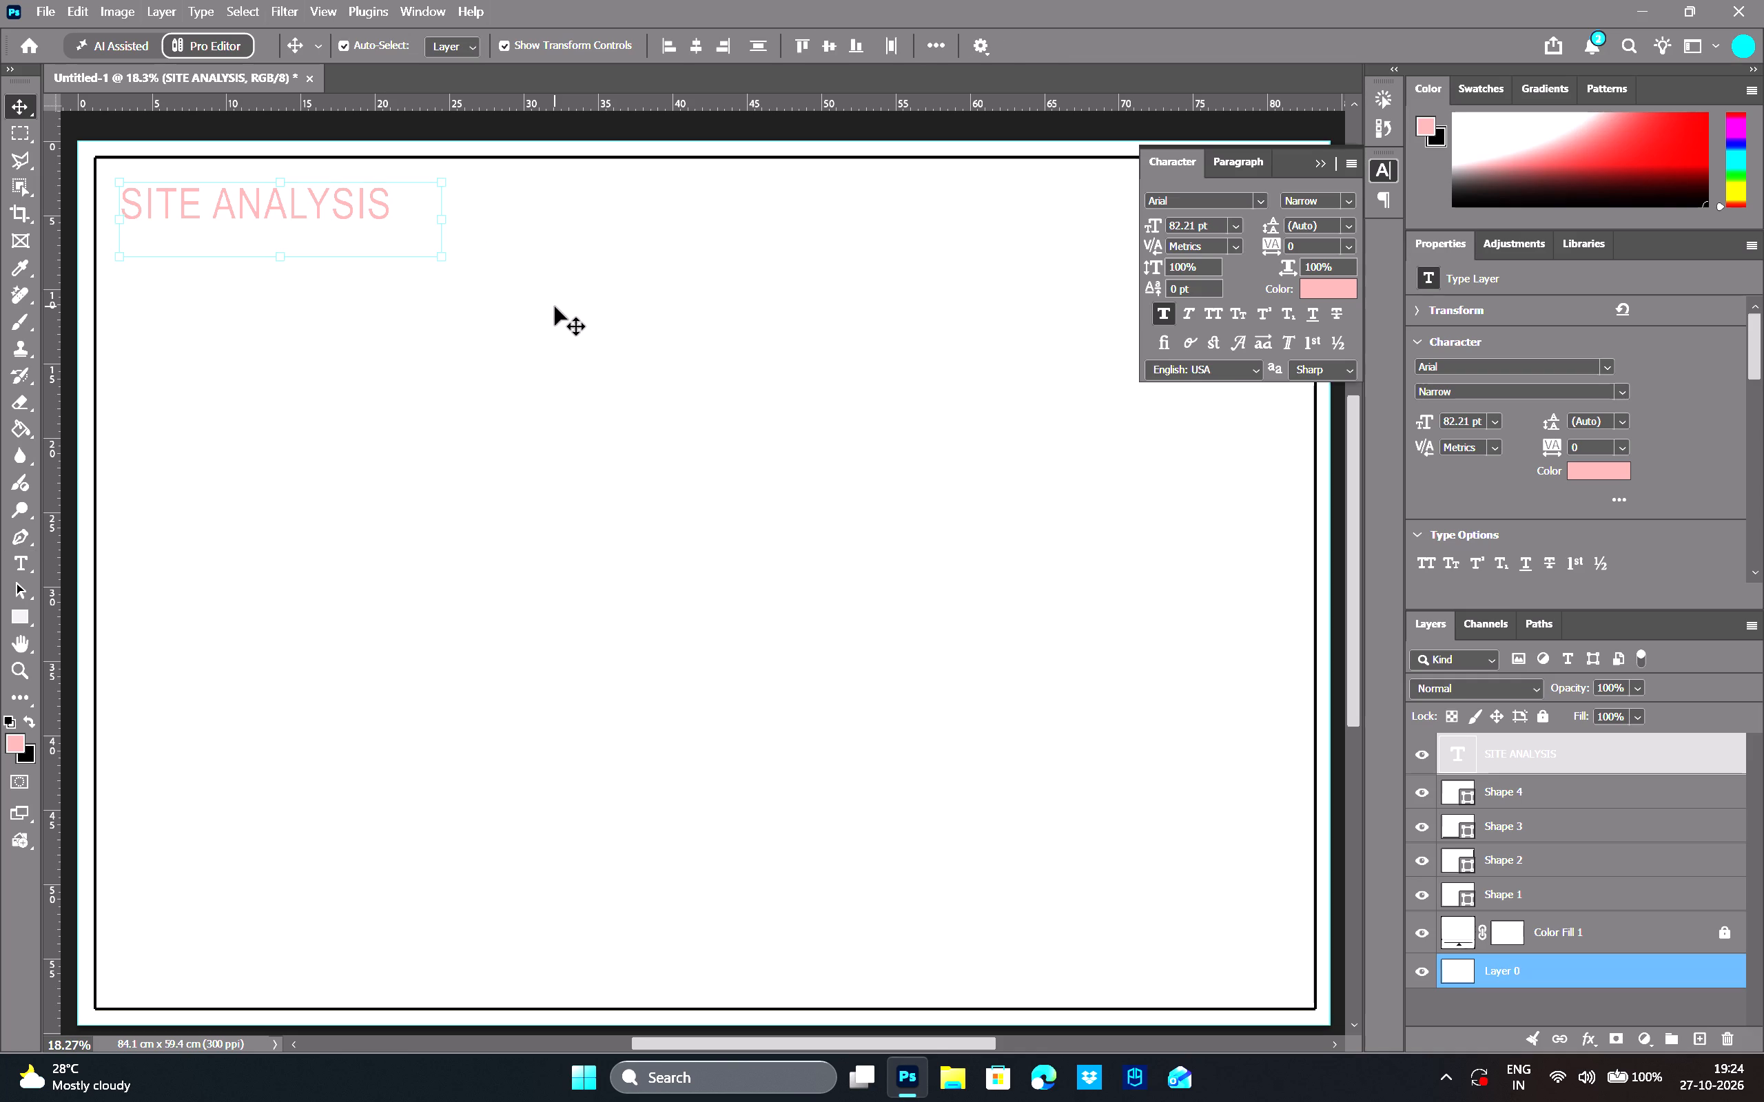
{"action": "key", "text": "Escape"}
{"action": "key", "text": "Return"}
Create a paragraph text box about 14 × 2.5 cm below the SITE ANALYSIS heading, just above Layer 0 in the layer order.
{"action": "left_click", "coordinate": [1320, 159]}
{"action": "scroll", "coordinate": [823, 395], "scroll_direction": "down", "scroll_amount": 1}
{"action": "scroll", "coordinate": [820, 398], "scroll_direction": "up", "scroll_amount": 1}
{"action": "scroll", "coordinate": [820, 398], "scroll_direction": "down", "scroll_amount": 1}
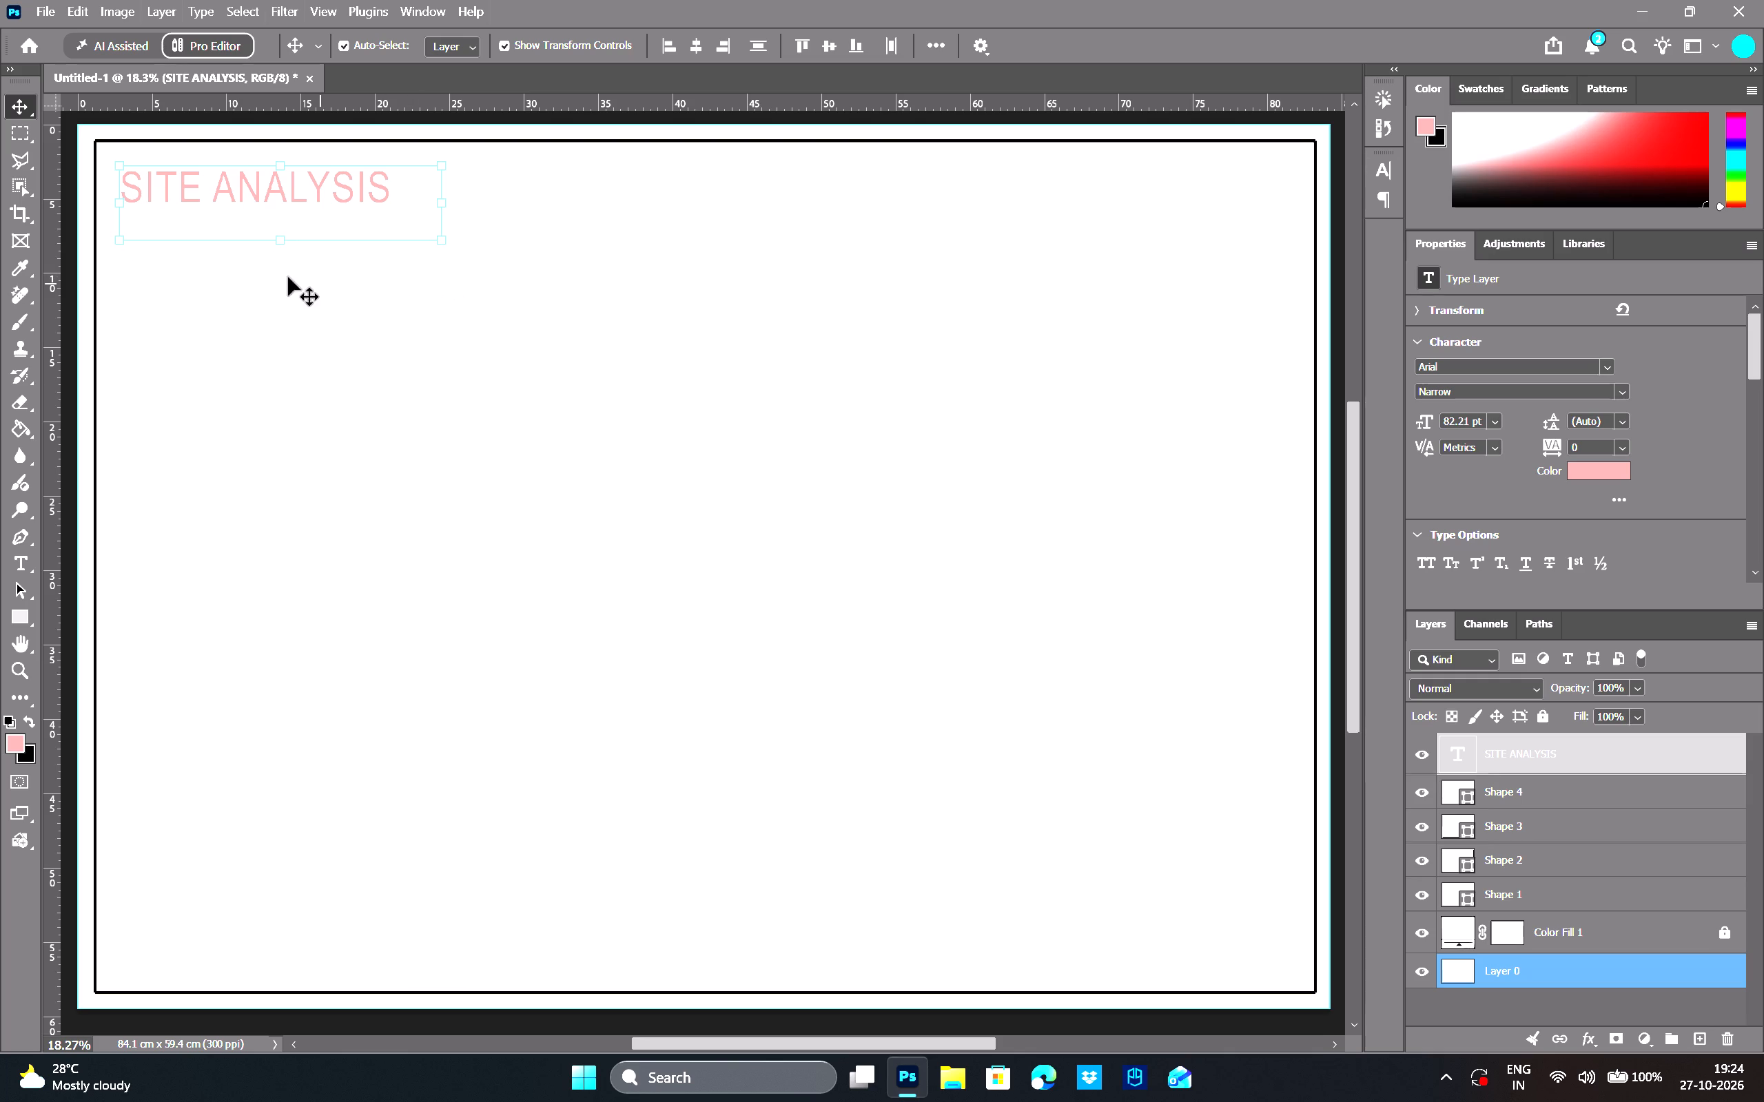
{"action": "left_click", "coordinate": [156, 282]}
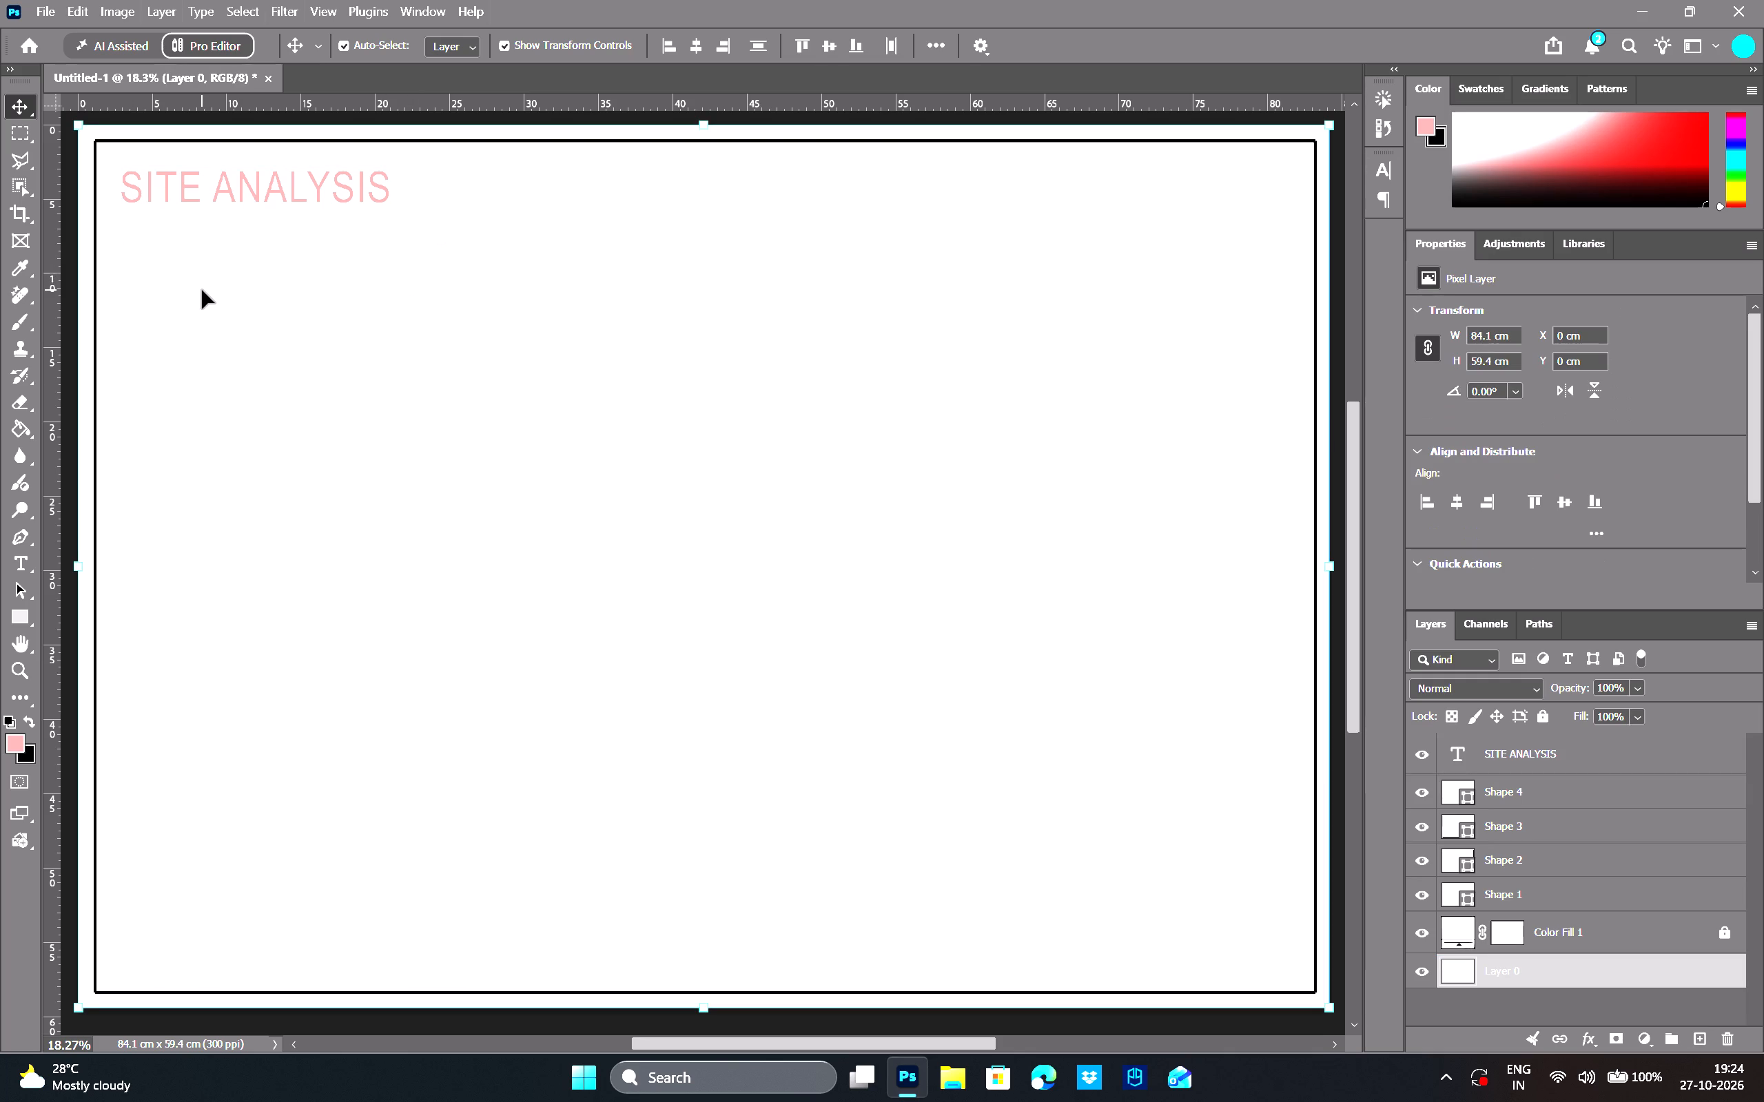
{"action": "key", "text": "t"}
{"action": "left_click_drag", "start_coordinate": [132, 266], "coordinate": [194, 308]}
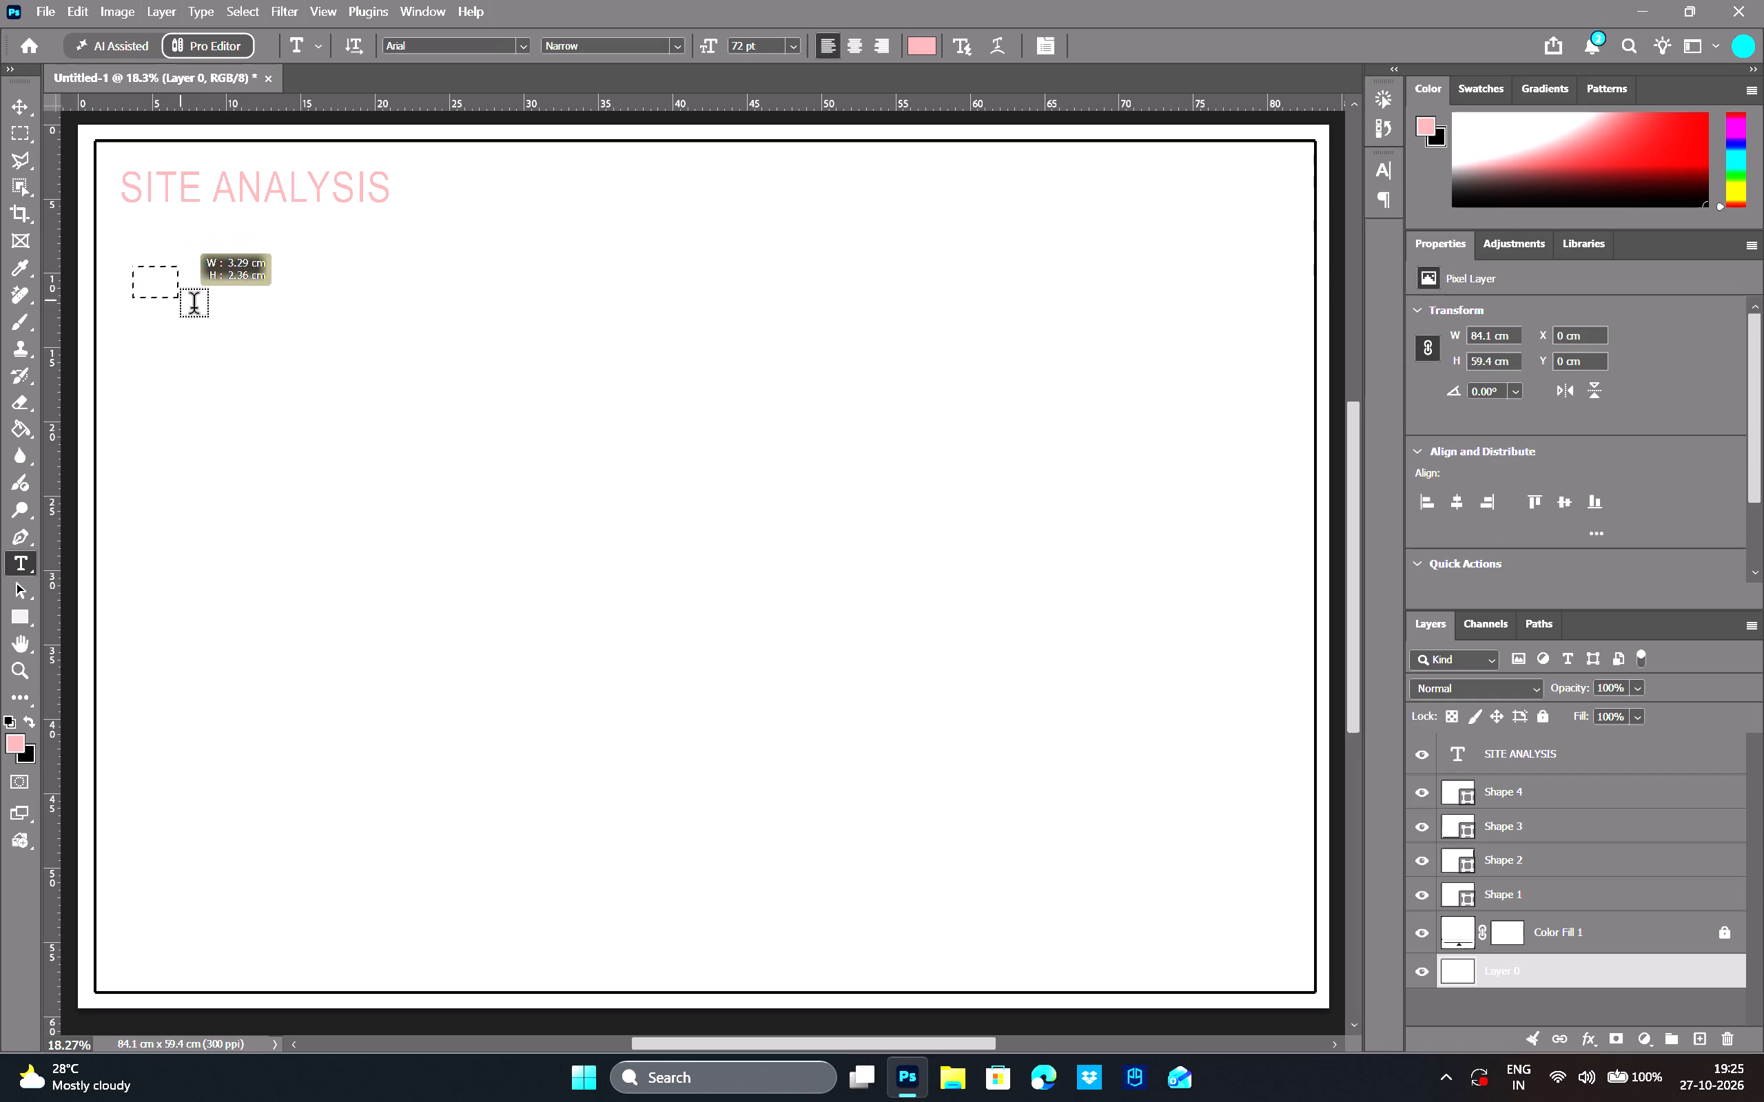
{"action": "left_click_drag", "start_coordinate": [194, 308], "coordinate": [336, 301]}
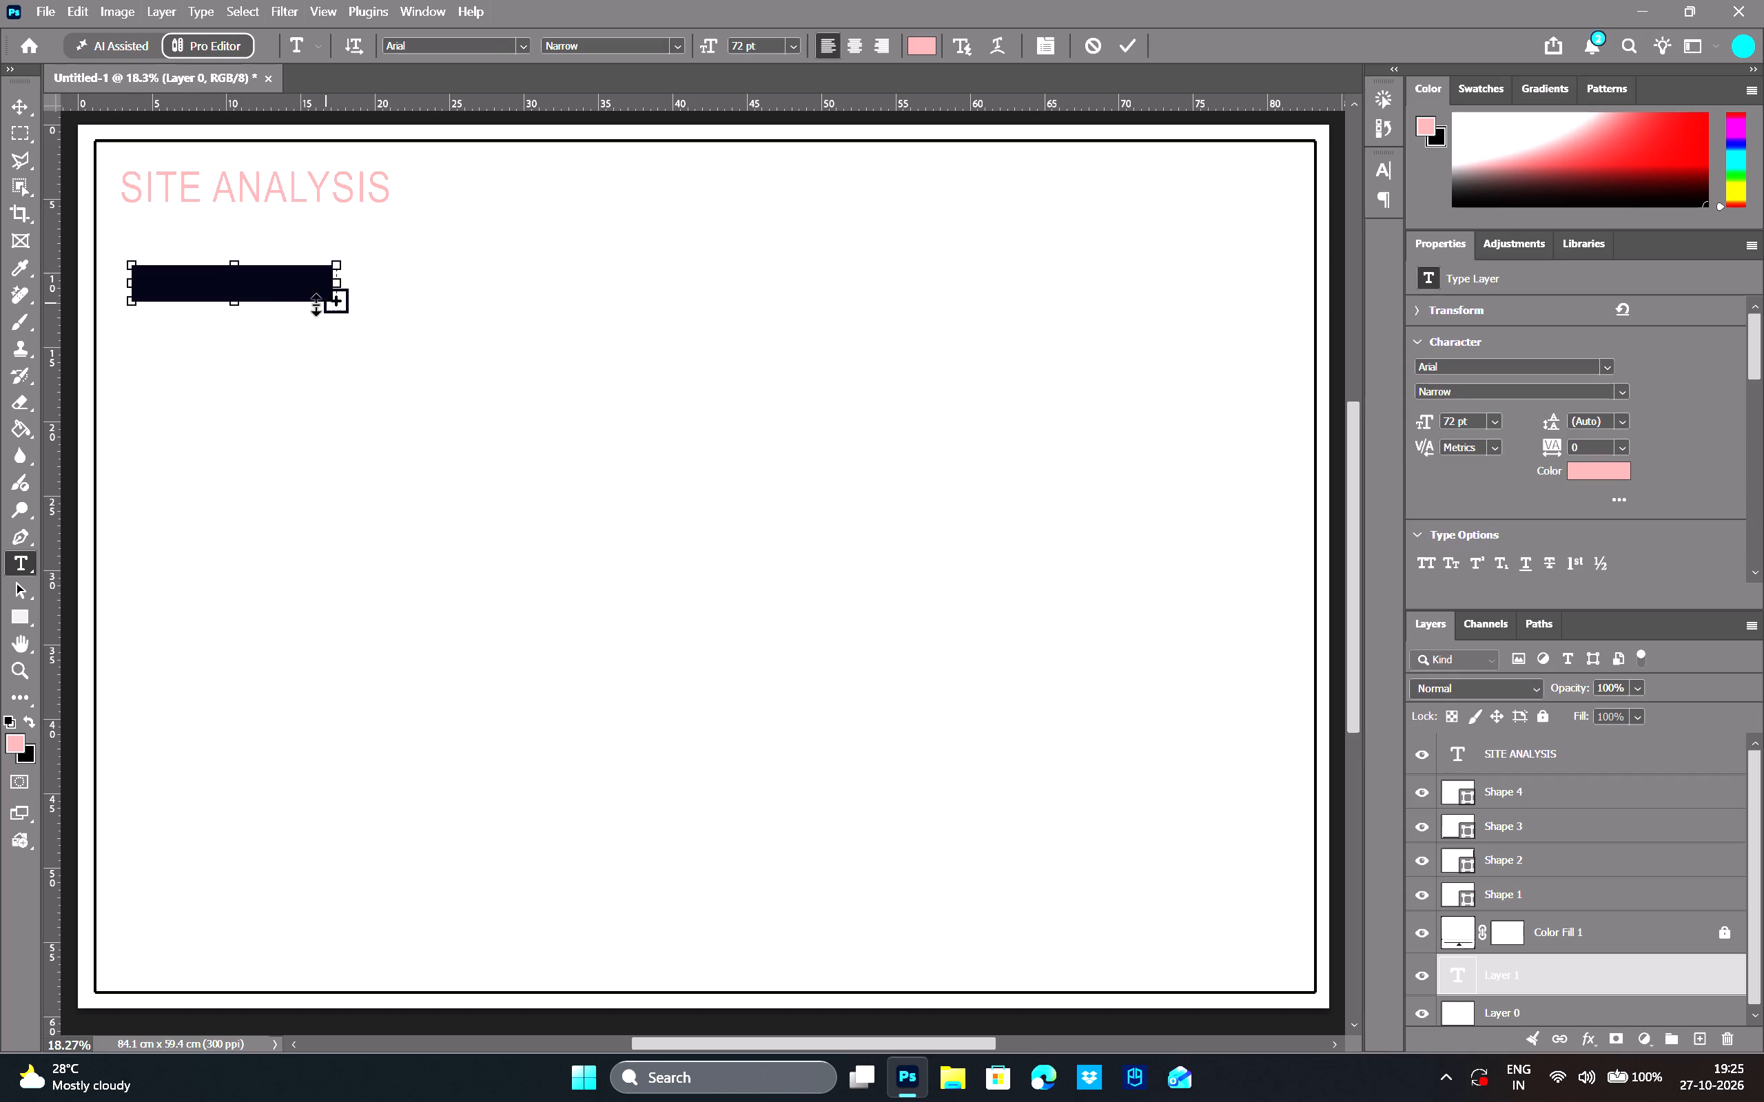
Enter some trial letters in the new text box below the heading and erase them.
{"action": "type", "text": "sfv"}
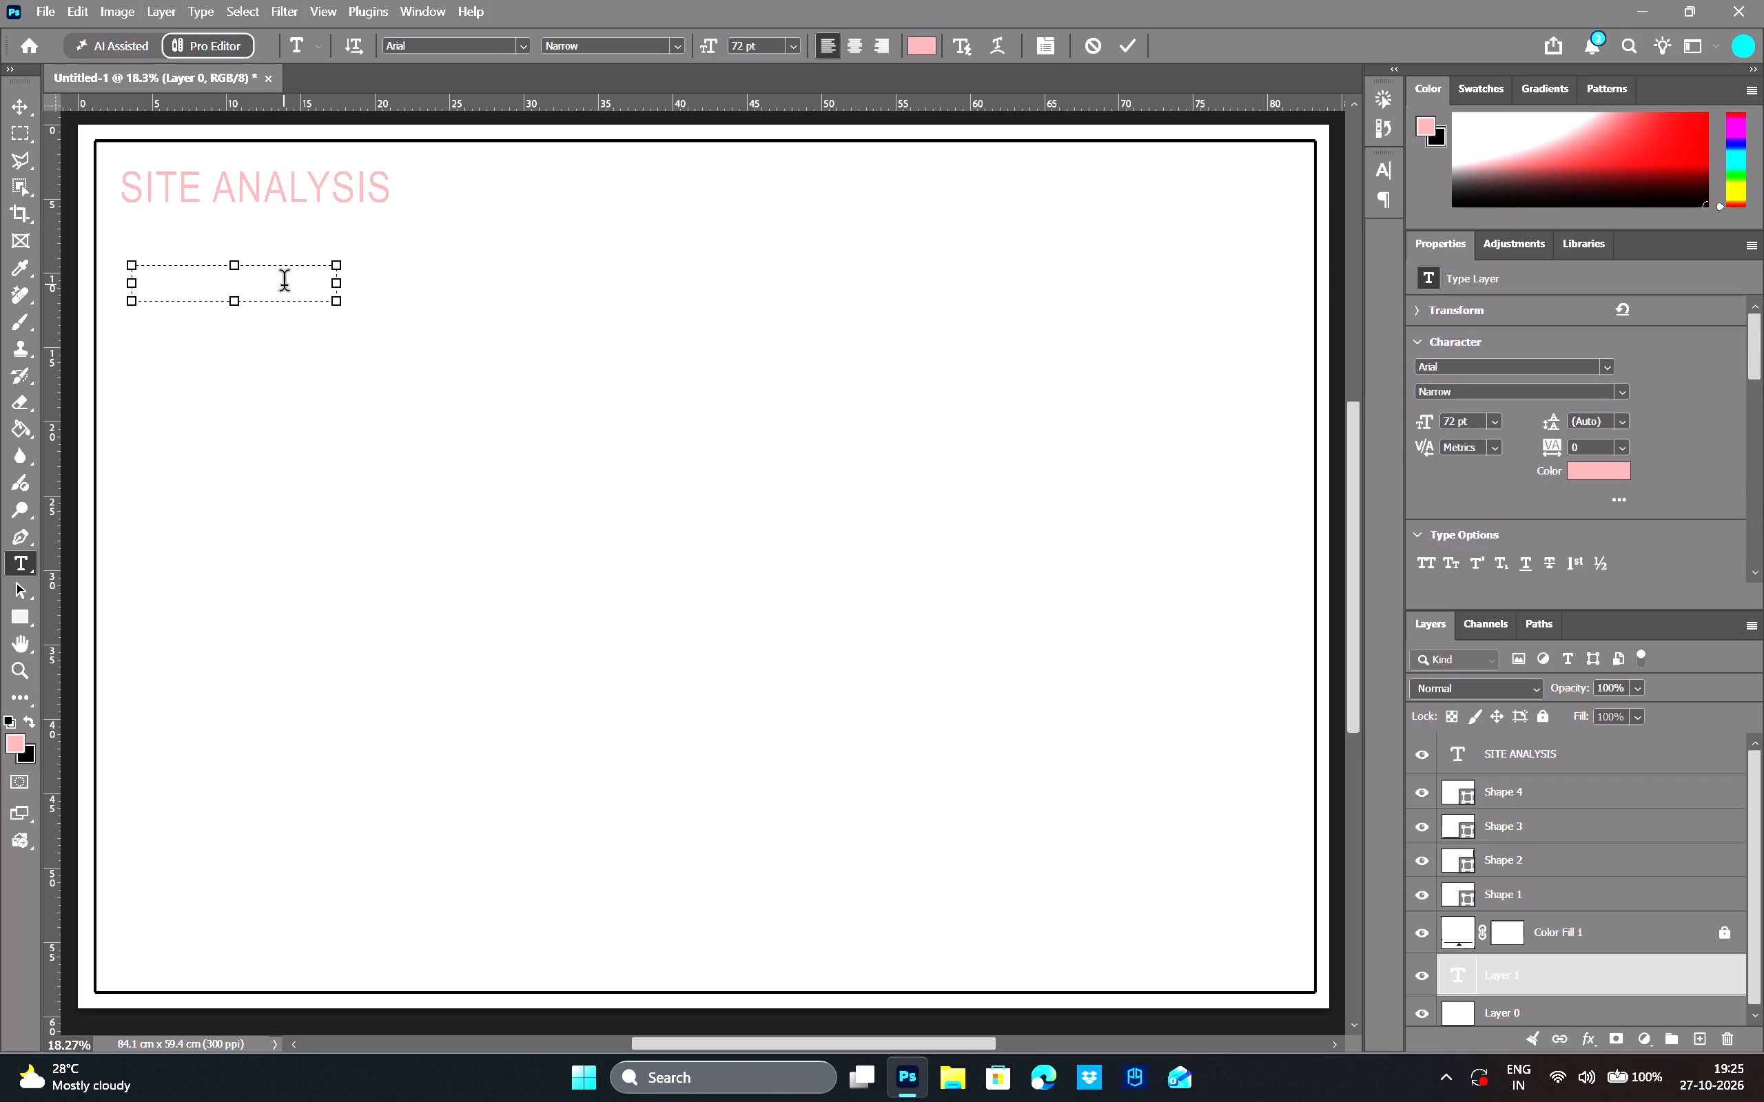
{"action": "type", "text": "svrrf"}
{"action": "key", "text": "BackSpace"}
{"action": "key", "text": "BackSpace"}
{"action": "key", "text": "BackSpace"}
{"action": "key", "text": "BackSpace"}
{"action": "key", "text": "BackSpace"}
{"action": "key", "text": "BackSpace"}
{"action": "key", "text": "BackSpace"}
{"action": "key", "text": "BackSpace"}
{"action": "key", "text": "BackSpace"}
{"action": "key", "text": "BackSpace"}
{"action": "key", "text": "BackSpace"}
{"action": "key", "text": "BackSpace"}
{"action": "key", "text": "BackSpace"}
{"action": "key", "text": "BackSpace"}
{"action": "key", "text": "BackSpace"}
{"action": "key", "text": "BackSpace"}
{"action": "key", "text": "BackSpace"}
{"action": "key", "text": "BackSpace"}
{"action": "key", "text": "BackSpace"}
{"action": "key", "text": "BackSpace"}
Enter "site" in the text box below the SITE ANALYSIS heading and move its layer directly above Color Fill 1.
{"action": "type", "text": "site"}
{"action": "left_click_drag", "start_coordinate": [1535, 974], "coordinate": [1543, 916]}
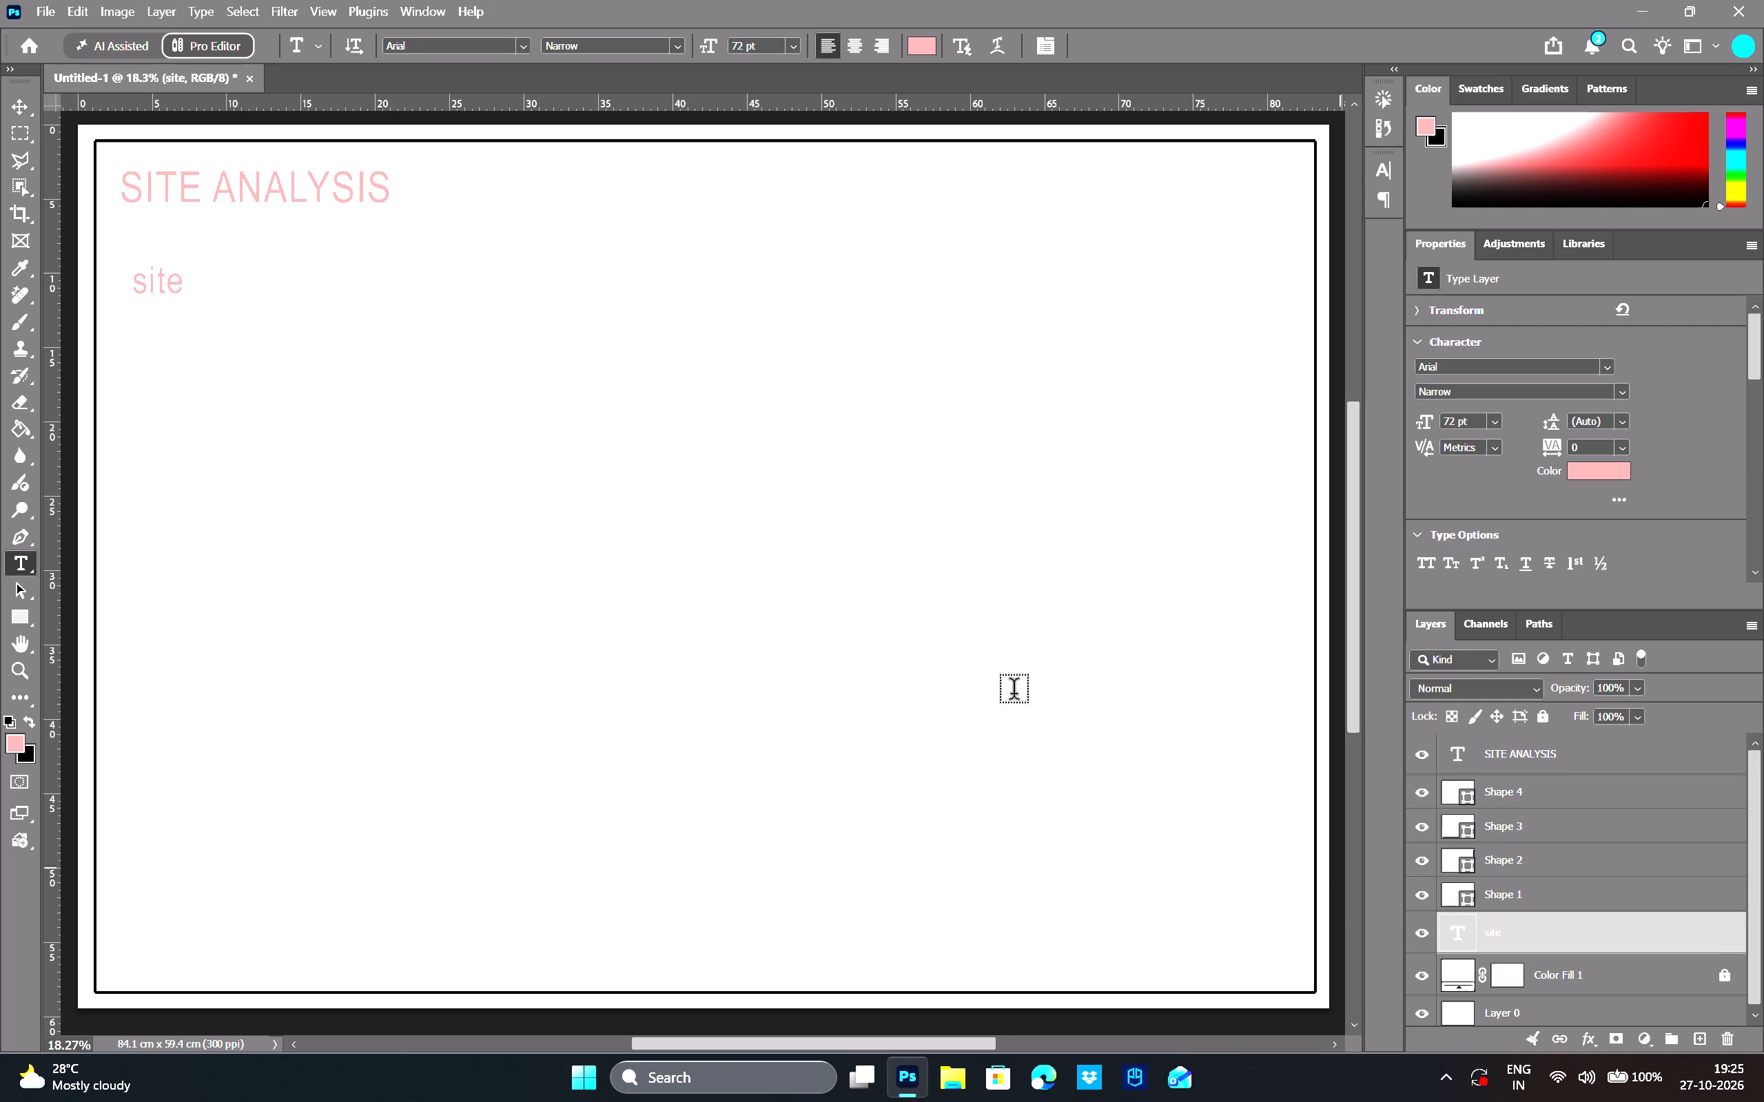
Reopen the text below the SITE ANALYSIS heading, clear it and start its wording again with "site" followed by a space.
{"action": "key", "text": "space"}
{"action": "double_click", "coordinate": [1453, 931]}
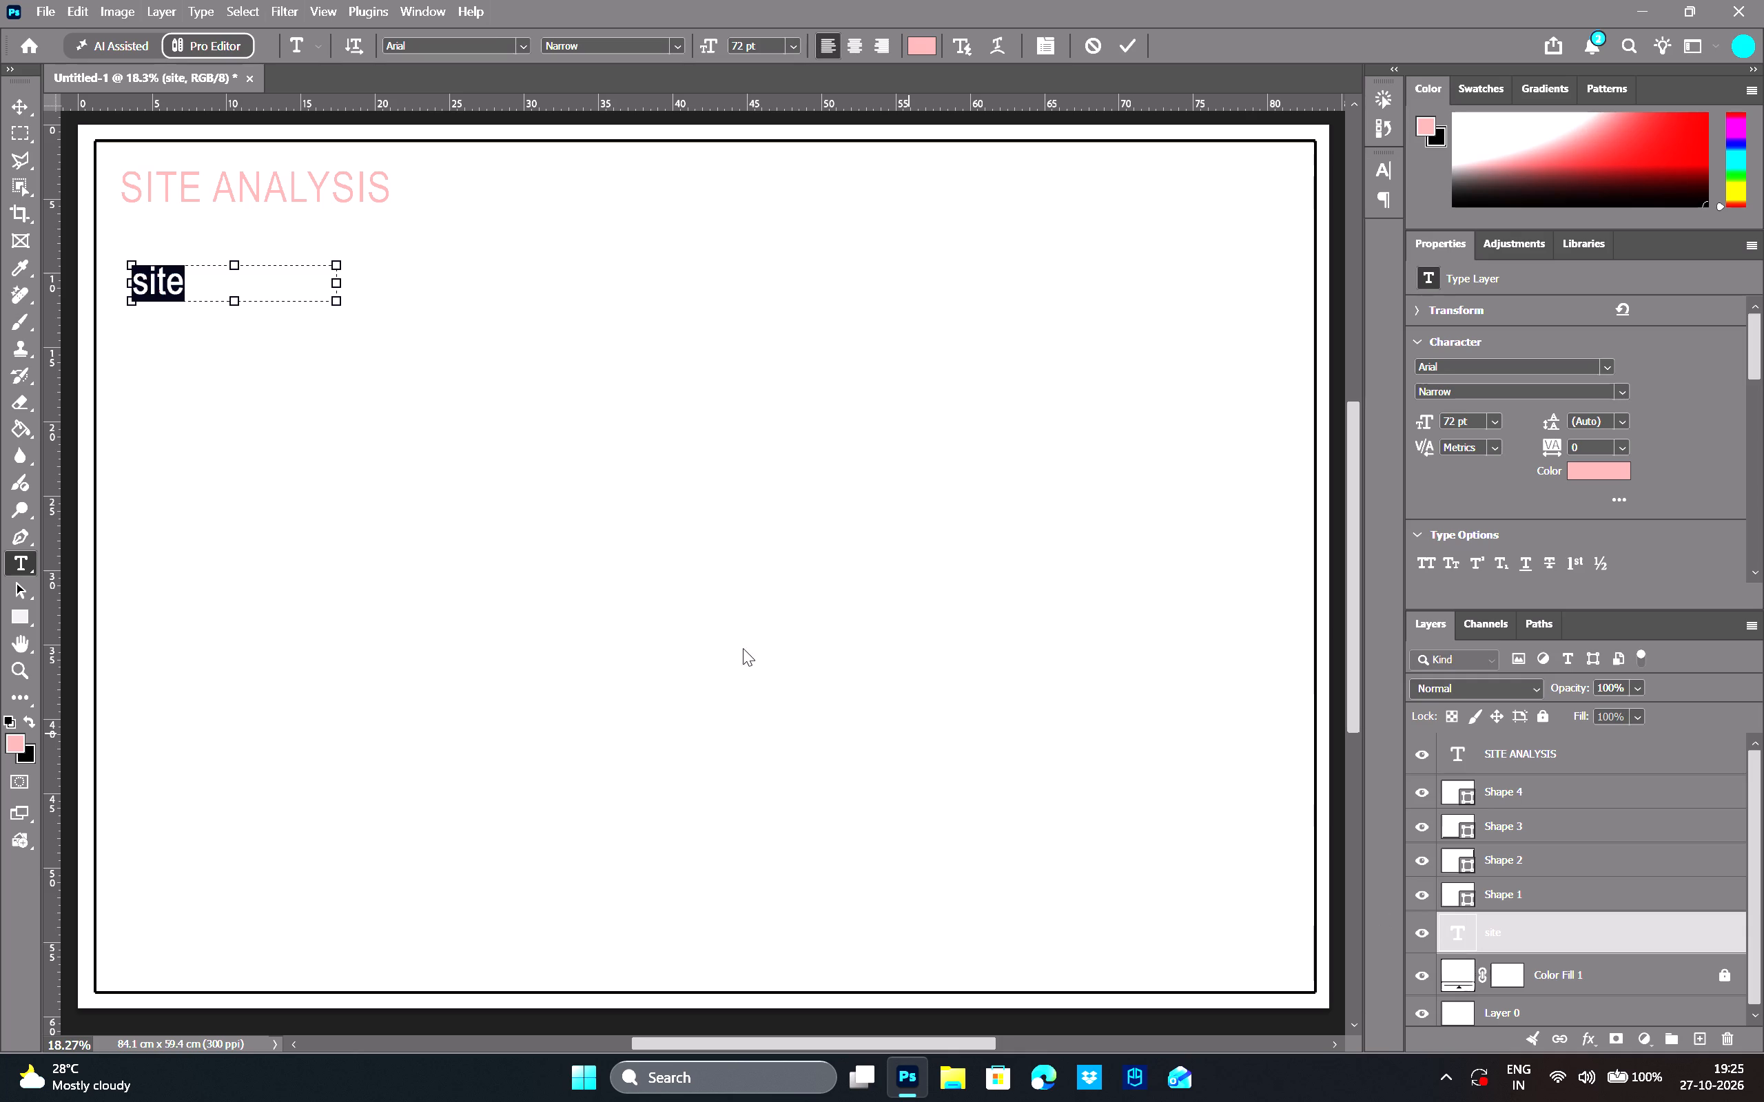
{"action": "key", "text": "BackSpace"}
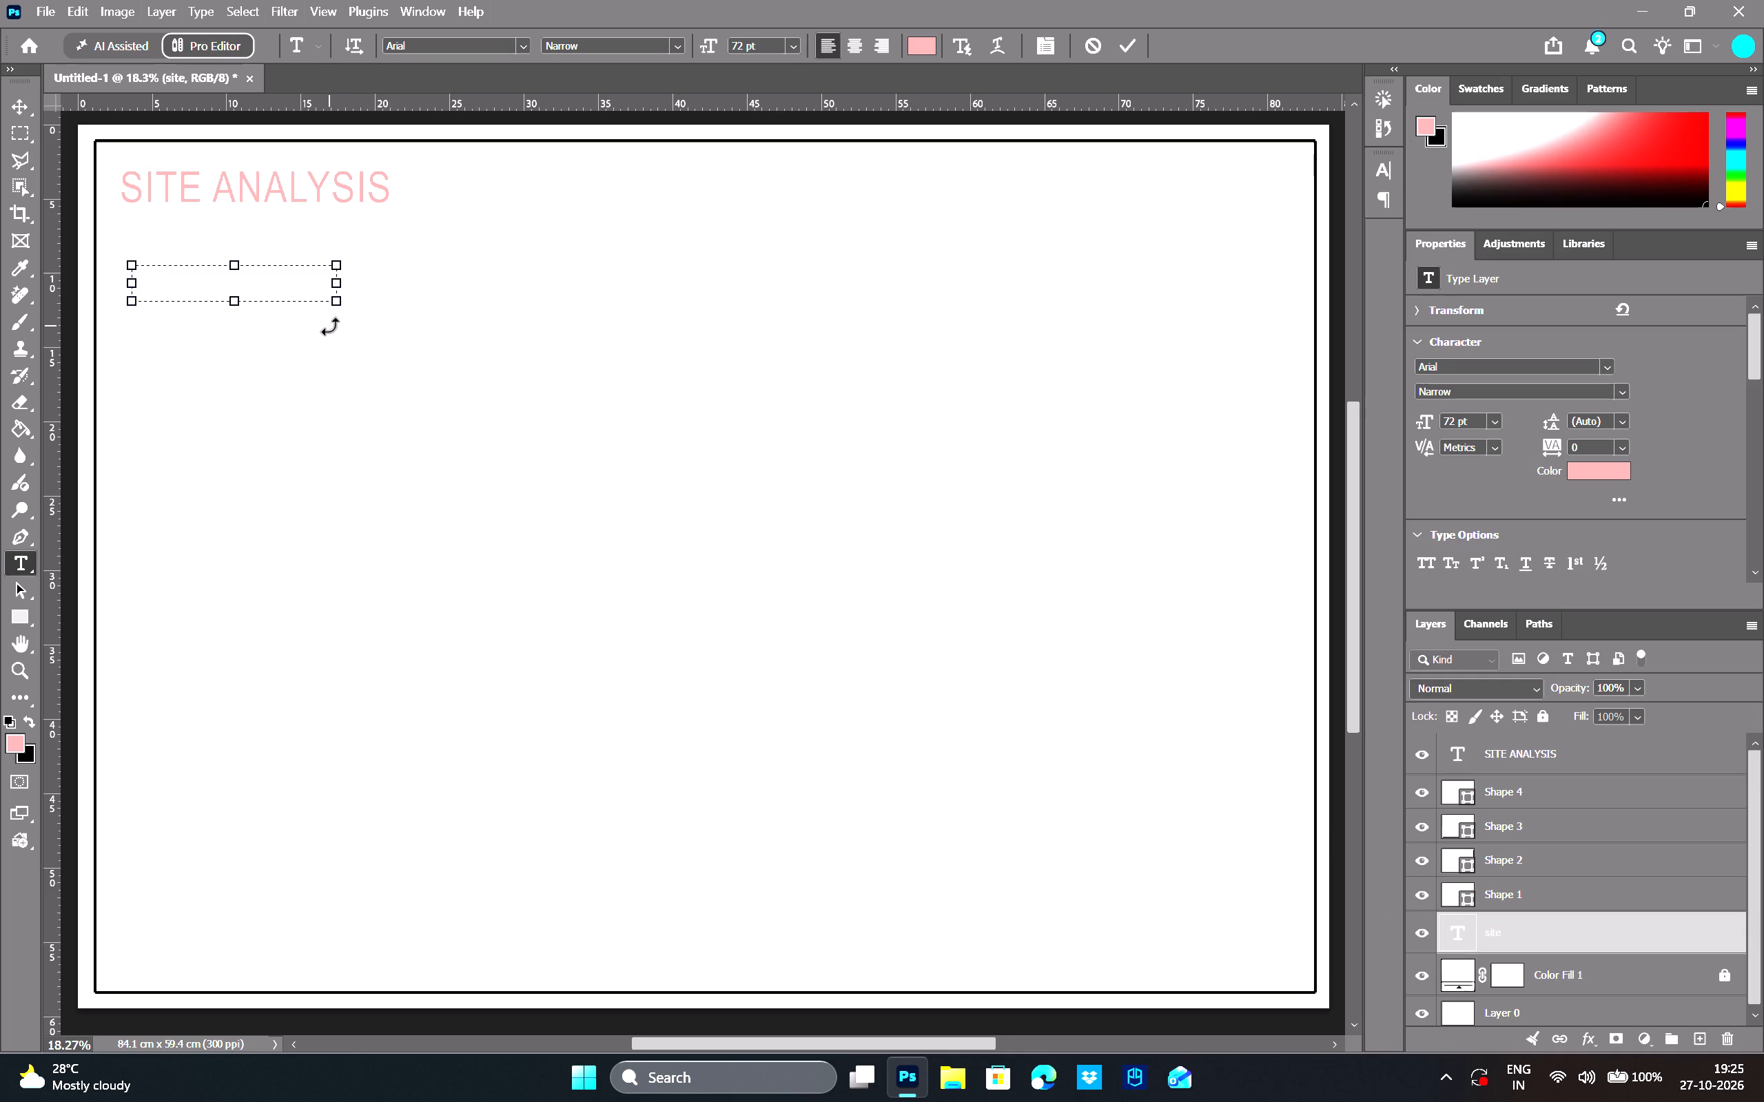
{"action": "type", "text": "site"}
{"action": "key", "text": "space"}
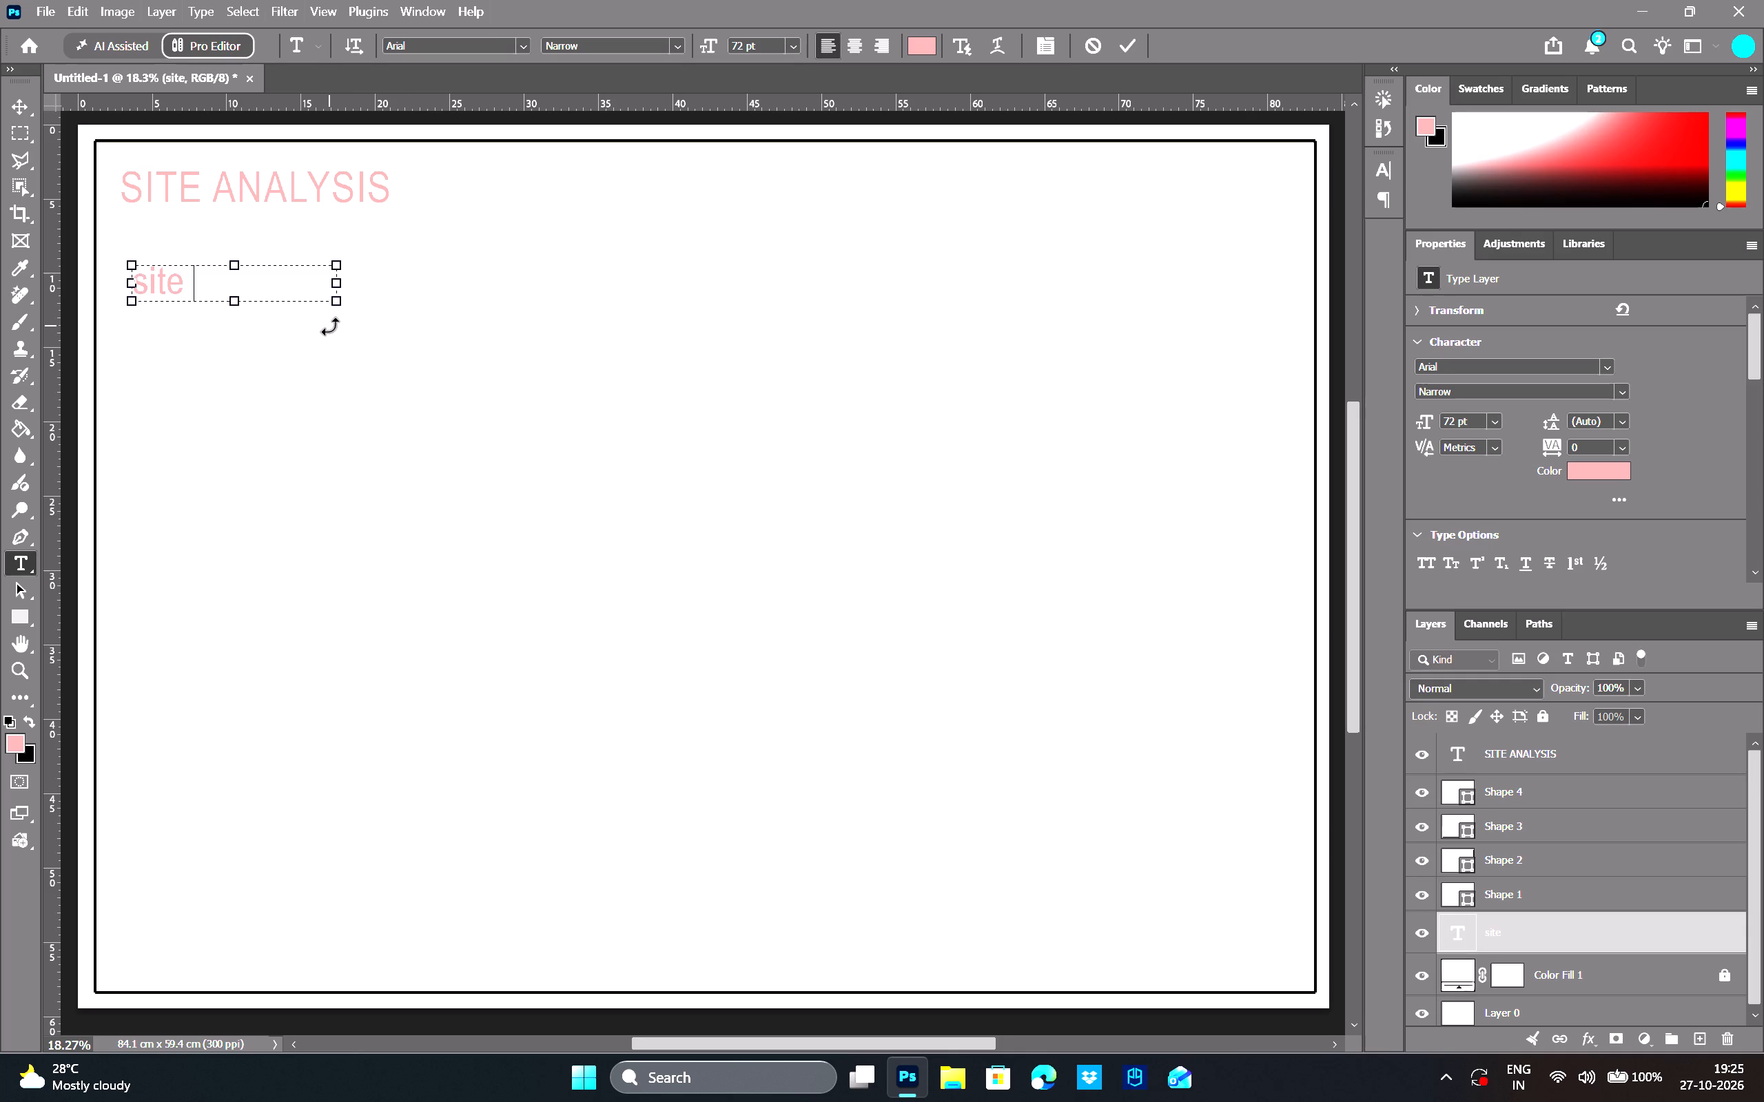
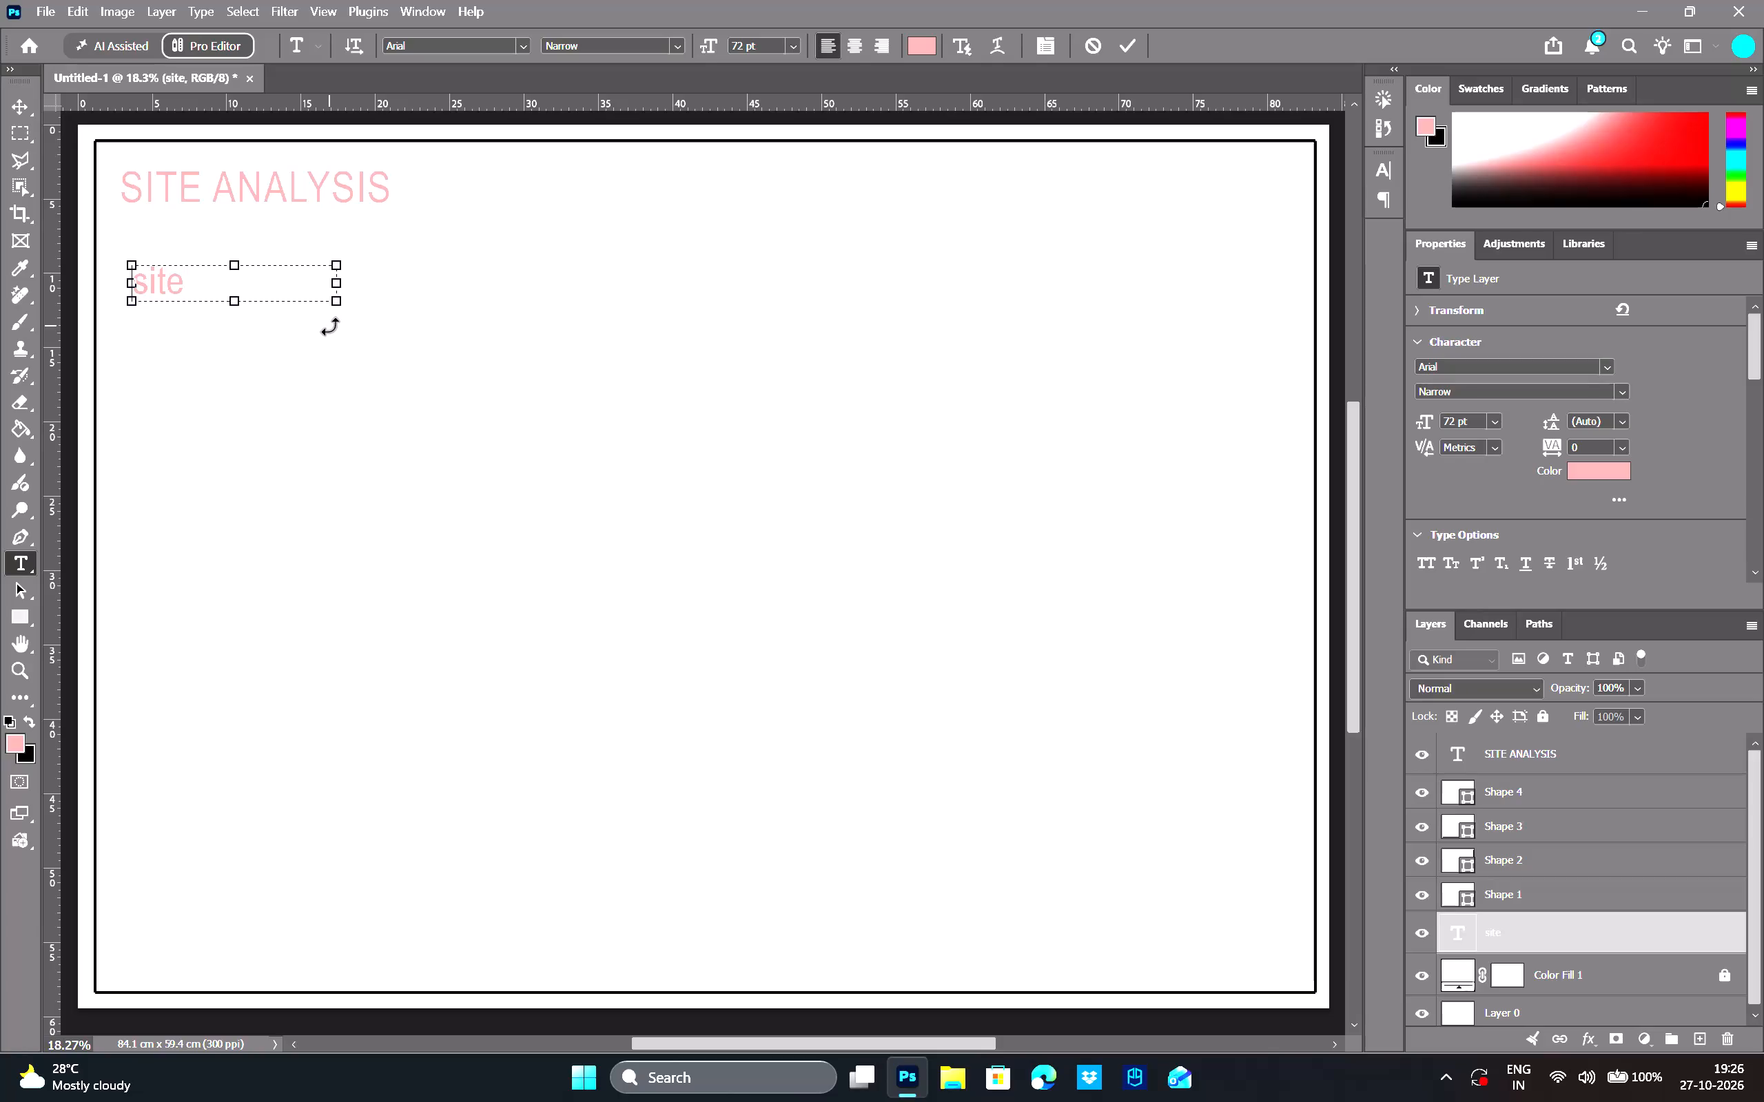
Replace the wording in the text box below the SITE ANALYSIS heading with "About site".
{"action": "key", "text": "Right"}
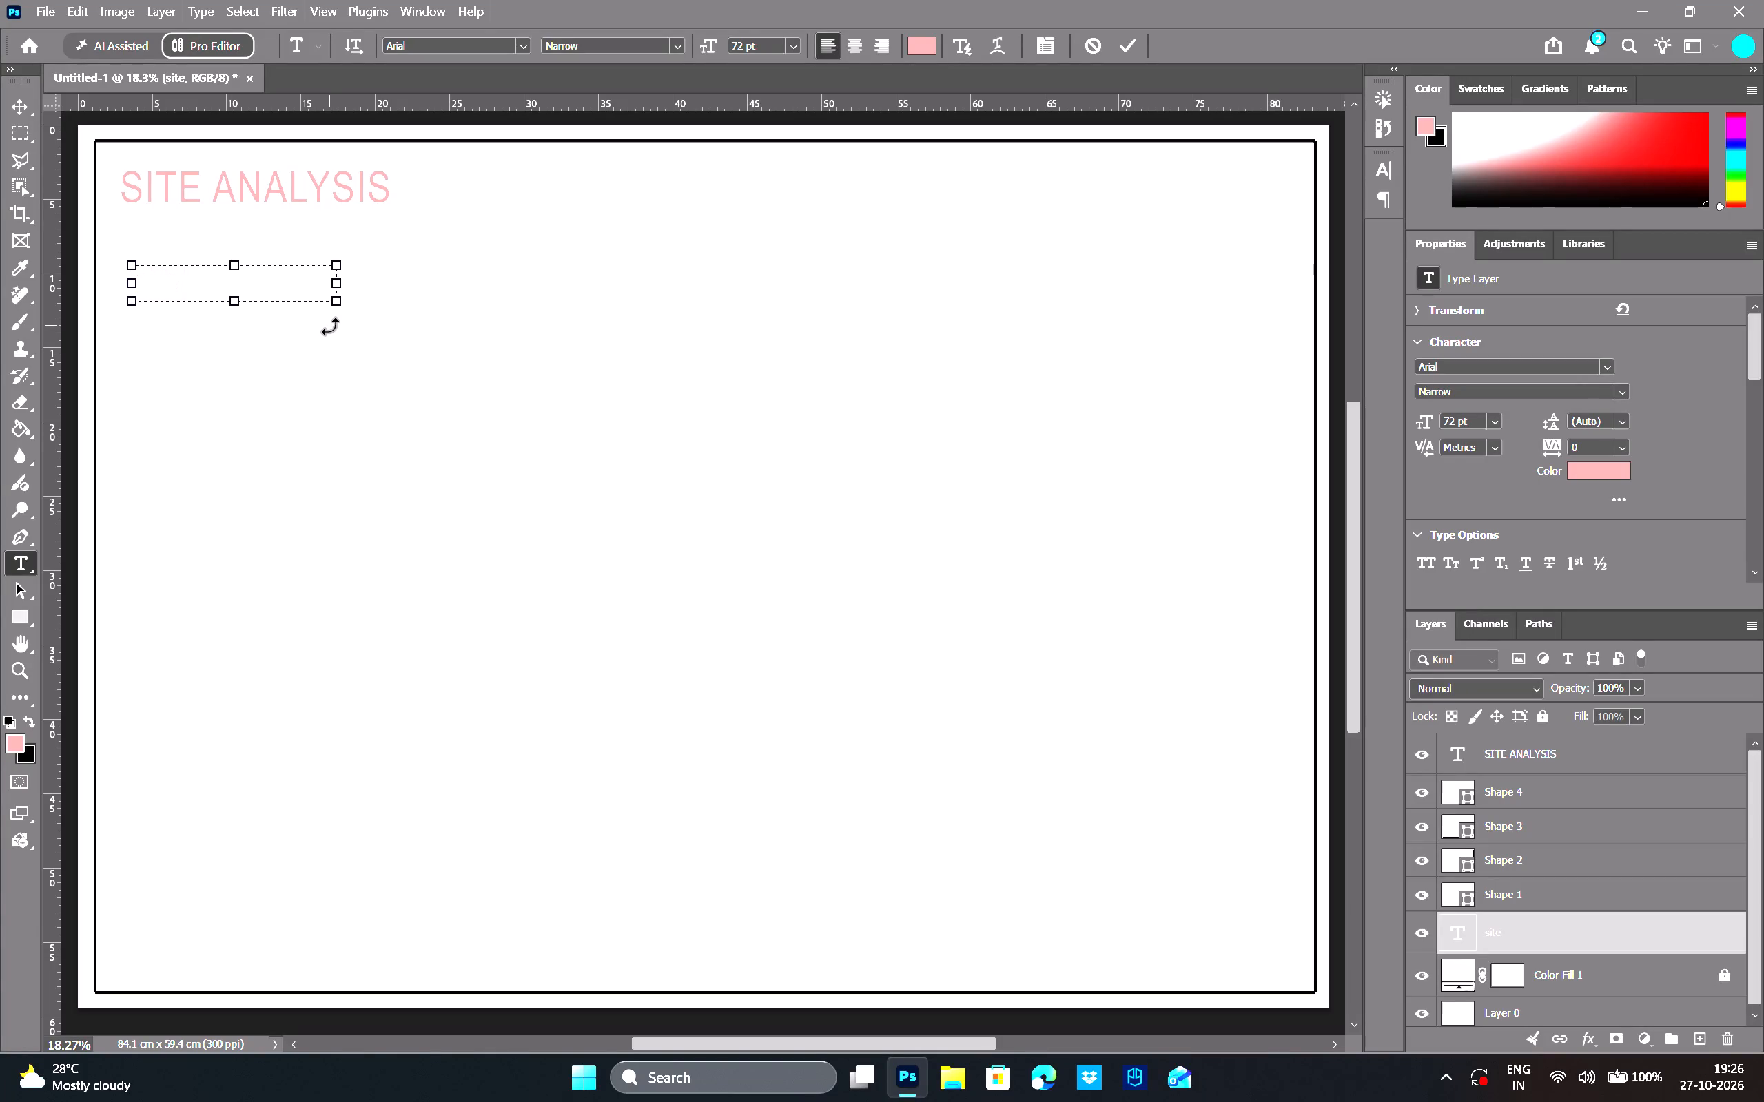
{"action": "key", "text": "shift+a"}
{"action": "type", "text": "bout site"}
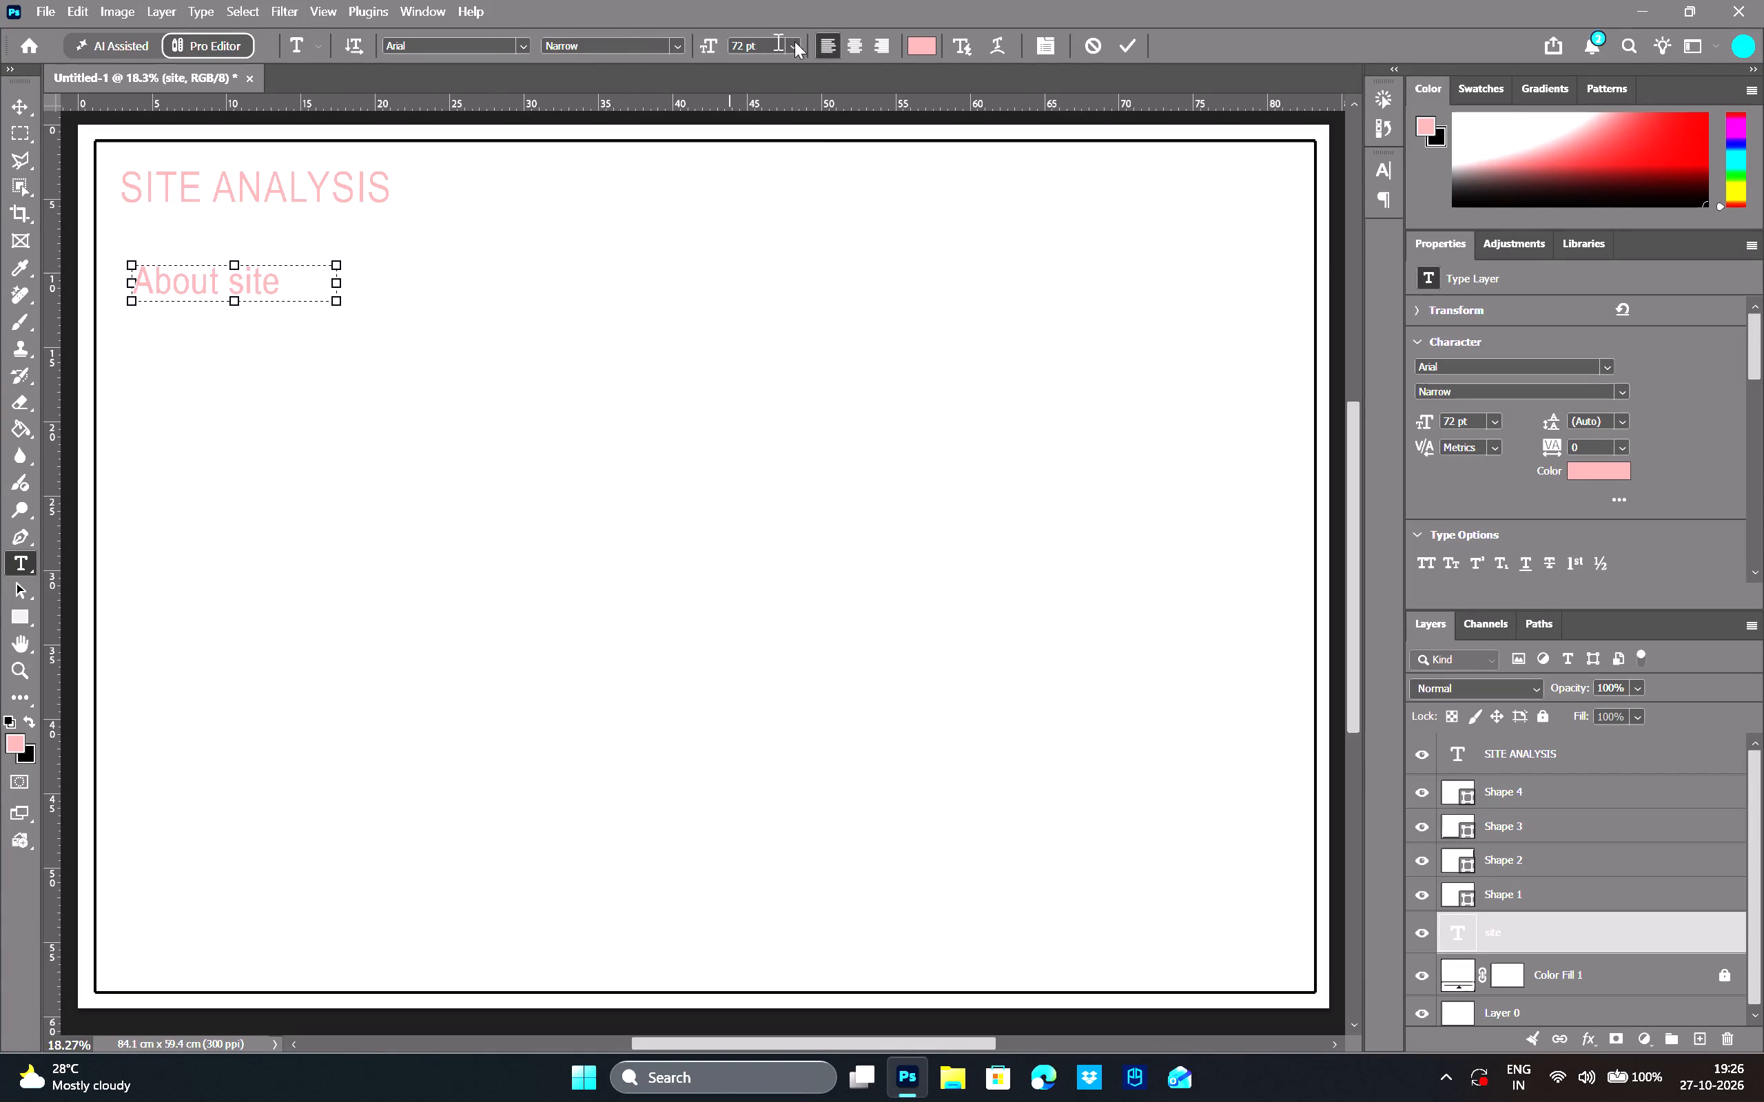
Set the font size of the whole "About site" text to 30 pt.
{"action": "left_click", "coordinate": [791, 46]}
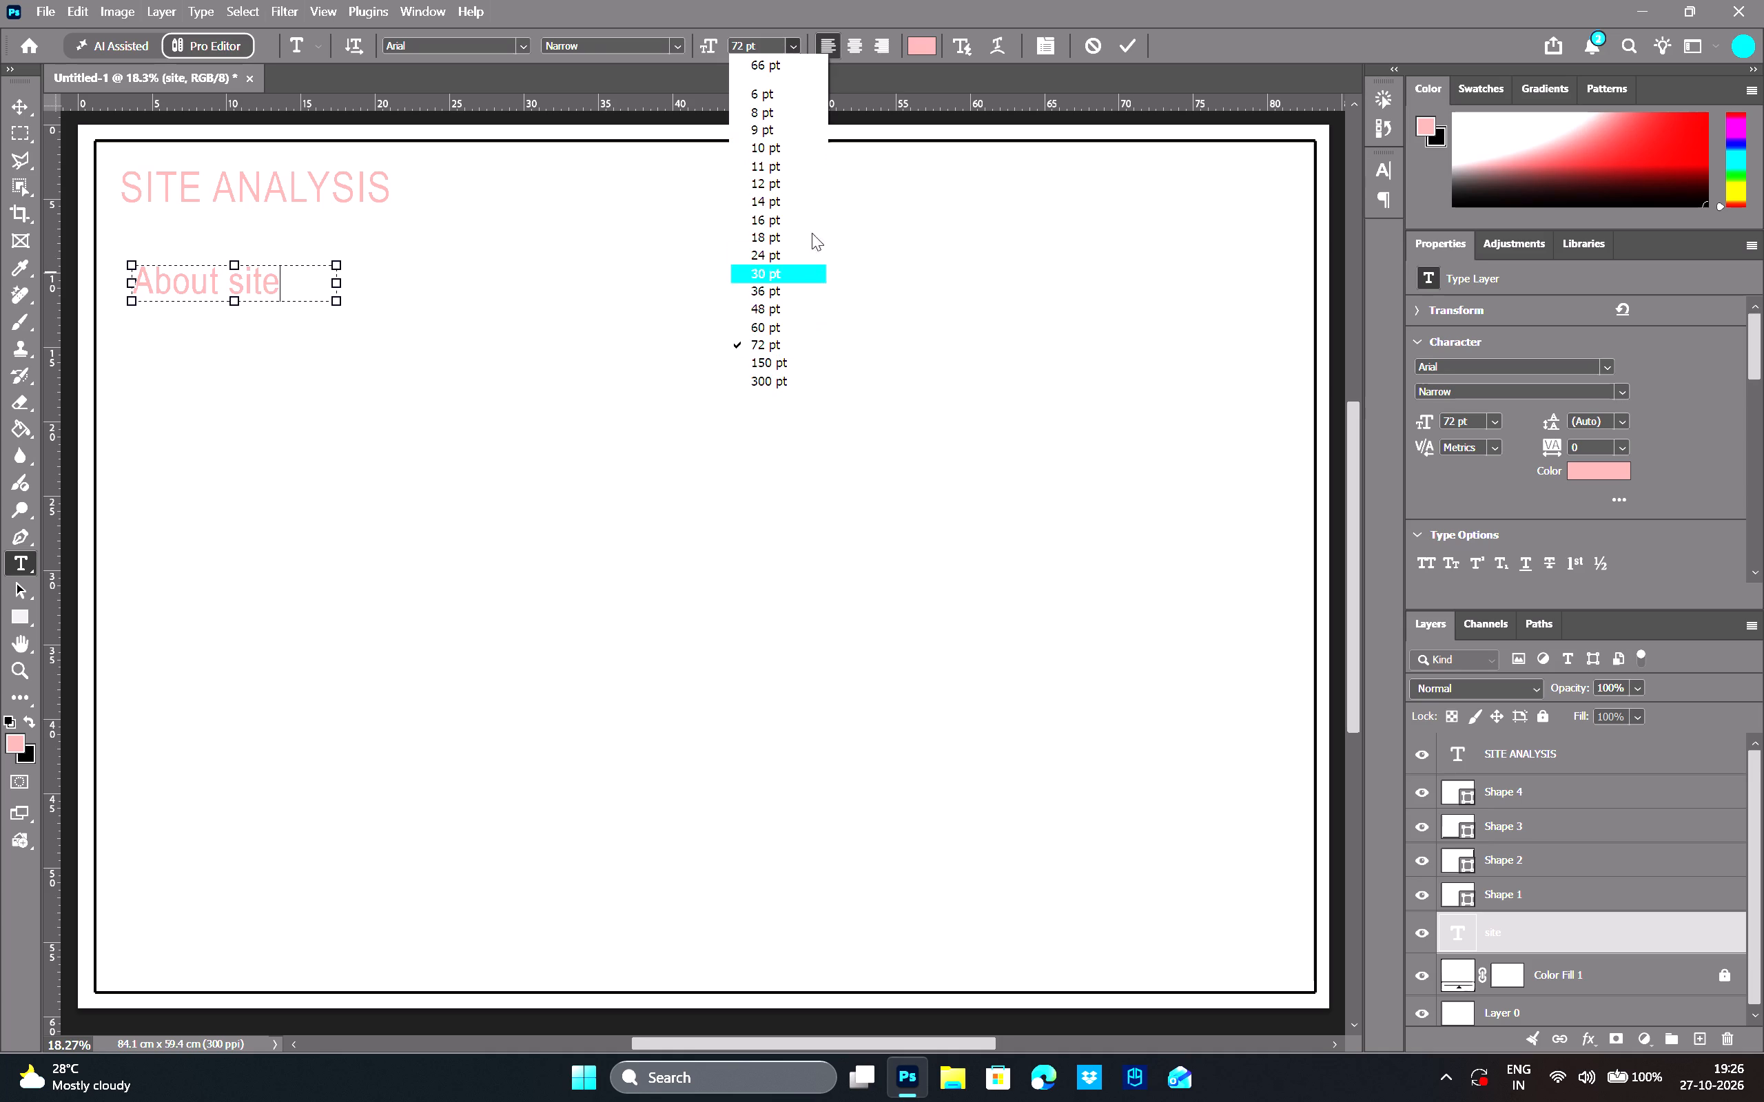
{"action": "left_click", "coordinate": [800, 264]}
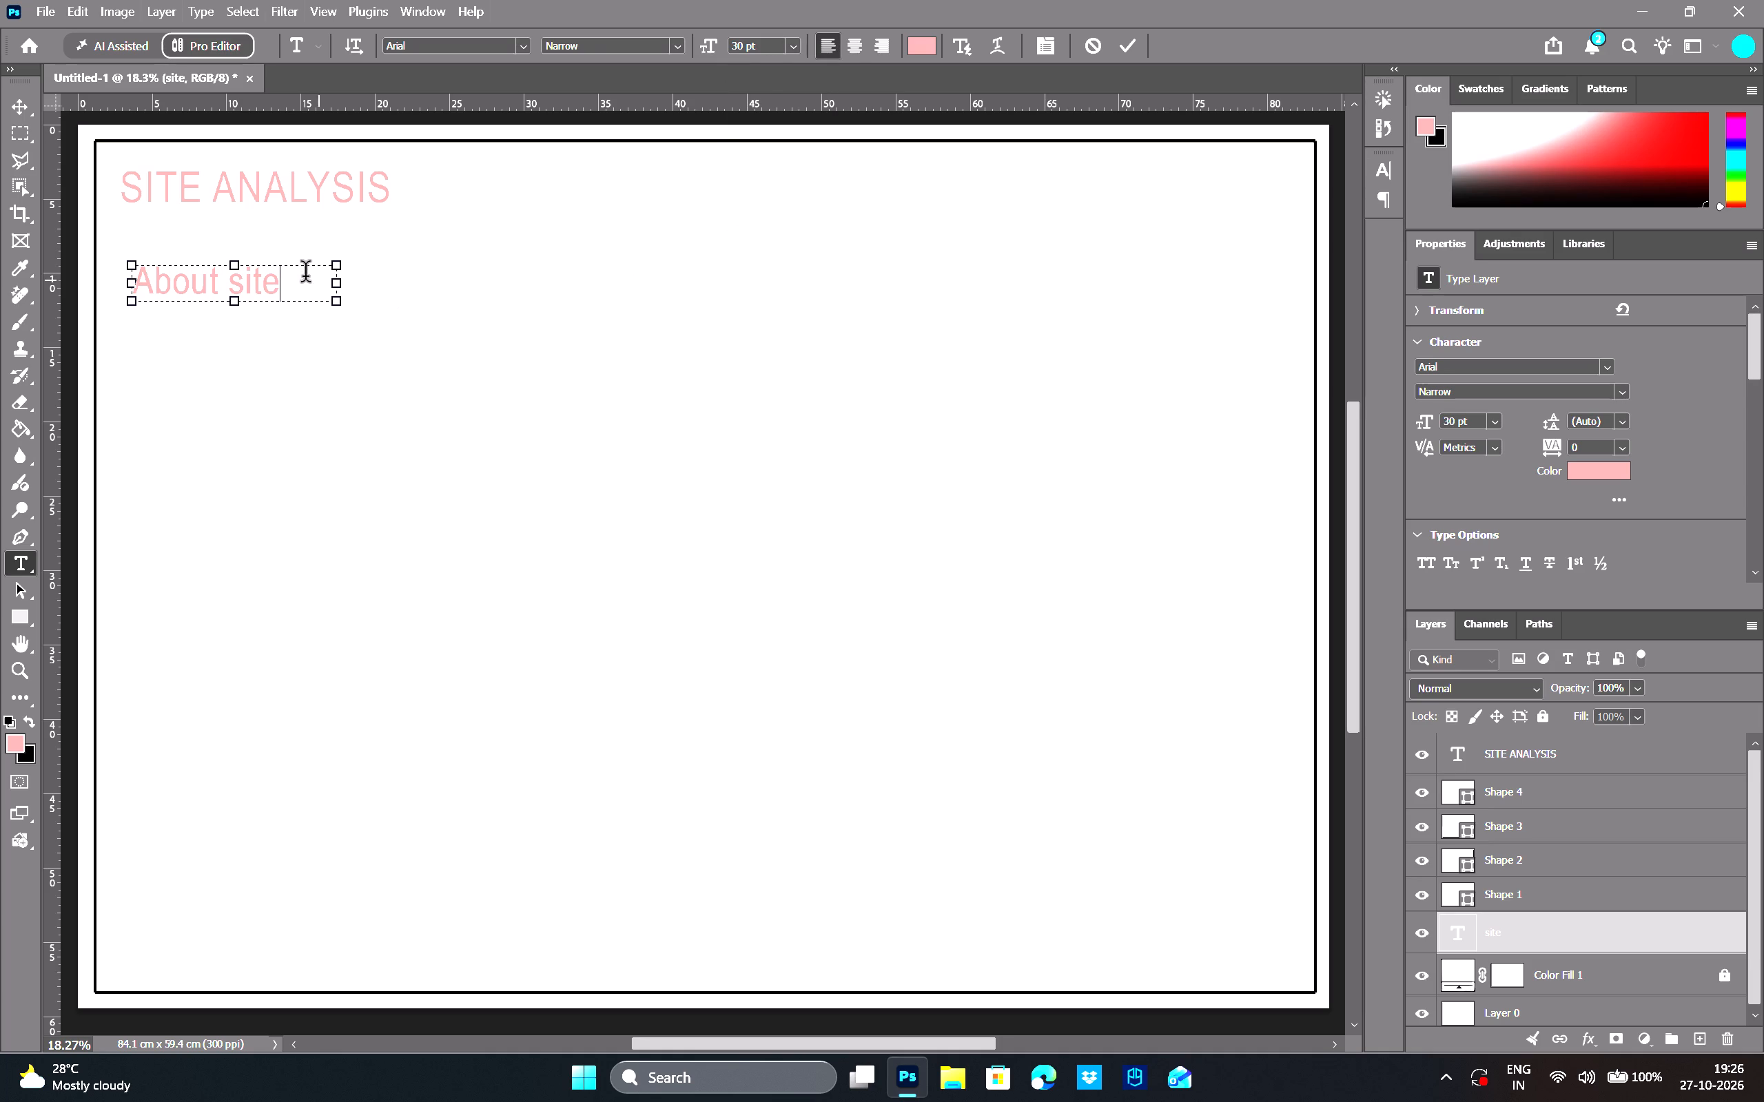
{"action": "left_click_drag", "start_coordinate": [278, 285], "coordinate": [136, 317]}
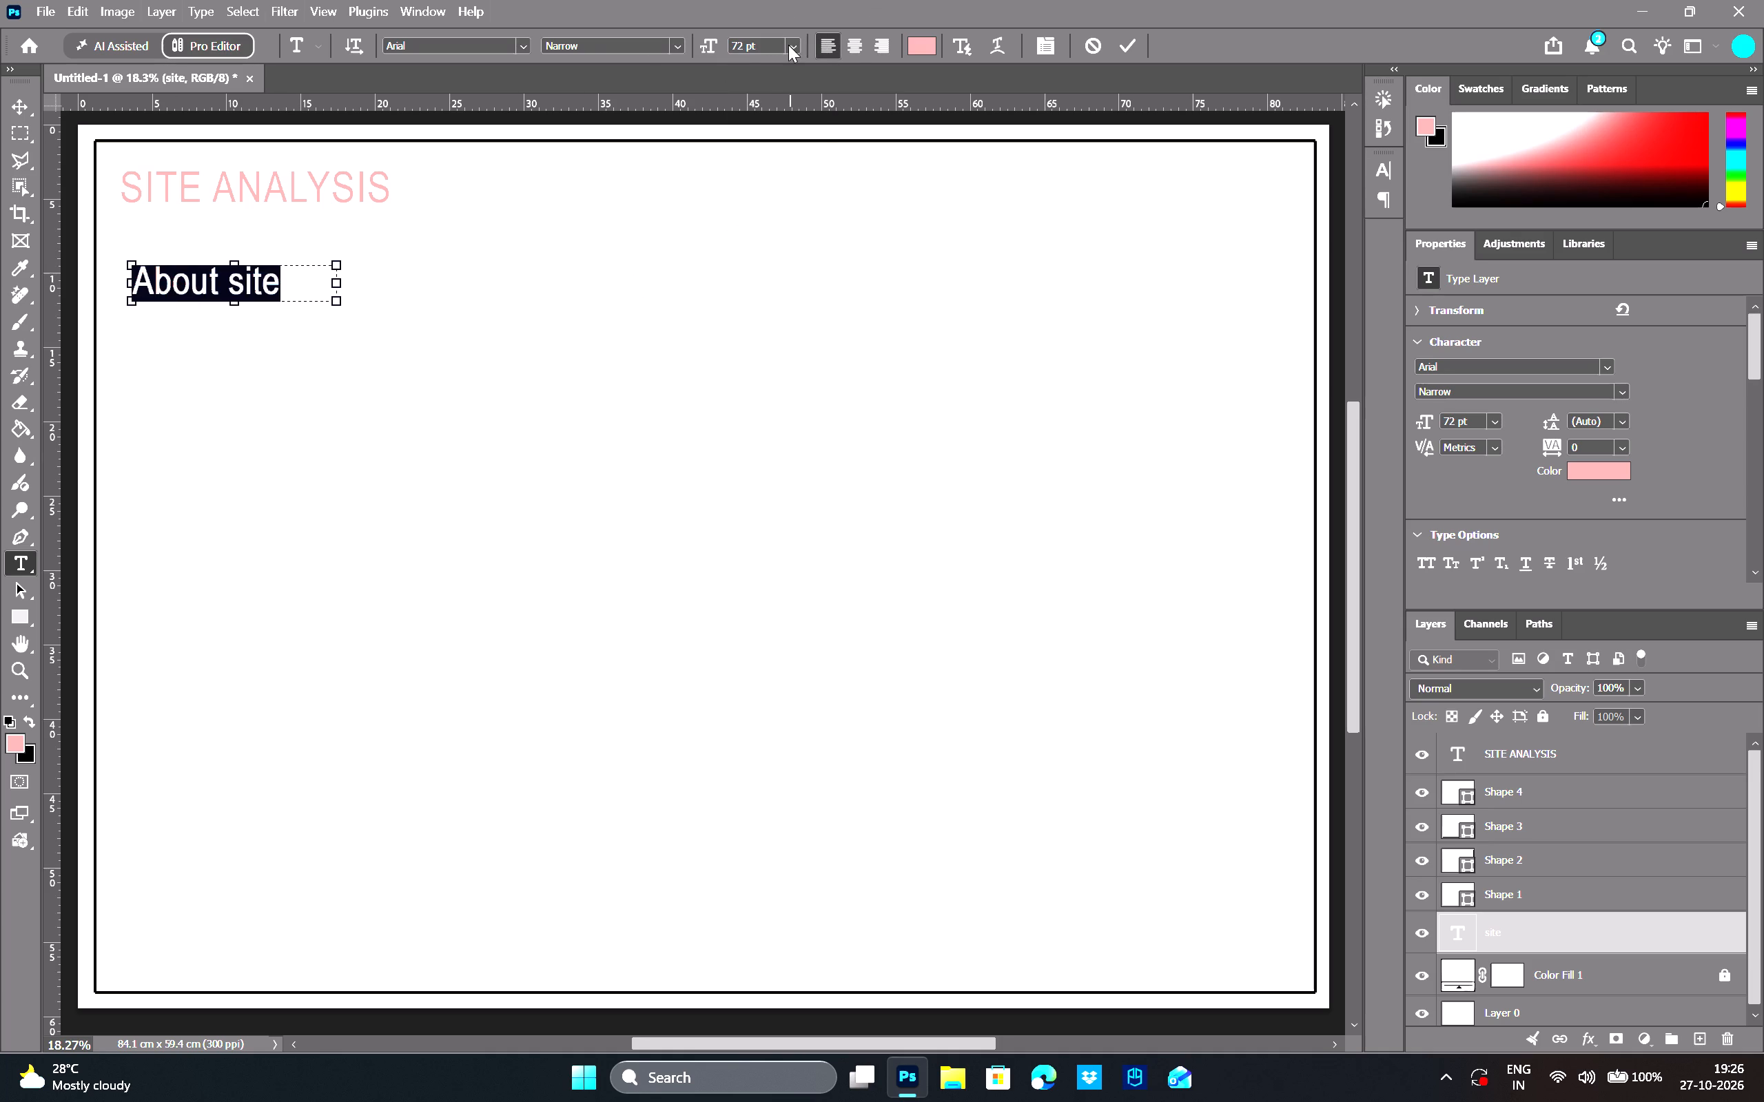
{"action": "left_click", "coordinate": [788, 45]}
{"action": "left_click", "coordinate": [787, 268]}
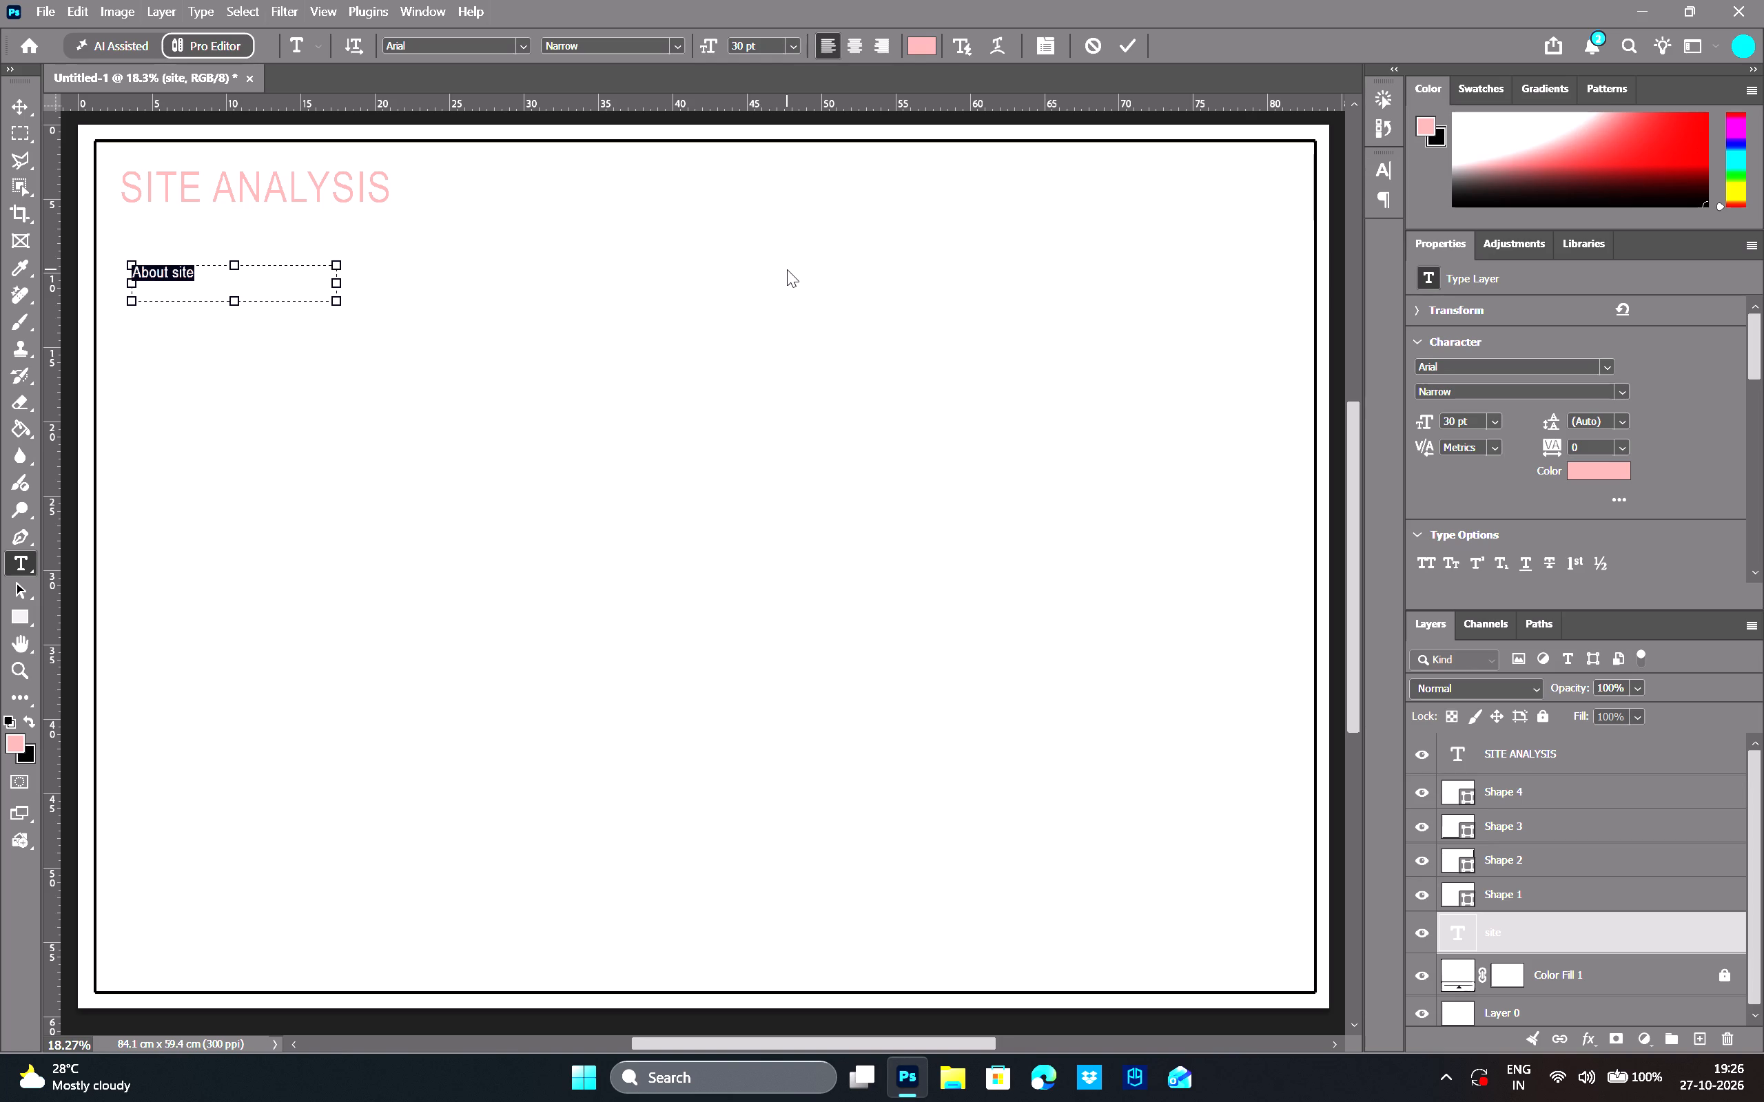
Set the font size of the selected "About site" text to 45 pt.
{"action": "left_click", "coordinate": [763, 41]}
{"action": "key", "text": "BackSpace"}
{"action": "key", "text": "BackSpace"}
{"action": "key", "text": "BackSpace"}
{"action": "key", "text": "BackSpace"}
{"action": "key", "text": "BackSpace"}
{"action": "type", "text": "45"}
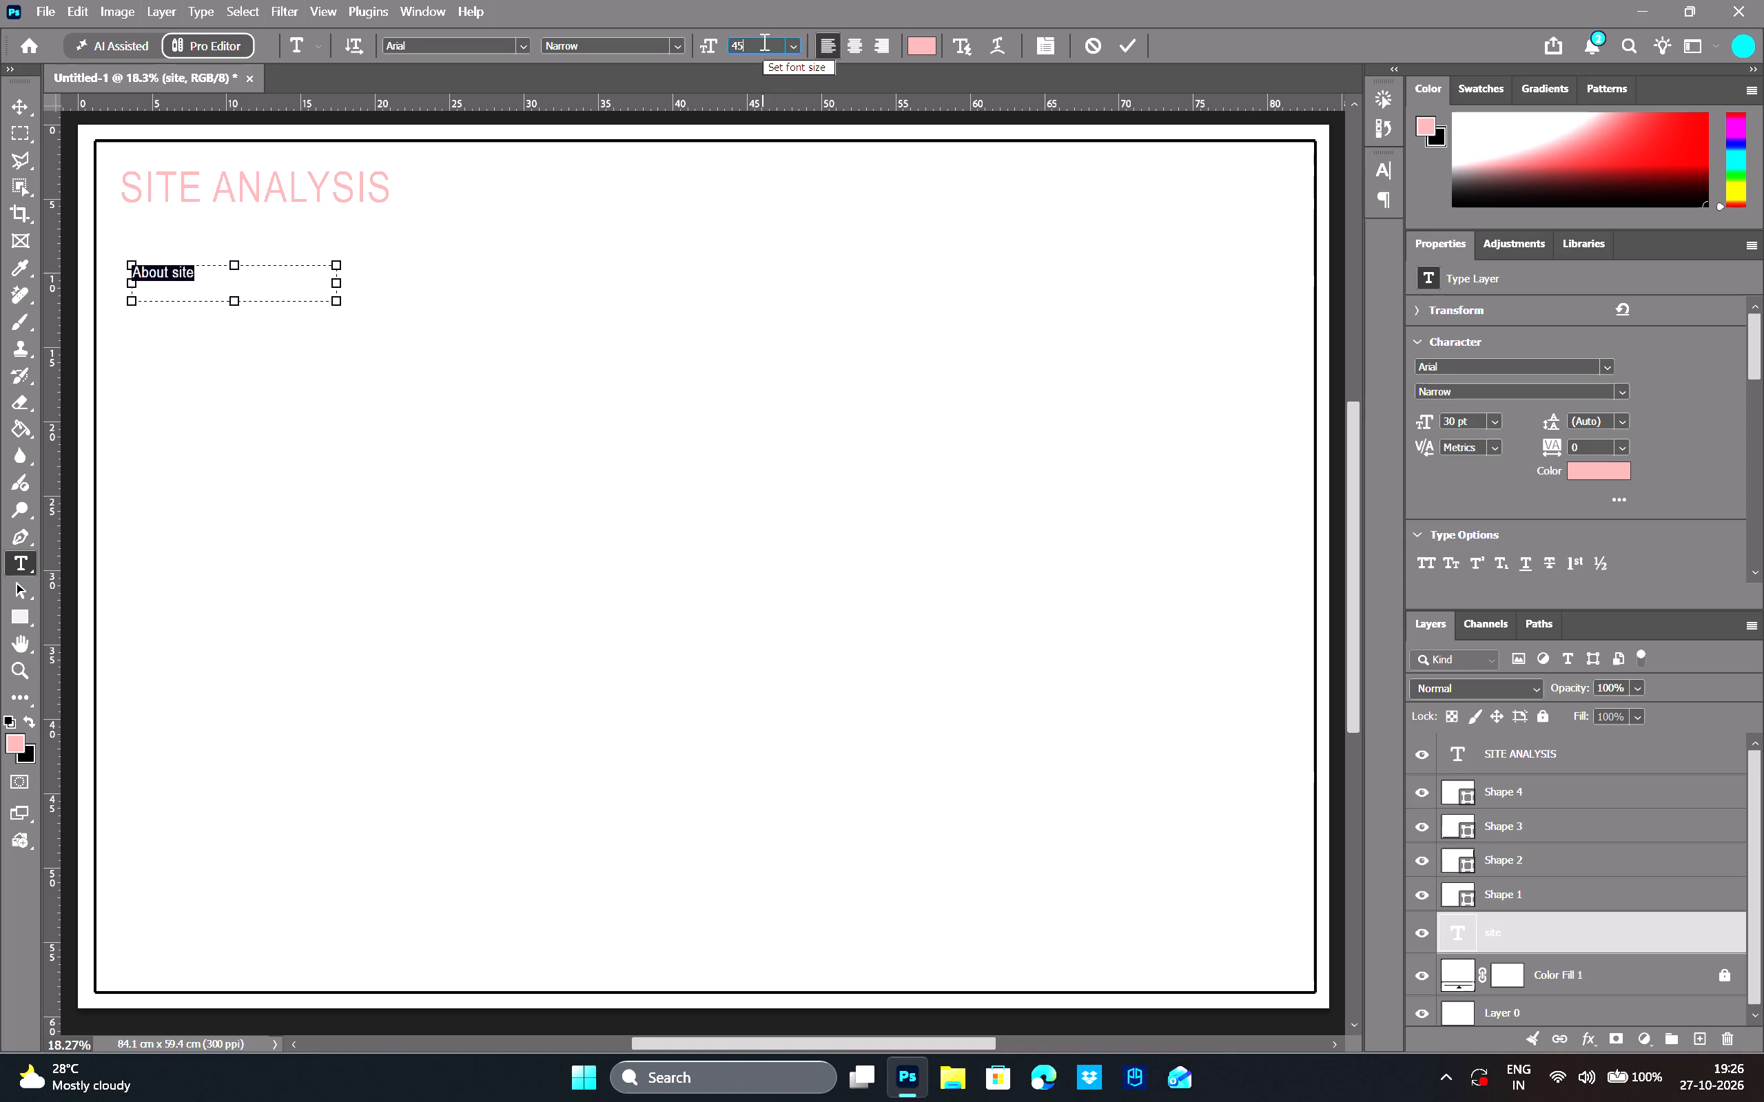
{"action": "key", "text": "Return"}
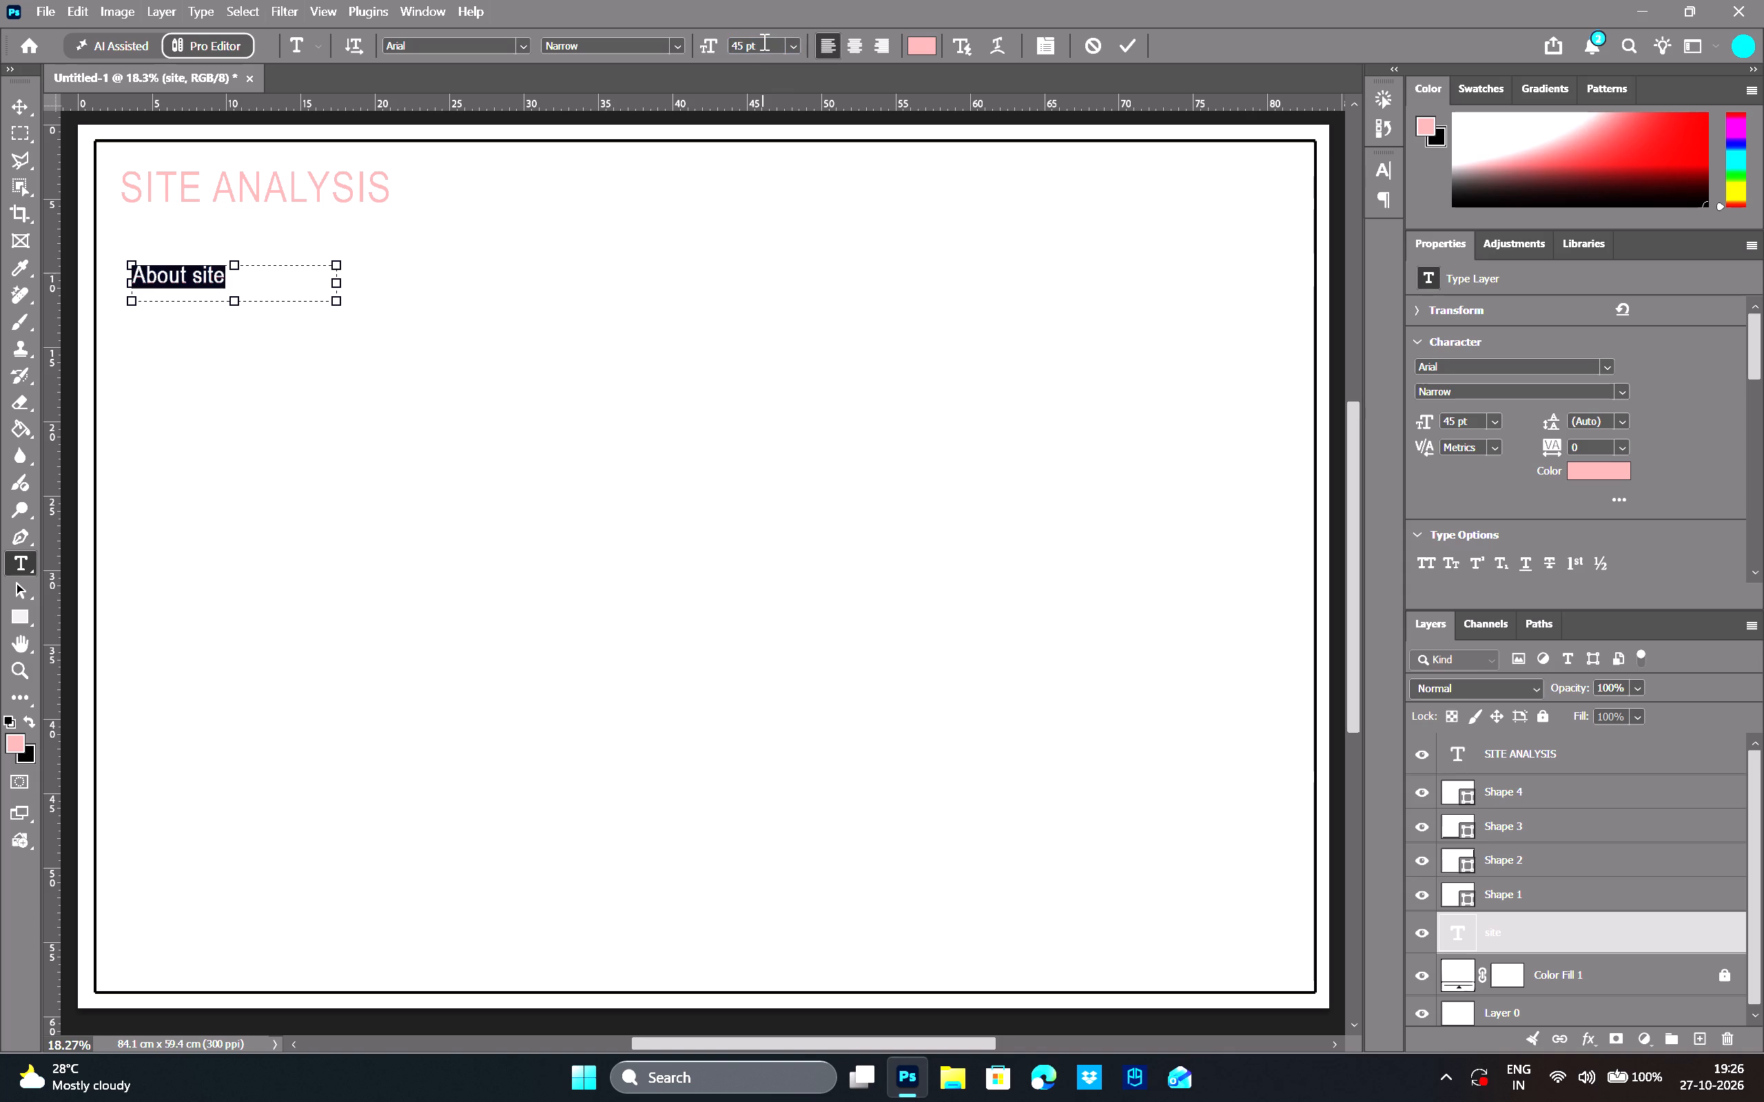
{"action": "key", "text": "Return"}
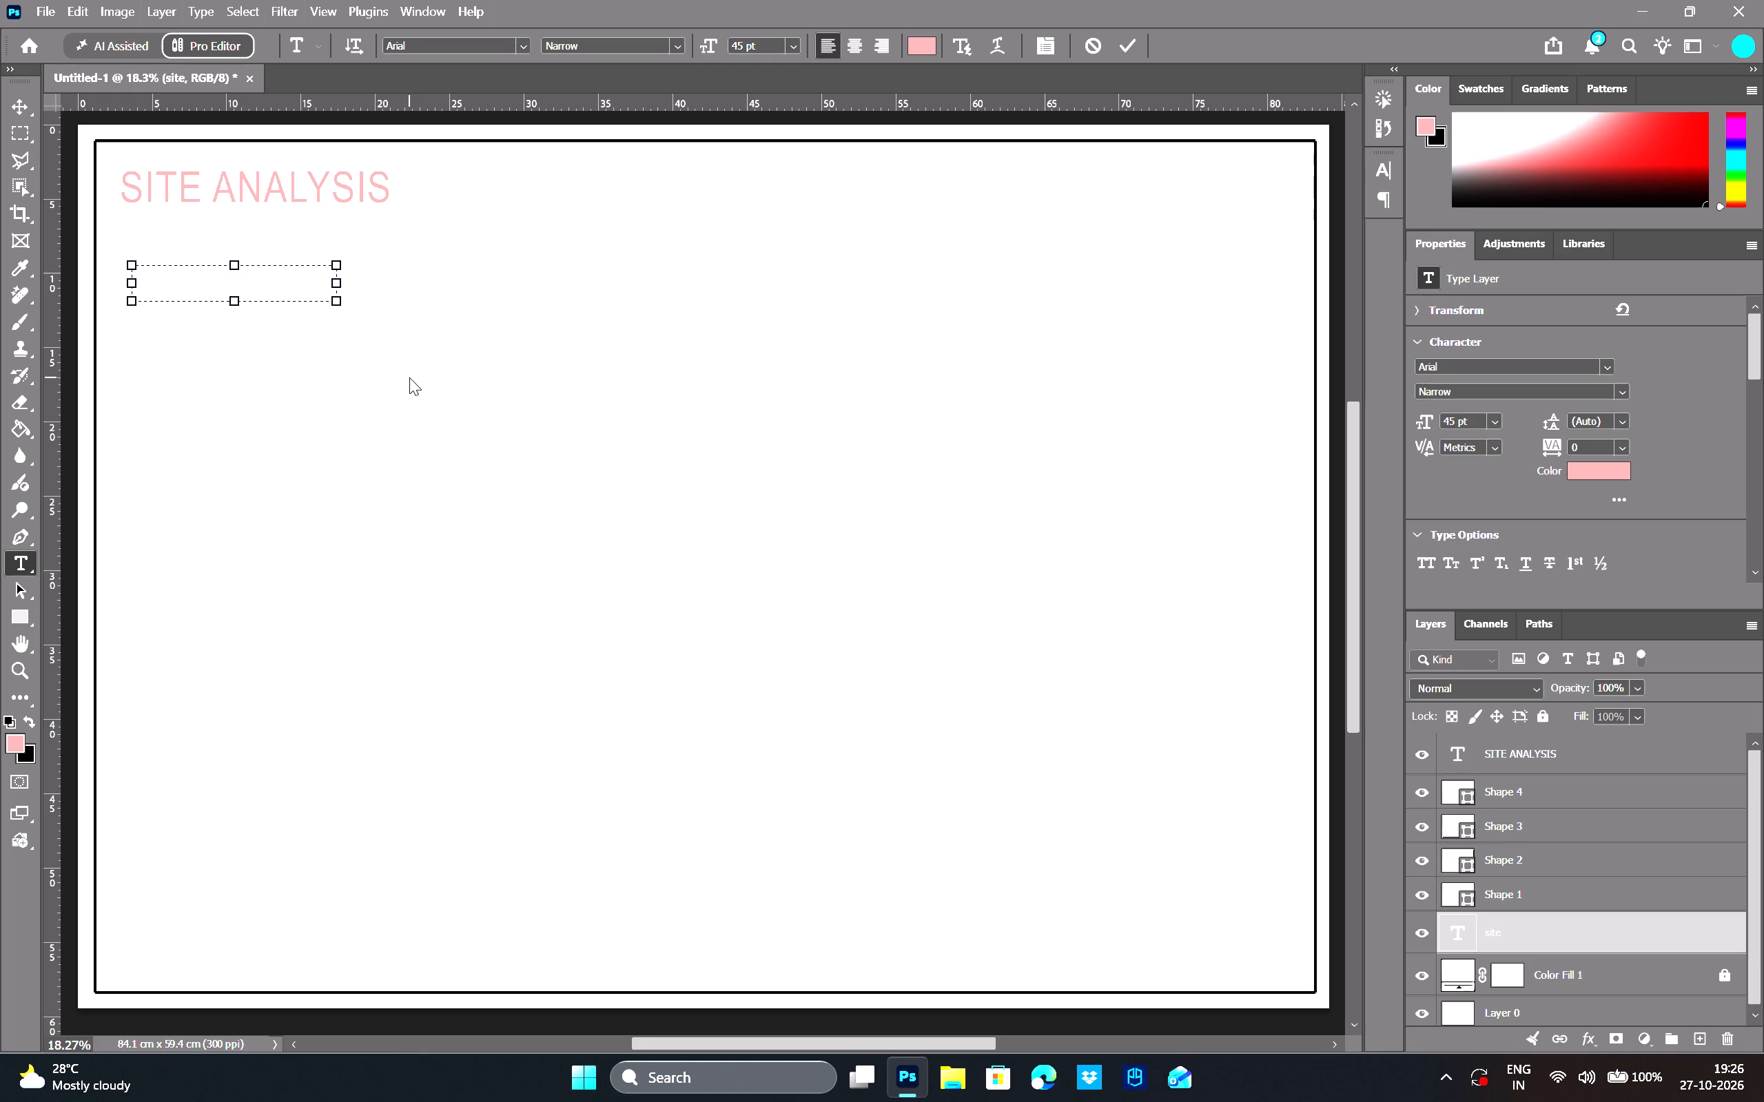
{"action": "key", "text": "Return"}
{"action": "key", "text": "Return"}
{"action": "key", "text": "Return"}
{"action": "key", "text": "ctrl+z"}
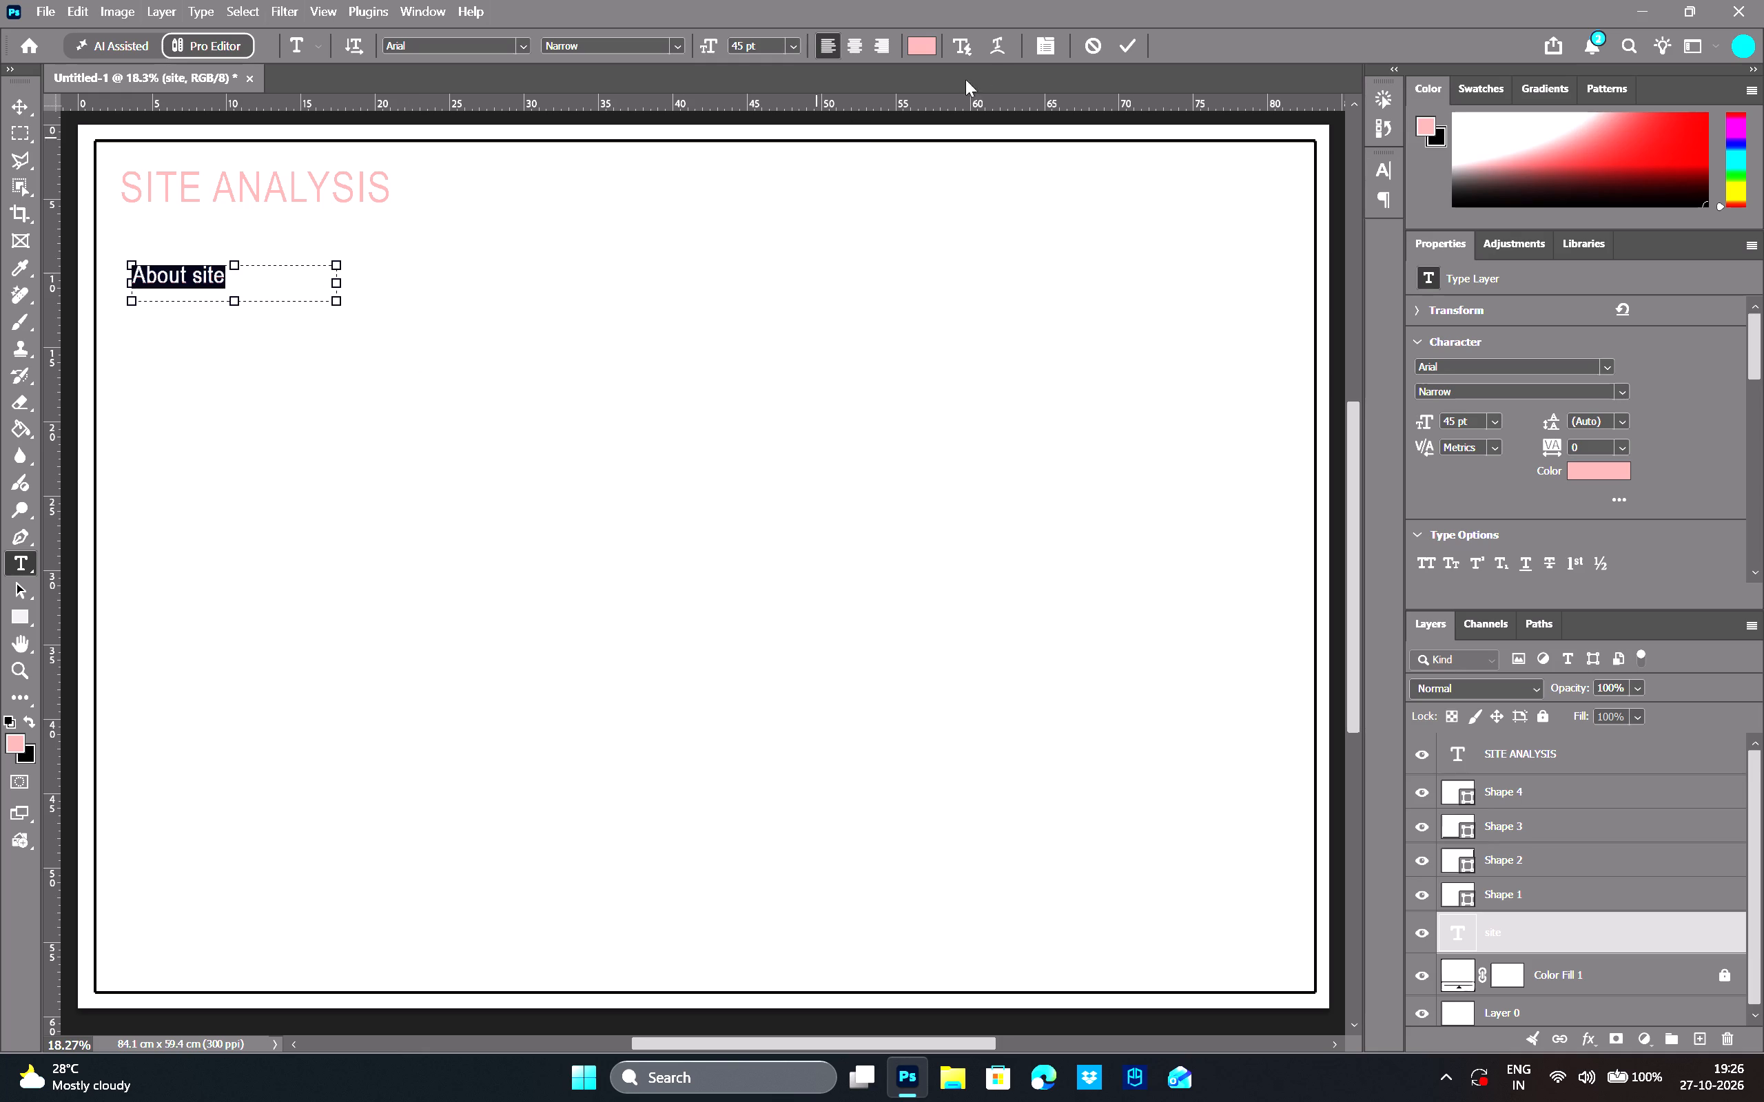
Commit the edit of the "About site" text.
{"action": "left_click", "coordinate": [1134, 34]}
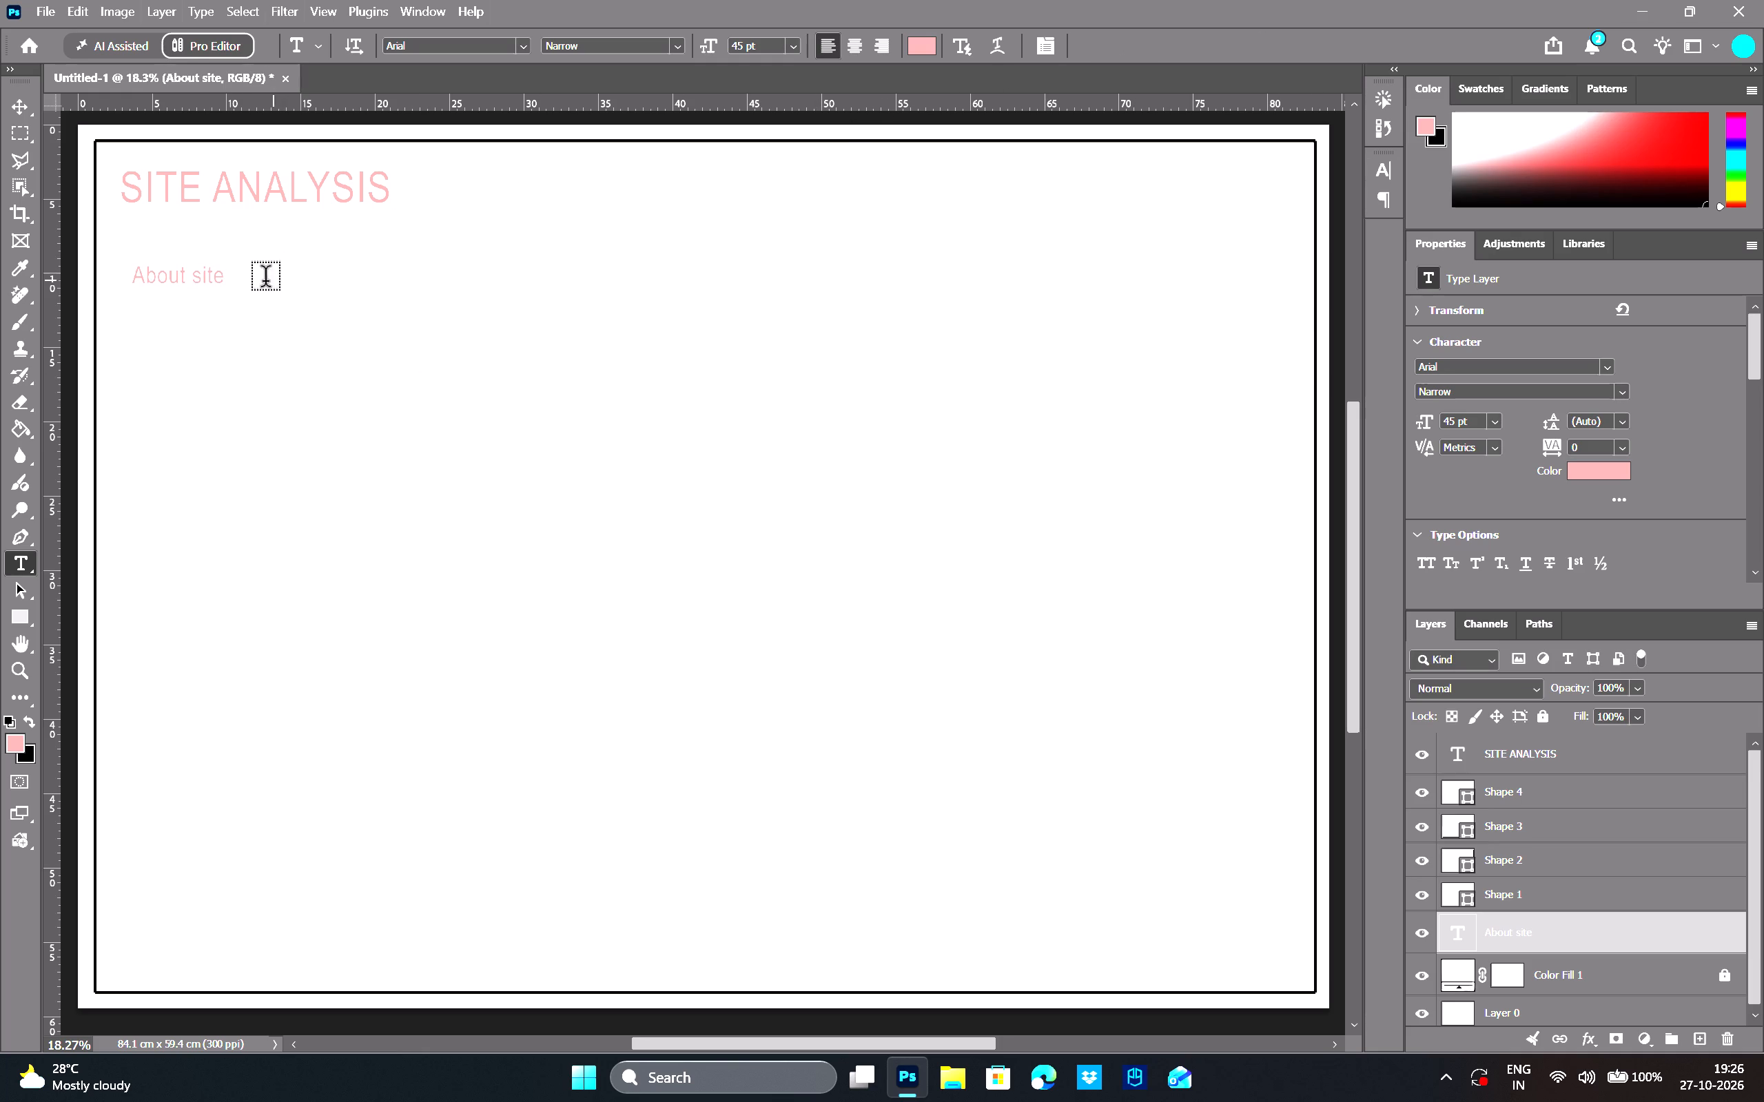
Move "About site" slightly up and about 0.8 cm left, aligning its left edge with the SITE ANALYSIS heading, and deselect it.
{"action": "key", "text": "v"}
{"action": "left_click_drag", "start_coordinate": [176, 276], "coordinate": [163, 245]}
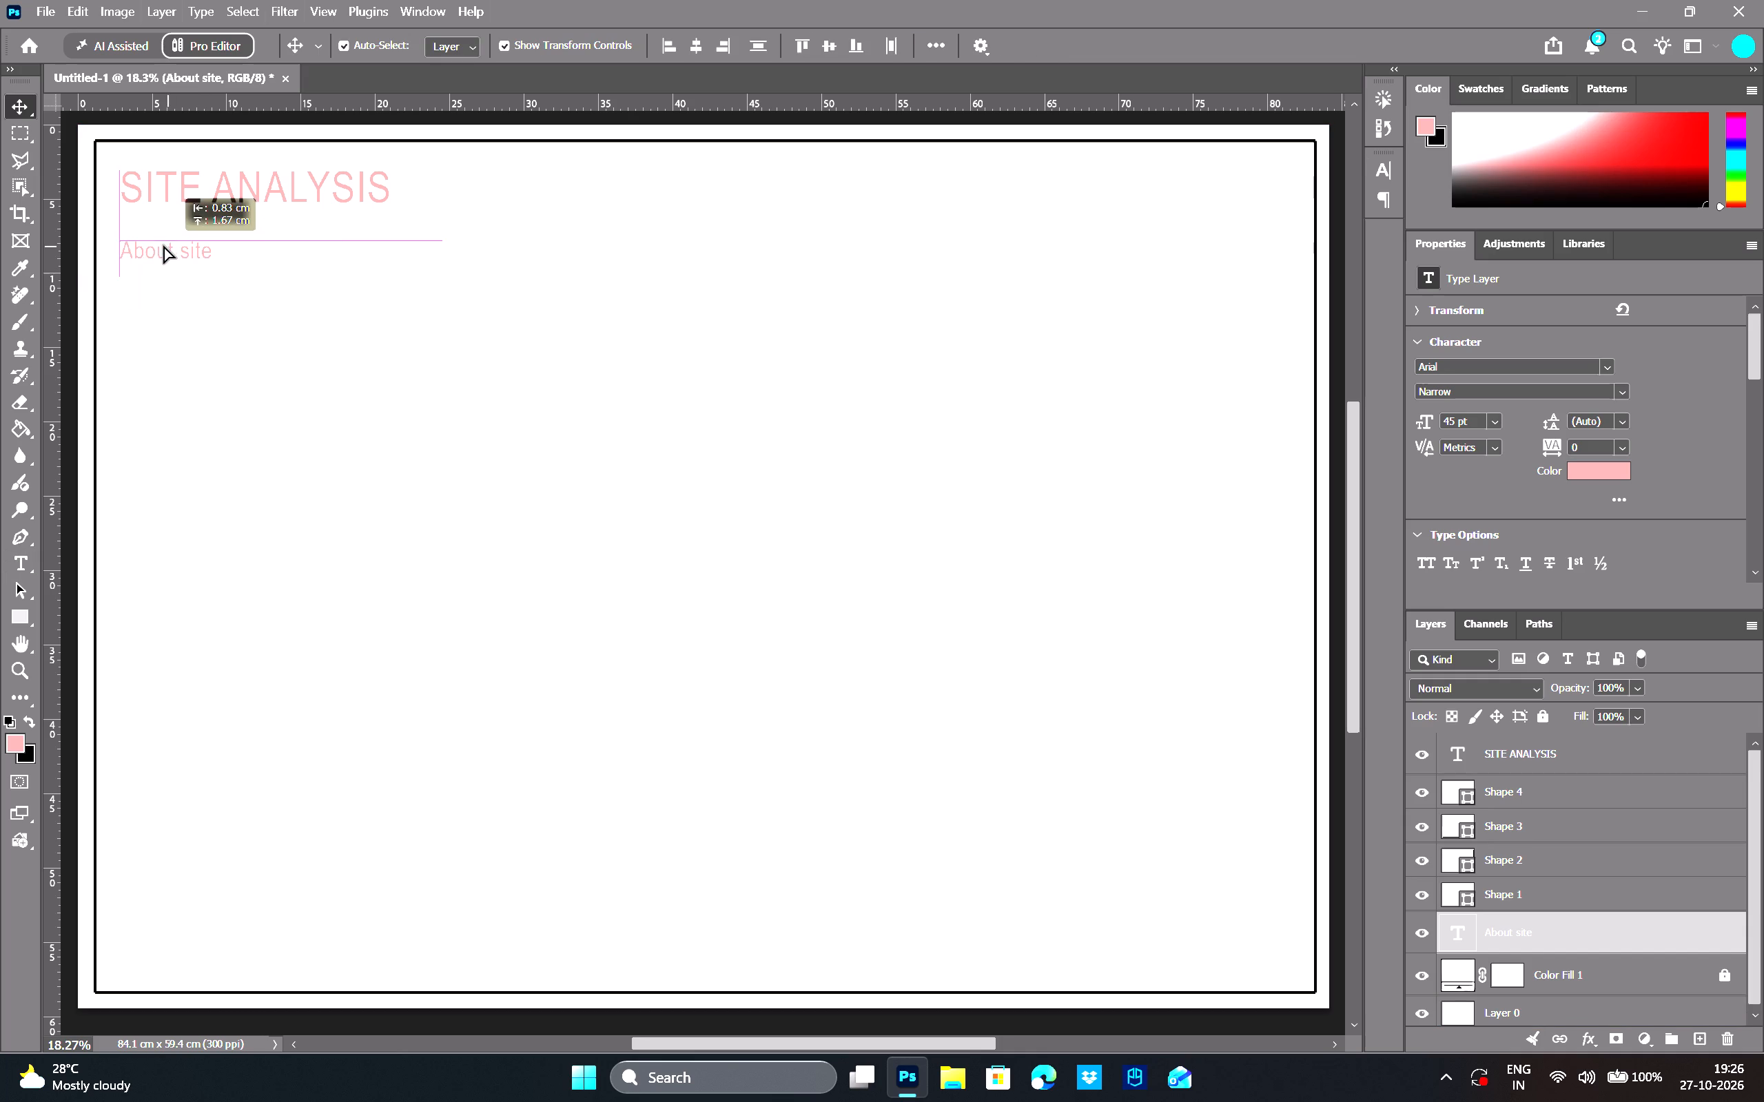
{"action": "left_click_drag", "start_coordinate": [163, 245], "coordinate": [163, 262]}
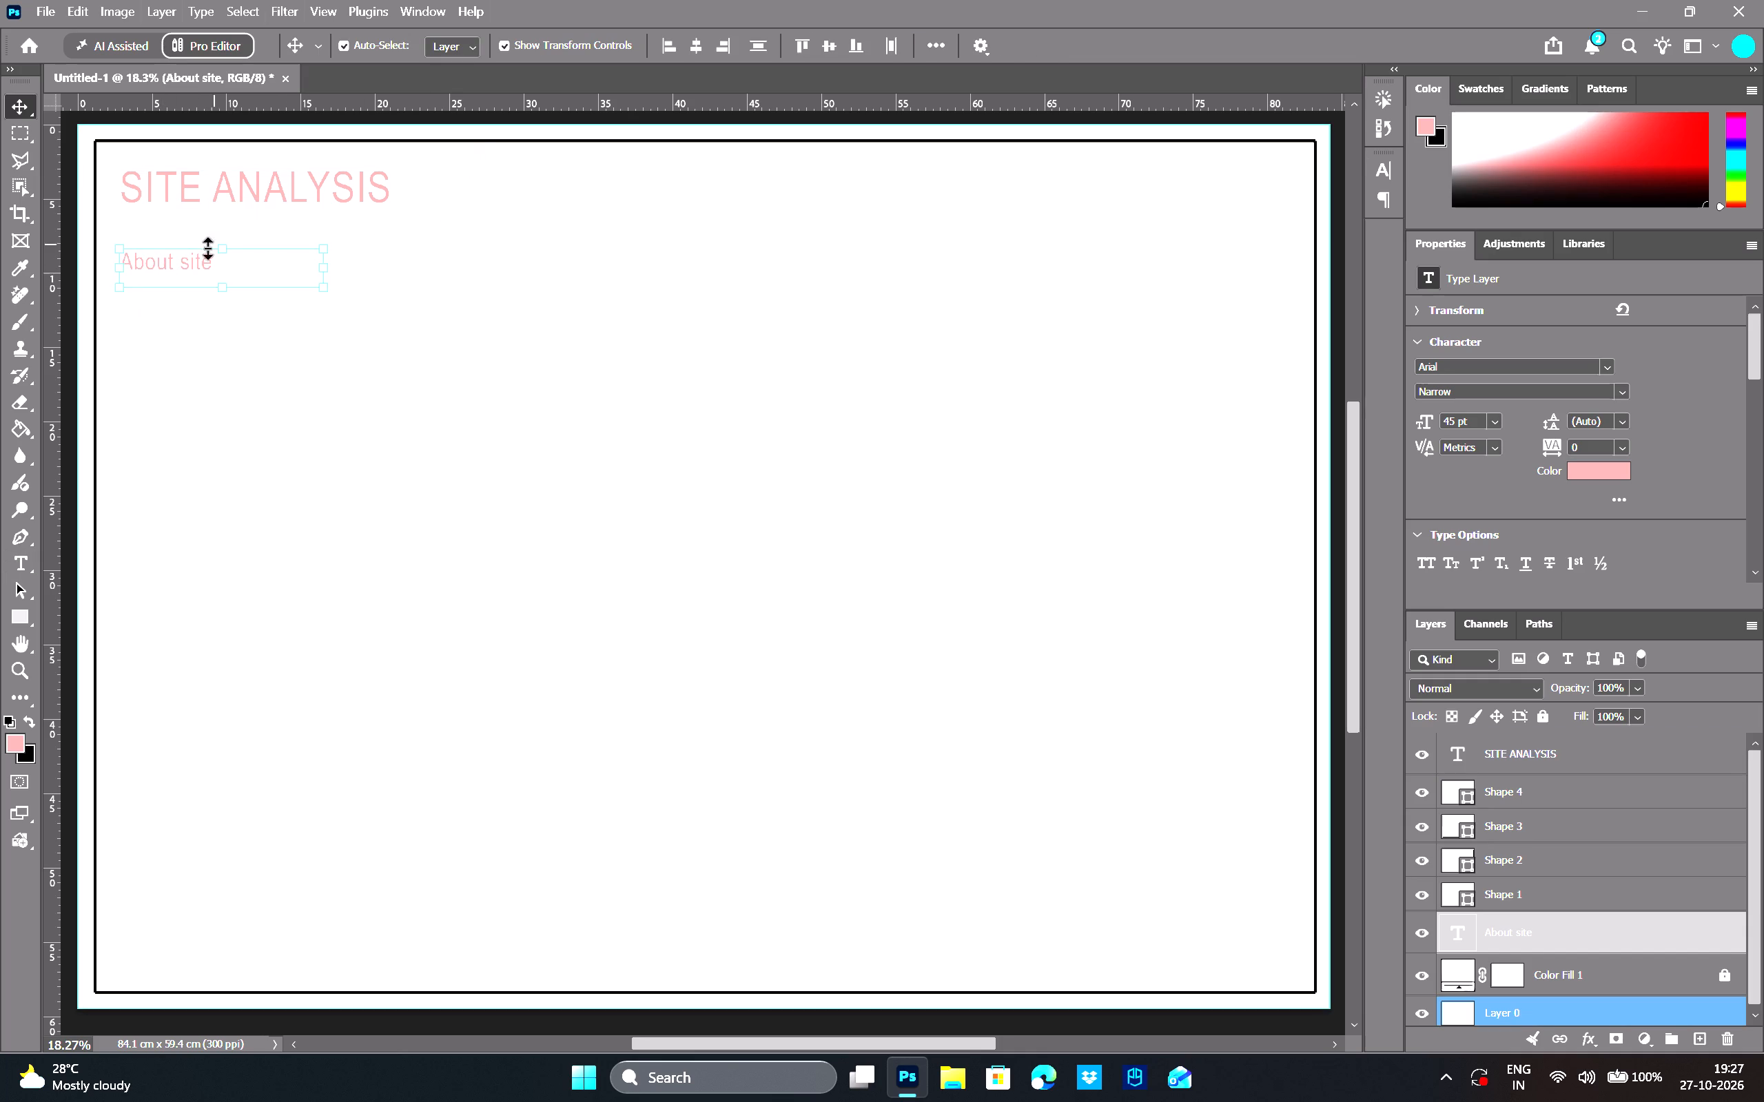
{"action": "left_click", "coordinate": [182, 262]}
{"action": "left_click", "coordinate": [70, 341]}
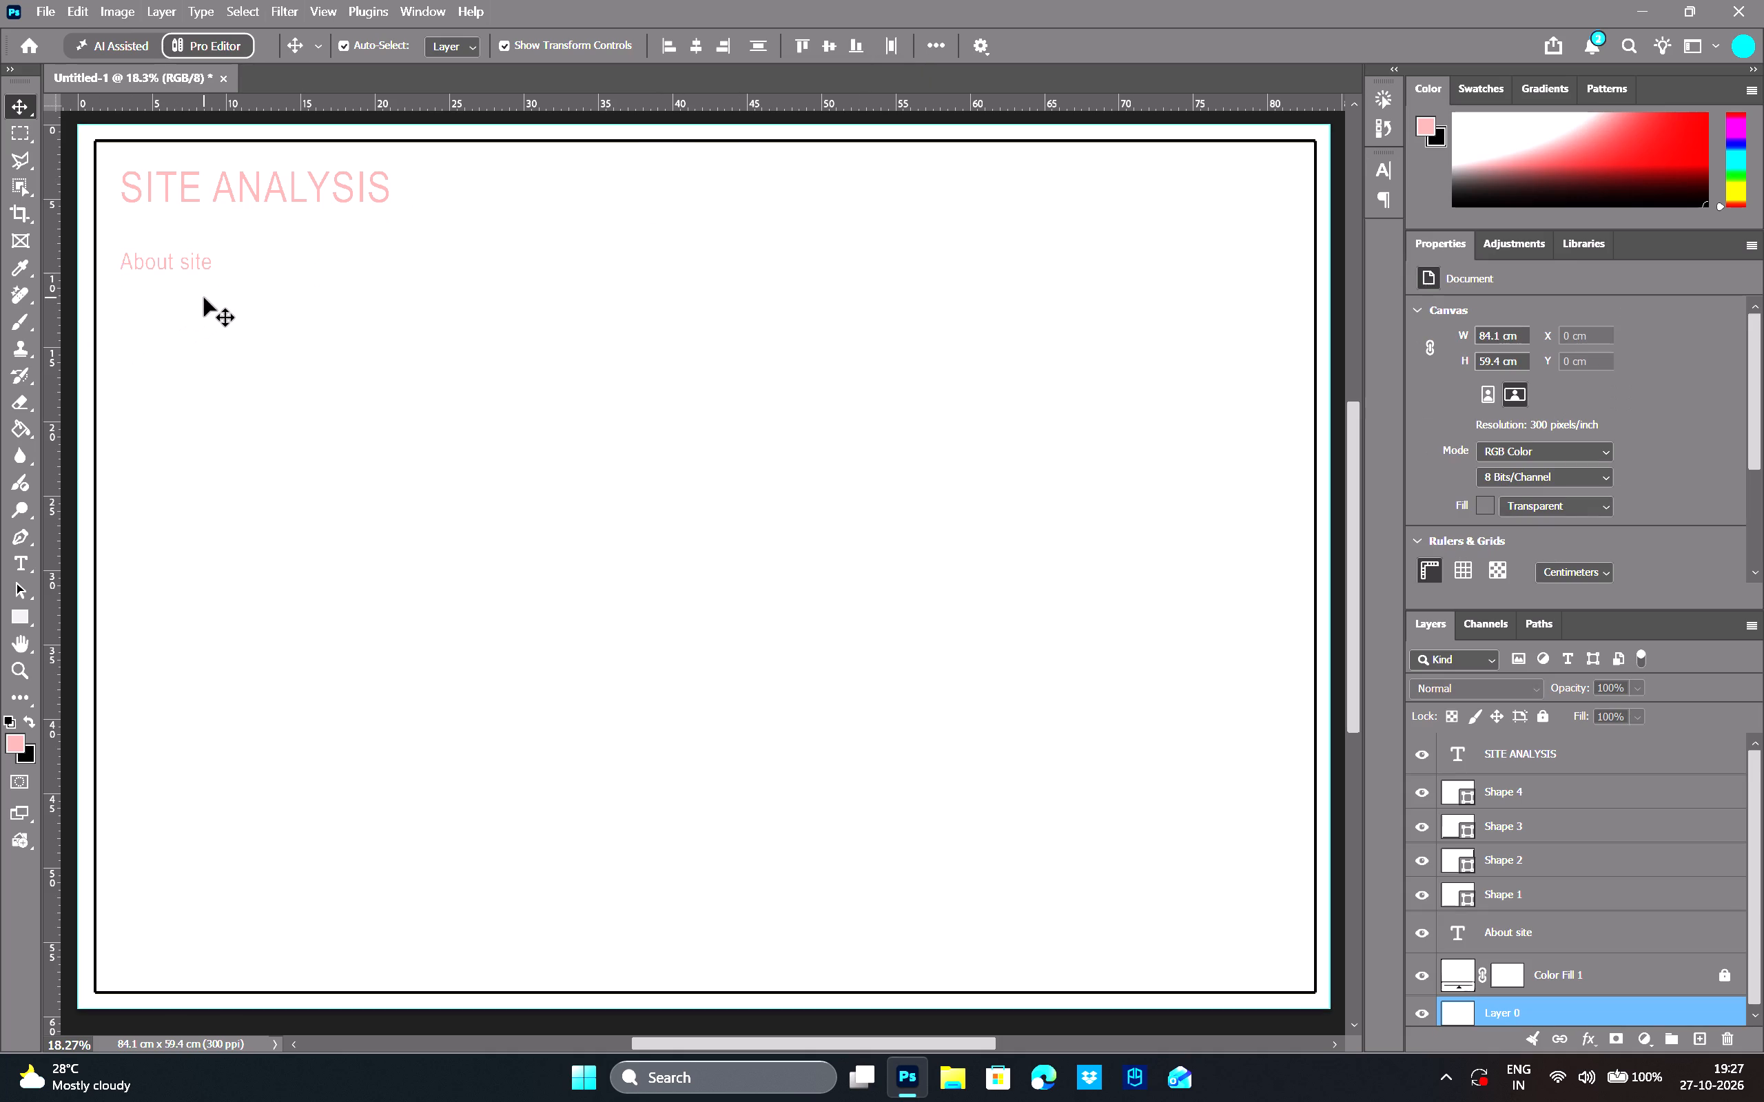
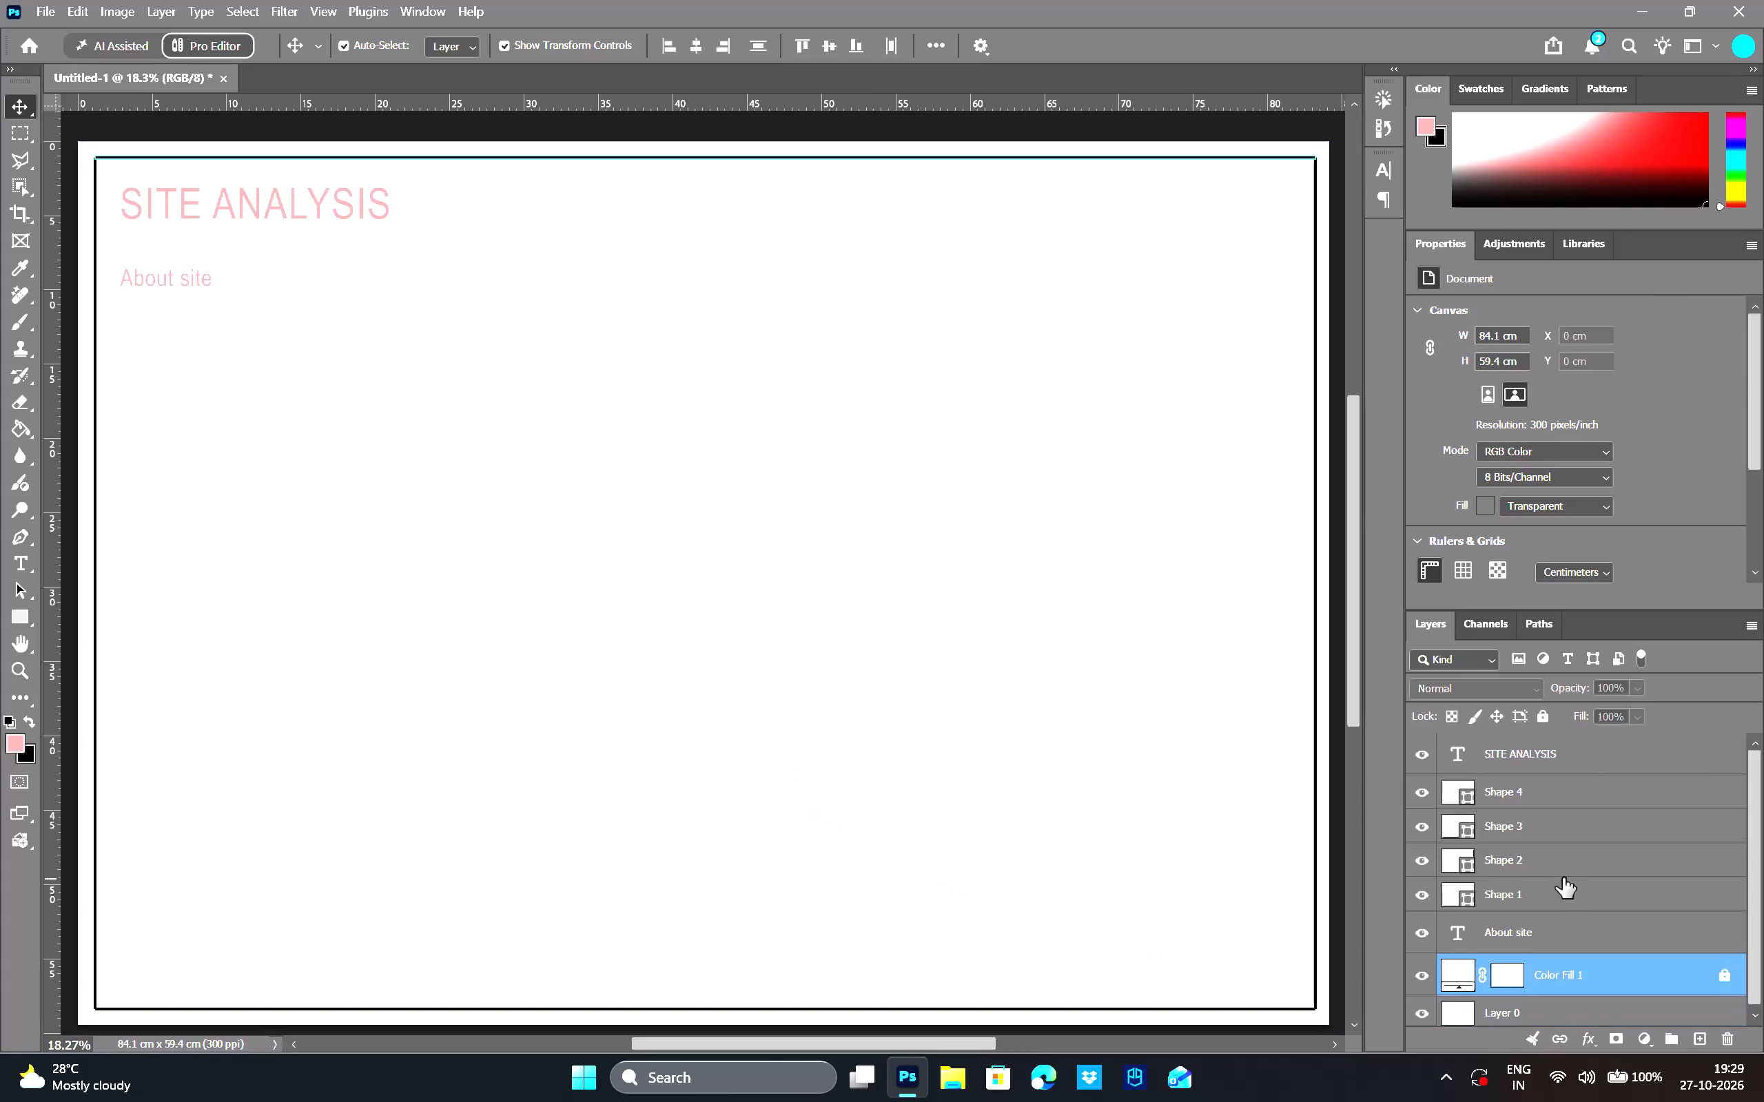
Delete the four border line layers, Shape 2, Shape 1, Shape 3 and Shape 4, leaving both texts in place.
{"action": "right_click", "coordinate": [1560, 876]}
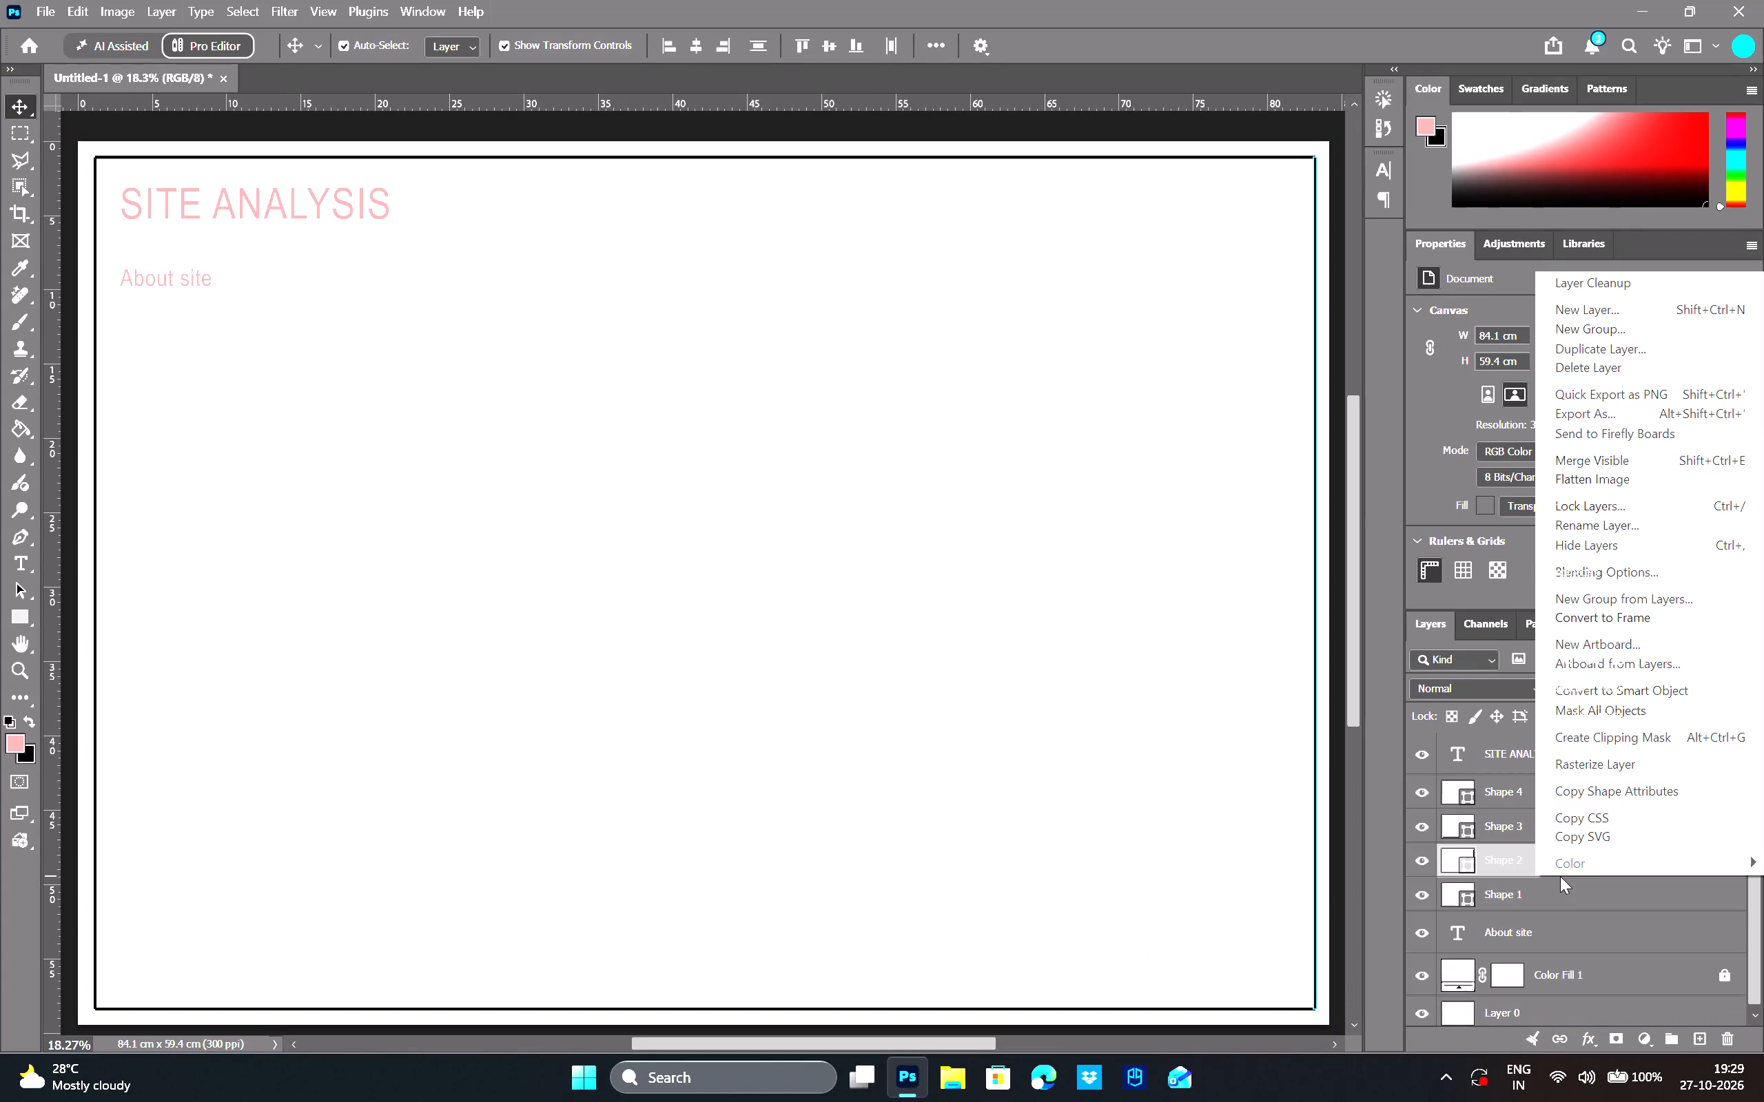
{"action": "left_click", "coordinate": [1596, 374]}
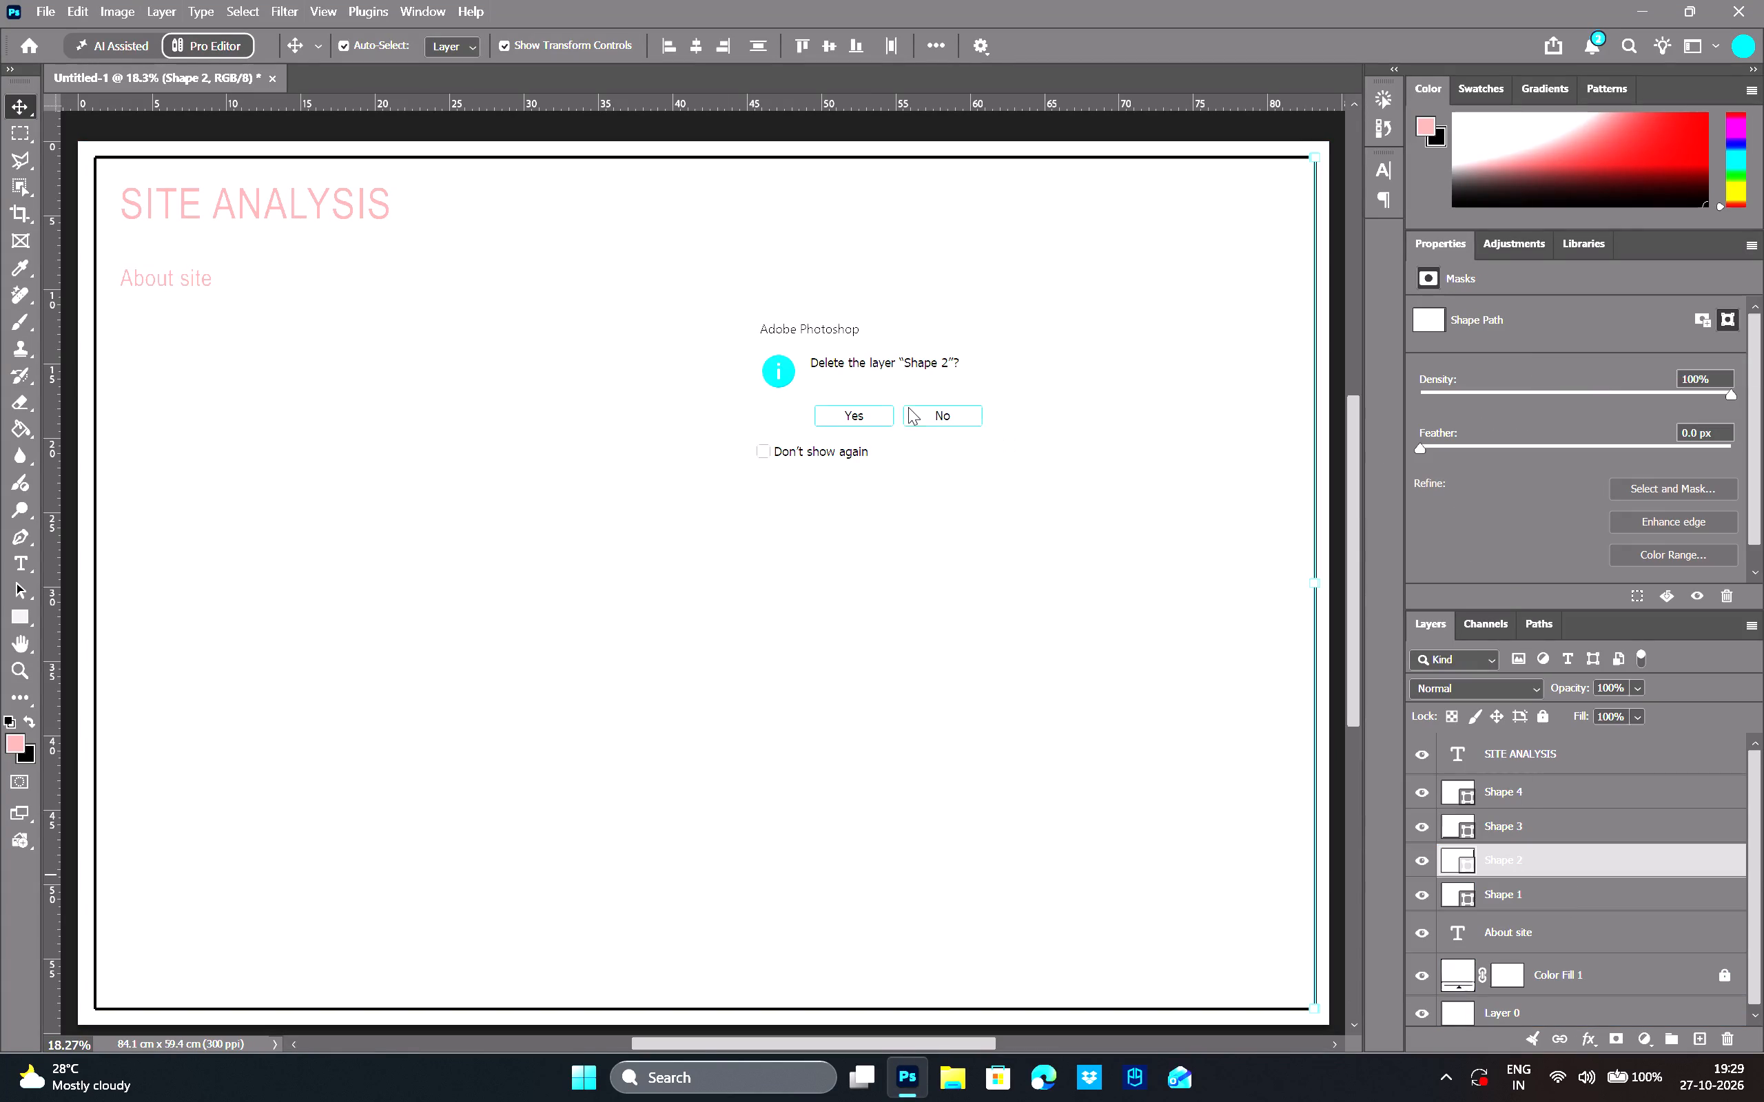
{"action": "left_click", "coordinate": [875, 407]}
{"action": "right_click", "coordinate": [1532, 860]}
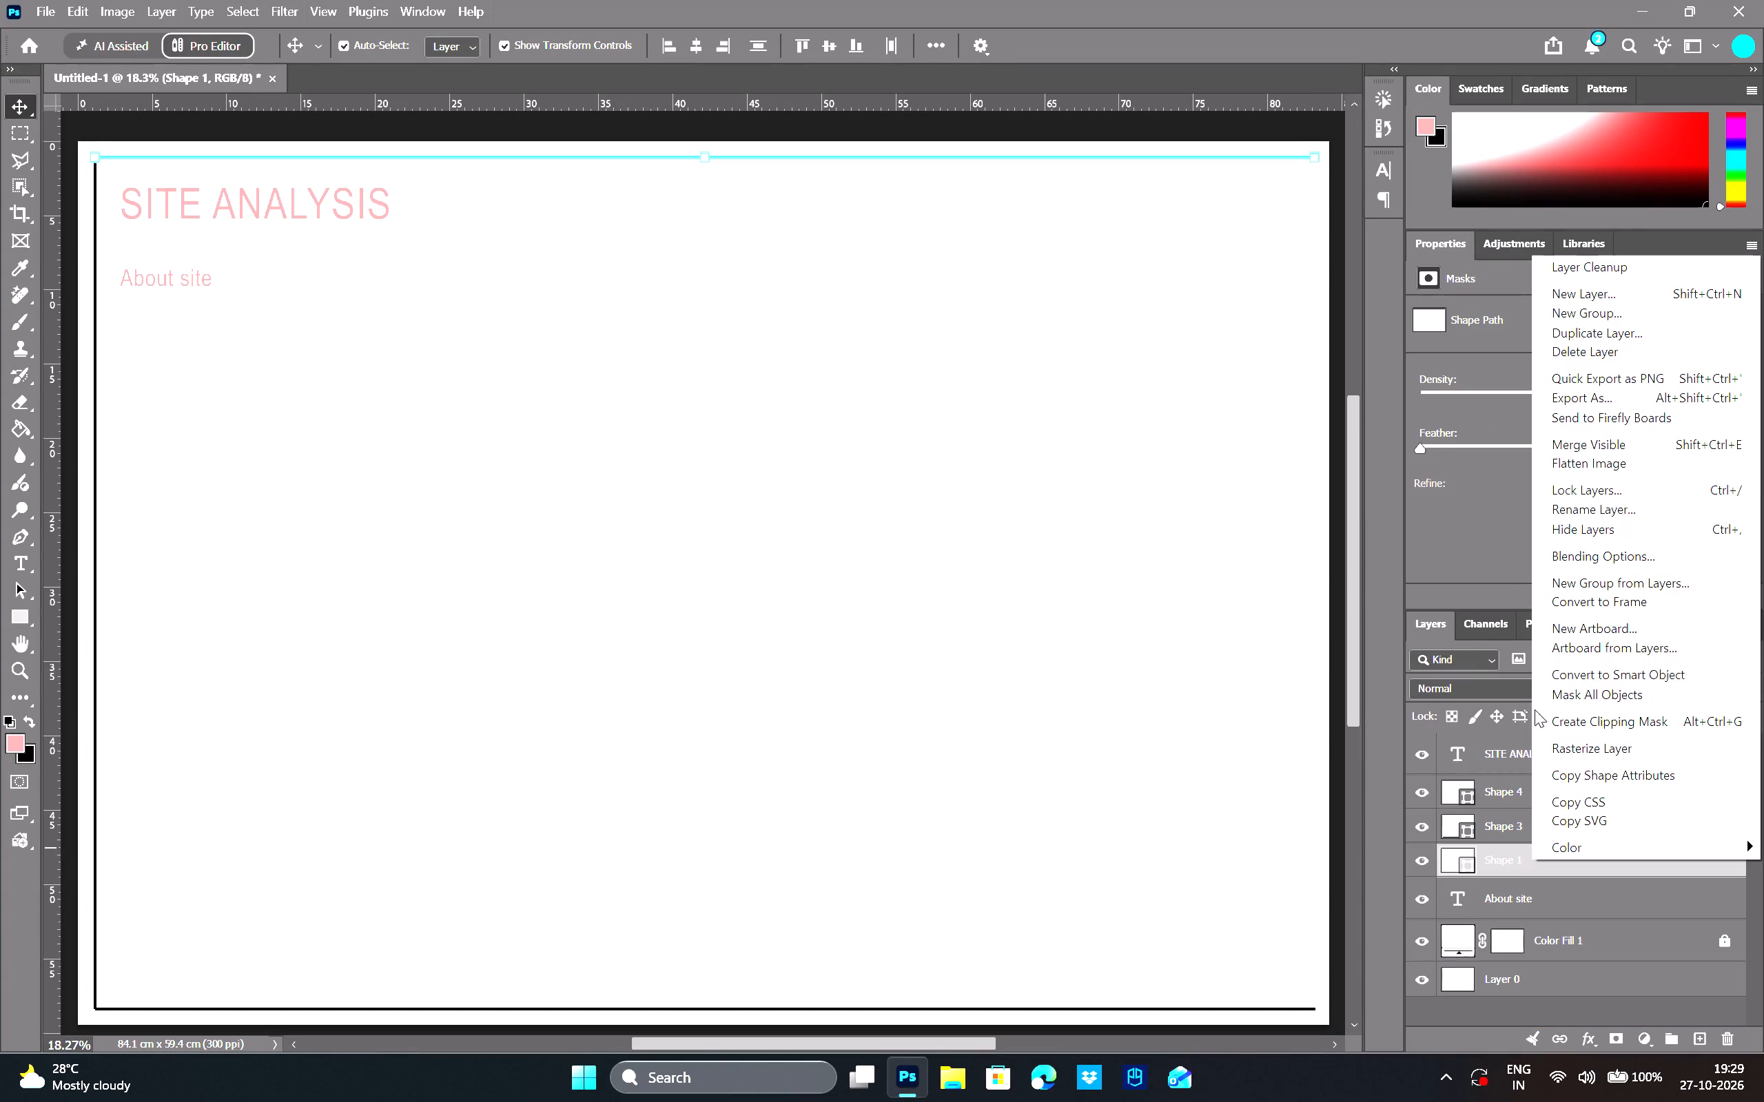
{"action": "left_click", "coordinate": [1608, 364]}
{"action": "left_click", "coordinate": [1608, 357]}
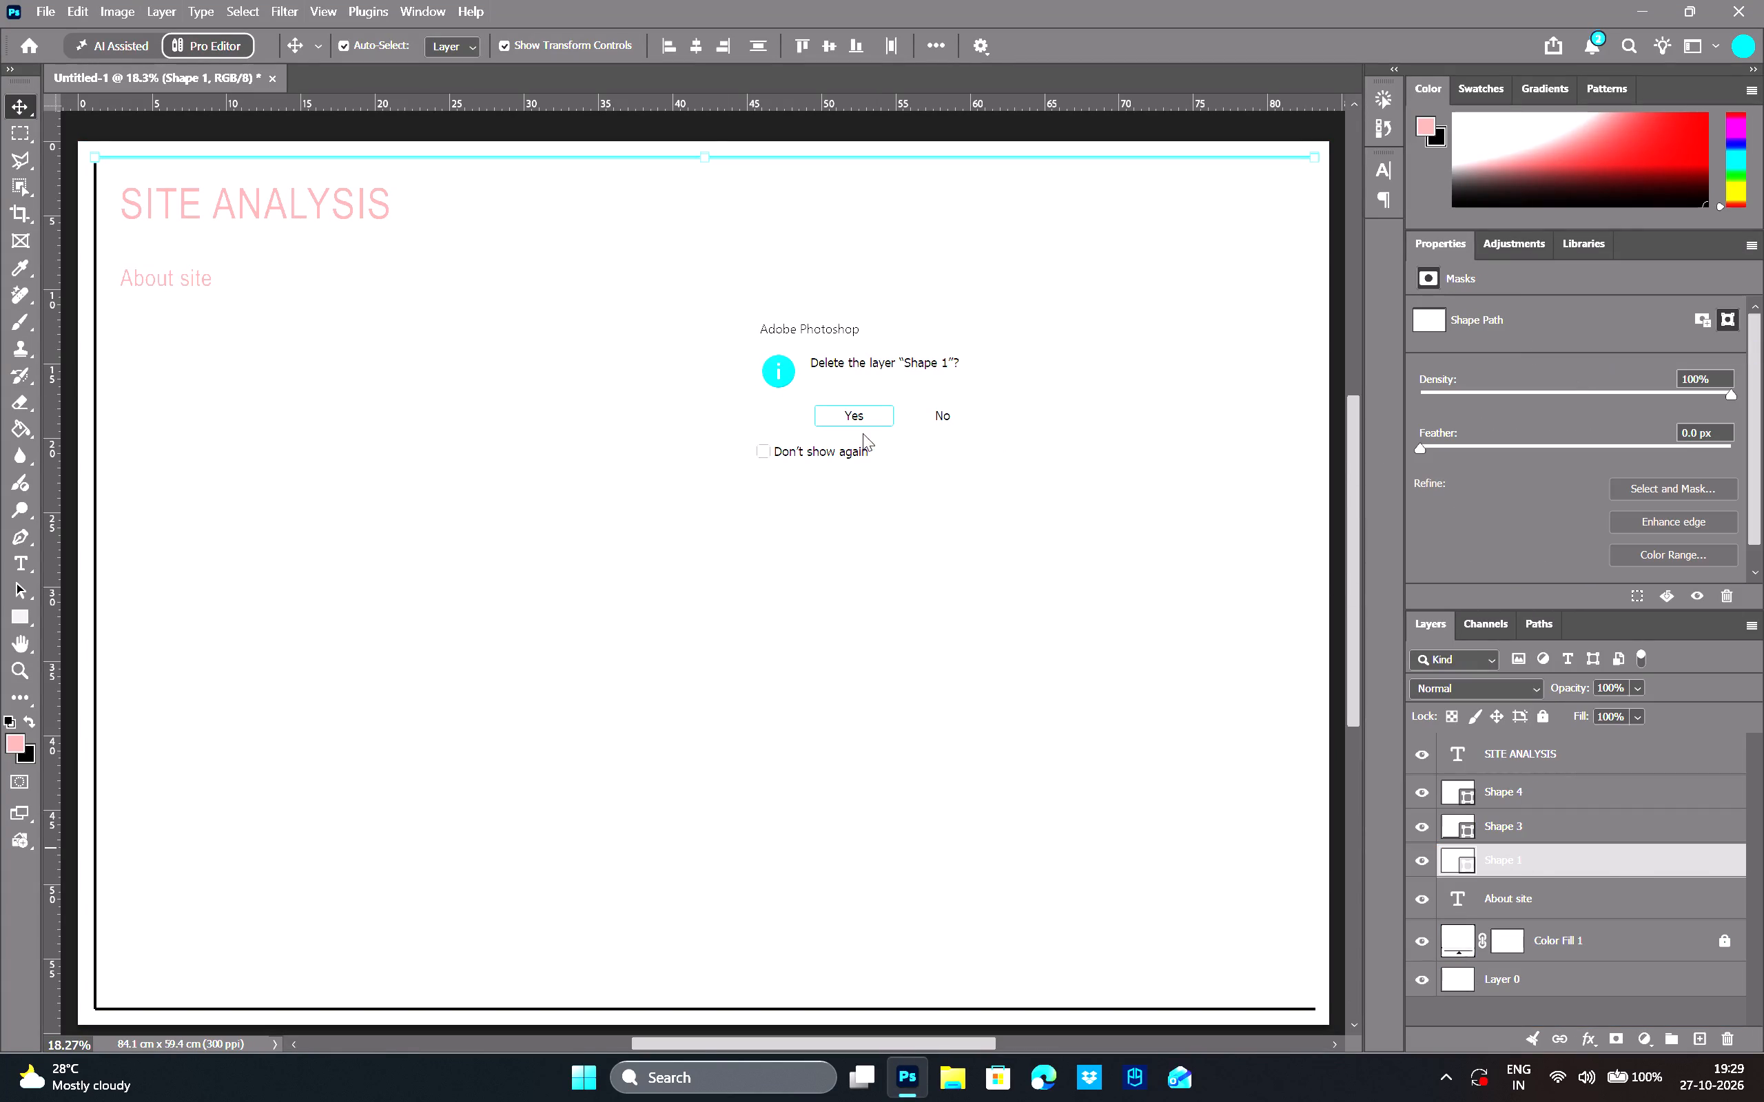
{"action": "left_click", "coordinate": [863, 415]}
{"action": "right_click_drag", "start_coordinate": [1548, 822], "coordinate": [1538, 819]}
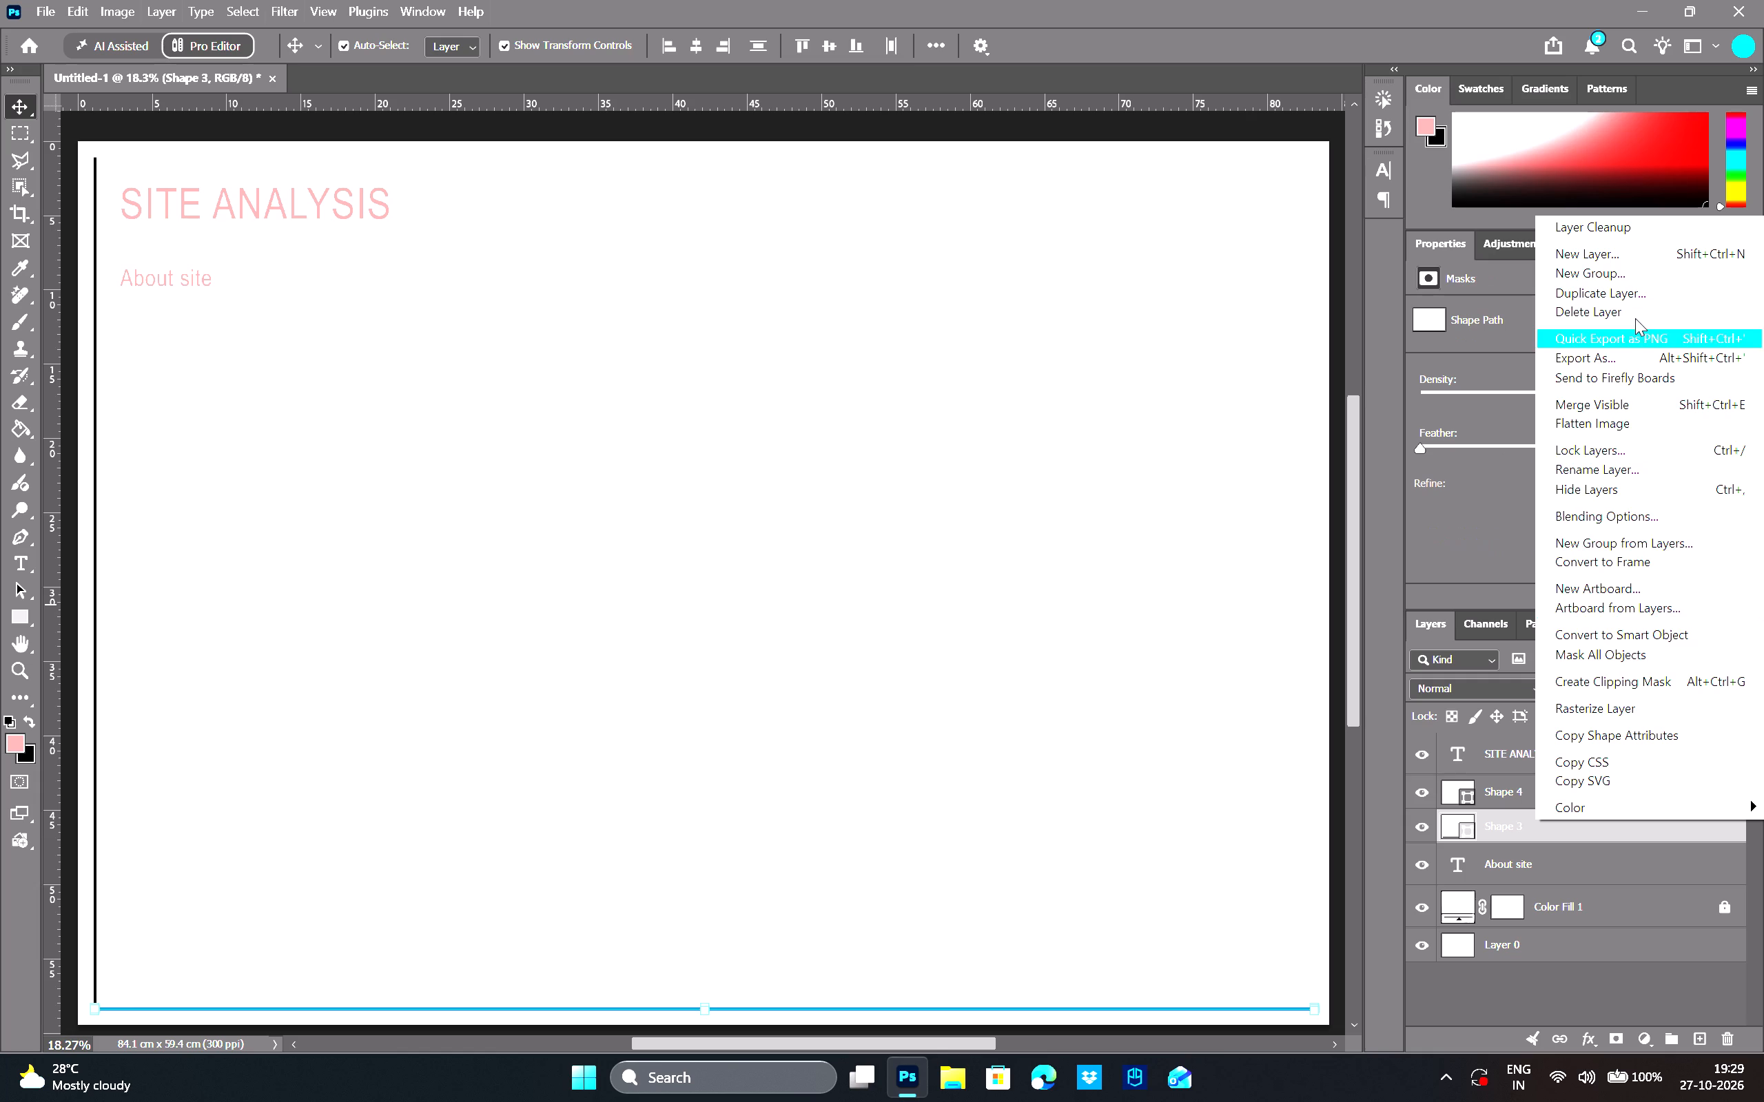
{"action": "left_click", "coordinate": [1635, 318]}
{"action": "left_click", "coordinate": [871, 418]}
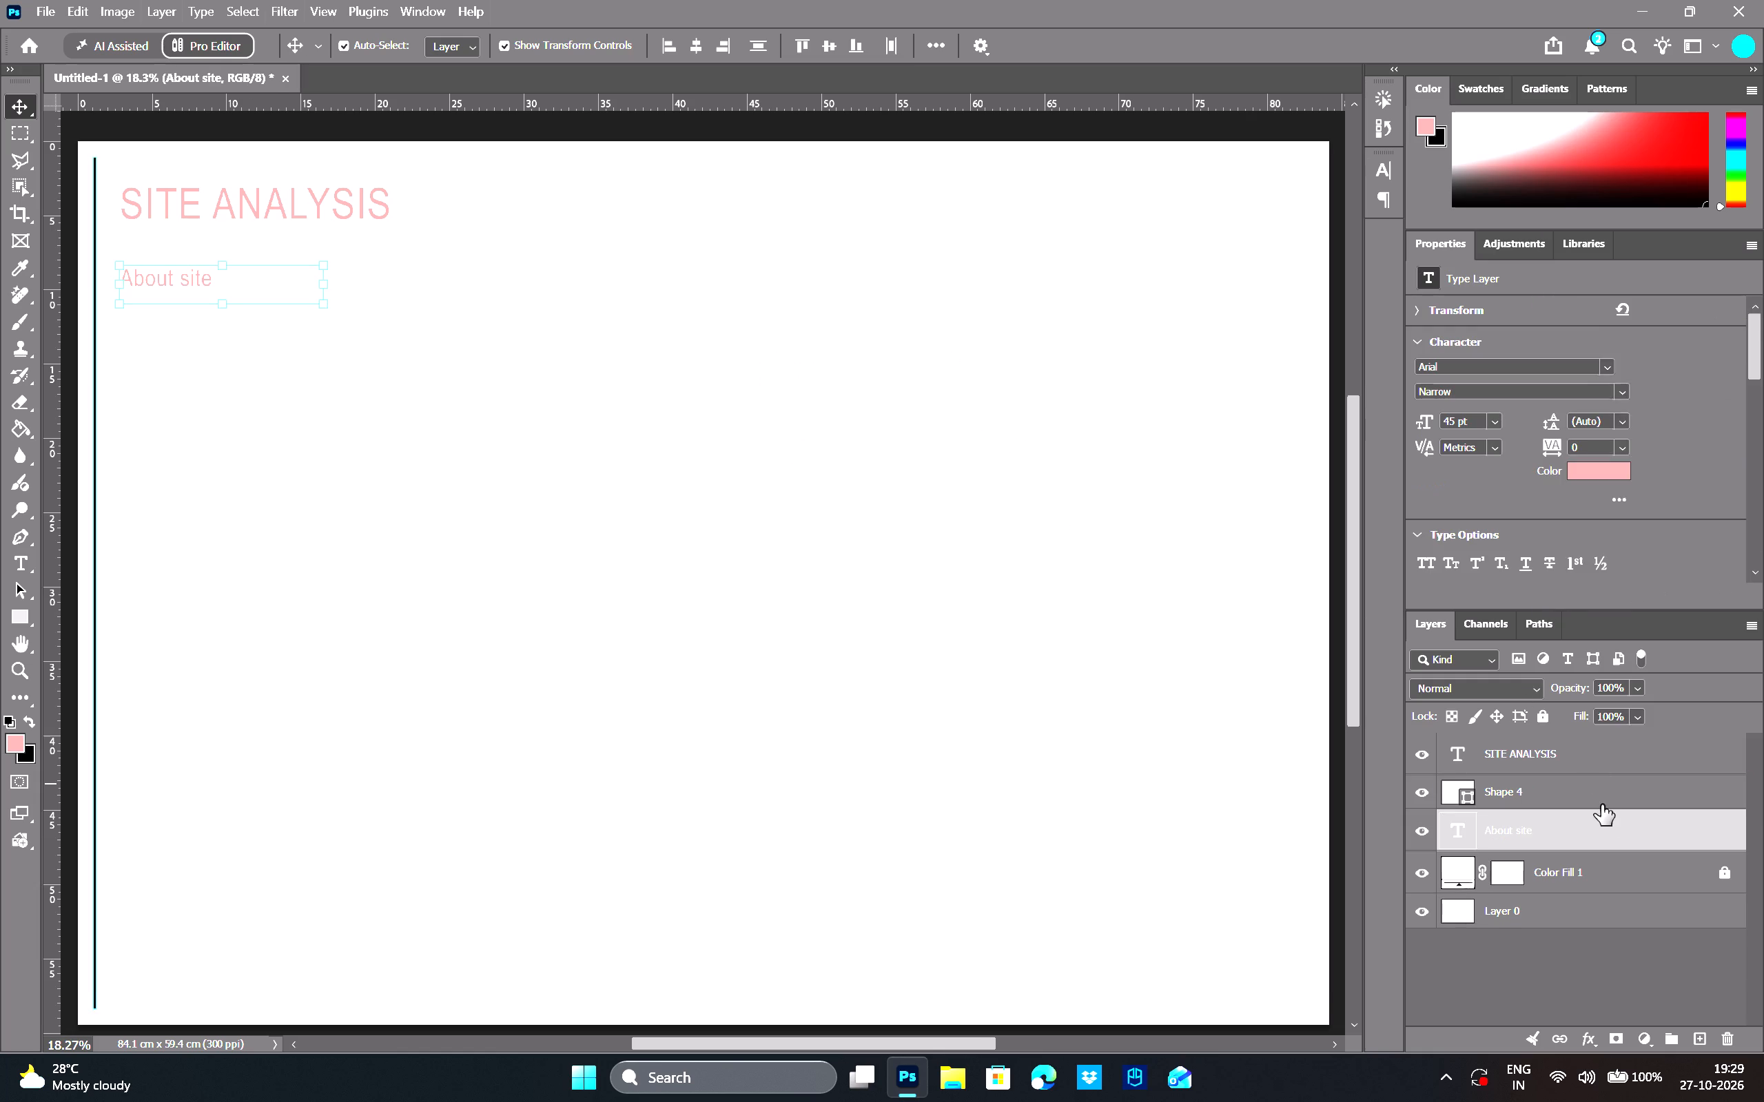
{"action": "right_click", "coordinate": [1600, 813]}
{"action": "right_click", "coordinate": [1490, 804]}
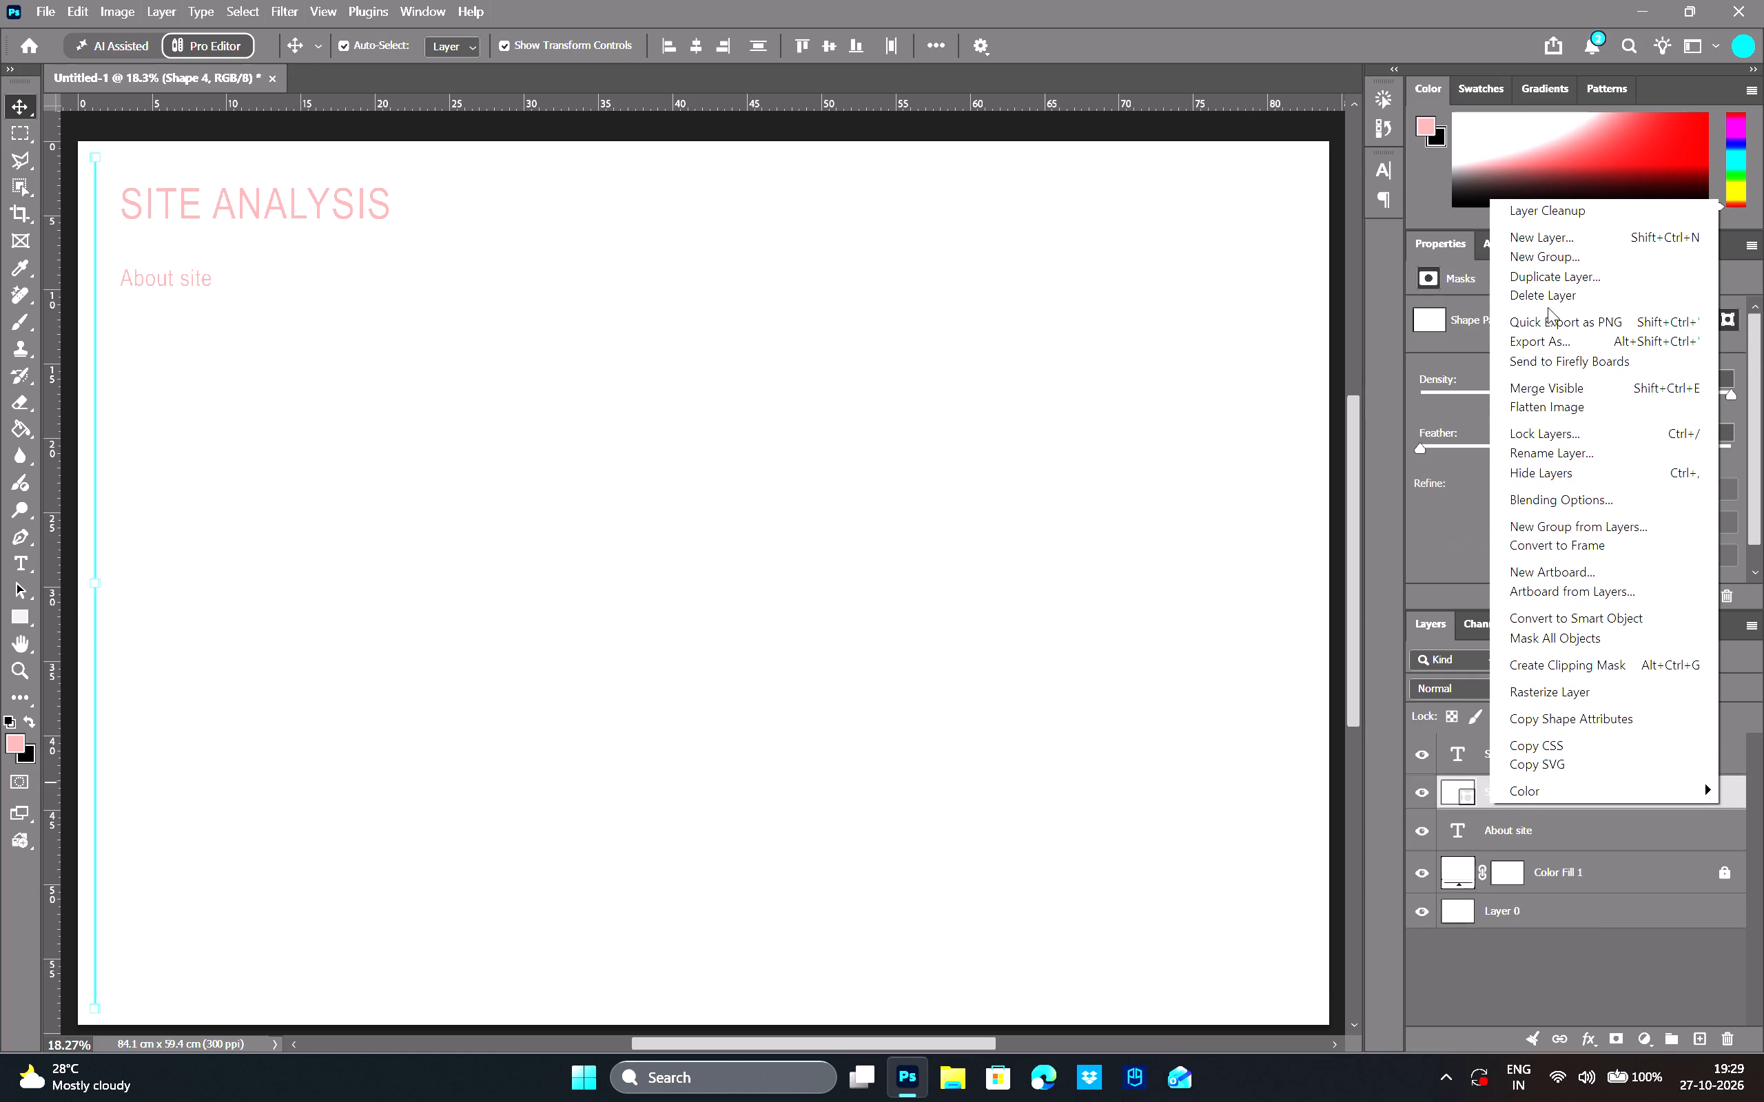
{"action": "left_click", "coordinate": [1546, 295]}
{"action": "left_click", "coordinate": [842, 413]}
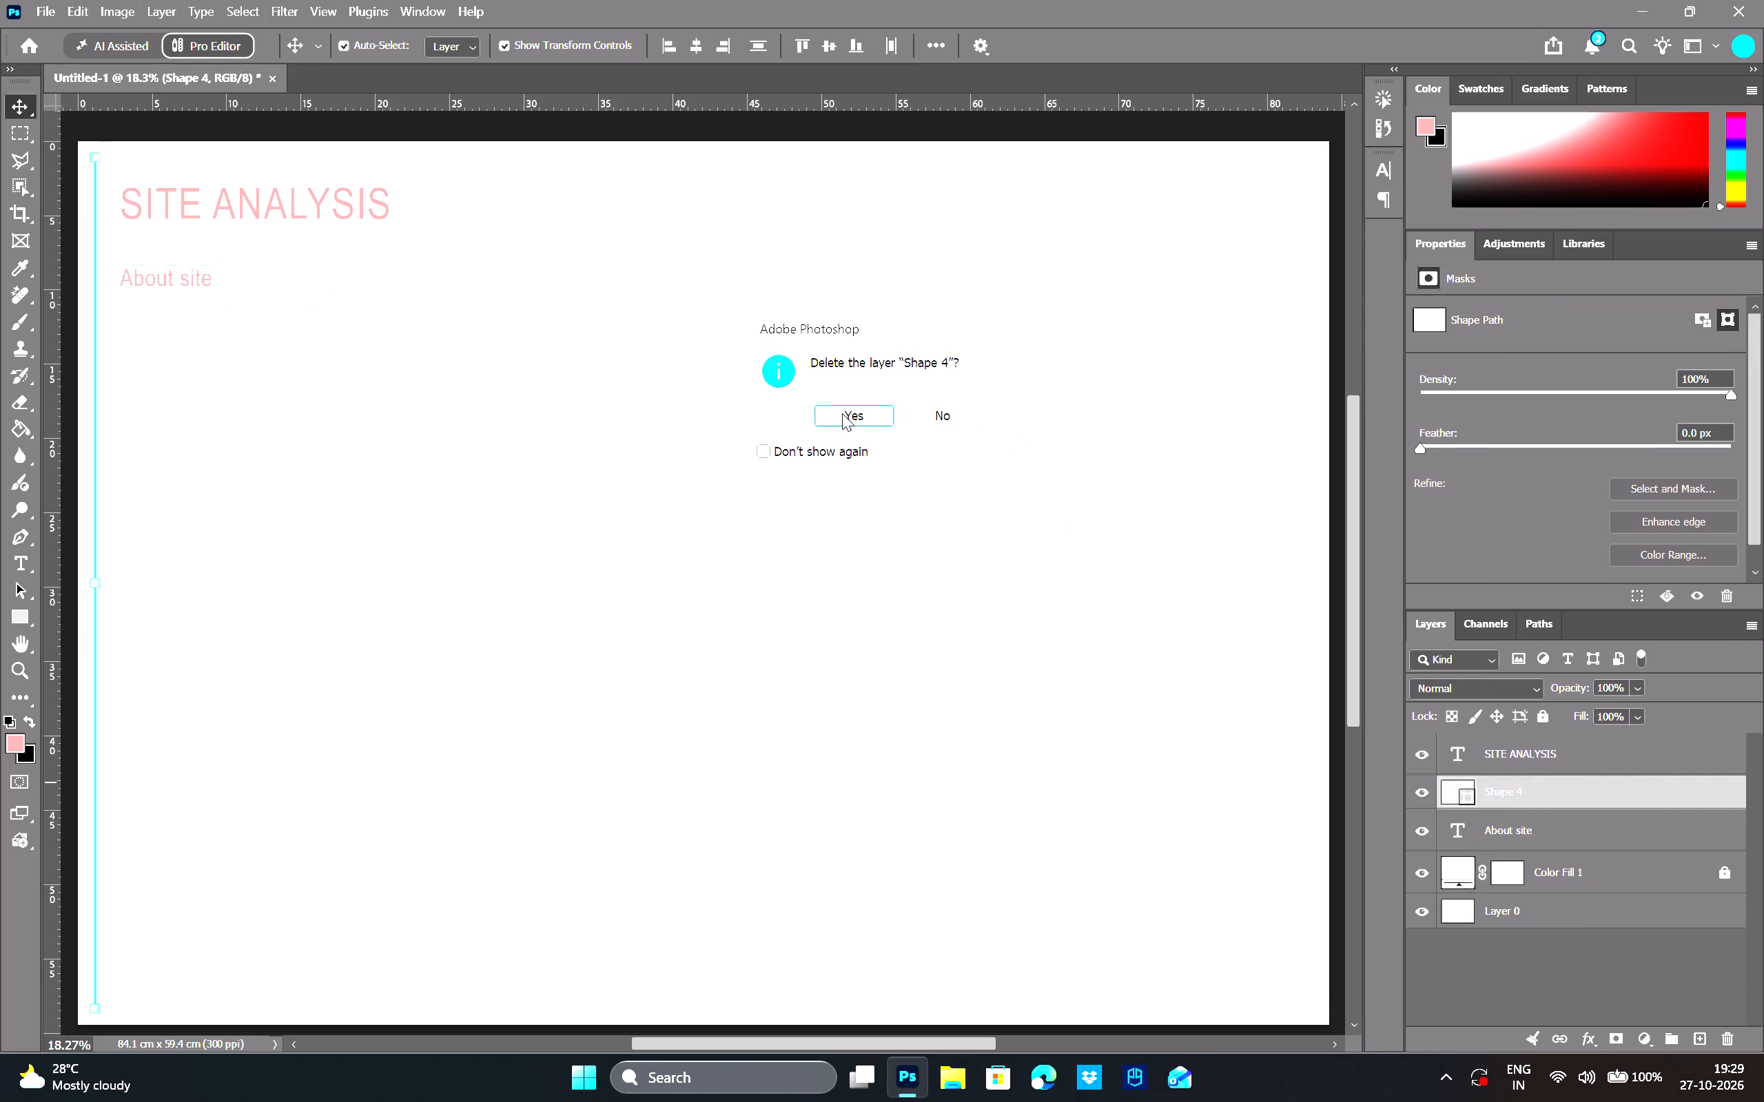
{"action": "right_click", "coordinate": [1525, 798]}
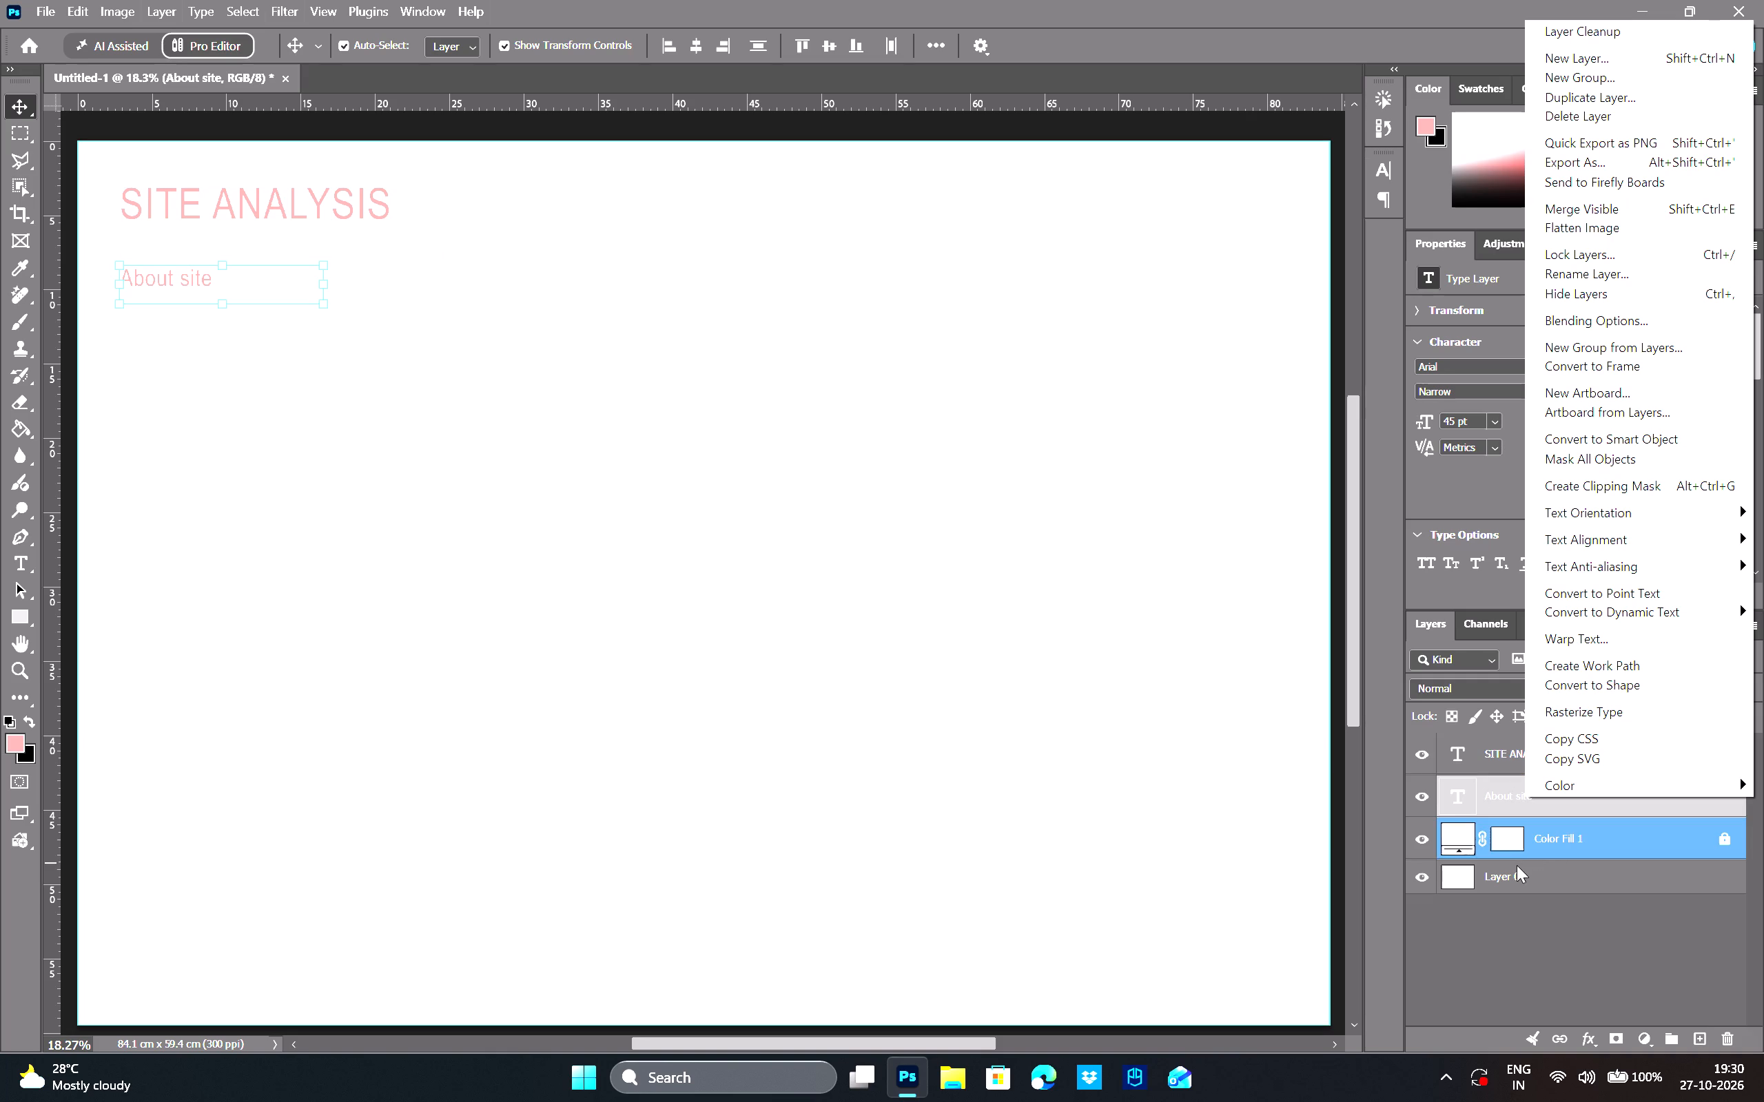
{"action": "left_click", "coordinate": [1504, 942]}
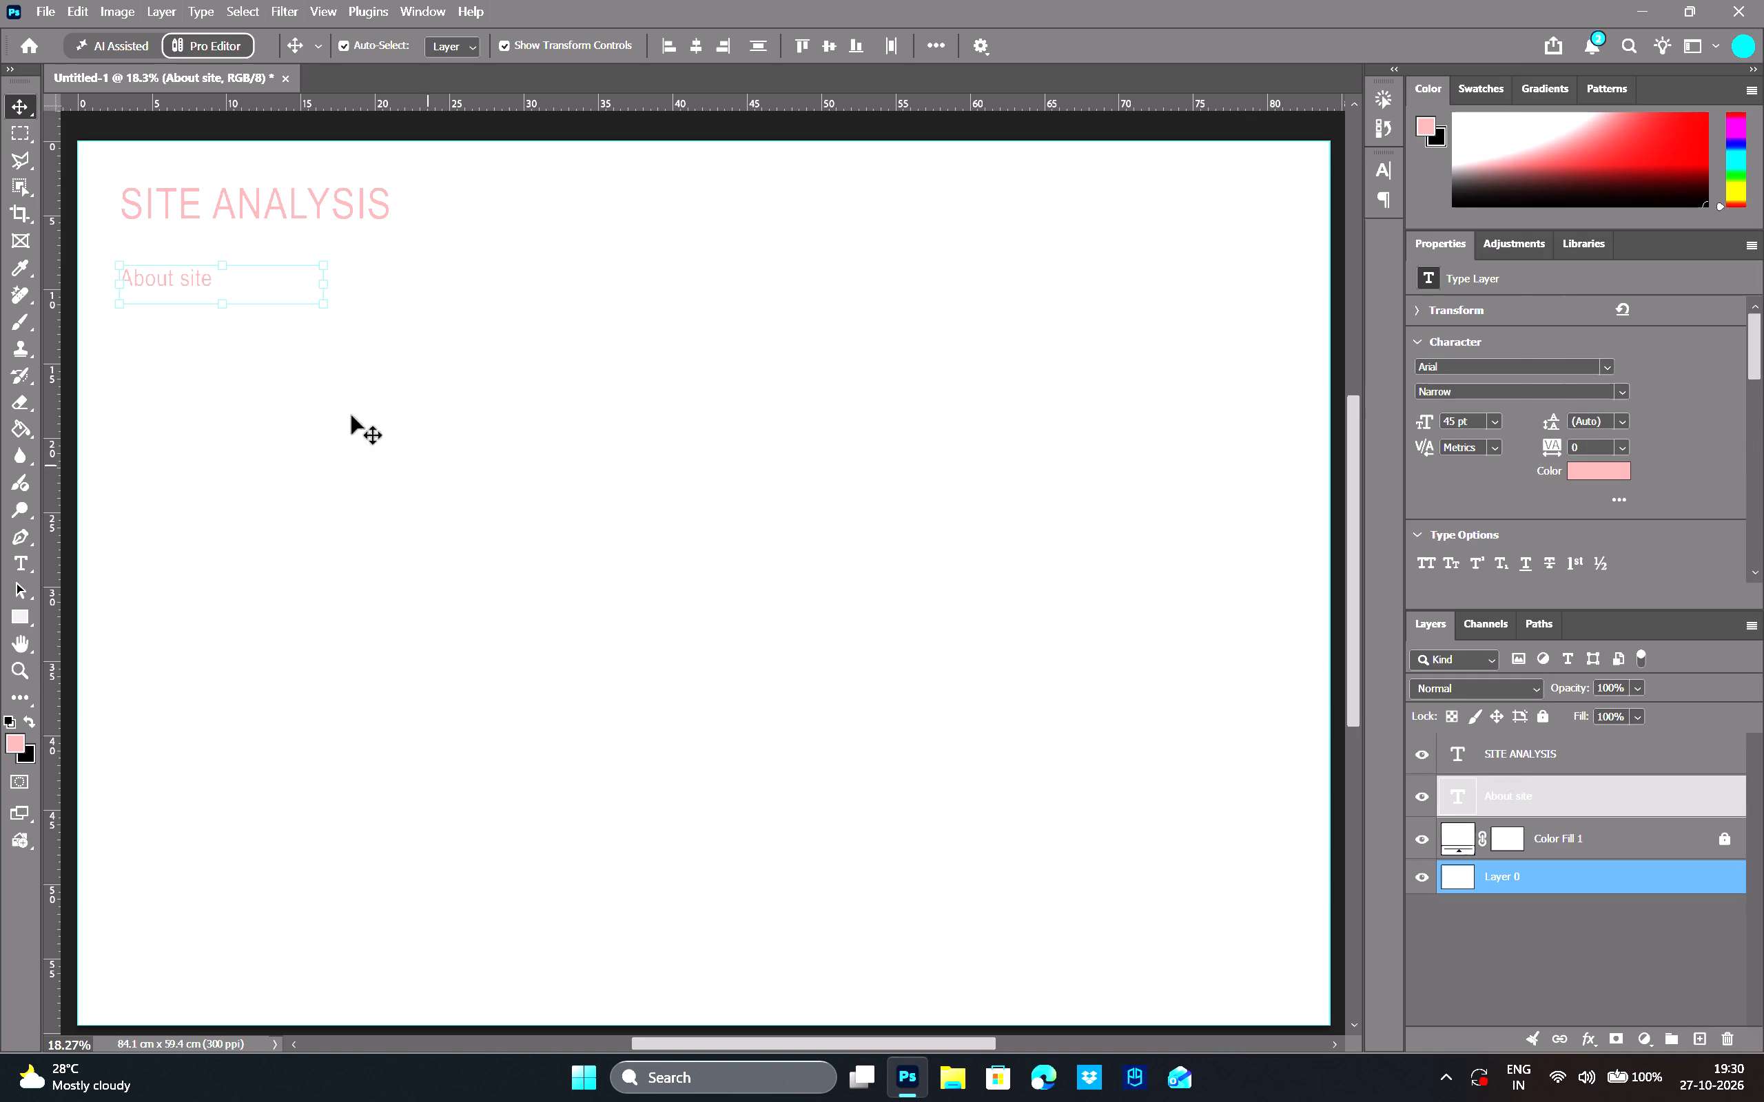
Move the SITE ANALYSIS heading up about 1 cm, keeping its left edge aligned with the About site text.
{"action": "left_click_drag", "start_coordinate": [218, 205], "coordinate": [197, 183]}
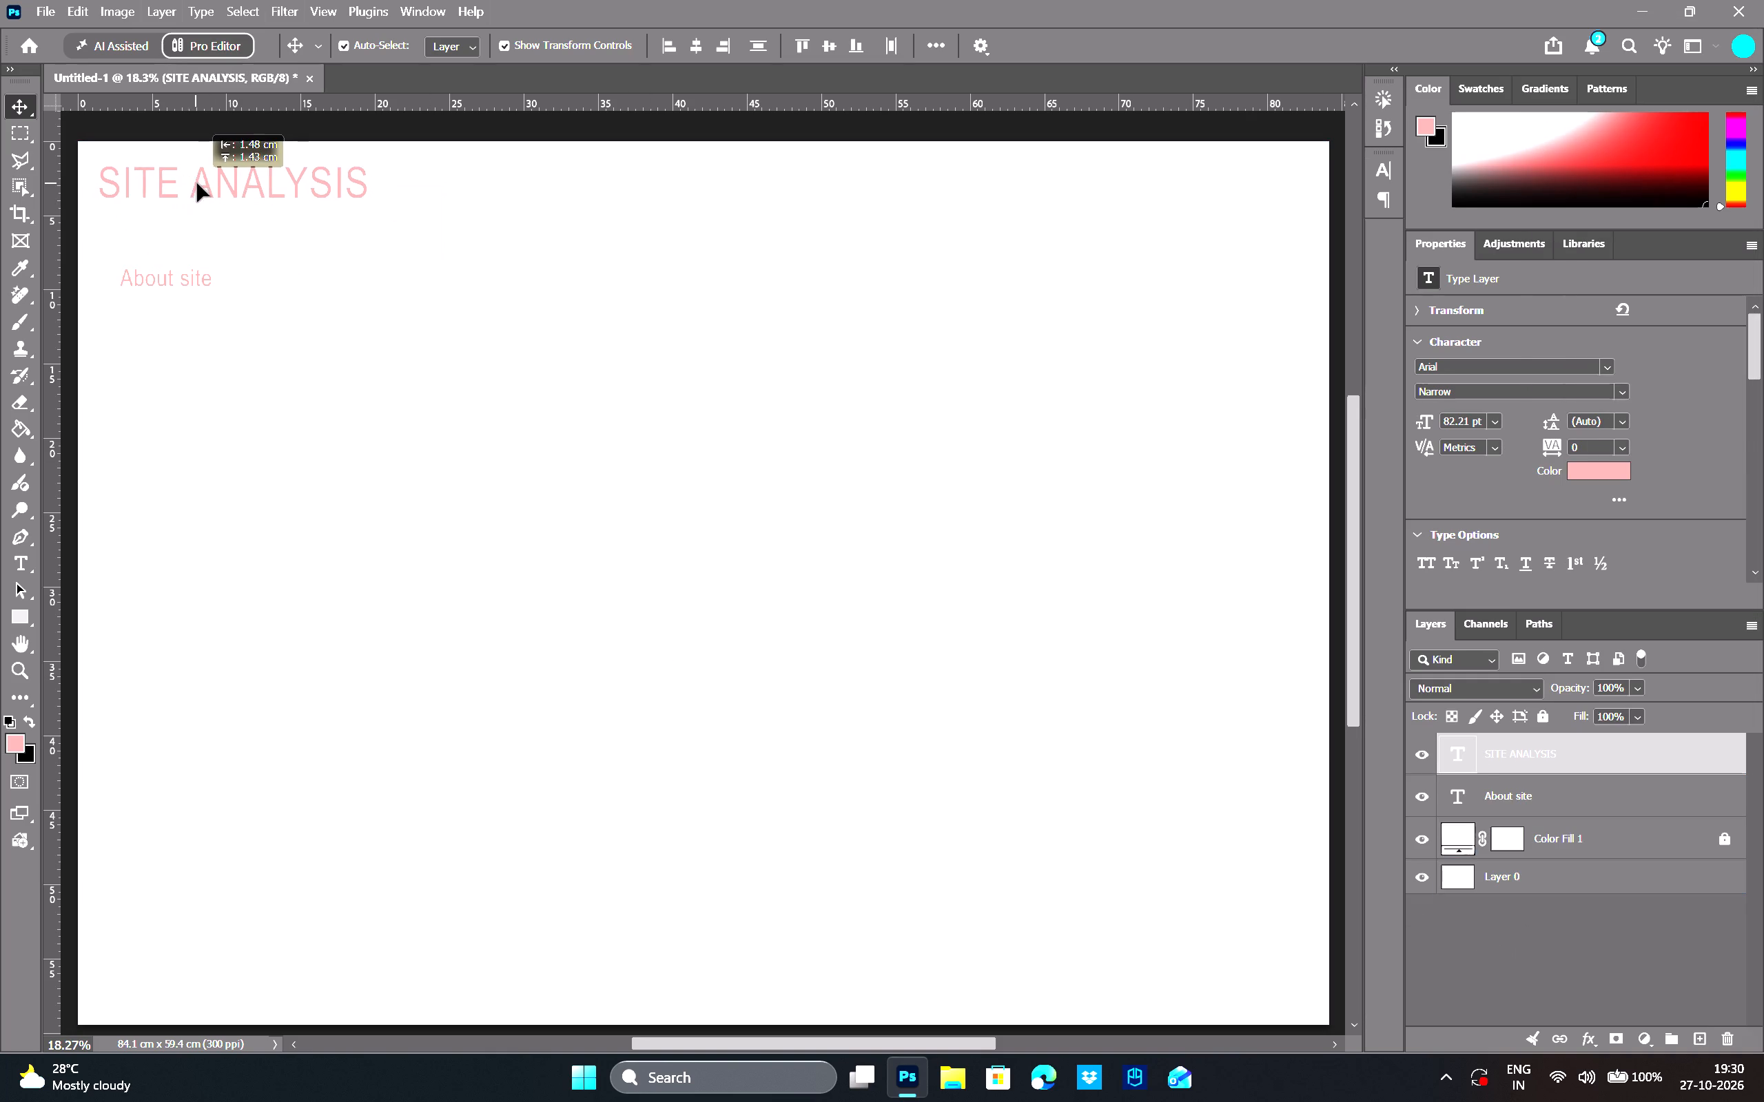
{"action": "left_click_drag", "start_coordinate": [197, 183], "coordinate": [212, 188]}
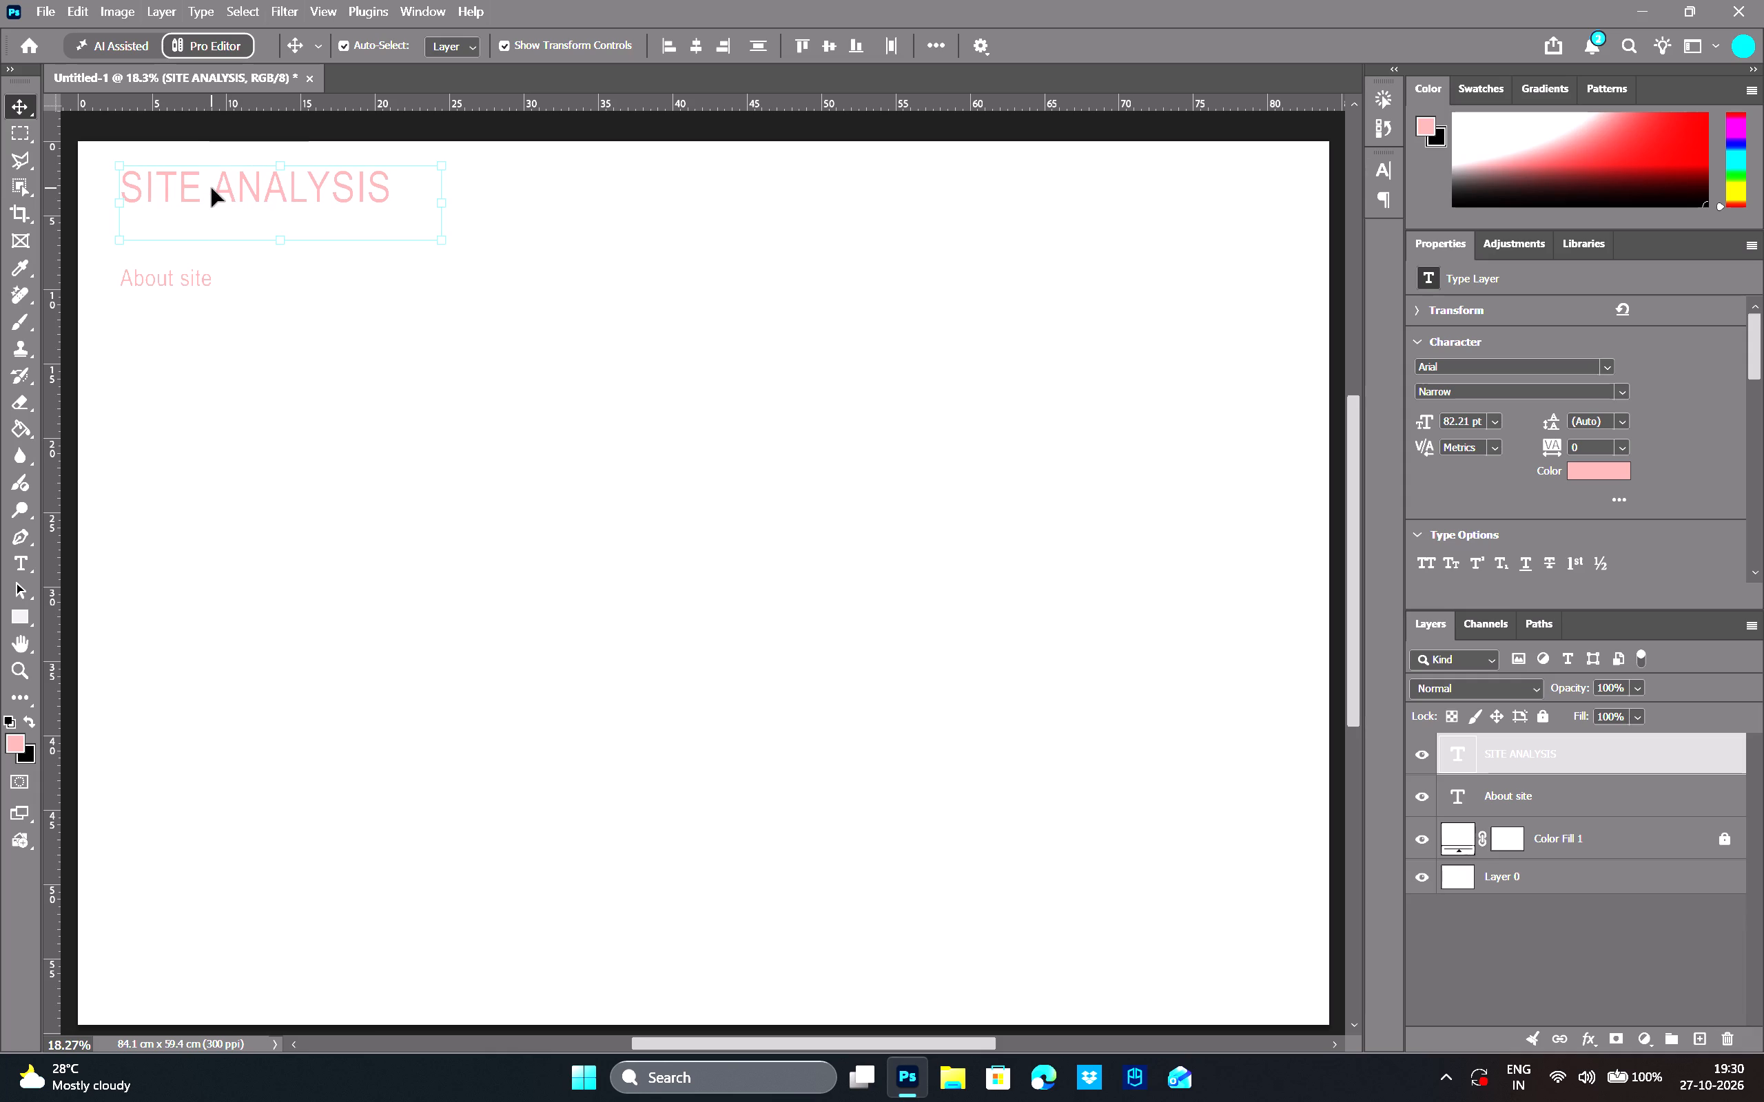
Reposition the About site subheading about 0.2 cm higher, keeping it left-aligned under the heading.
{"action": "left_click_drag", "start_coordinate": [171, 278], "coordinate": [172, 258]}
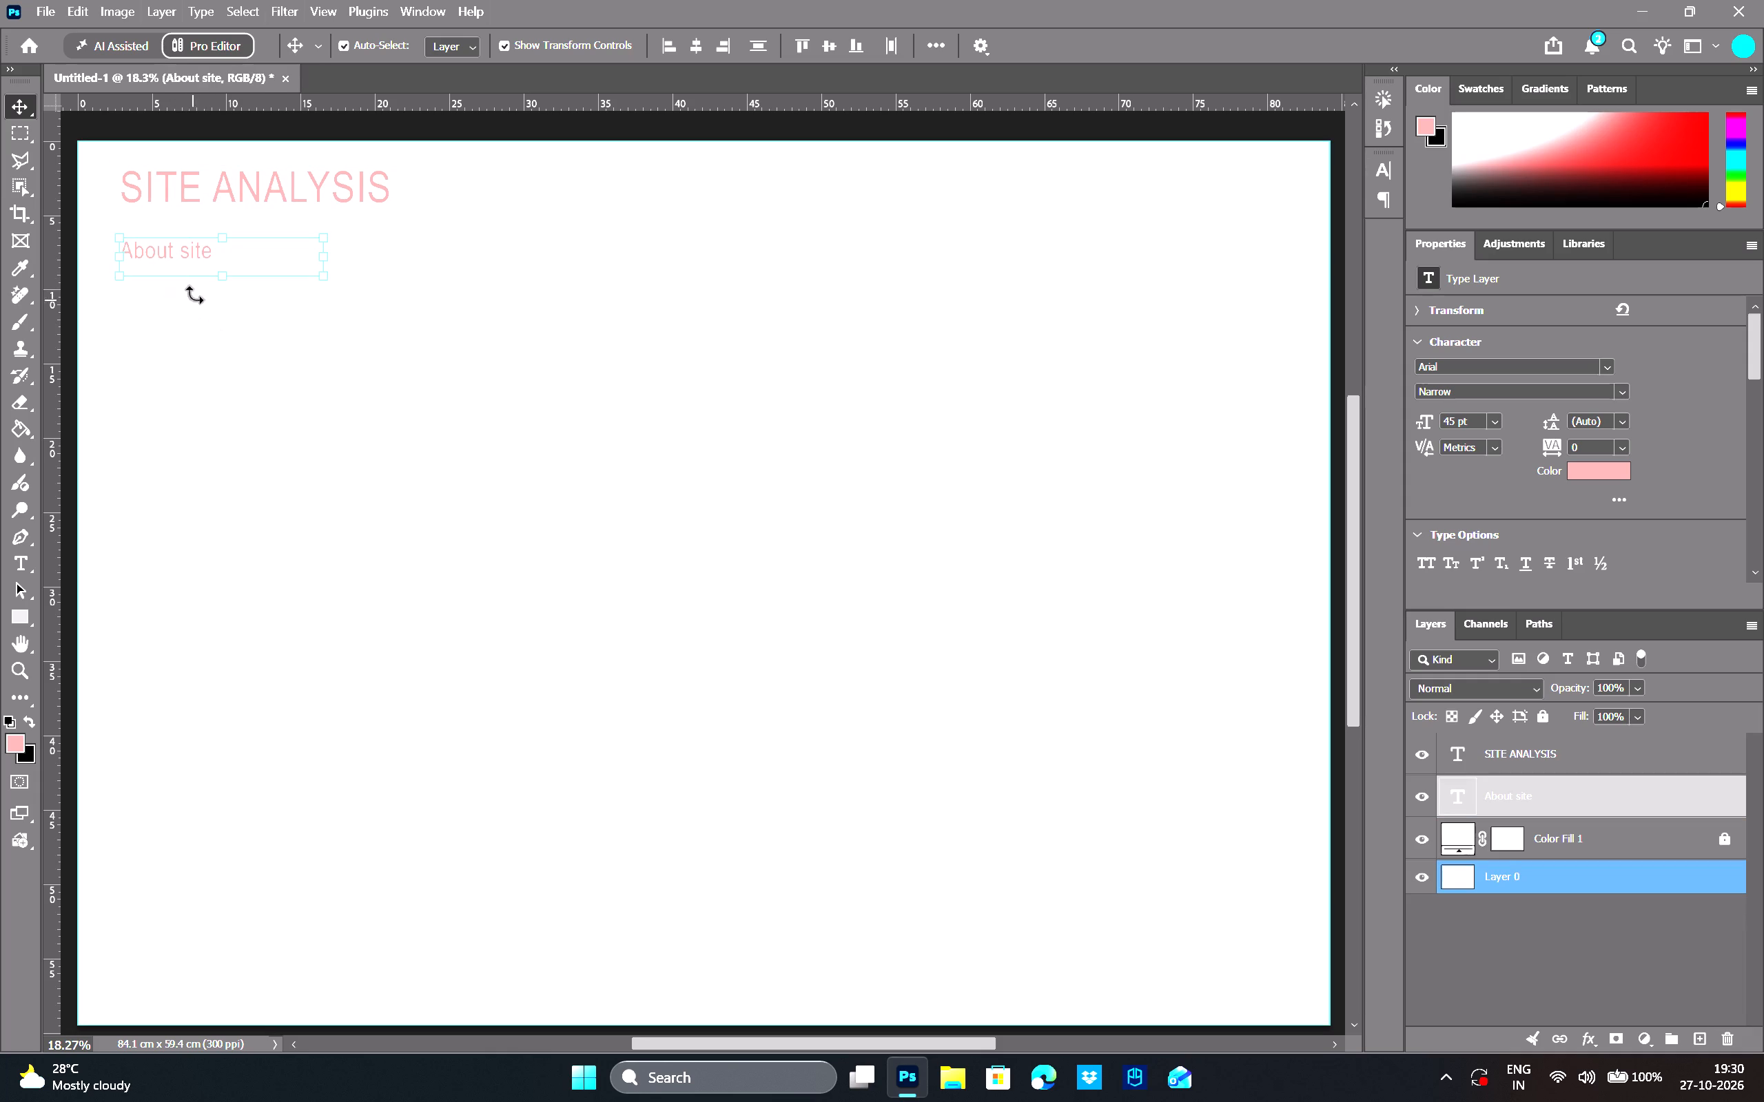
{"action": "left_click_drag", "start_coordinate": [187, 253], "coordinate": [187, 278]}
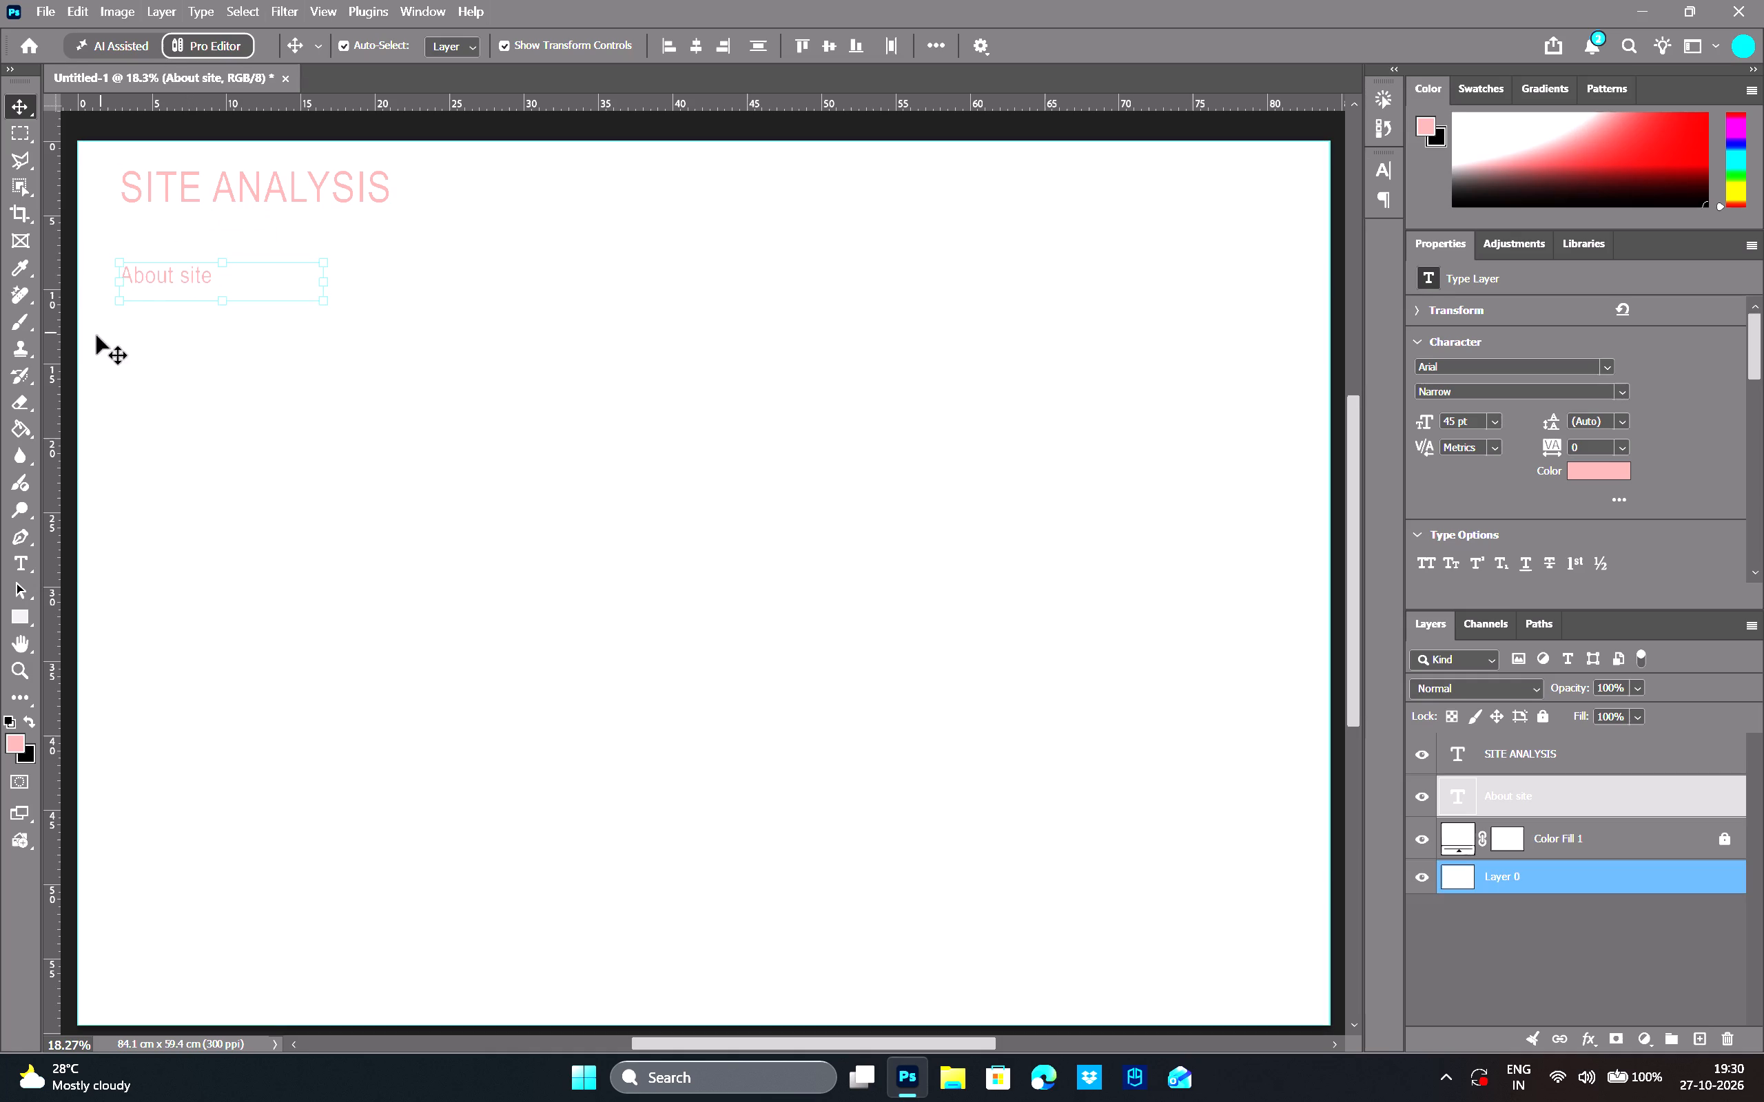
Select a banner area around SITE ANALYSIS with the Polygonal Lasso, about 5 cm deep from the sheet's top-left corner, with a slanted right end.
{"action": "left_click", "coordinate": [12, 163]}
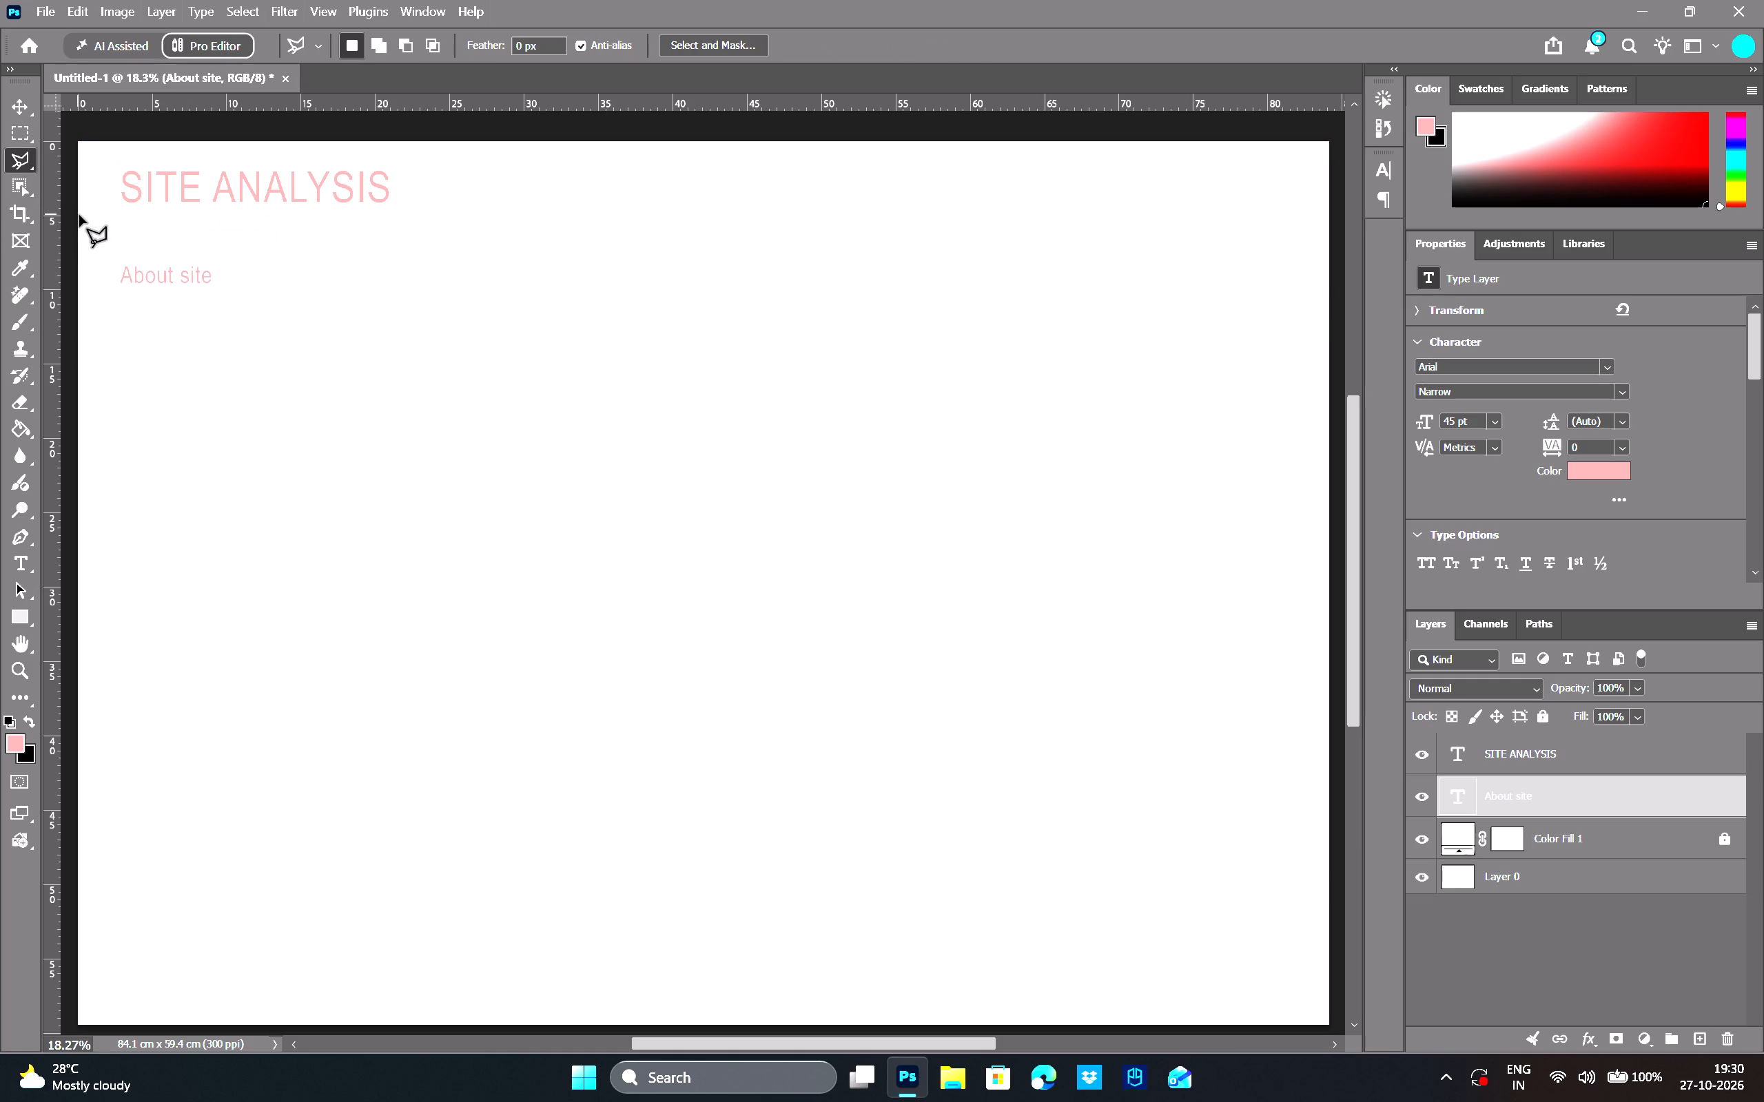
{"action": "scroll", "coordinate": [70, 245], "scroll_direction": "down", "scroll_amount": 1, "text": "alt"}
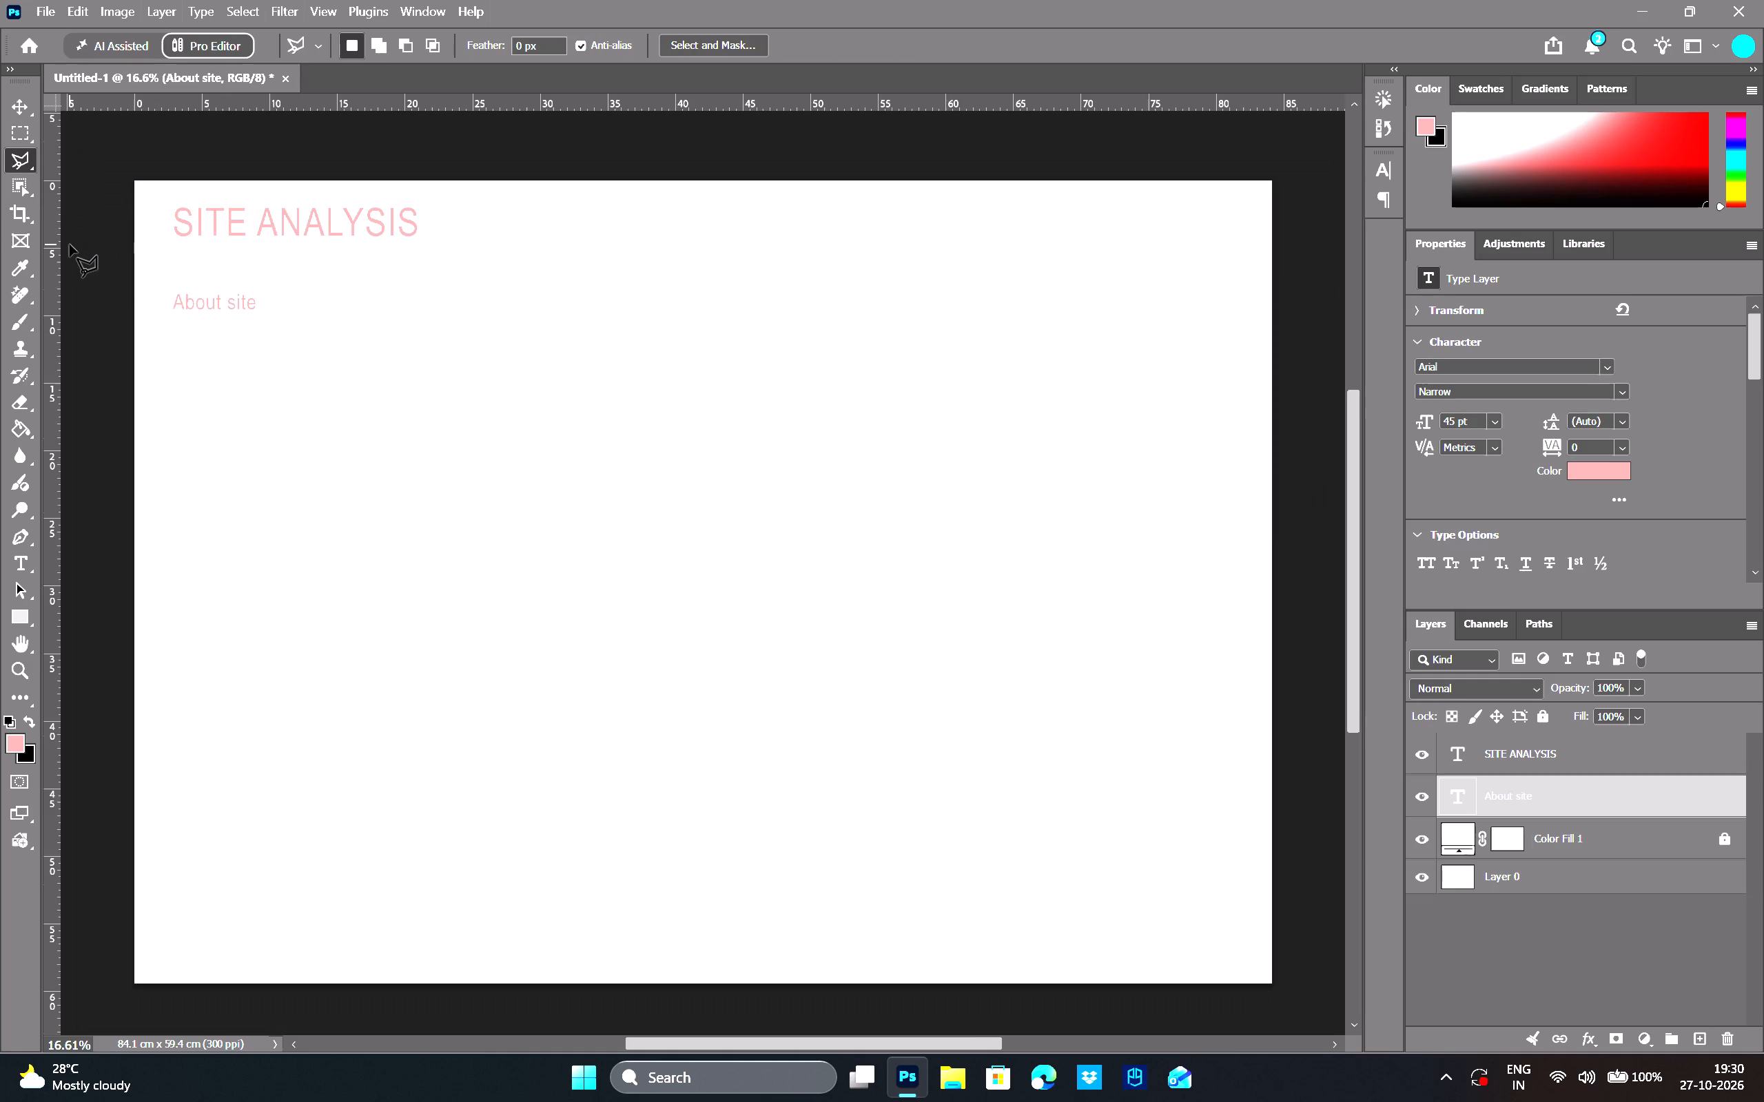
{"action": "left_click_drag", "start_coordinate": [95, 281], "coordinate": [268, 269]}
{"action": "left_click_drag", "start_coordinate": [268, 269], "coordinate": [365, 249]}
{"action": "left_click", "coordinate": [99, 251]}
{"action": "left_click", "coordinate": [92, 145]}
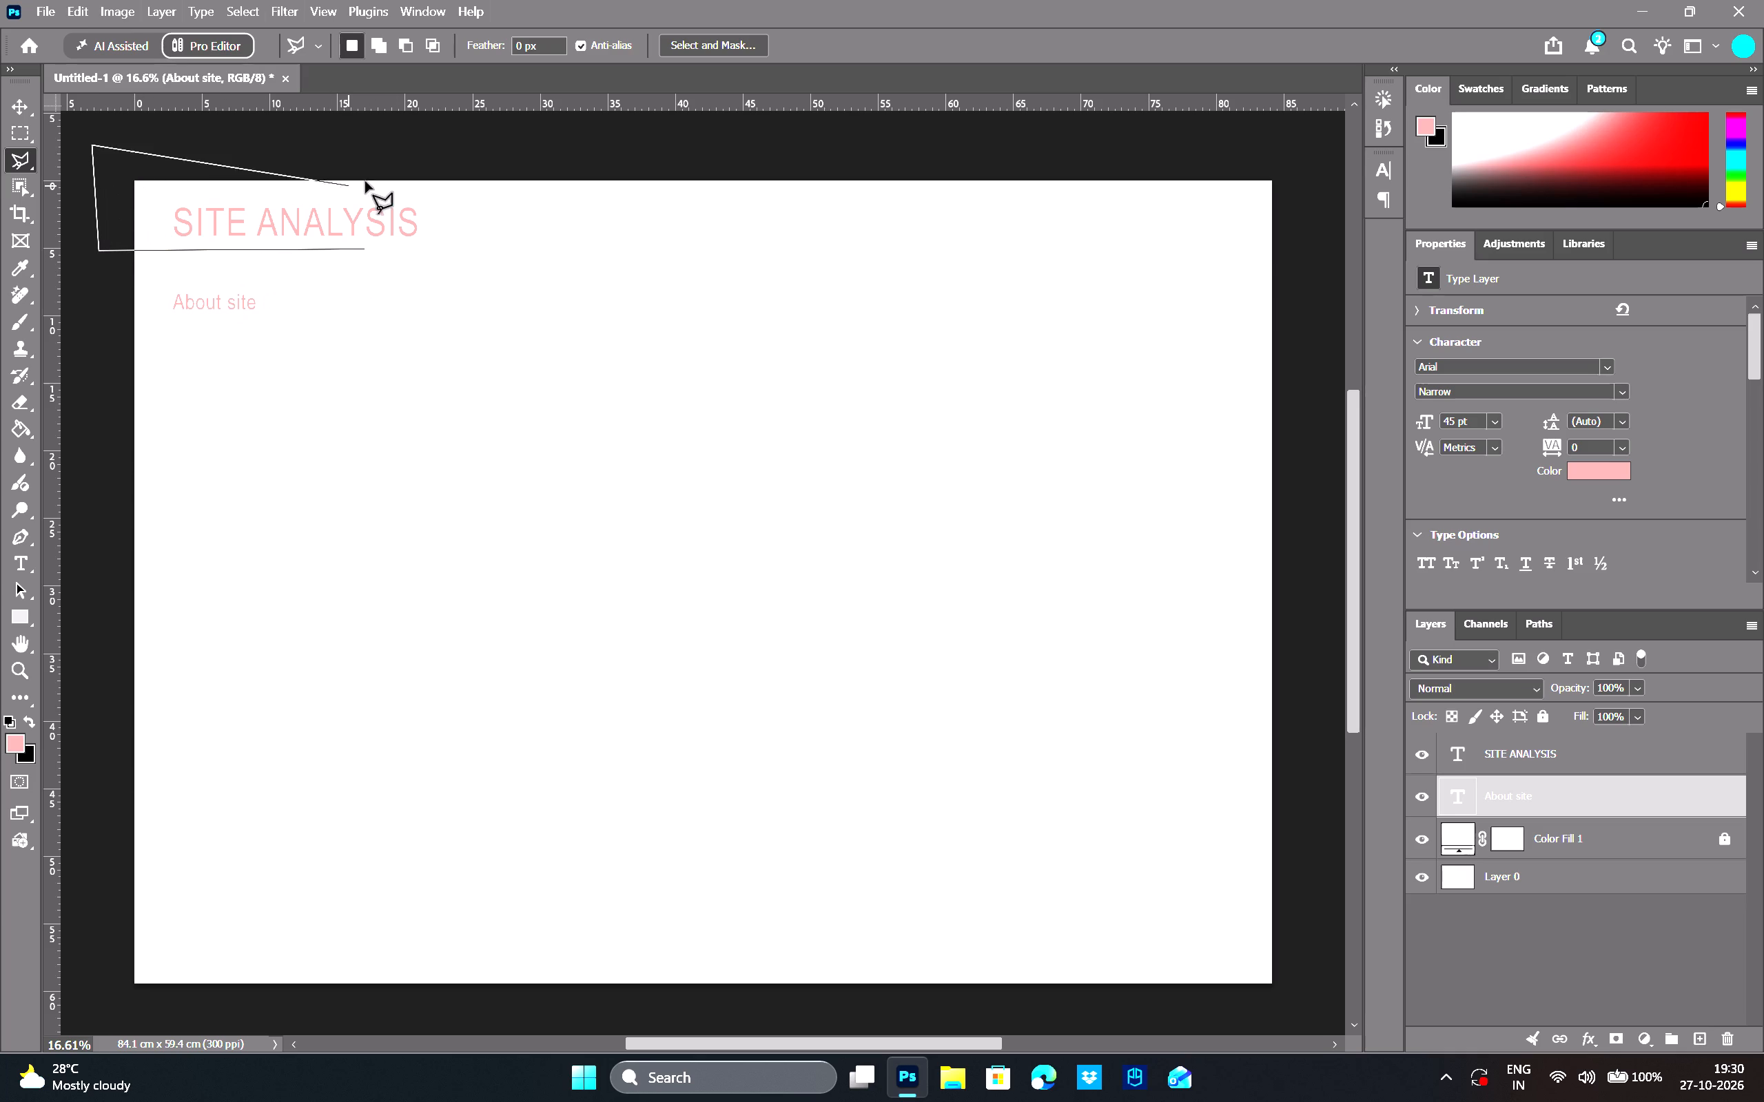
{"action": "left_click", "coordinate": [484, 145]}
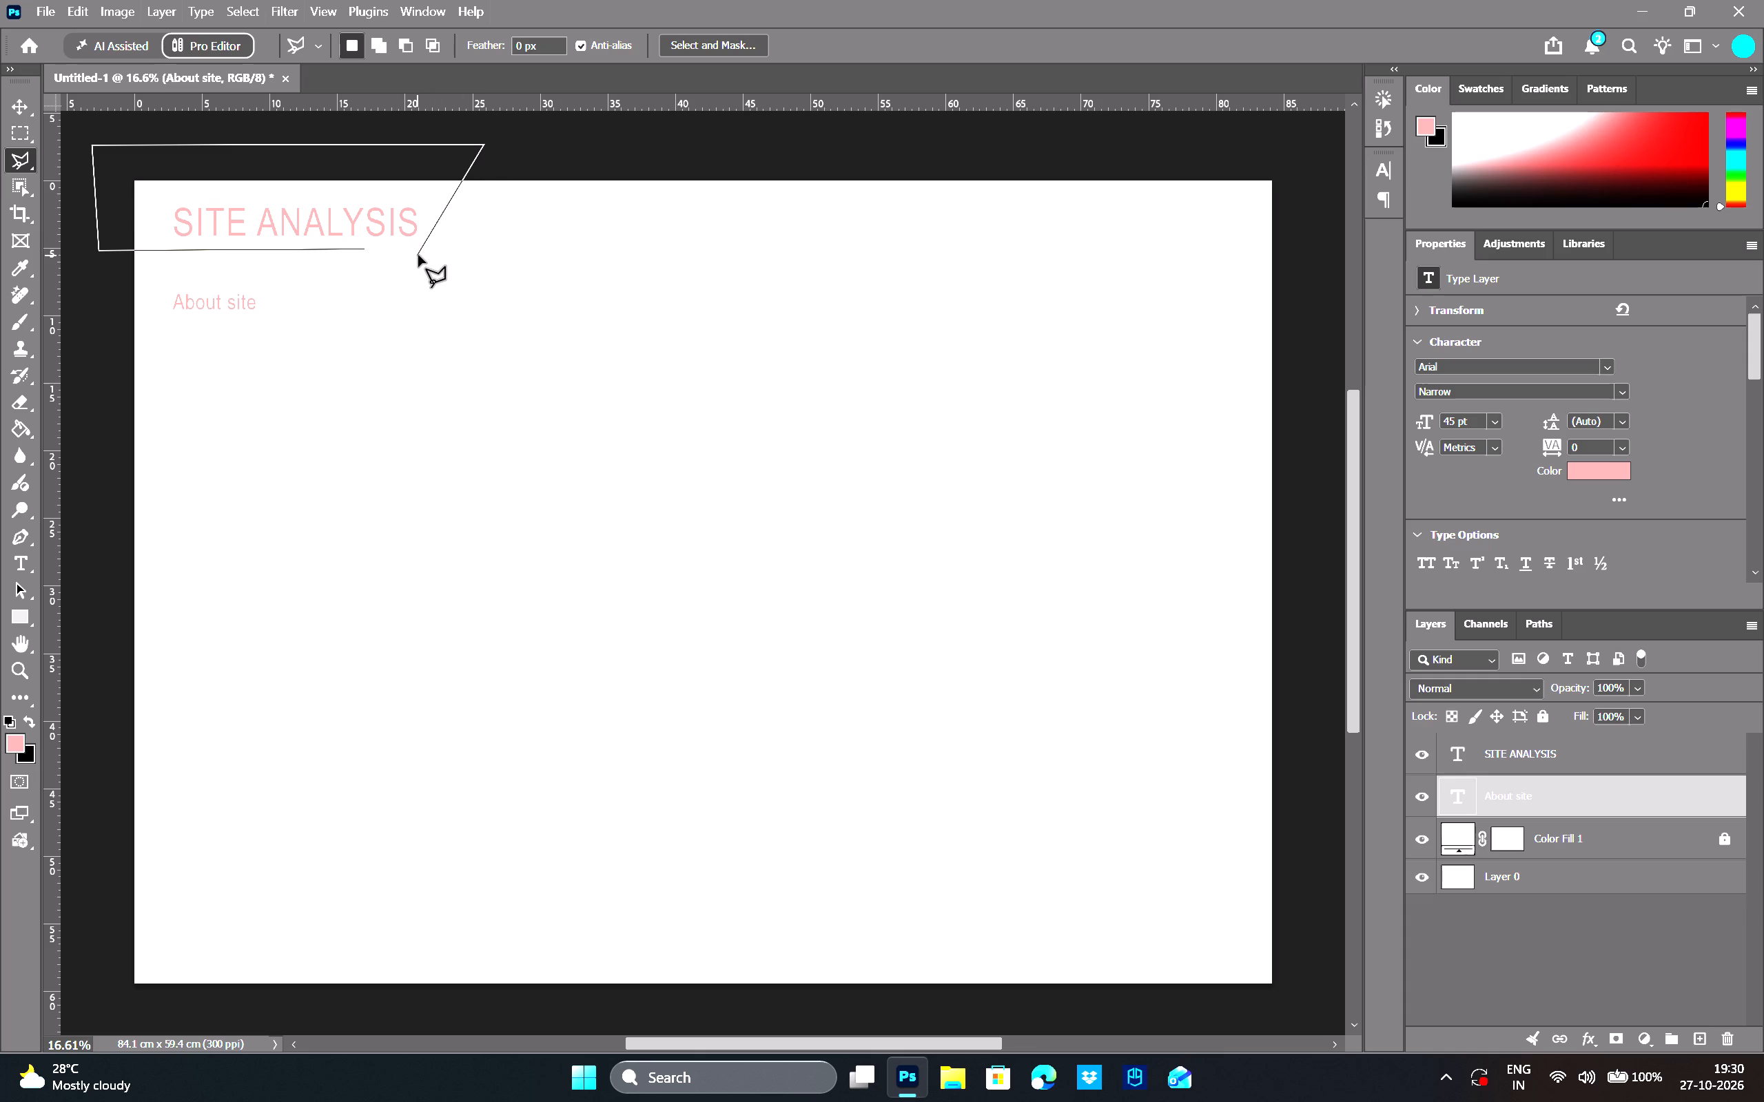
{"action": "left_click", "coordinate": [418, 255]}
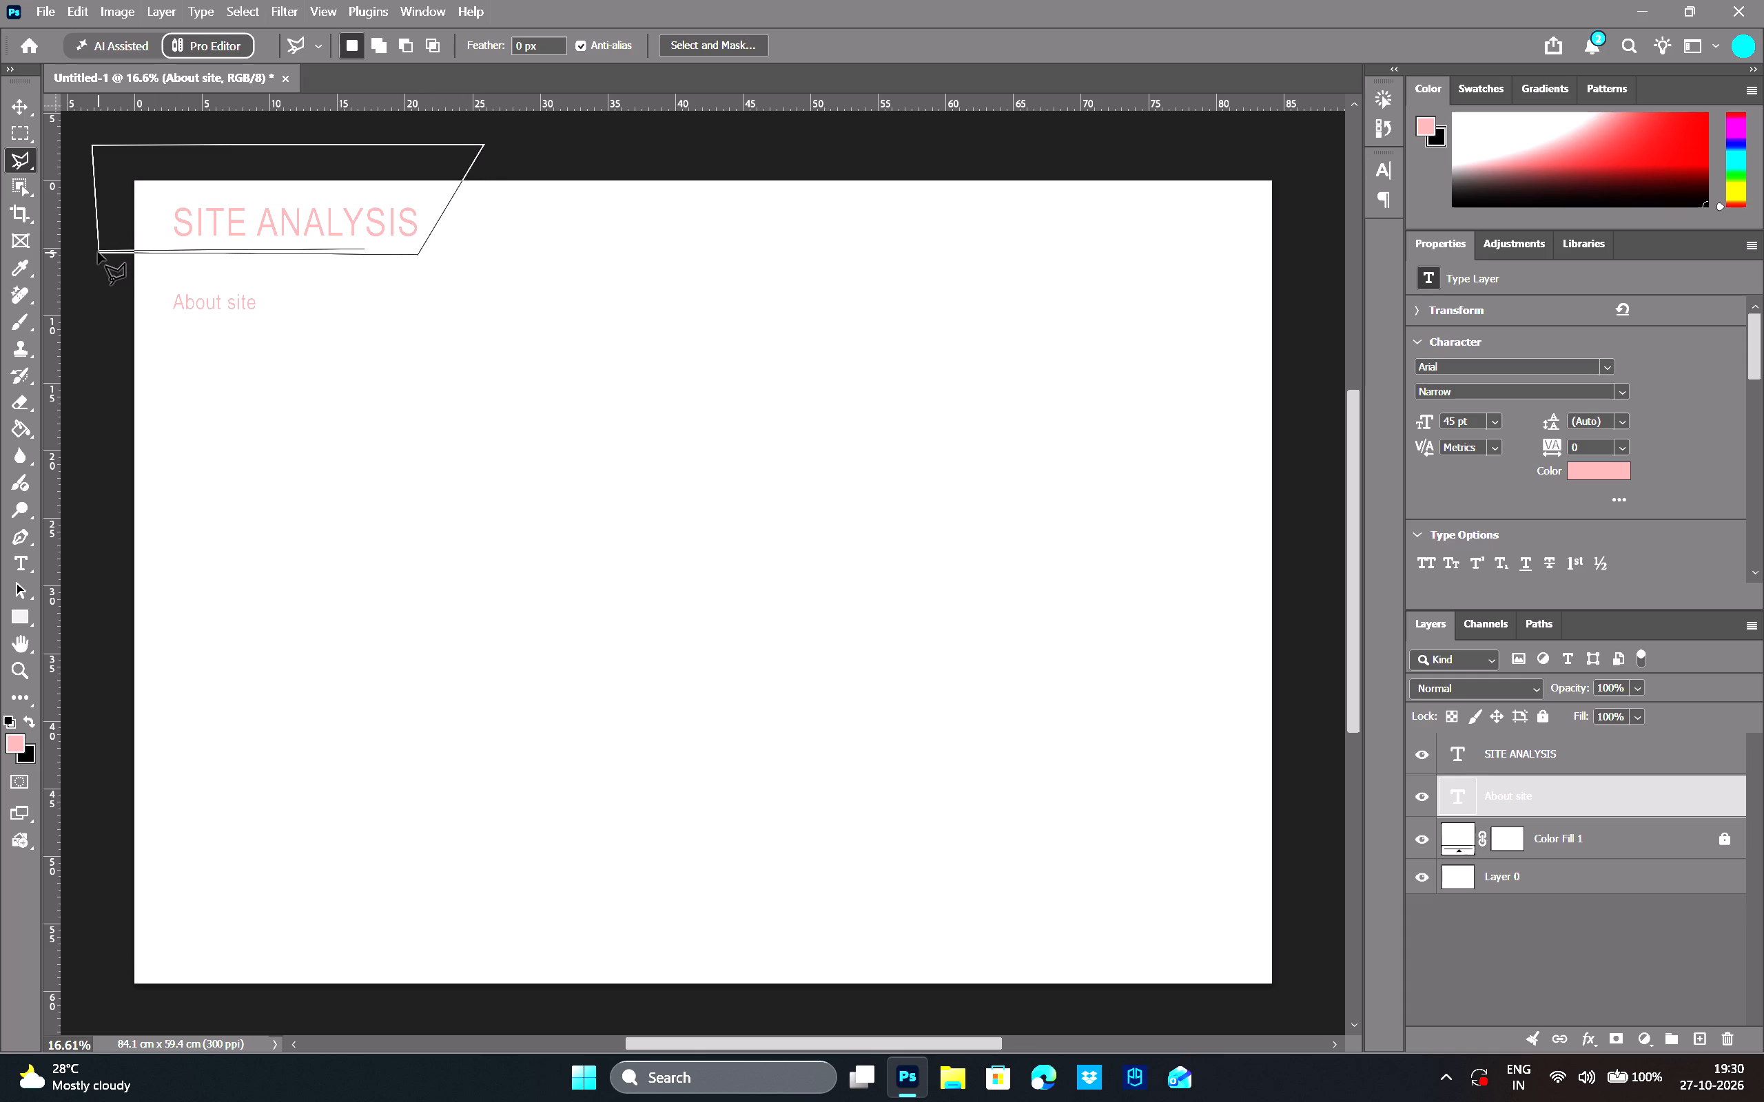
{"action": "left_click", "coordinate": [98, 252]}
{"action": "key", "text": "Return"}
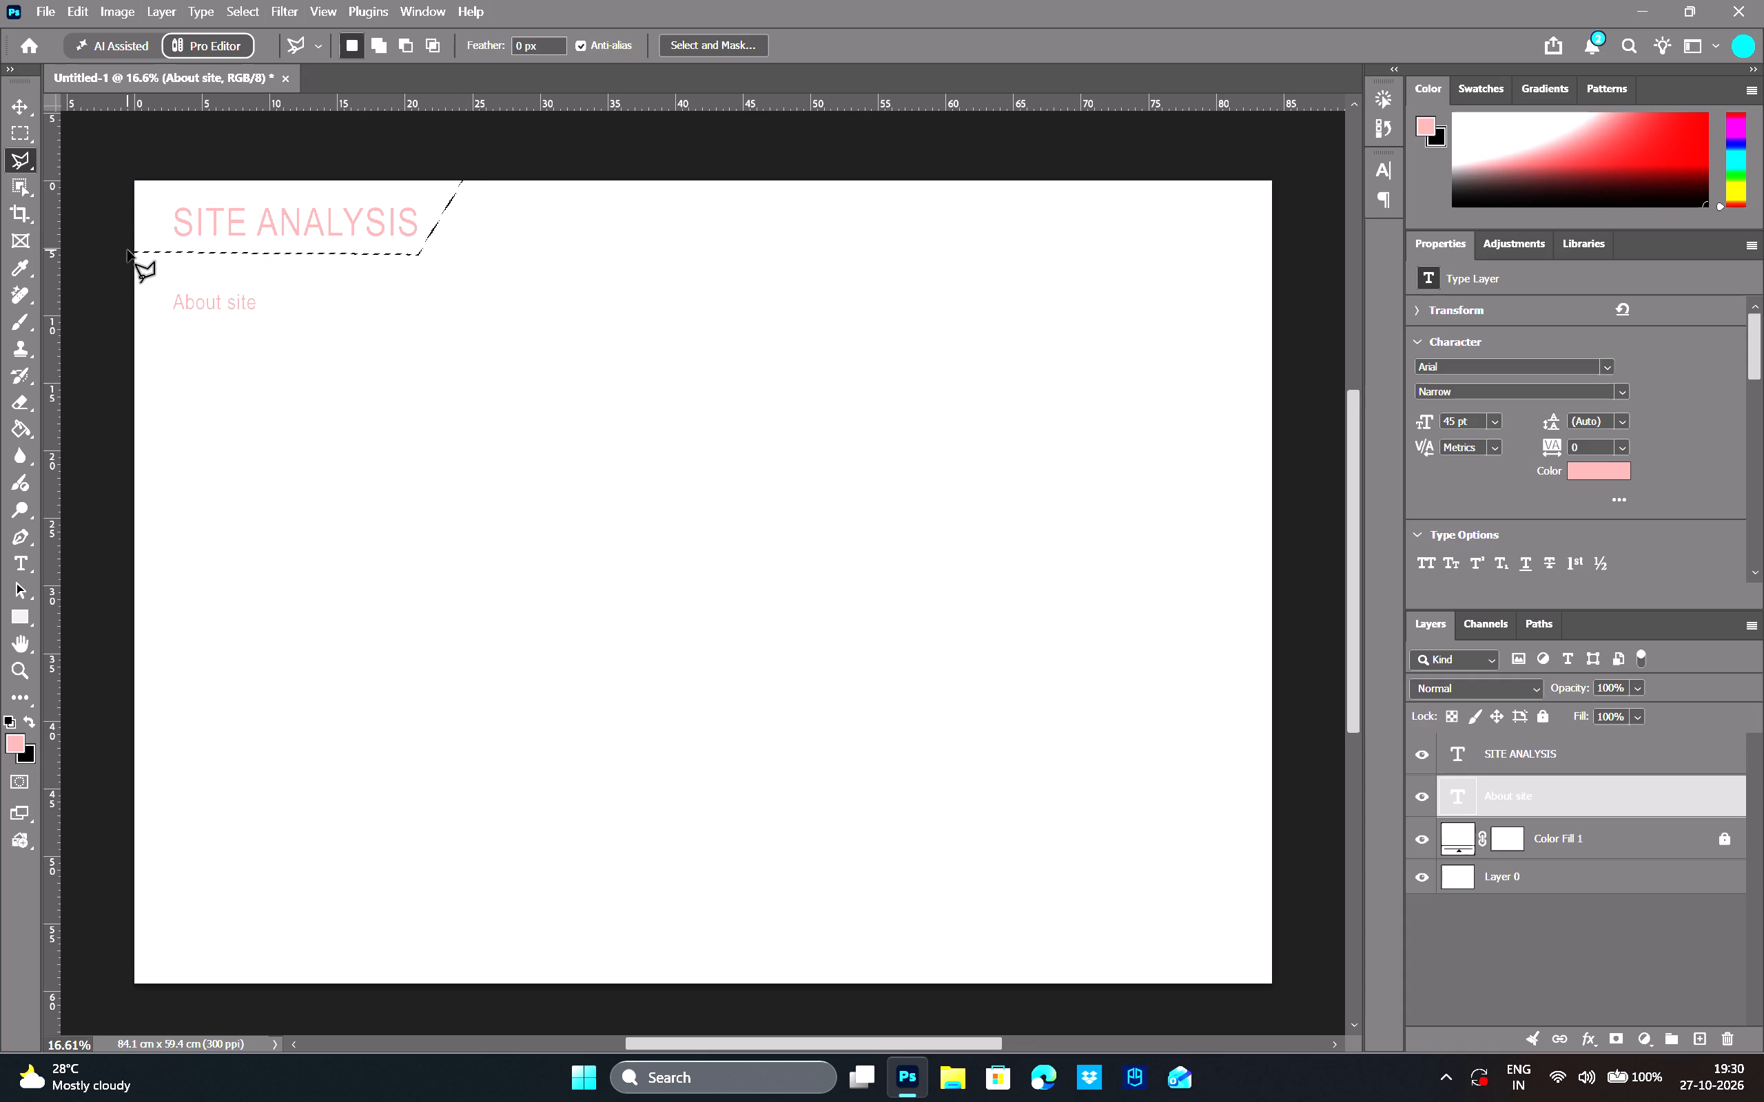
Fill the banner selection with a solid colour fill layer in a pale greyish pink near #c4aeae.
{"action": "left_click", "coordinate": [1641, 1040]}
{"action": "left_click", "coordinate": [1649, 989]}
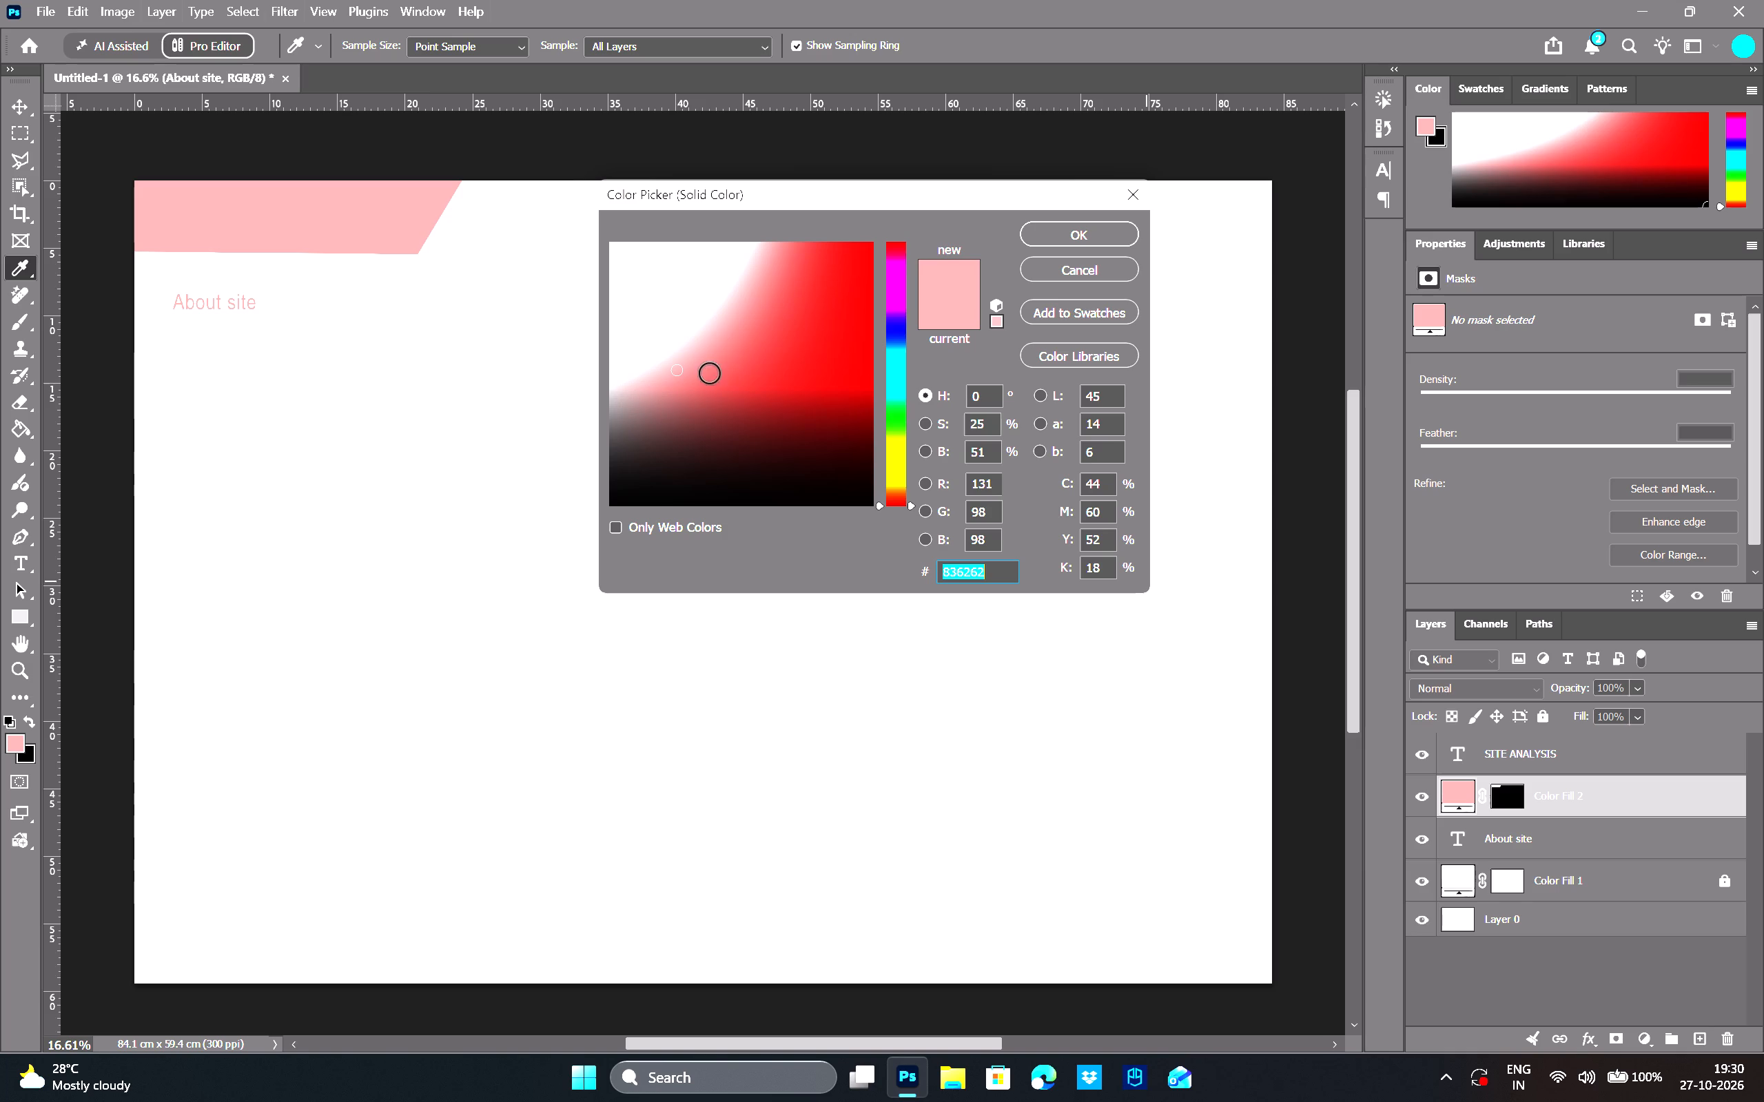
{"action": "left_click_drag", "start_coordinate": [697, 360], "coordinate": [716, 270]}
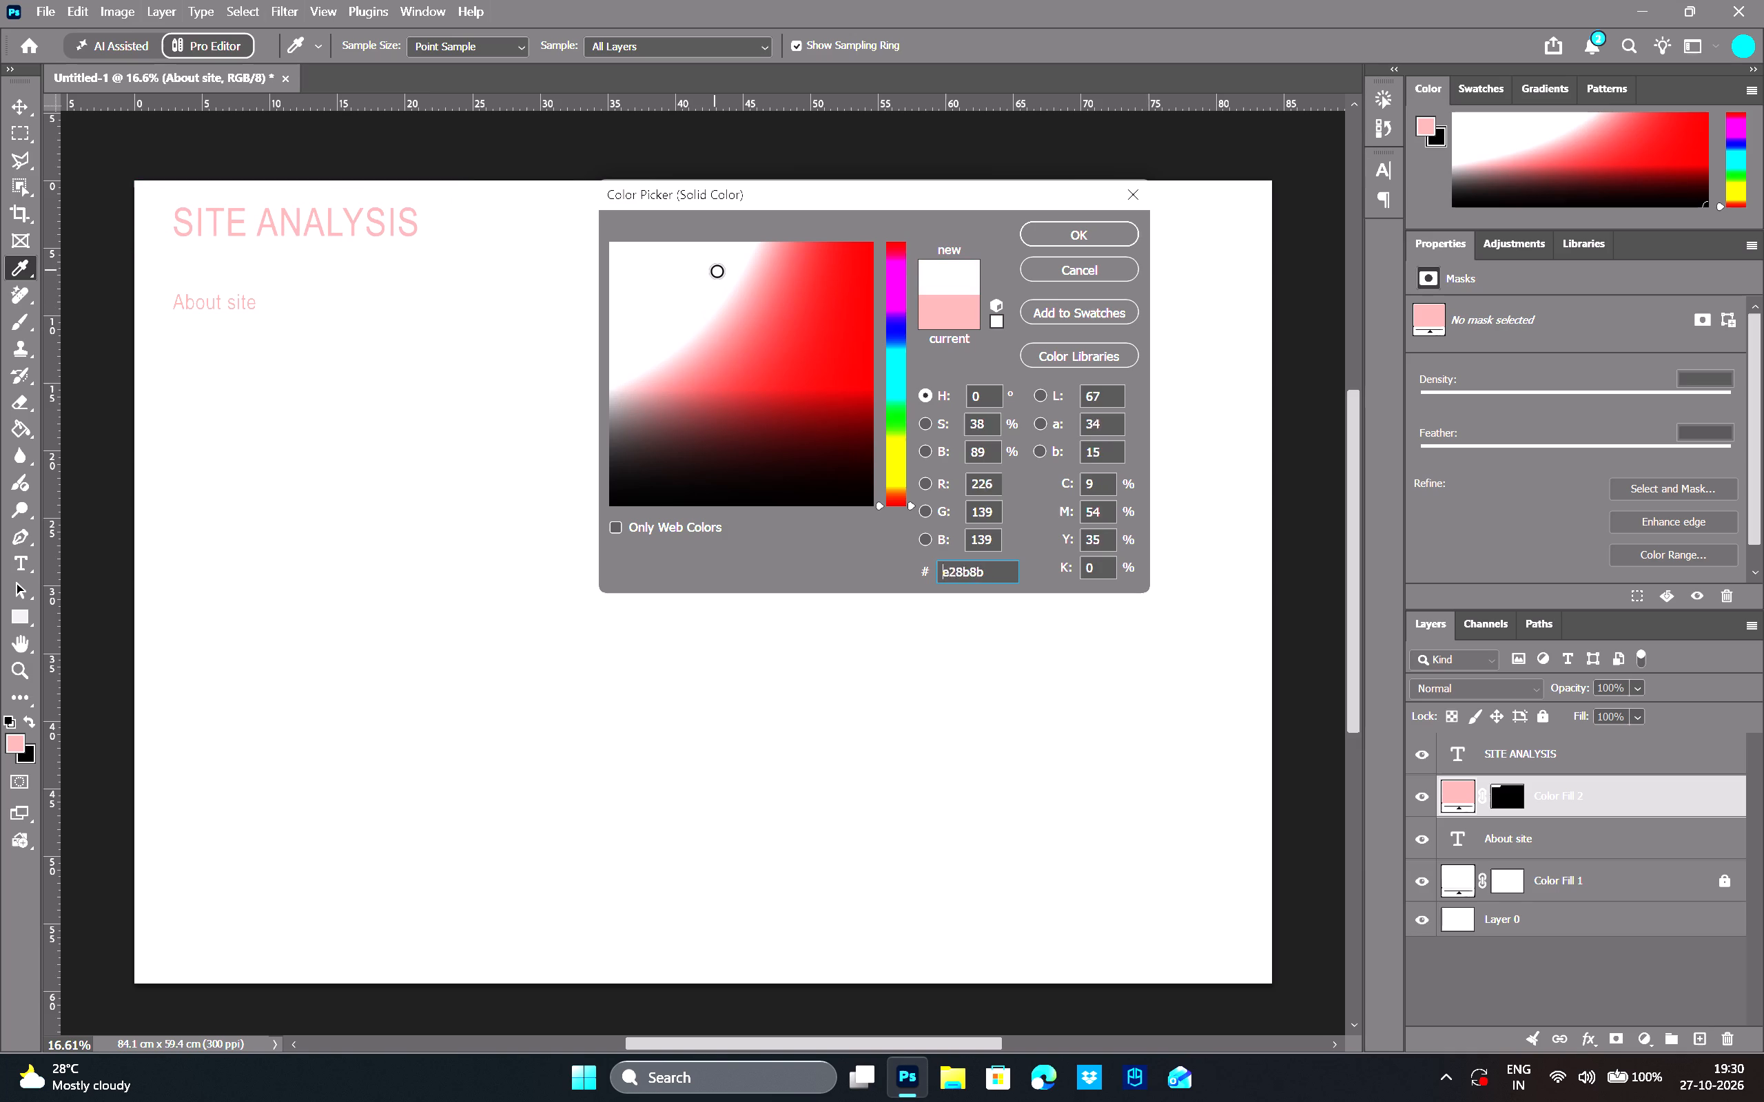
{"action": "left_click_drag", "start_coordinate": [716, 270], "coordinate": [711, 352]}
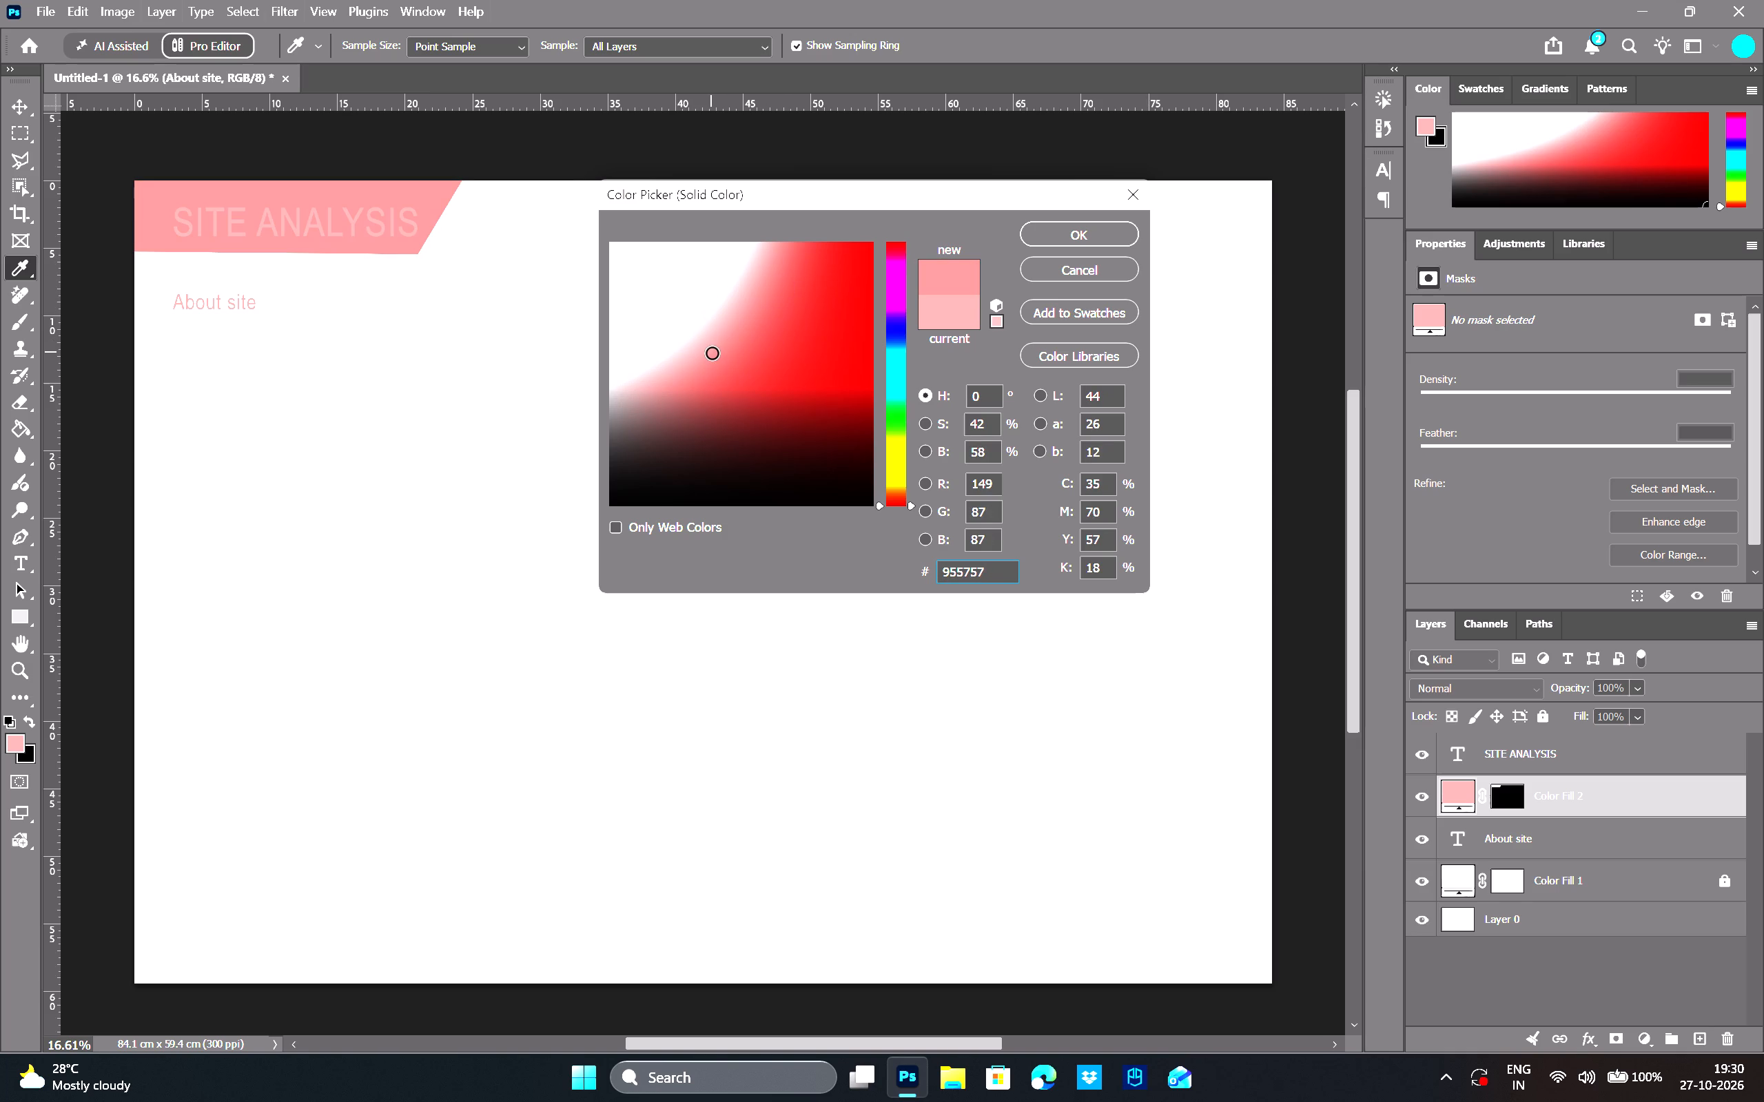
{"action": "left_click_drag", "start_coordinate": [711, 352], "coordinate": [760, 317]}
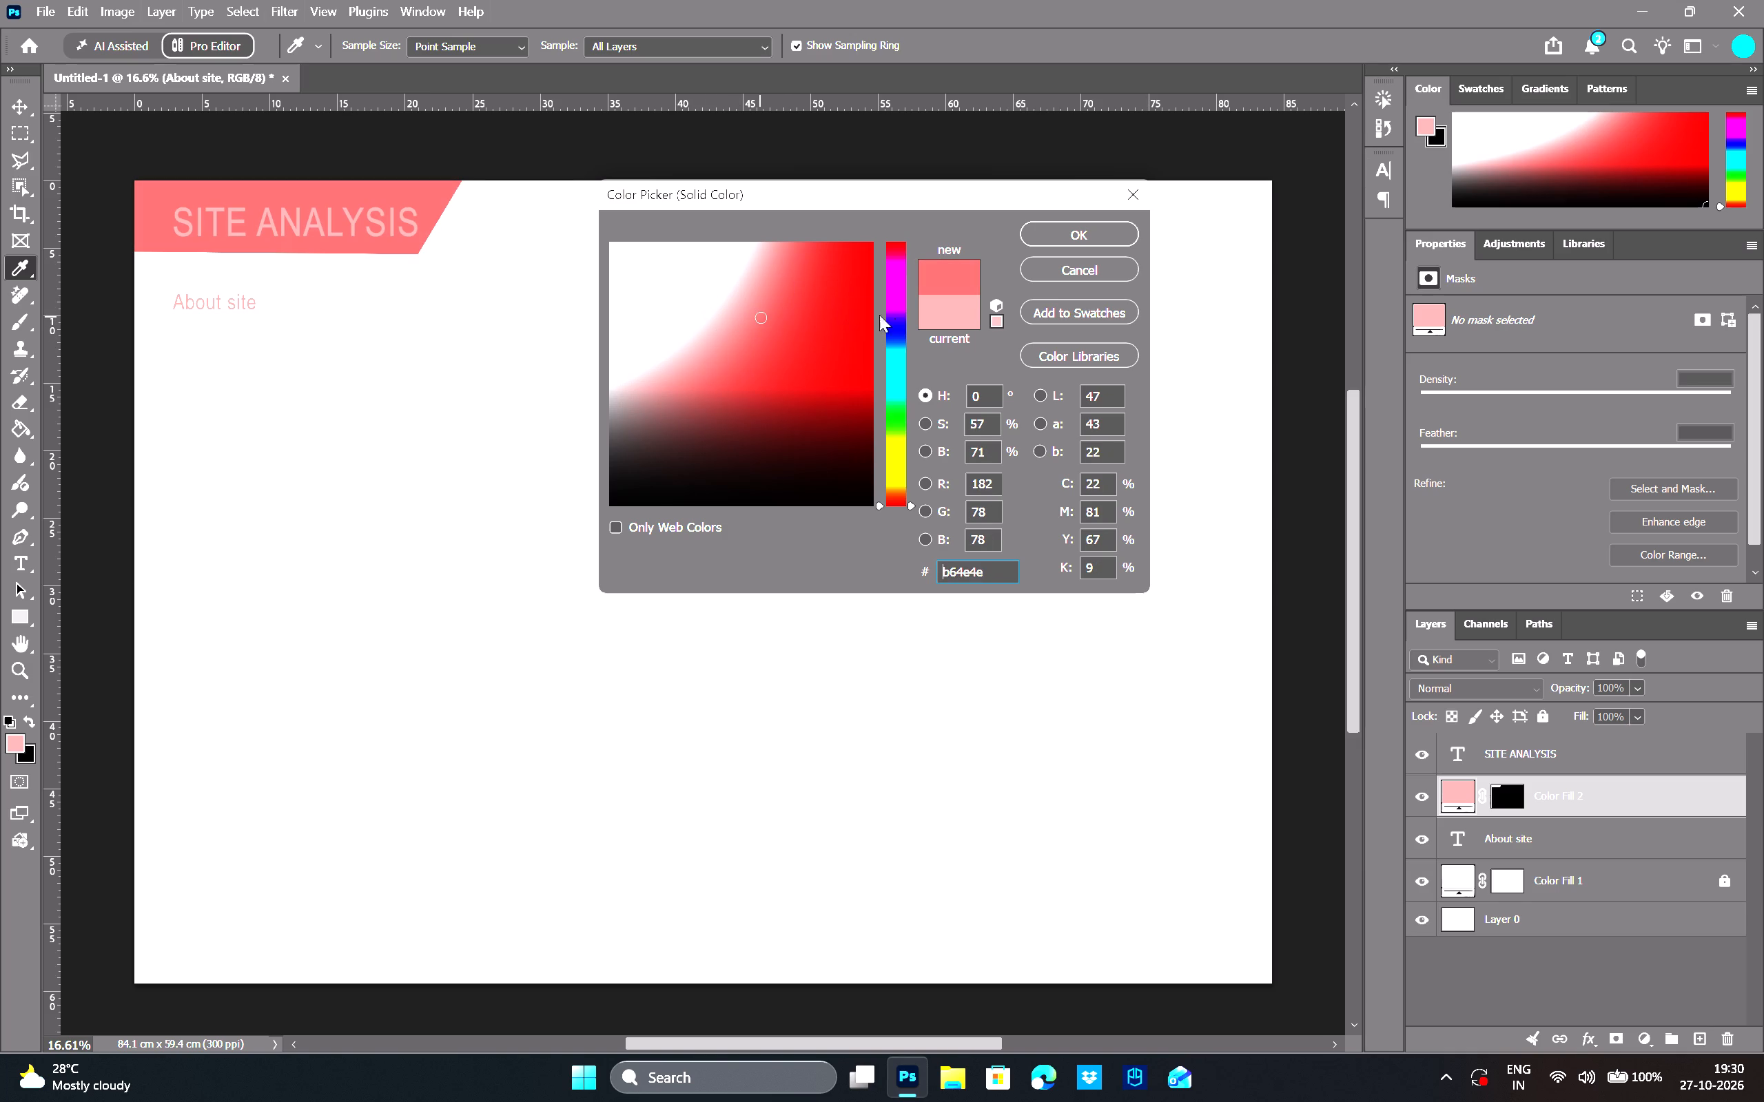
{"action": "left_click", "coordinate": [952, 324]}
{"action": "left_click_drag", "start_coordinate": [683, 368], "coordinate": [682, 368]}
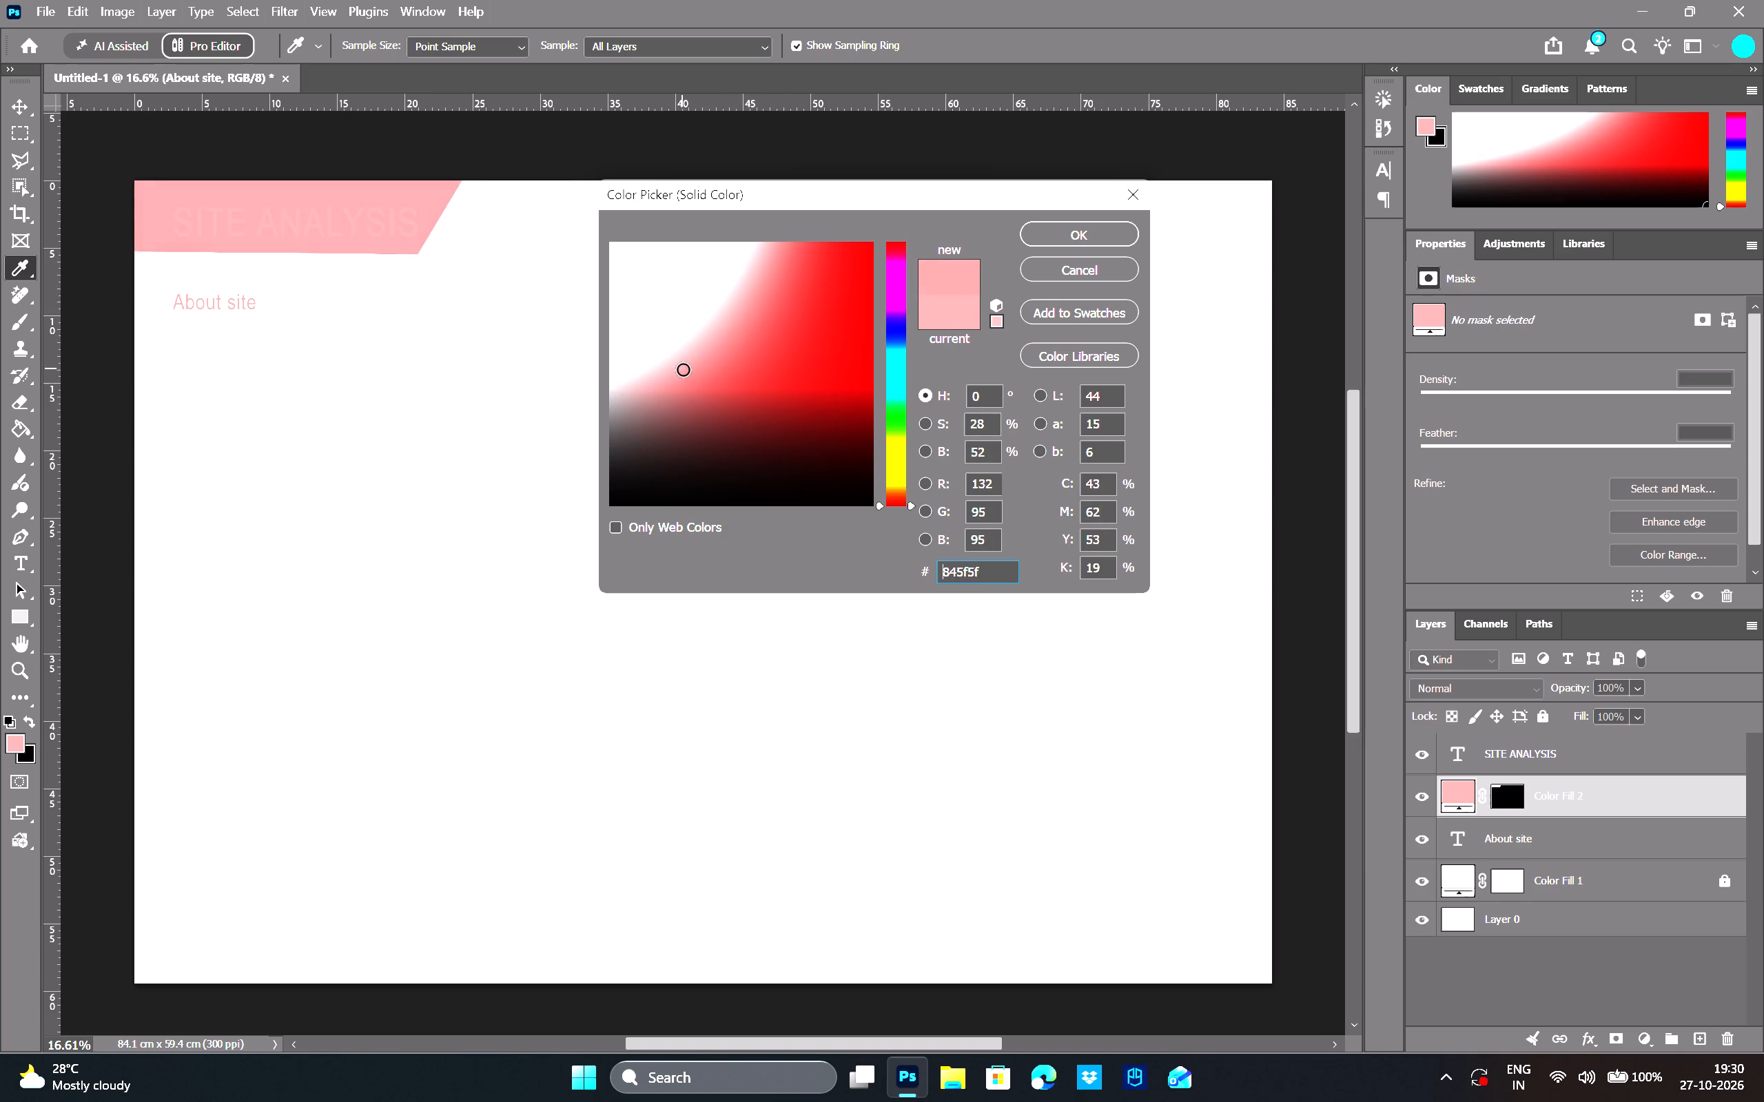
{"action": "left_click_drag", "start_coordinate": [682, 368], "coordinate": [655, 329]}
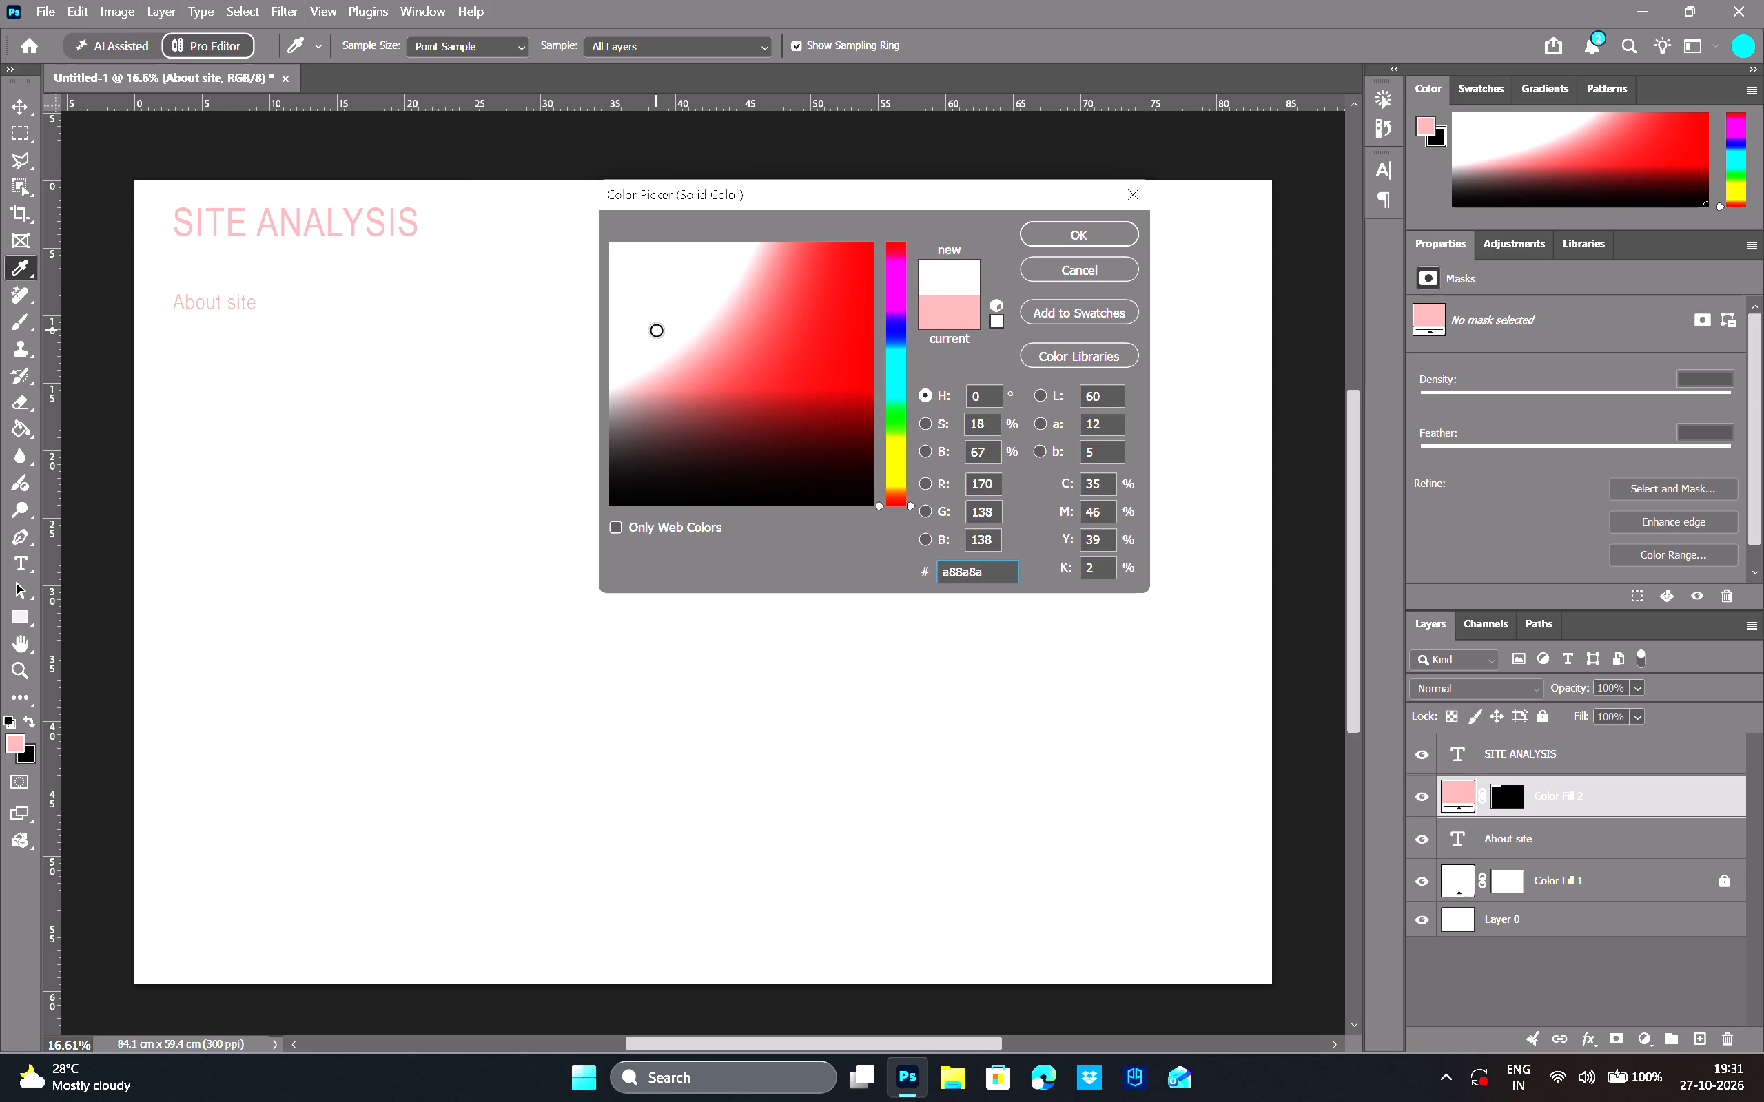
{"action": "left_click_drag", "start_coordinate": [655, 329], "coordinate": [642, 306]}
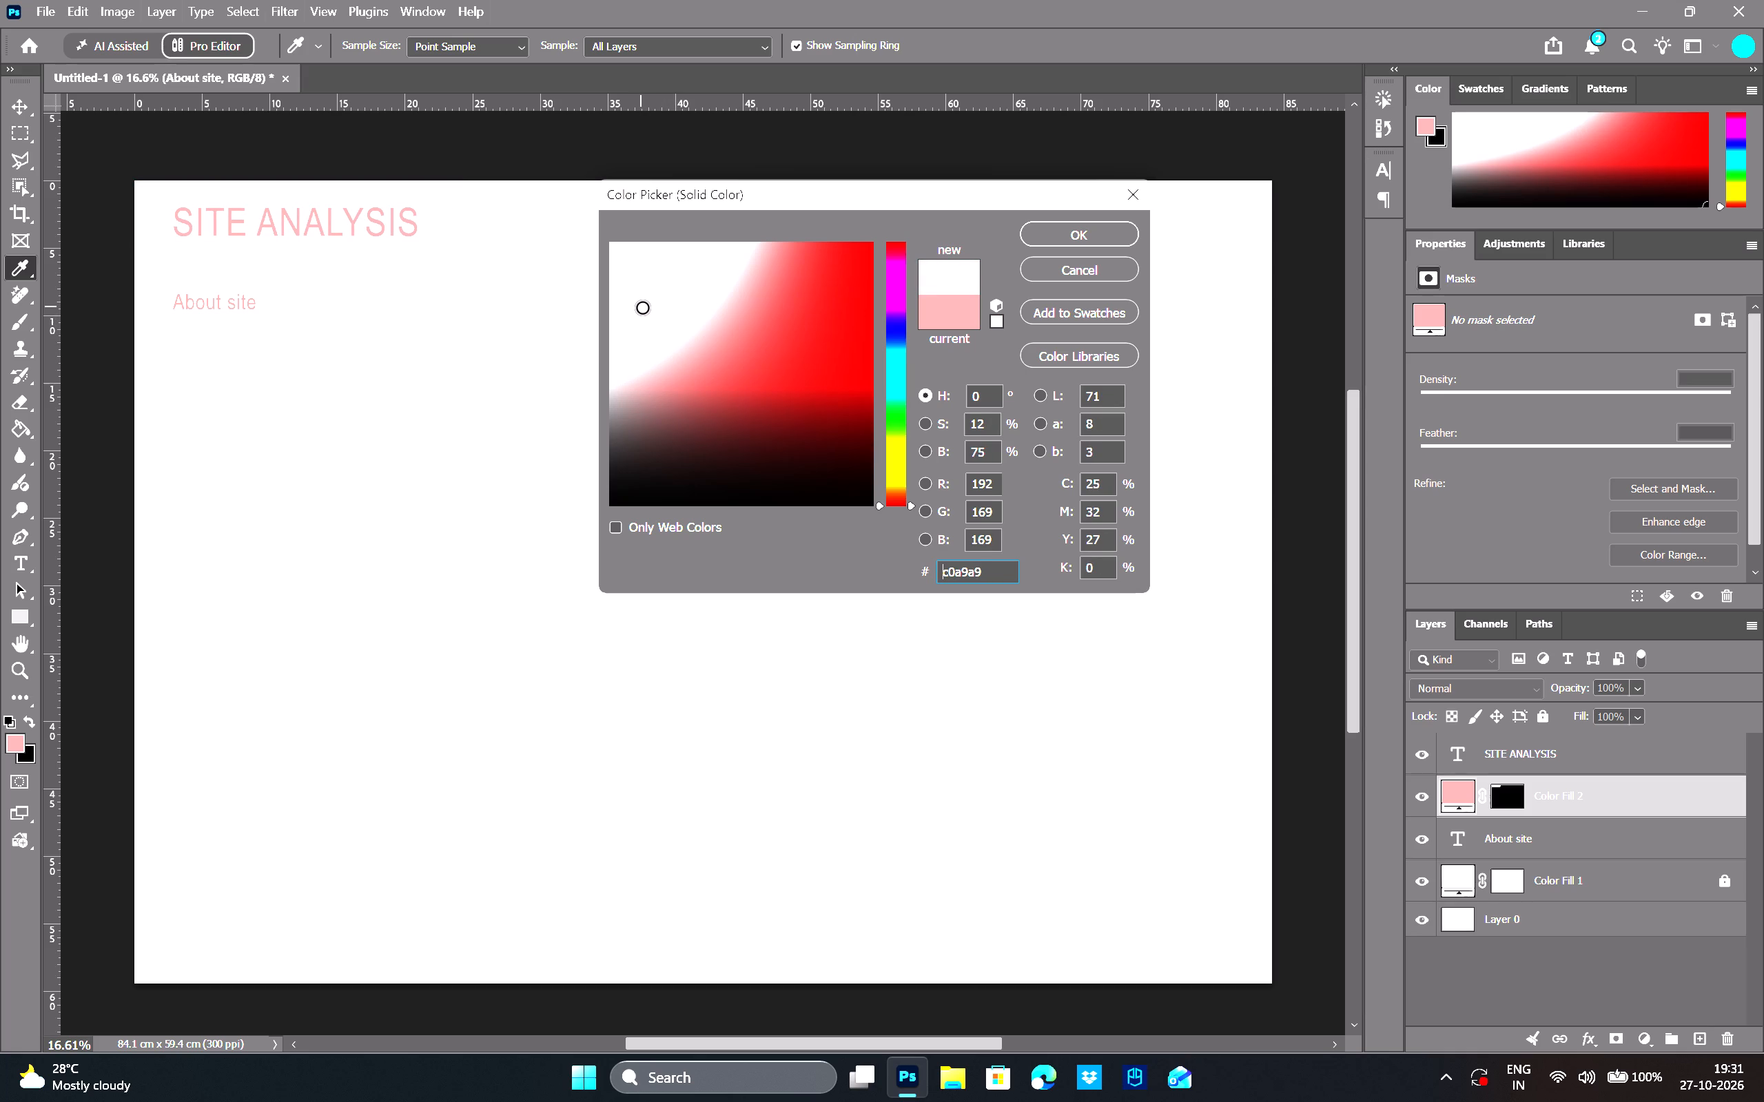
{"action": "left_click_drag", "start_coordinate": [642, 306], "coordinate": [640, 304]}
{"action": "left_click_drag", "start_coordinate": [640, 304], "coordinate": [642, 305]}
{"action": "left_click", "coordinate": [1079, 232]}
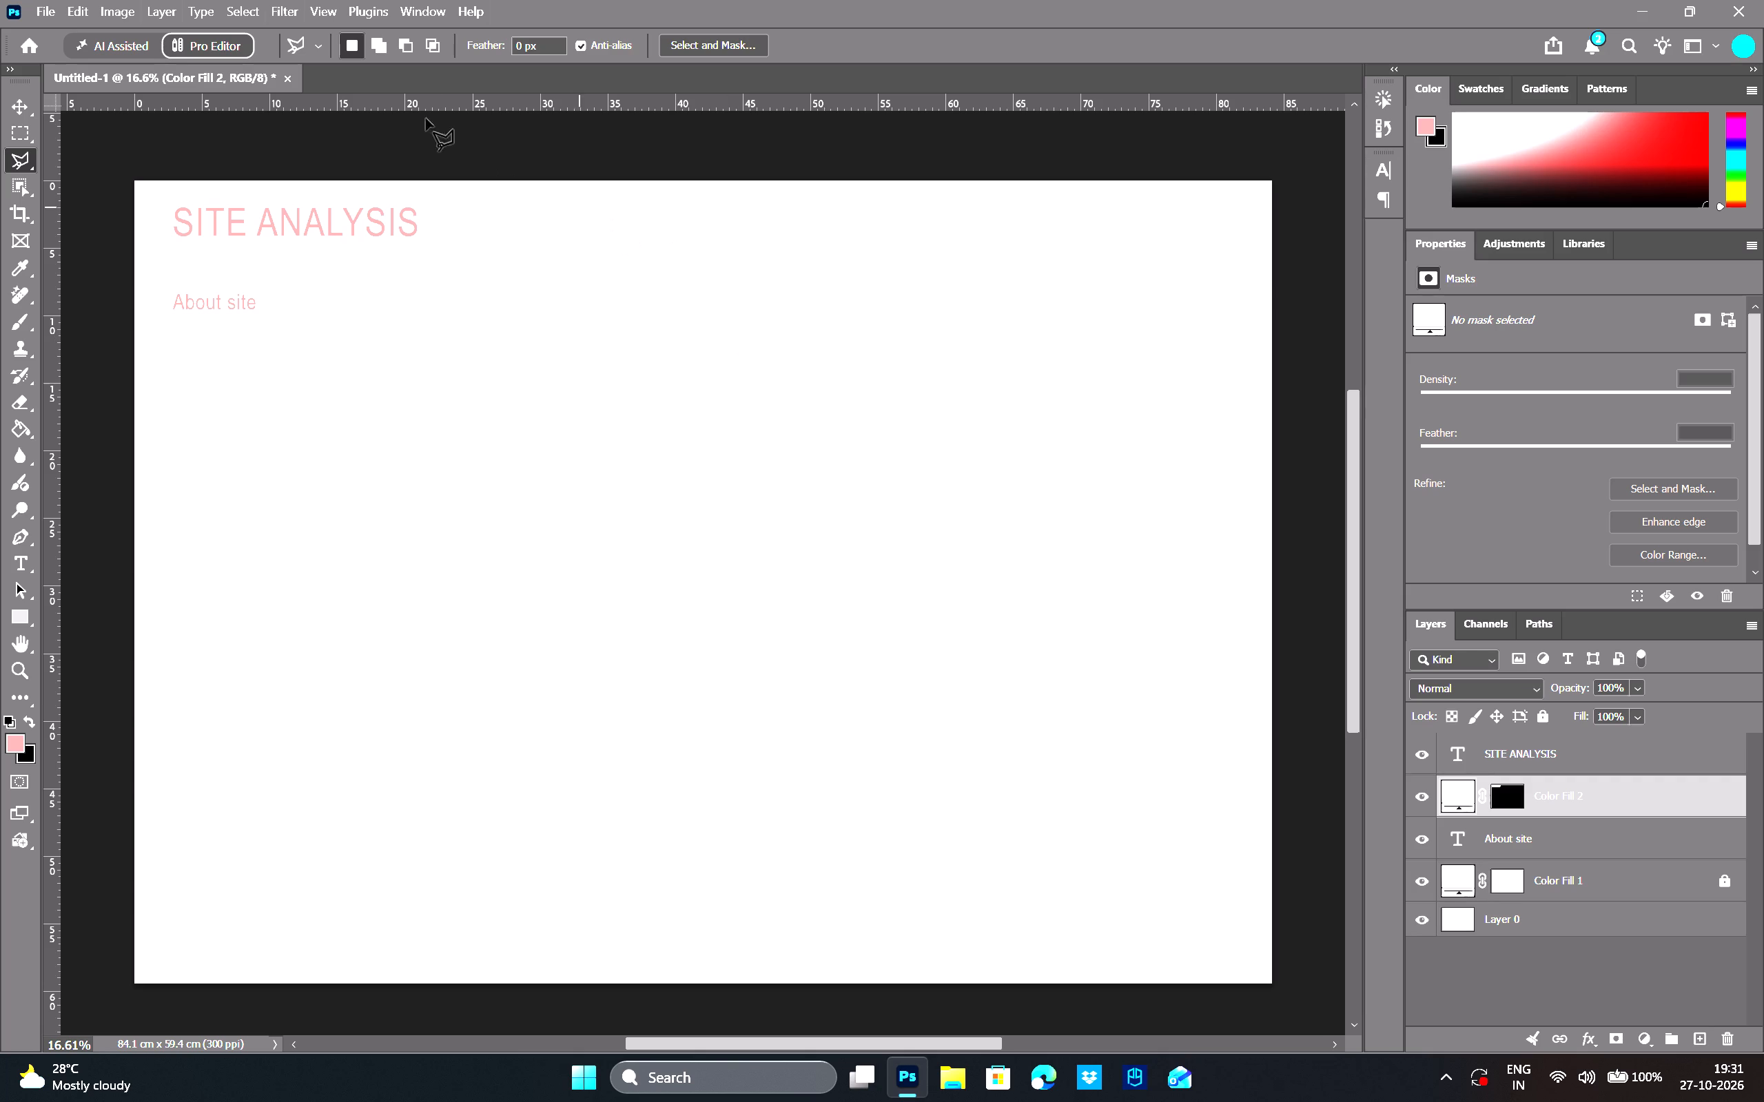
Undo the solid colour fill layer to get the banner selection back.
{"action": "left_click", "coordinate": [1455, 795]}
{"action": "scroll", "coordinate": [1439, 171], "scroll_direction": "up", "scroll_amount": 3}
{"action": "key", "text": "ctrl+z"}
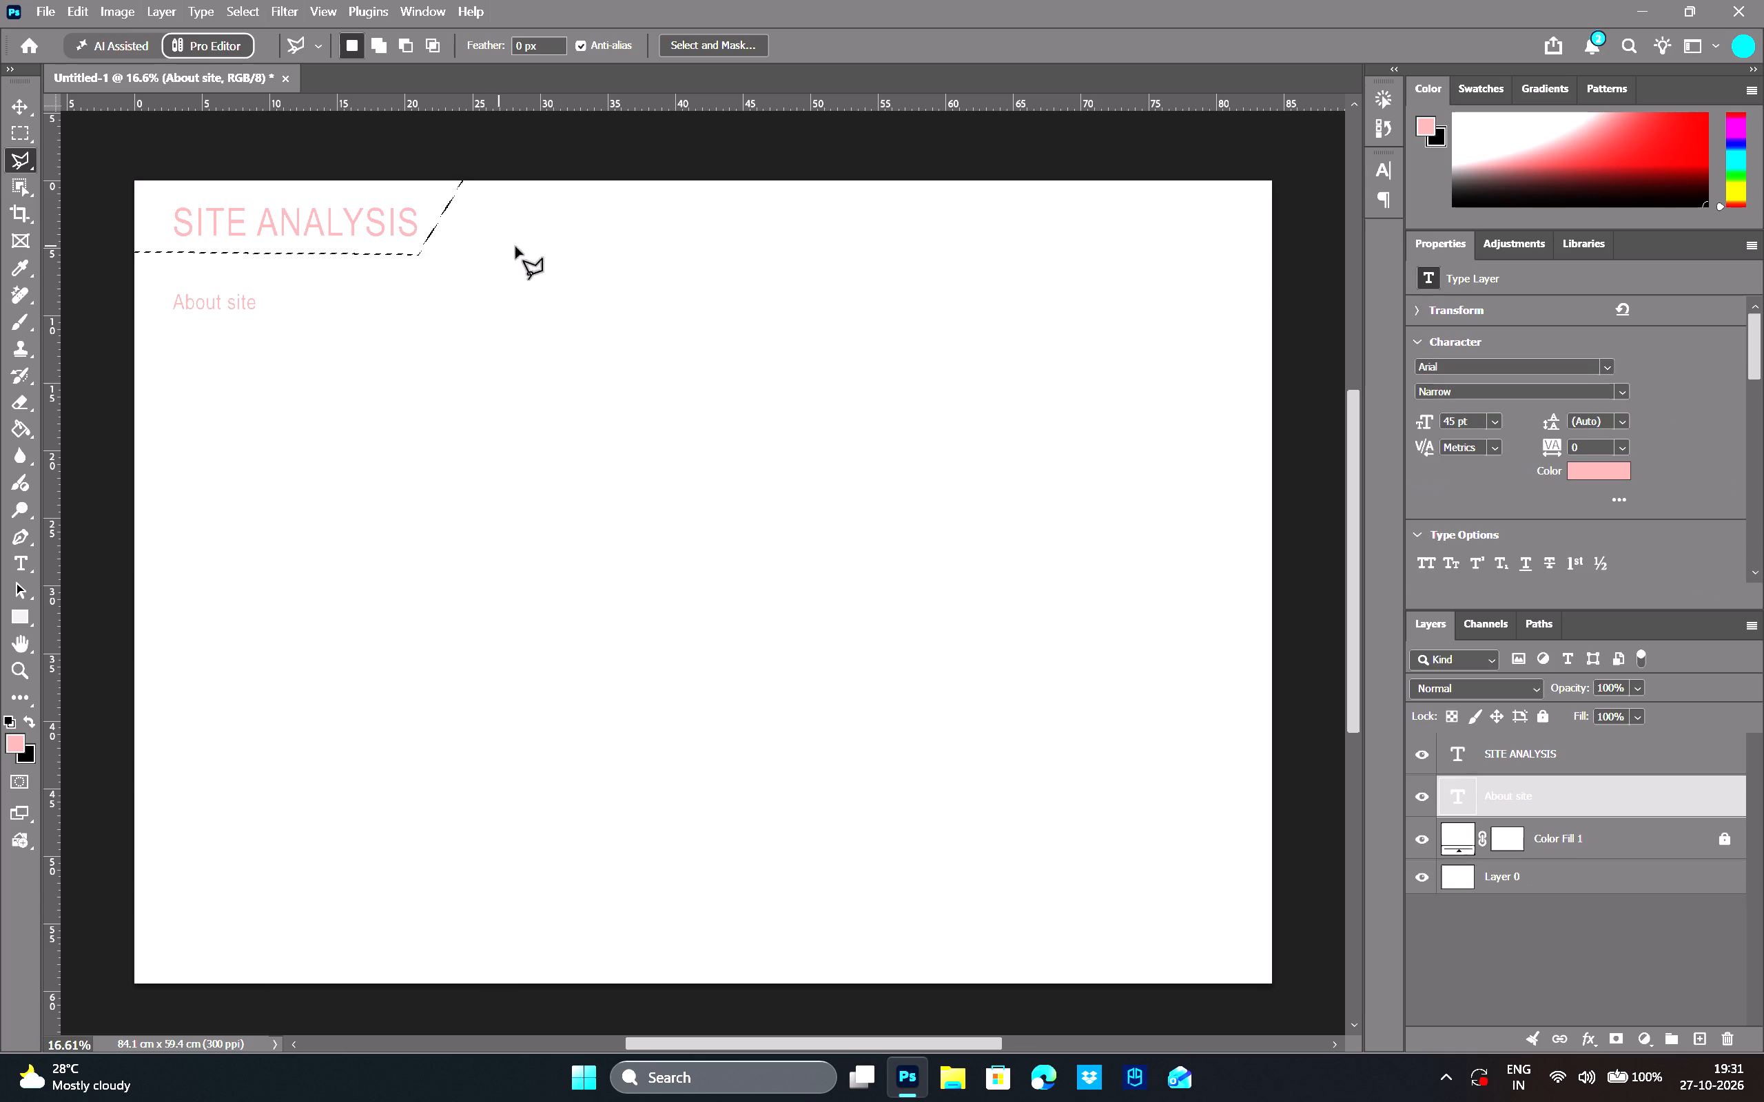
Add a solid colour fill layer over the banner selection and try the brown #8b5e3c.
{"action": "left_click", "coordinate": [1648, 1043]}
{"action": "left_click", "coordinate": [1599, 993]}
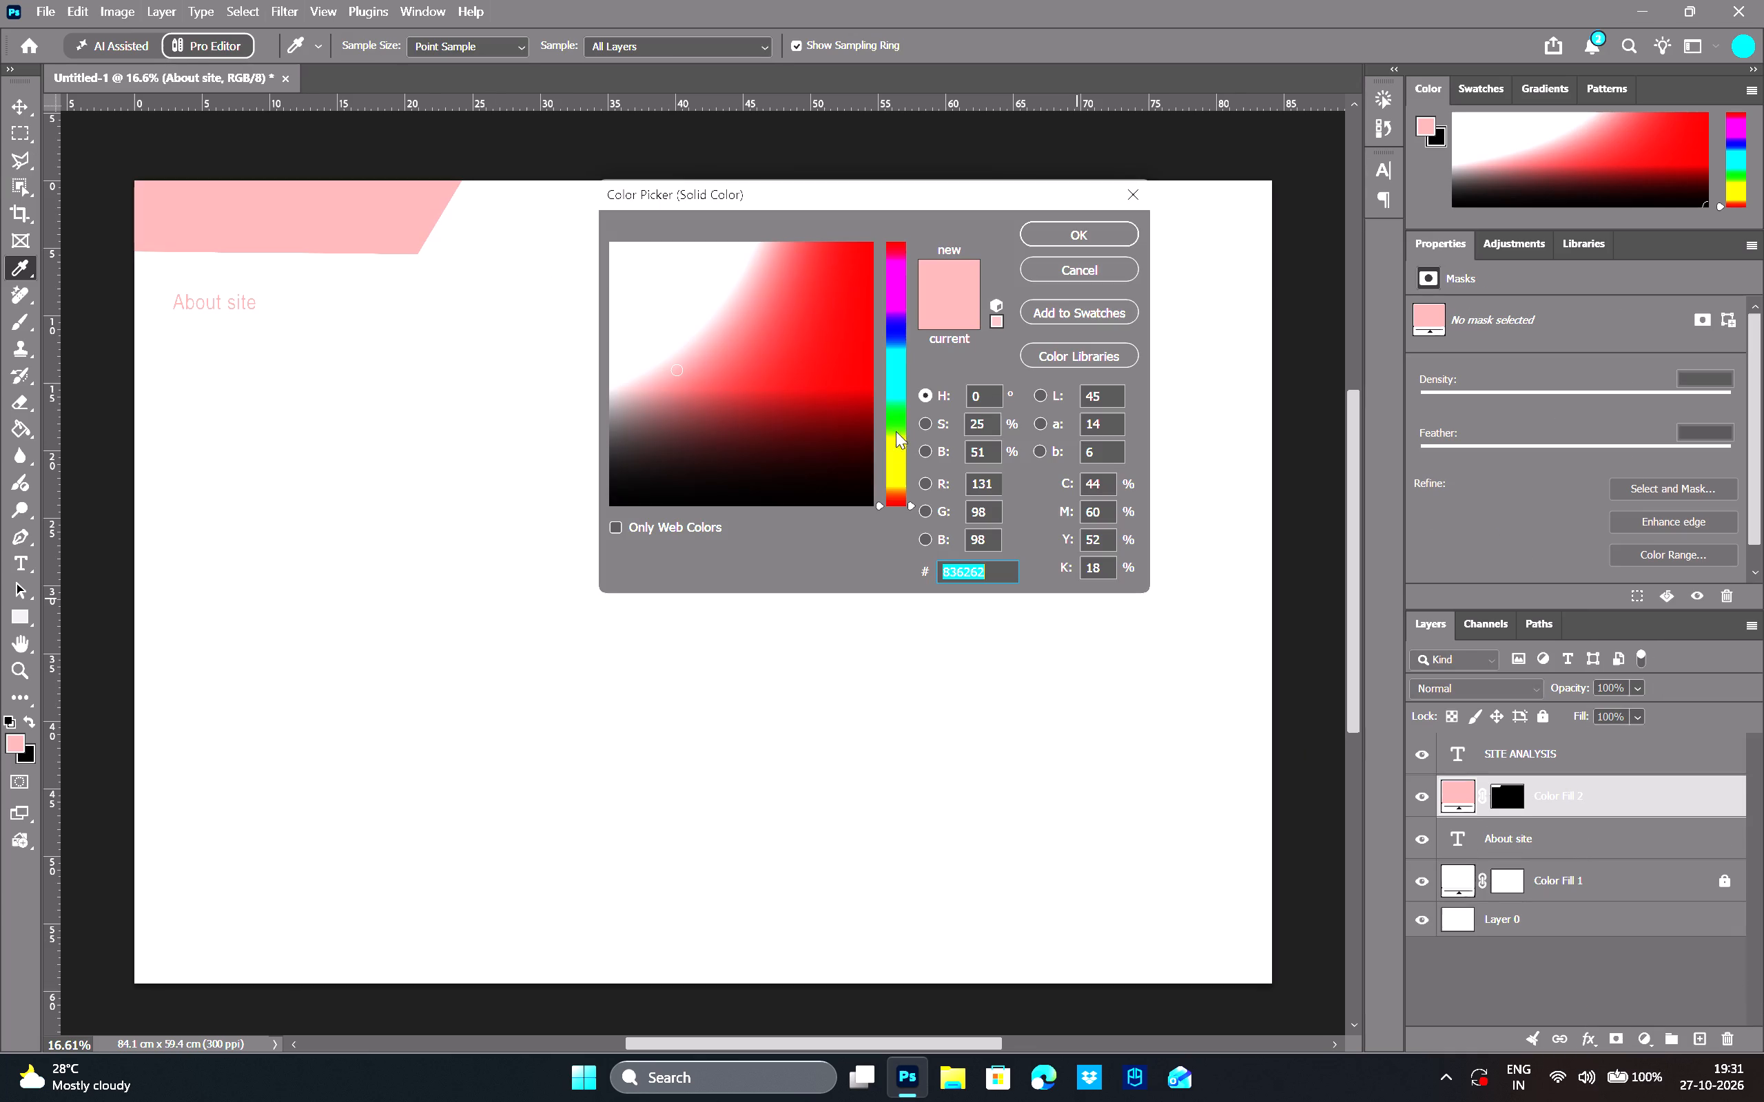
{"action": "left_click_drag", "start_coordinate": [994, 574], "coordinate": [710, 564]}
{"action": "key", "text": "BackSpace"}
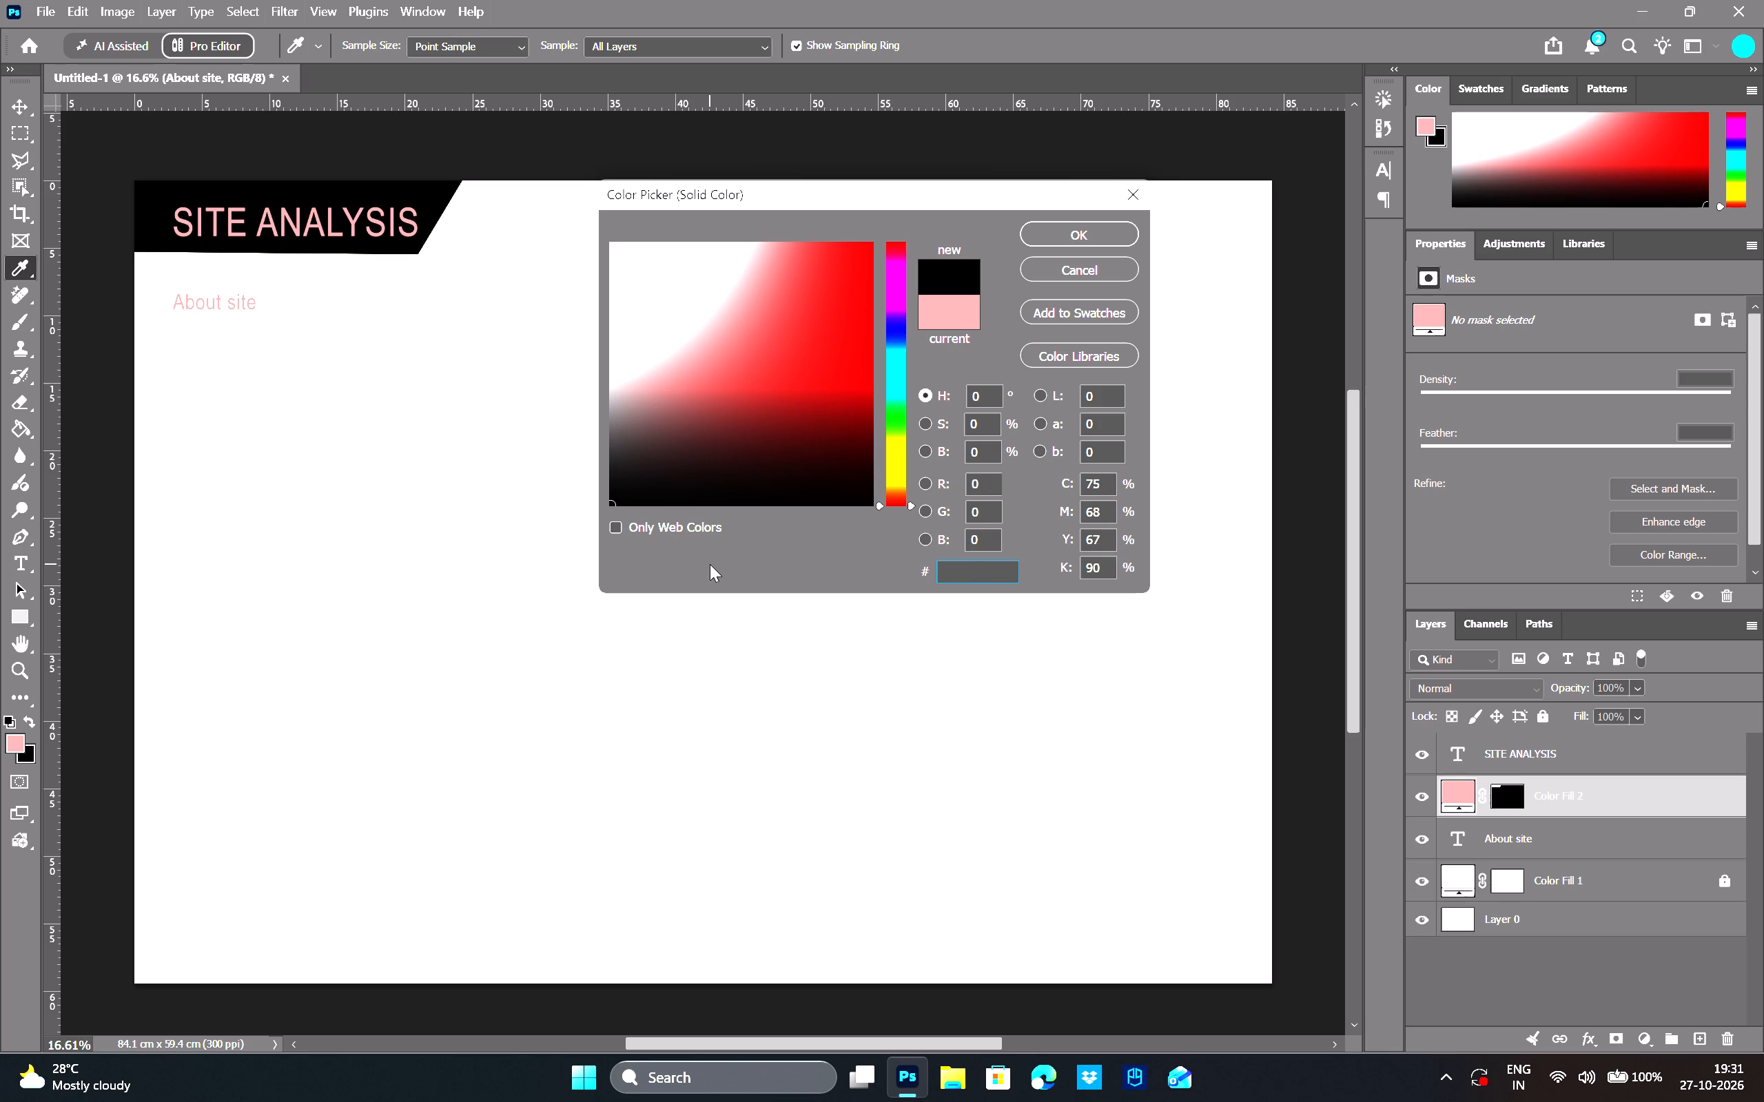
{"action": "type", "text": "8b5"}
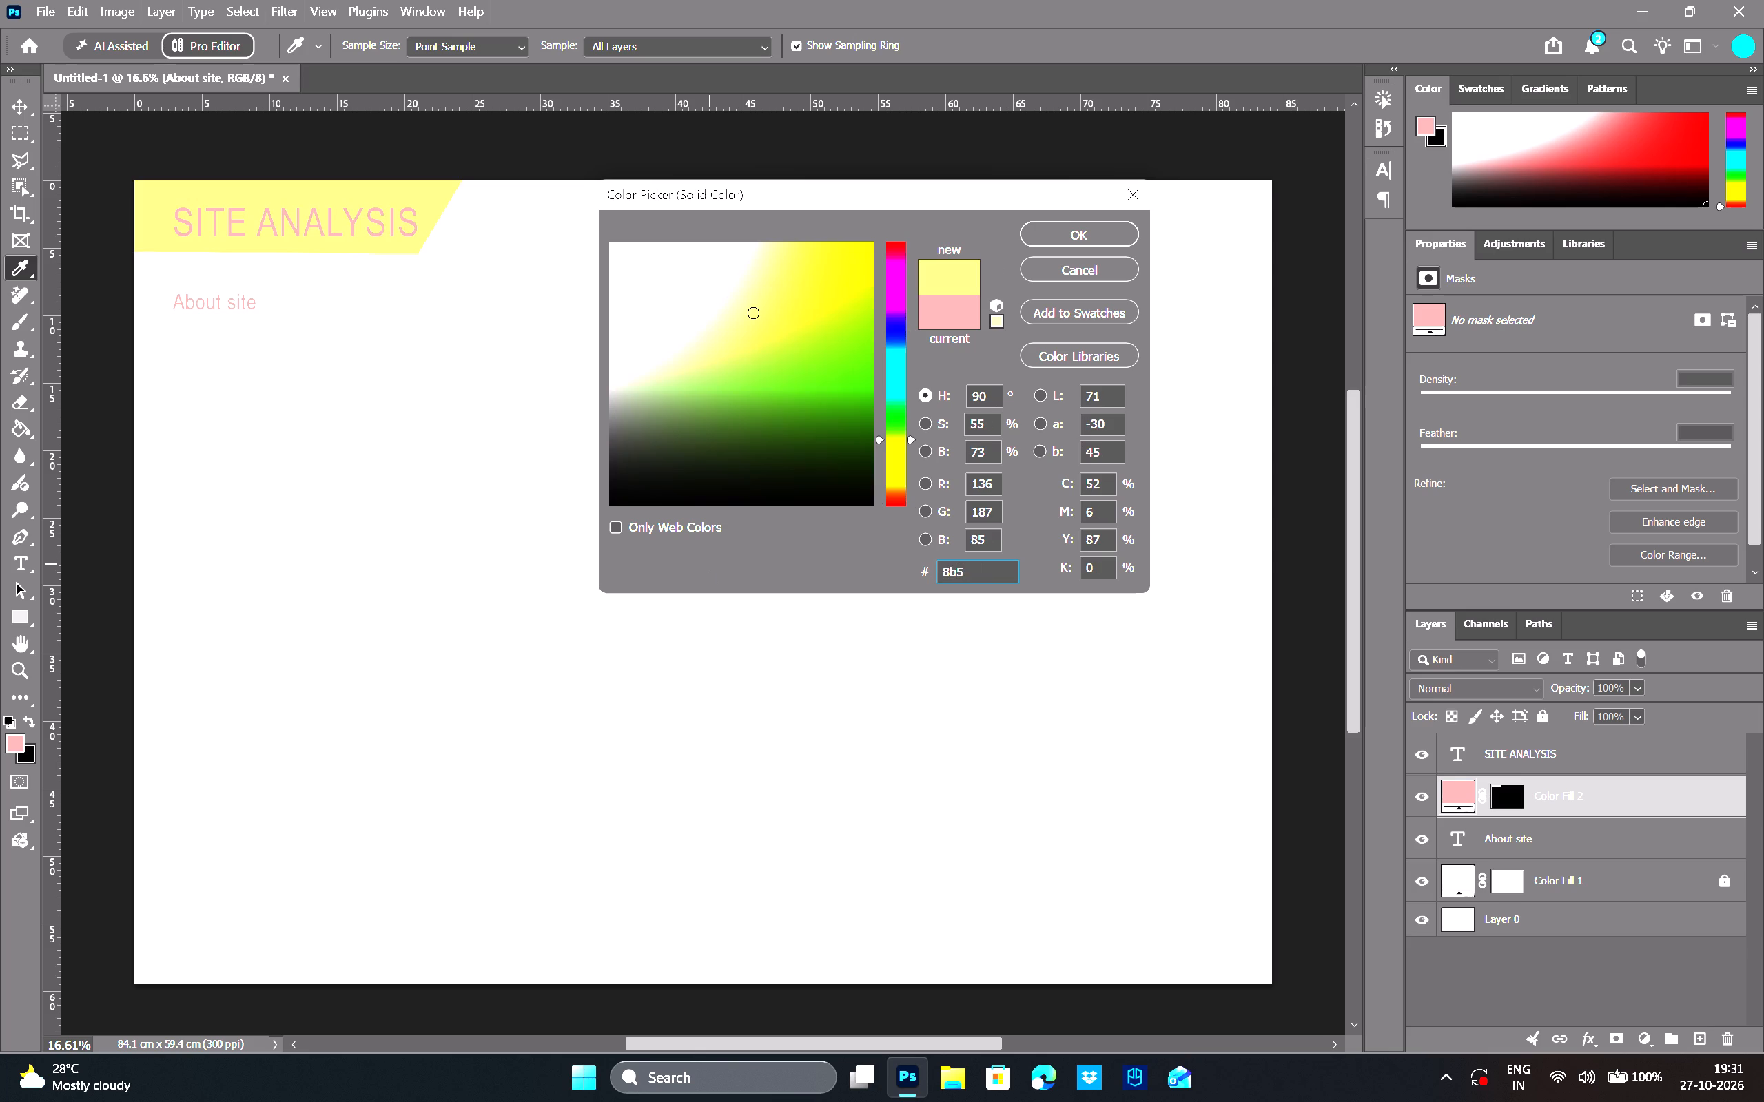
{"action": "key", "text": "e"}
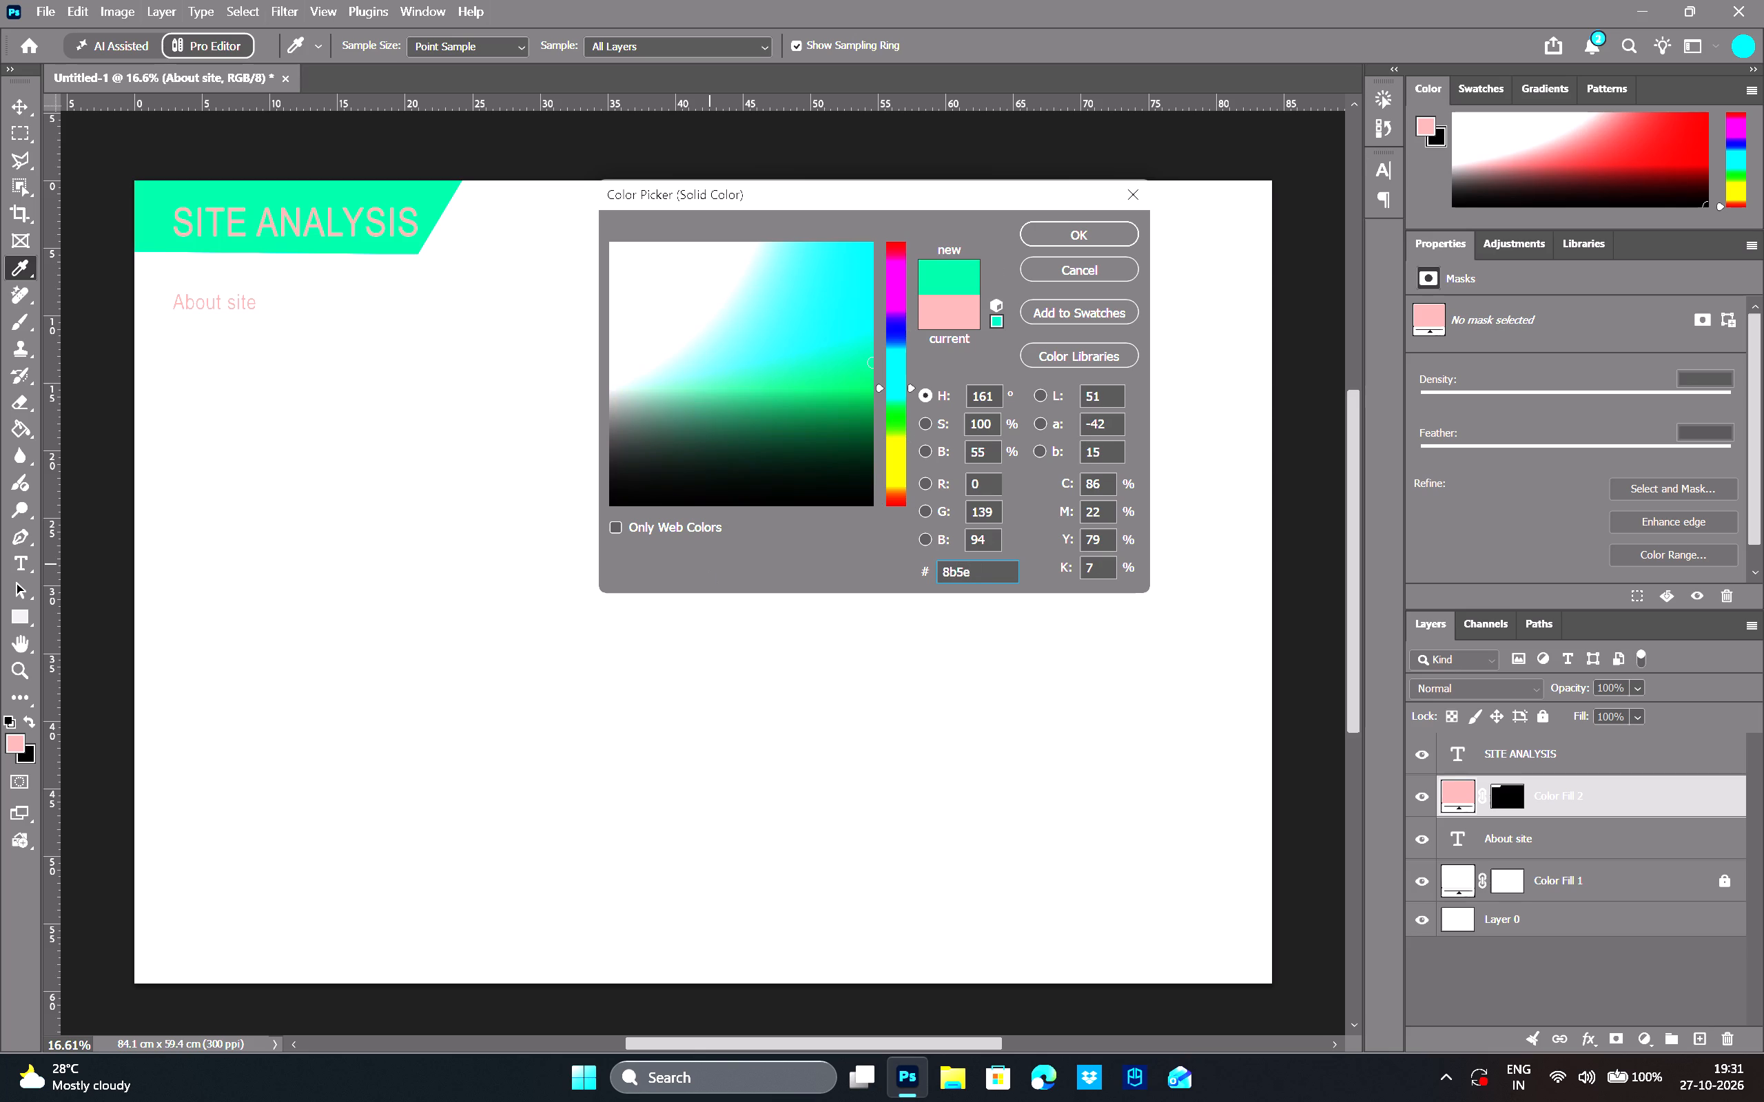
{"action": "type", "text": "3c"}
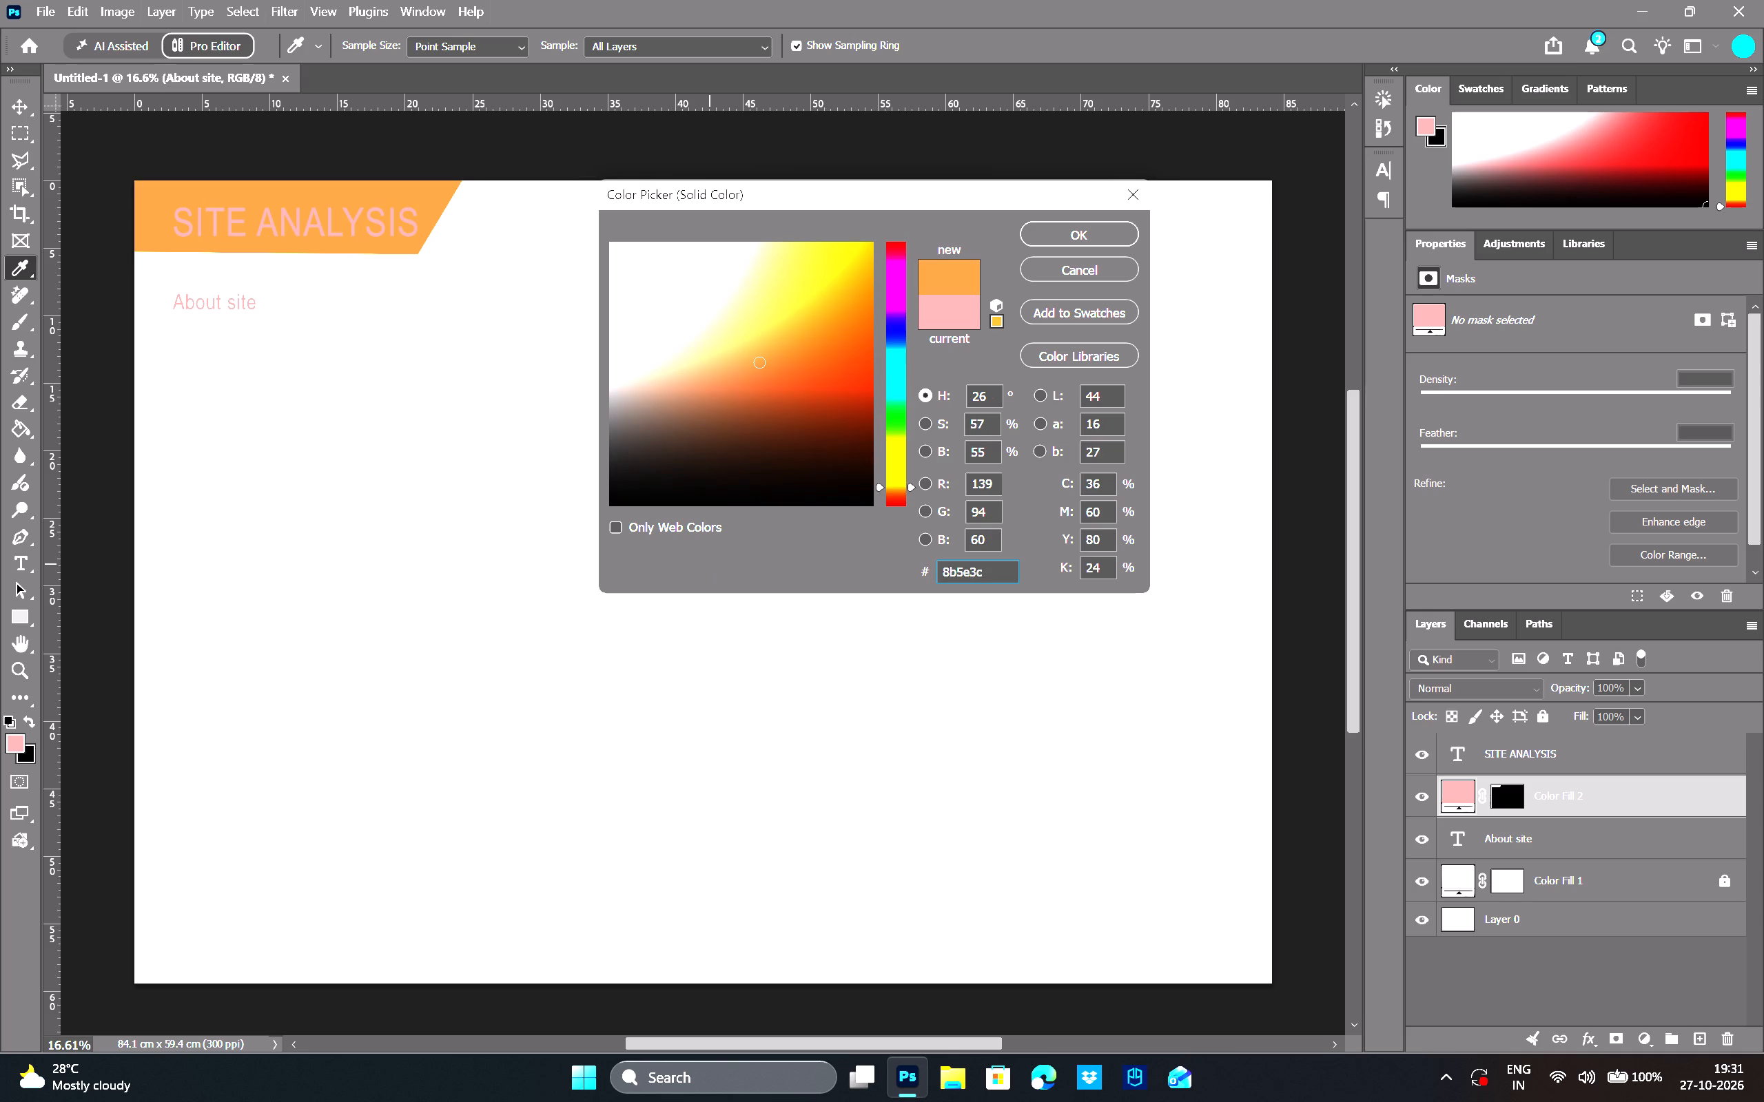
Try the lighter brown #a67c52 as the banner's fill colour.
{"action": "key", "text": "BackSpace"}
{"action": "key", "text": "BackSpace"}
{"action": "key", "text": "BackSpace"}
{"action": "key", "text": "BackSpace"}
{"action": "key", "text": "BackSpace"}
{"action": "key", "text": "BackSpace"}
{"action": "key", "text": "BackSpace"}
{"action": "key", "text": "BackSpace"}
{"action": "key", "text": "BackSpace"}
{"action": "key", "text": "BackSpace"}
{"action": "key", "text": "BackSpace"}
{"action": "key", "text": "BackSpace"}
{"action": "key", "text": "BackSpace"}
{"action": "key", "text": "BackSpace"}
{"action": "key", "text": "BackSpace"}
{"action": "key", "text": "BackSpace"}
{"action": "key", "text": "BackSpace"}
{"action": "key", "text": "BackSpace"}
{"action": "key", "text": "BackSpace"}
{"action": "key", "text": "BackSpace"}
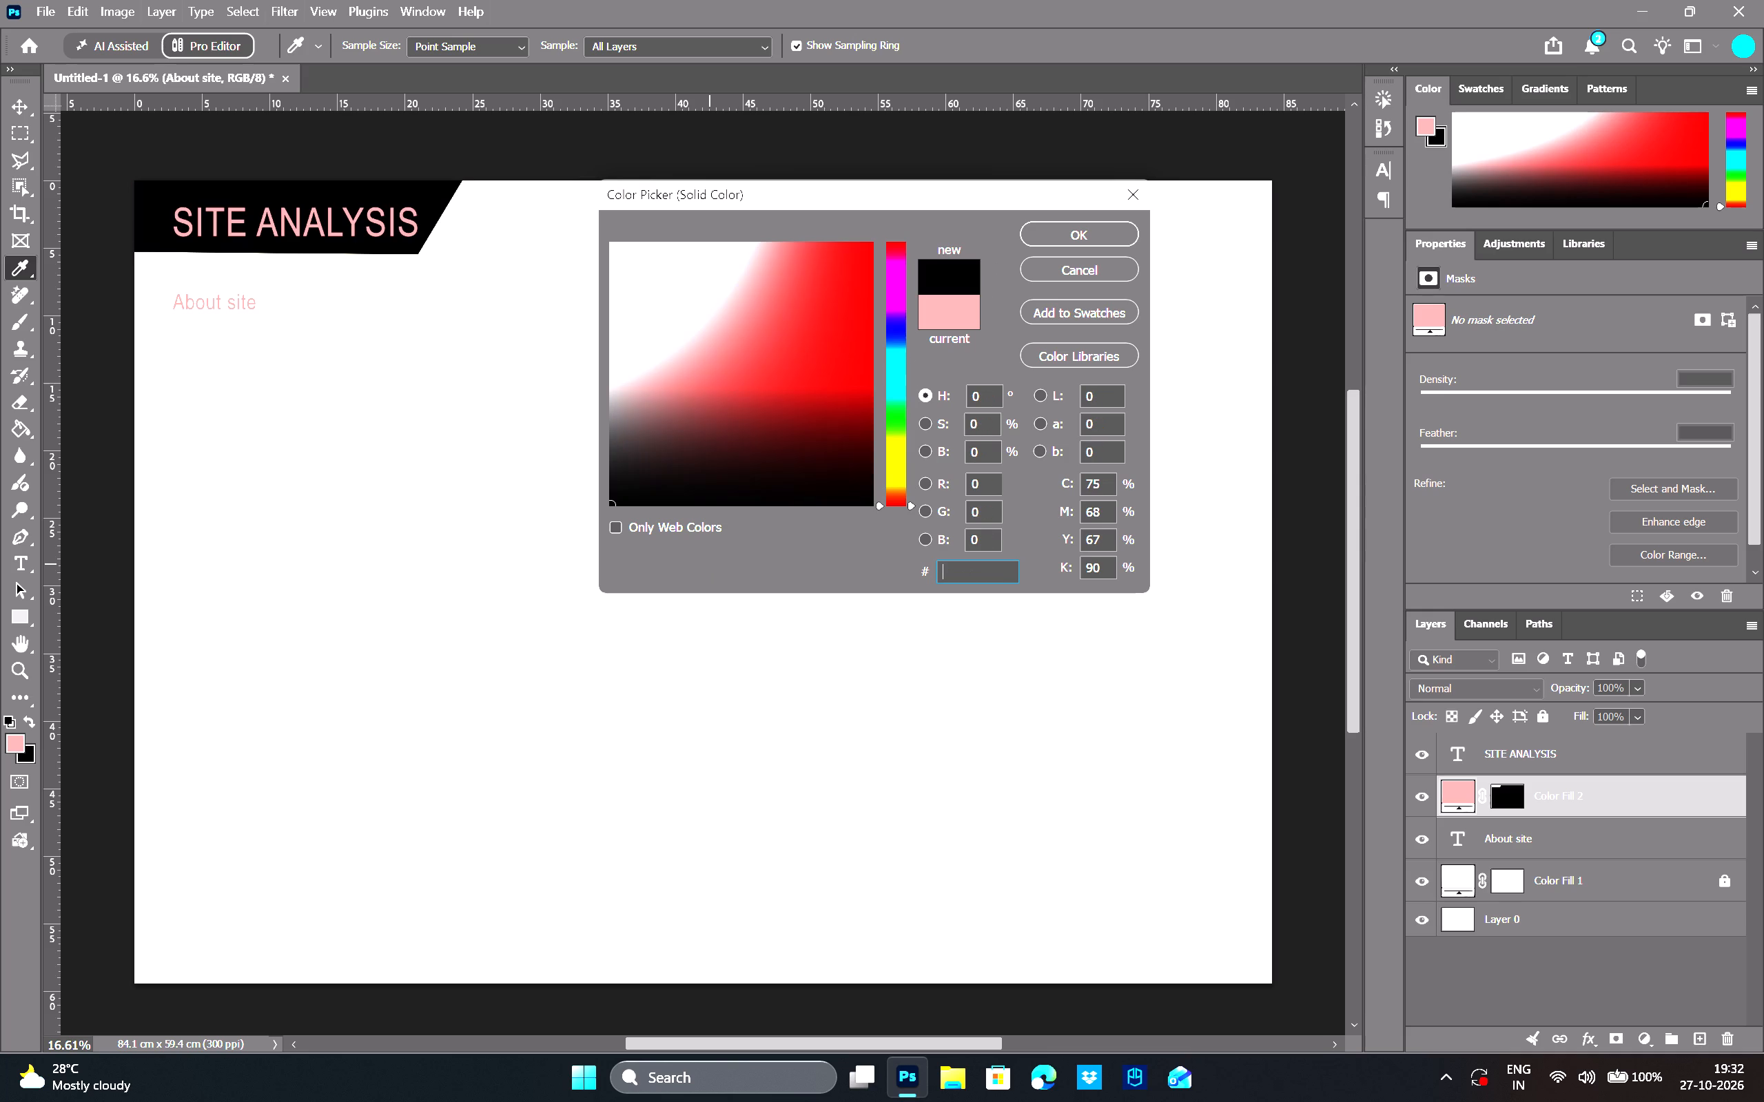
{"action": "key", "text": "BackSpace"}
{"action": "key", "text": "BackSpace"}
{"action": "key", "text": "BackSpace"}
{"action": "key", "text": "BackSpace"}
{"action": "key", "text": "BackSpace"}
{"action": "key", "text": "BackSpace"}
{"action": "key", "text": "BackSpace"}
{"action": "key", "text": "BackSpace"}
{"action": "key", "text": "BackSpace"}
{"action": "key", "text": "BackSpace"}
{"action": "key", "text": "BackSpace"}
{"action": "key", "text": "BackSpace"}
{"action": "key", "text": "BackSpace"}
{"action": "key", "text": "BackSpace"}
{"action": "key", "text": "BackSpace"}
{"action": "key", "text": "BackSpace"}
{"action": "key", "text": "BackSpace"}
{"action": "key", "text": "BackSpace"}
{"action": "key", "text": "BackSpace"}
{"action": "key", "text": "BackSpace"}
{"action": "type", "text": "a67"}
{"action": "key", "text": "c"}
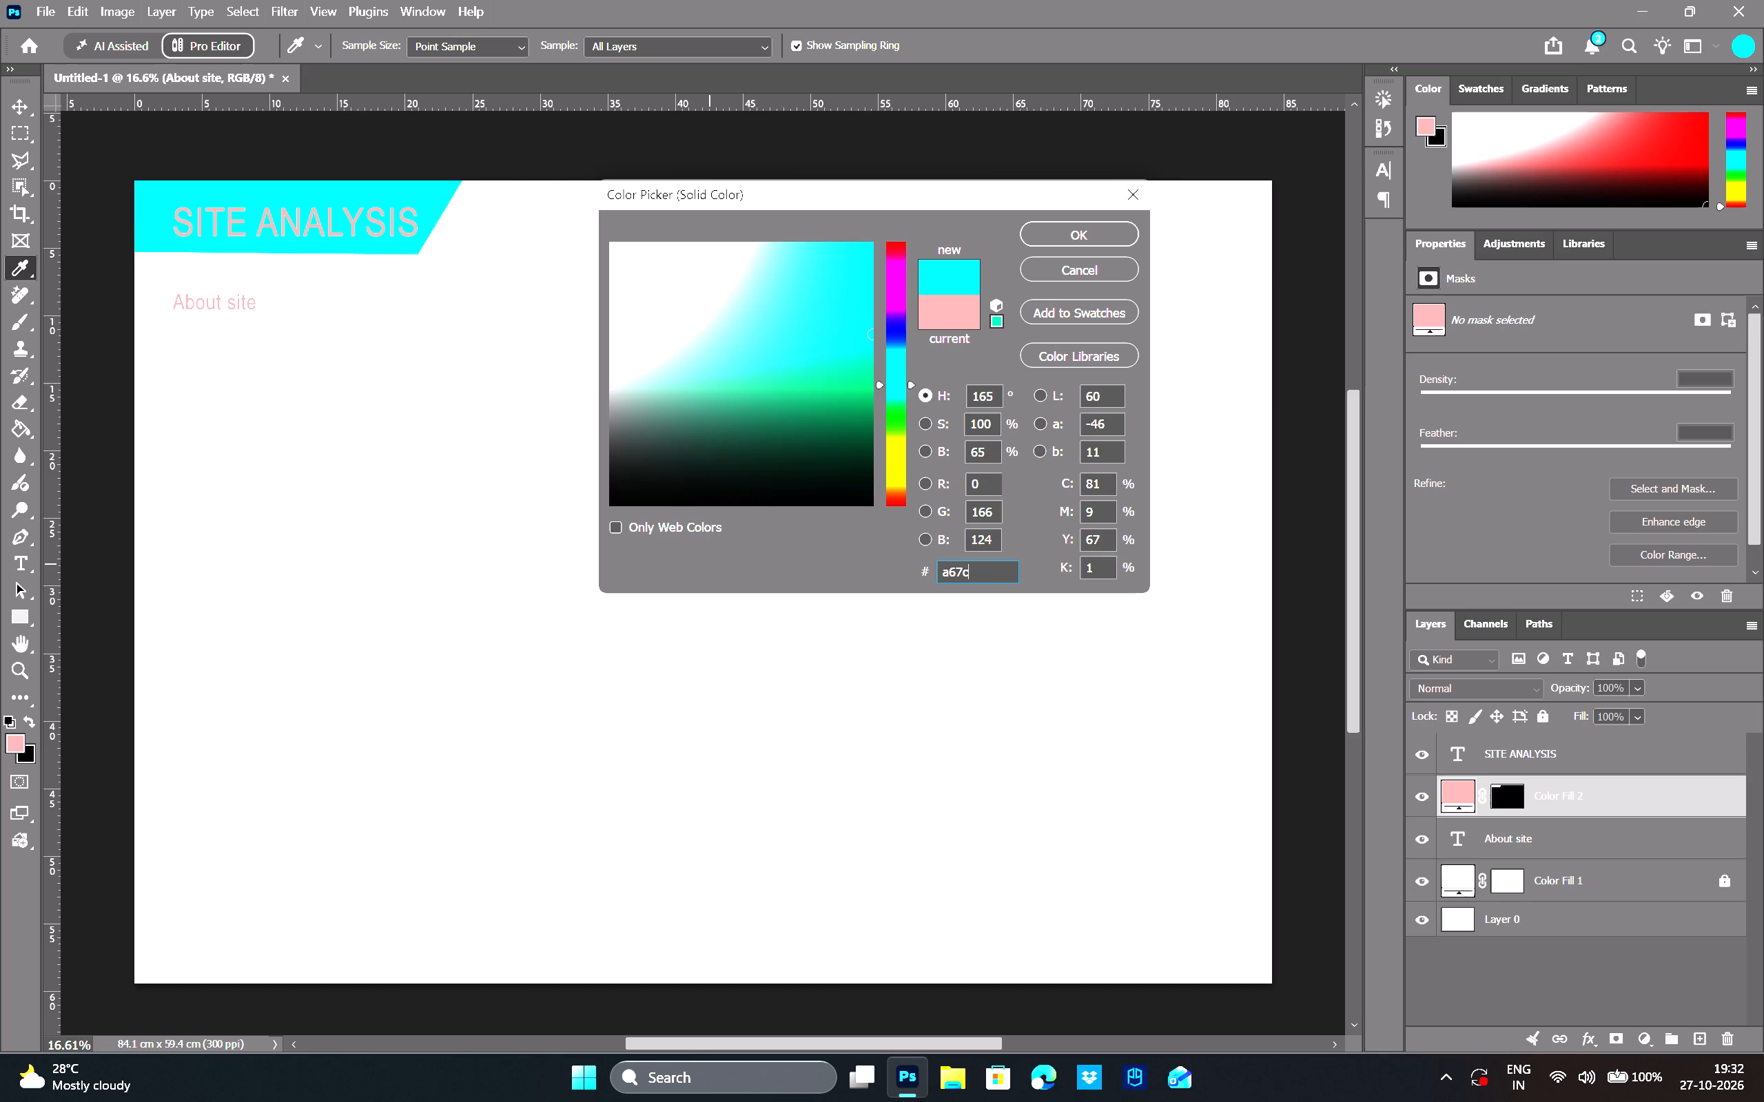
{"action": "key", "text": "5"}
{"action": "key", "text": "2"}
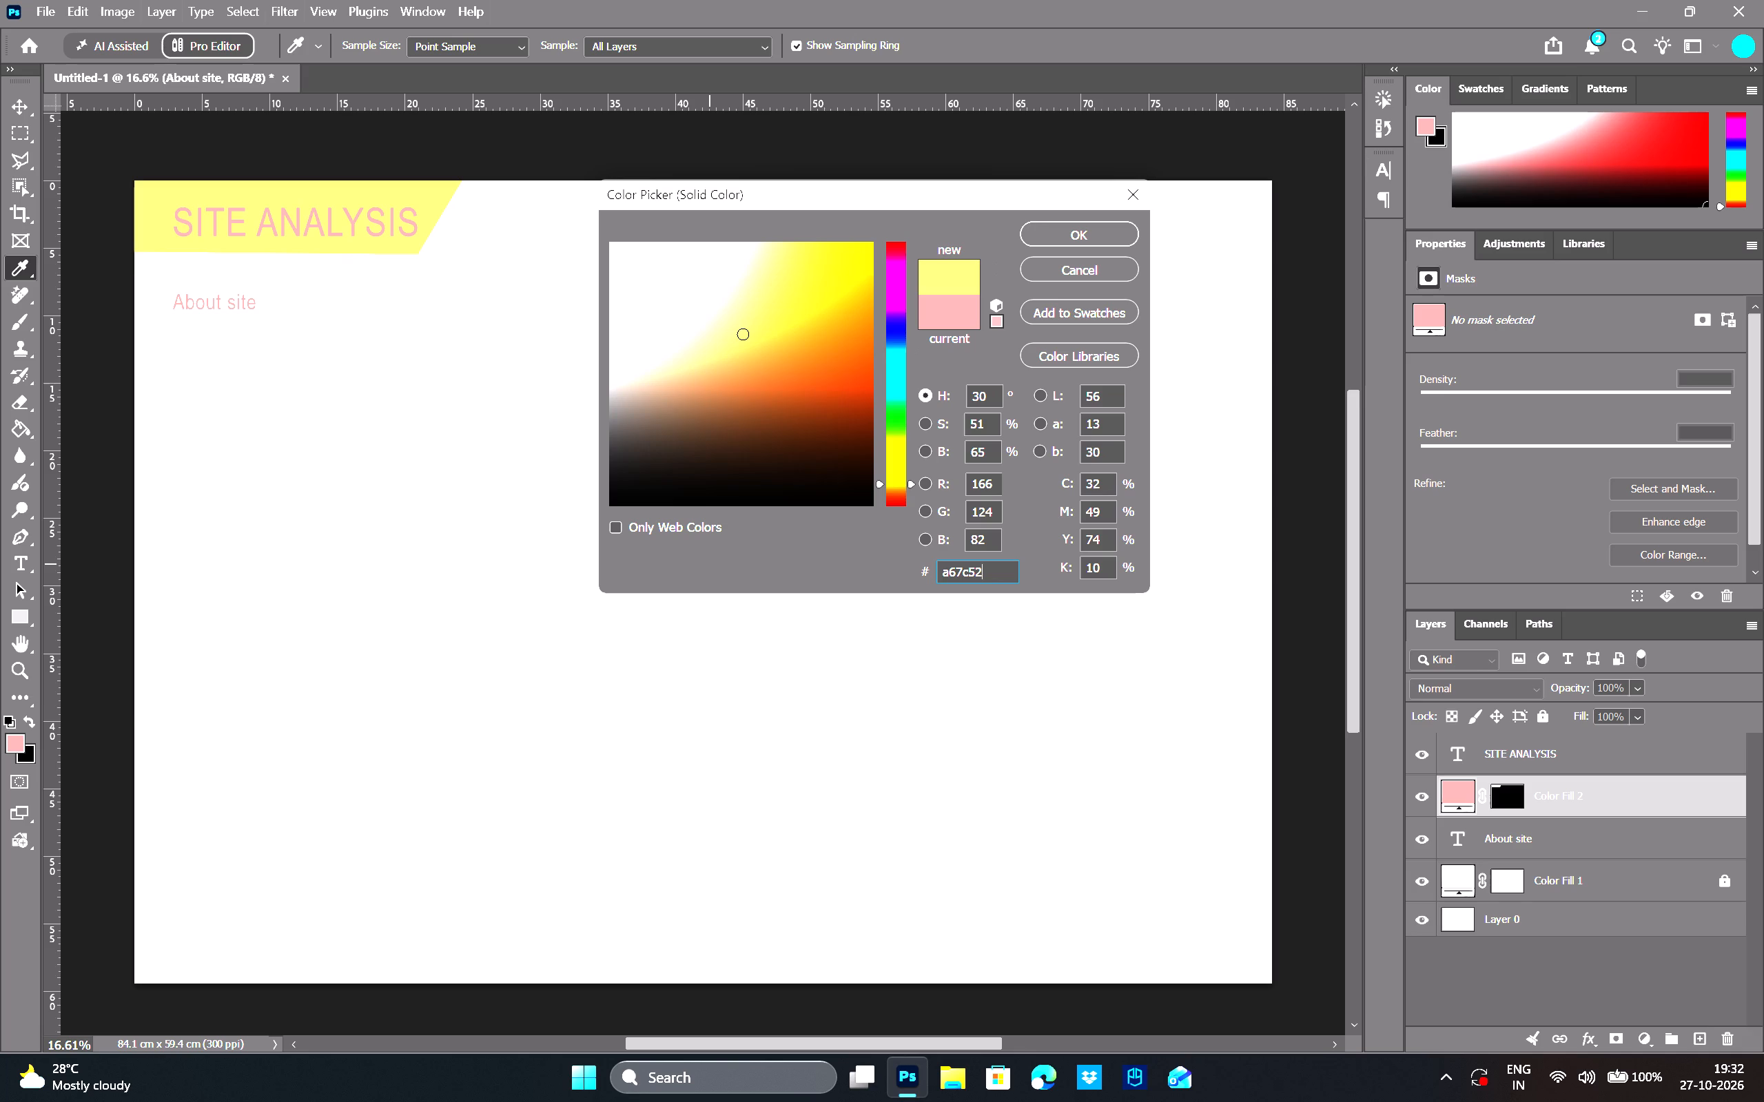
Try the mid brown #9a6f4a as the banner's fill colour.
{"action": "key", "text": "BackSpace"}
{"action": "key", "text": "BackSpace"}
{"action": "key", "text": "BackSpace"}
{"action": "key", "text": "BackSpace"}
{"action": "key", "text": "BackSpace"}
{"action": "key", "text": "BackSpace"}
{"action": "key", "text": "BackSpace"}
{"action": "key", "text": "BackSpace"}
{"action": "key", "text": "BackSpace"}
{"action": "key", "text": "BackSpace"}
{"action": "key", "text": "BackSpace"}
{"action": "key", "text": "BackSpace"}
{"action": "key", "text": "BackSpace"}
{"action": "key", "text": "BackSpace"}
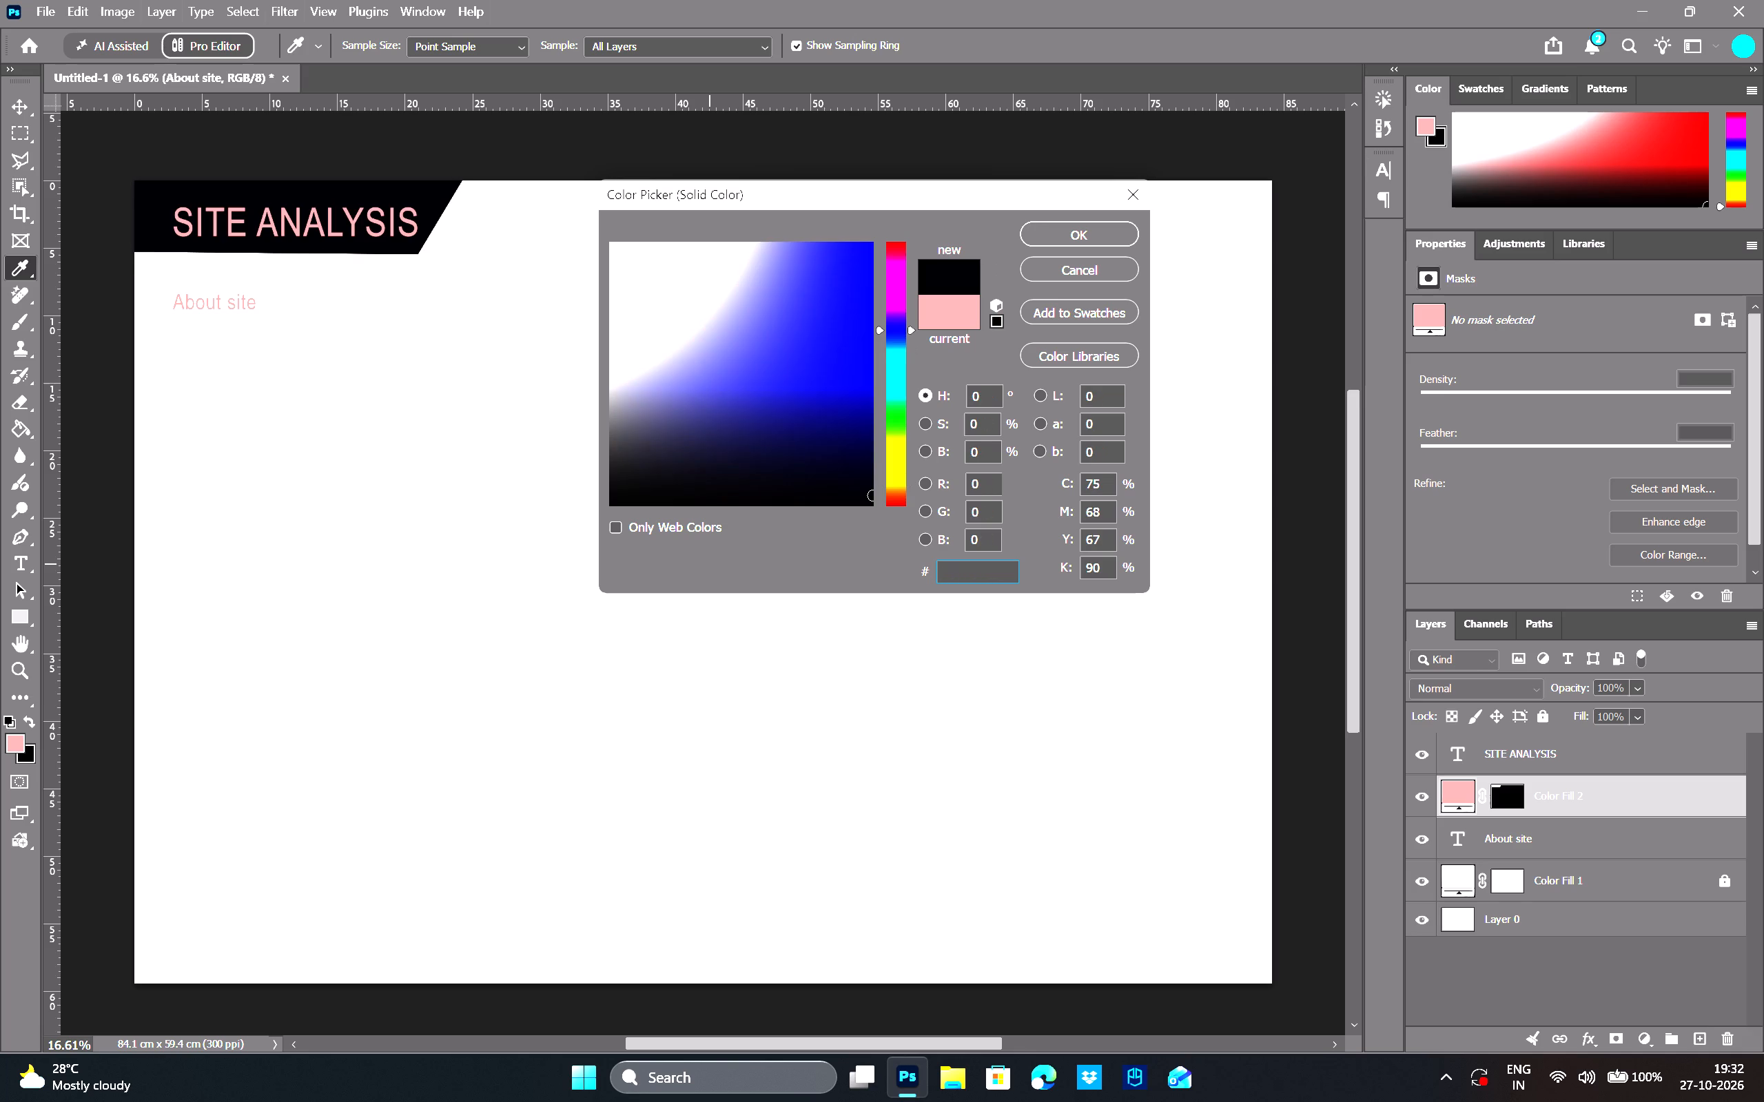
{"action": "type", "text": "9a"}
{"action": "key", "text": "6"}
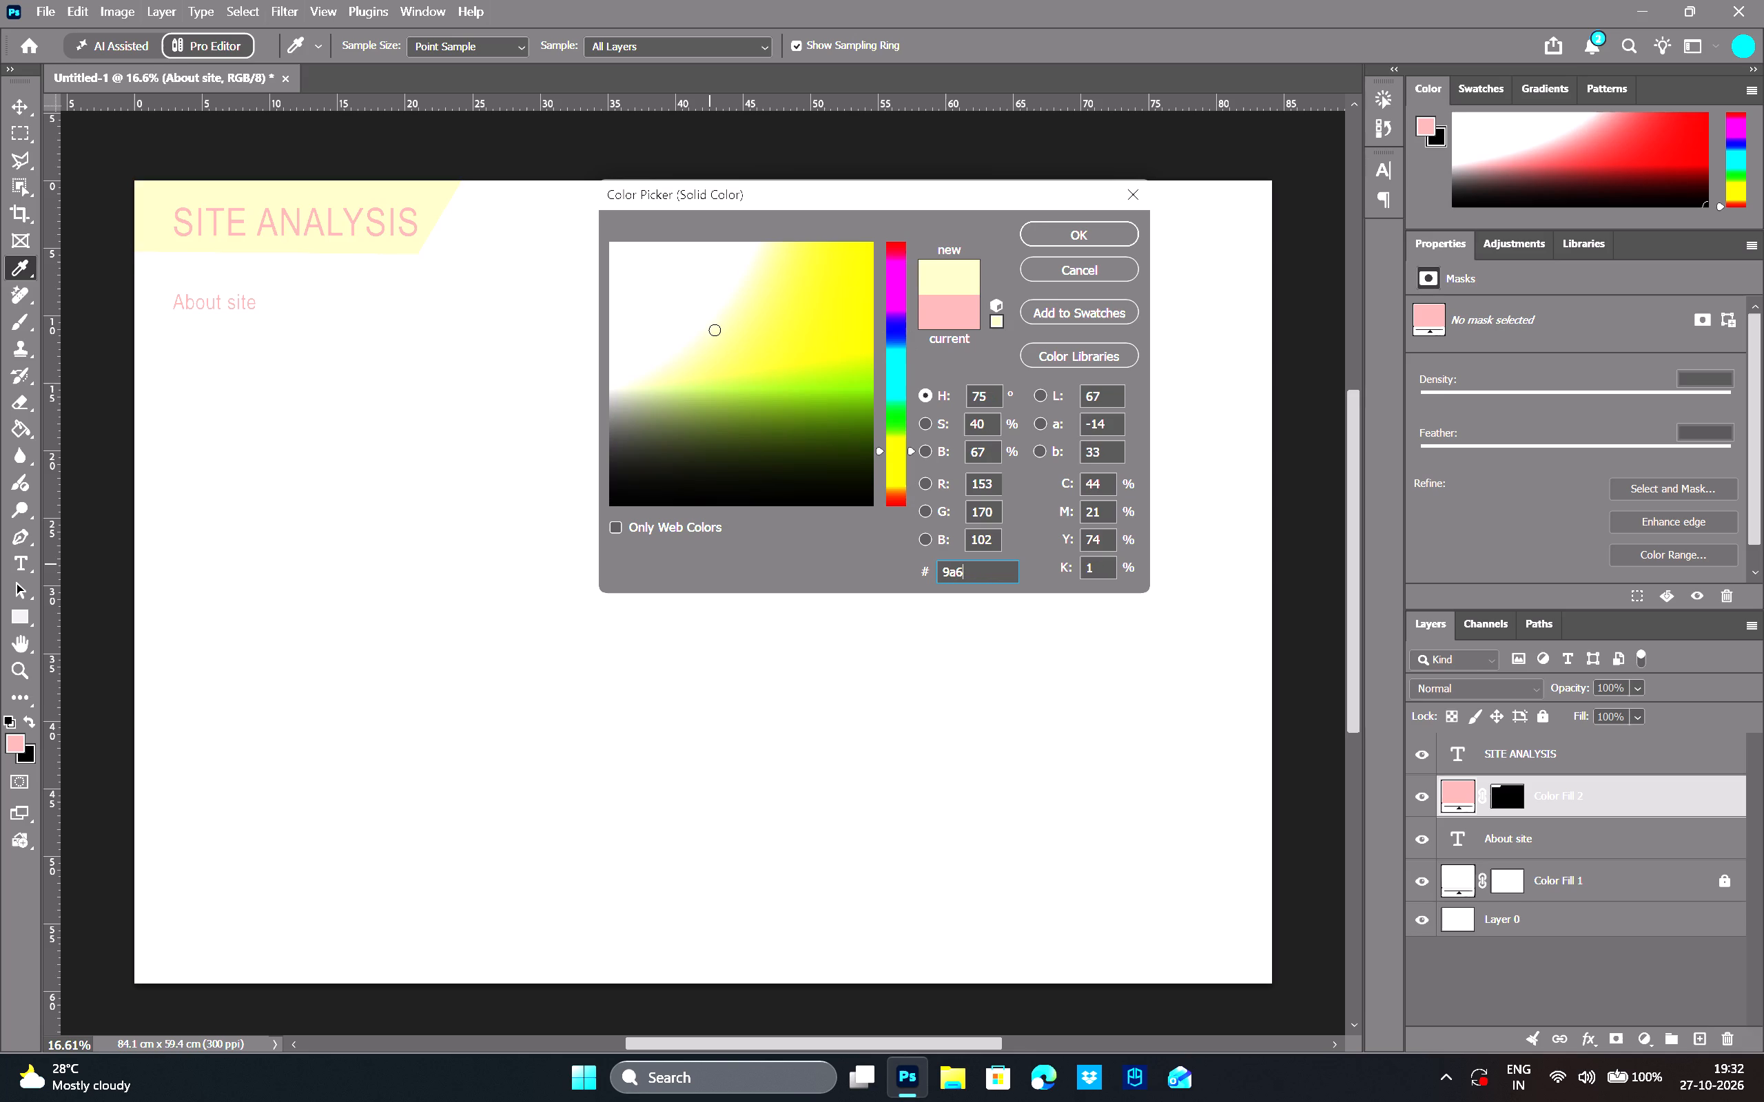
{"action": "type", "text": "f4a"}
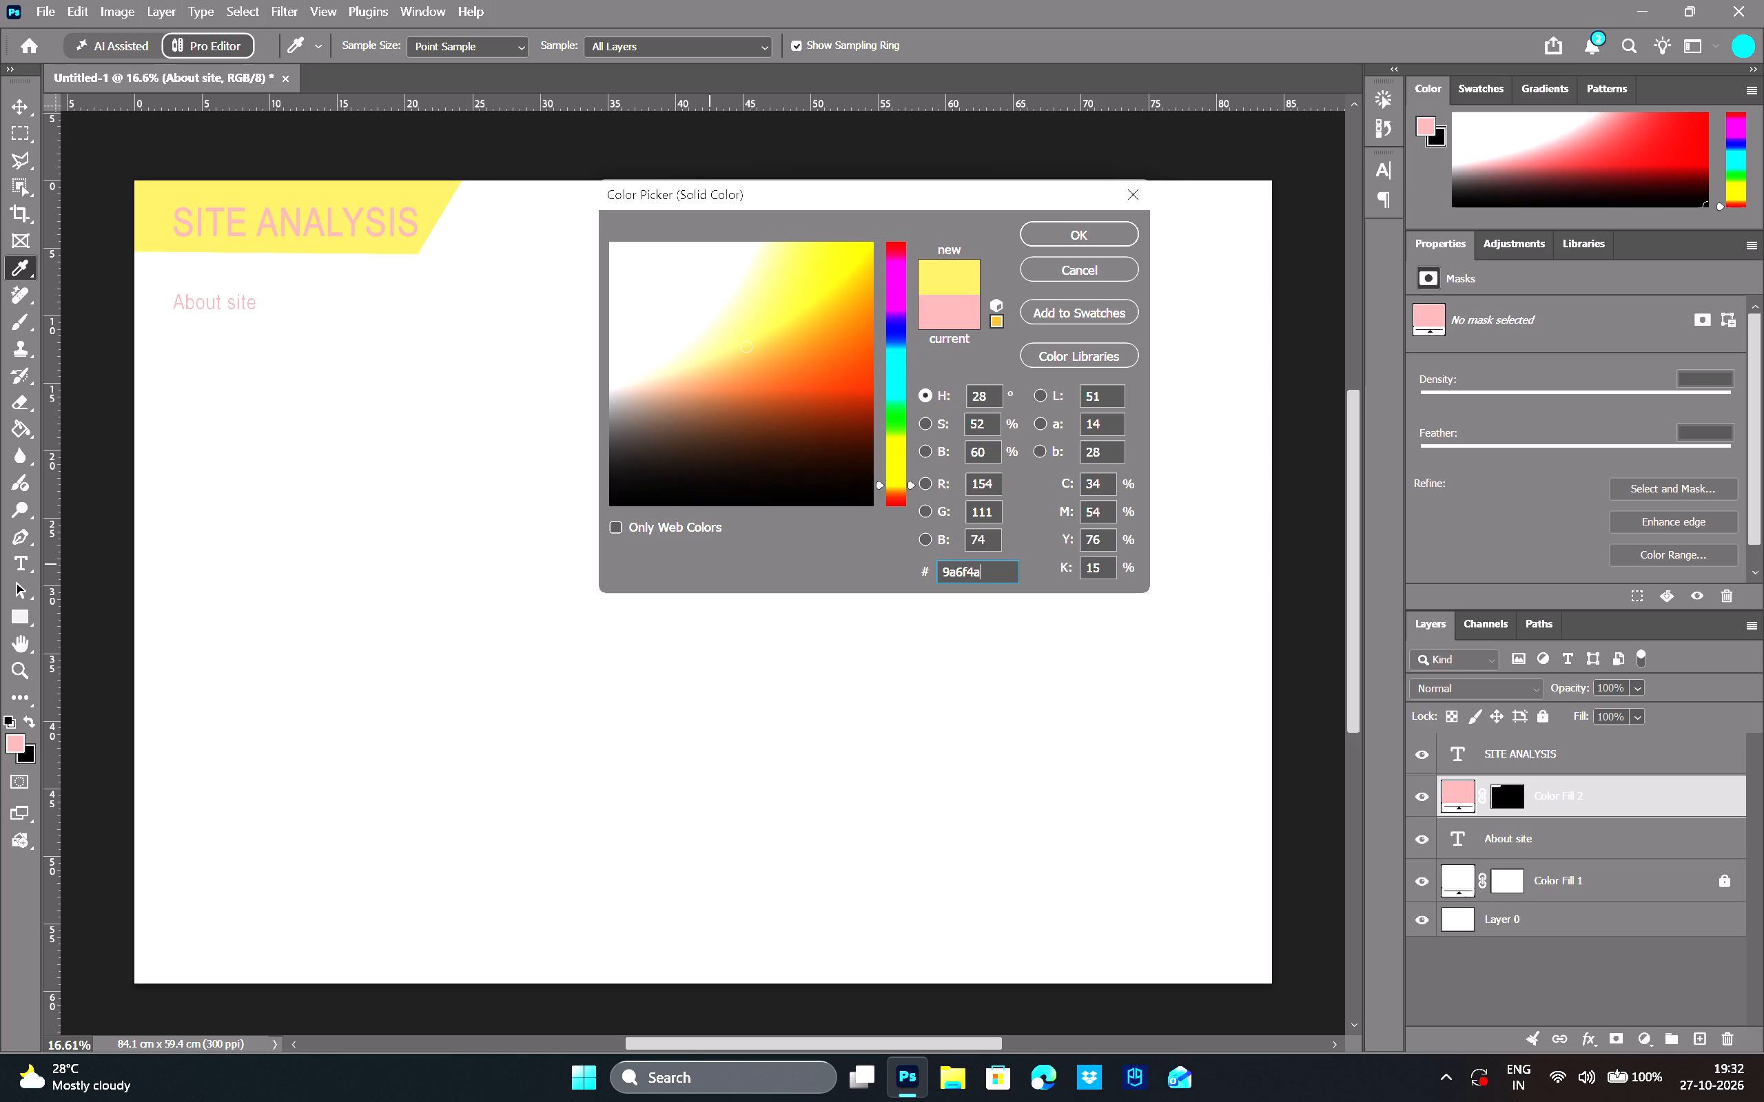
Set the banner's fill colour to dark brown #4a3329 and accept it.
{"action": "key", "text": "BackSpace"}
{"action": "key", "text": "BackSpace"}
{"action": "key", "text": "BackSpace"}
{"action": "key", "text": "BackSpace"}
{"action": "key", "text": "BackSpace"}
{"action": "key", "text": "BackSpace"}
{"action": "key", "text": "BackSpace"}
{"action": "key", "text": "BackSpace"}
{"action": "key", "text": "BackSpace"}
{"action": "key", "text": "BackSpace"}
{"action": "key", "text": "BackSpace"}
{"action": "key", "text": "BackSpace"}
{"action": "key", "text": "BackSpace"}
{"action": "key", "text": "BackSpace"}
{"action": "key", "text": "BackSpace"}
{"action": "key", "text": "BackSpace"}
{"action": "key", "text": "BackSpace"}
{"action": "key", "text": "BackSpace"}
{"action": "key", "text": "BackSpace"}
{"action": "key", "text": "BackSpace"}
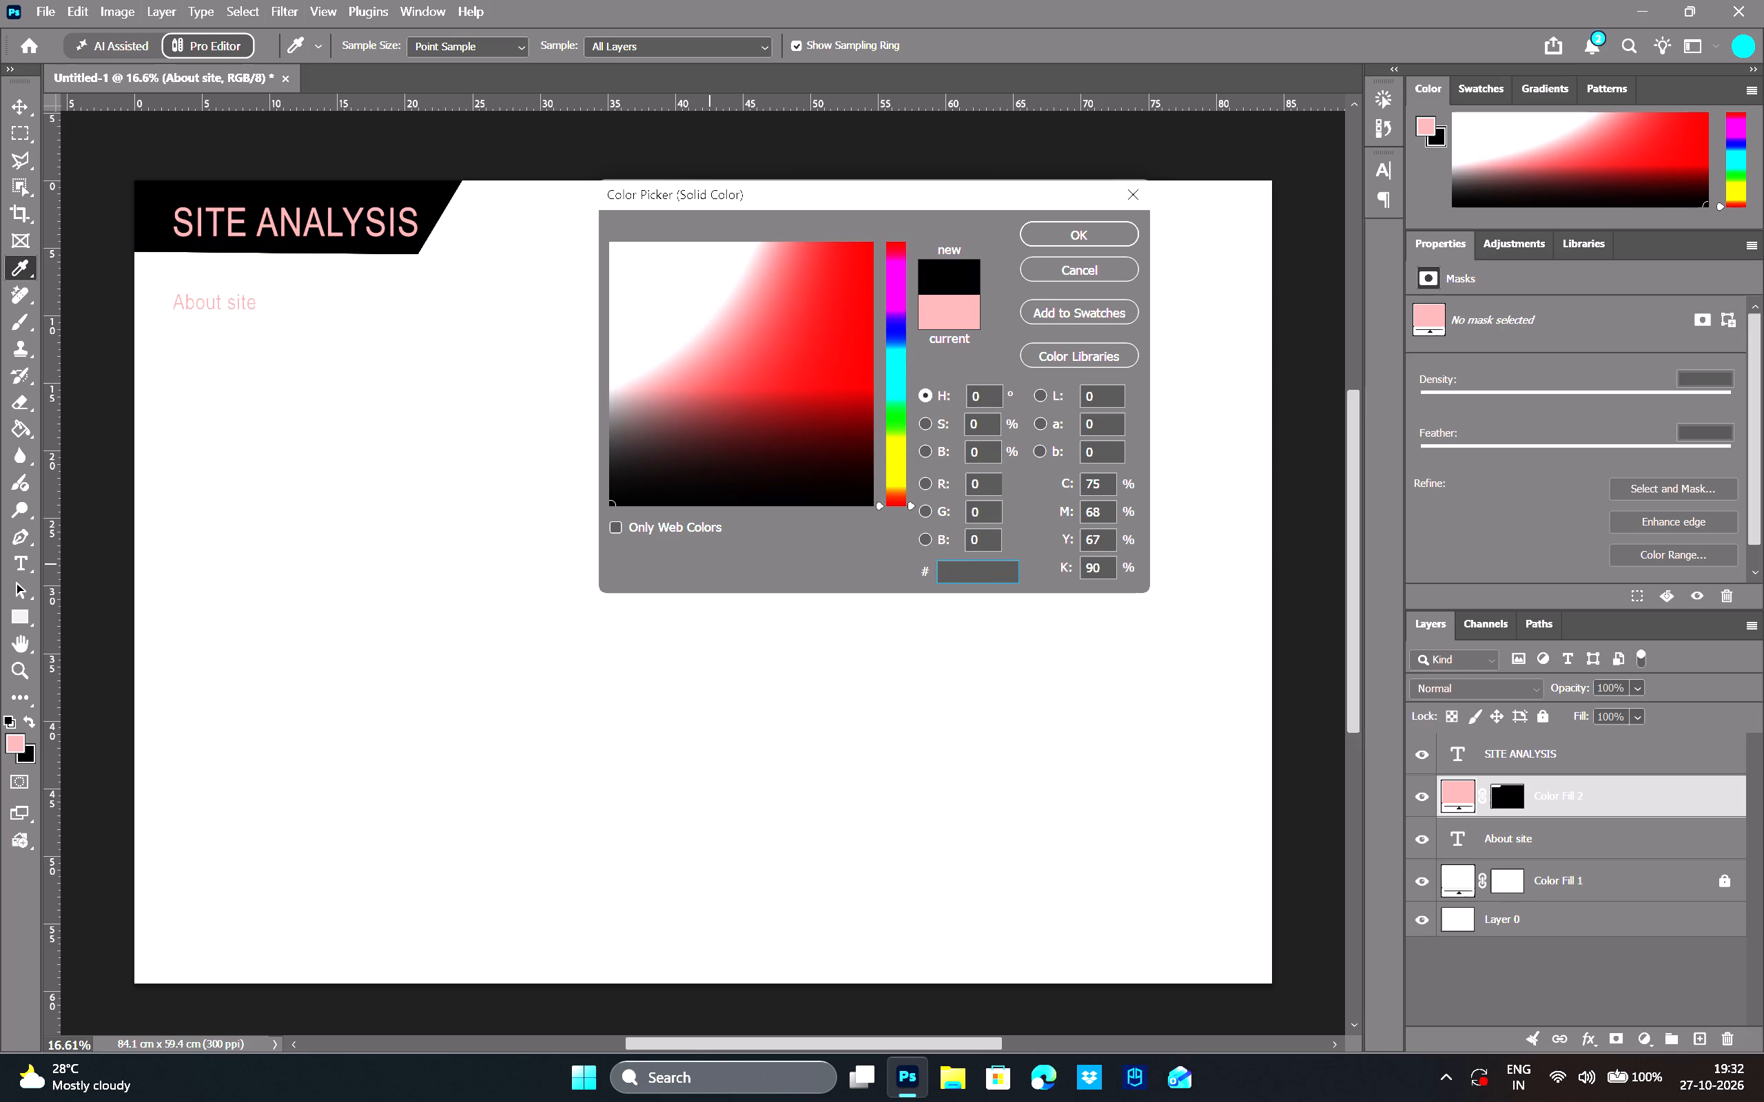
{"action": "type", "text": "4a33"}
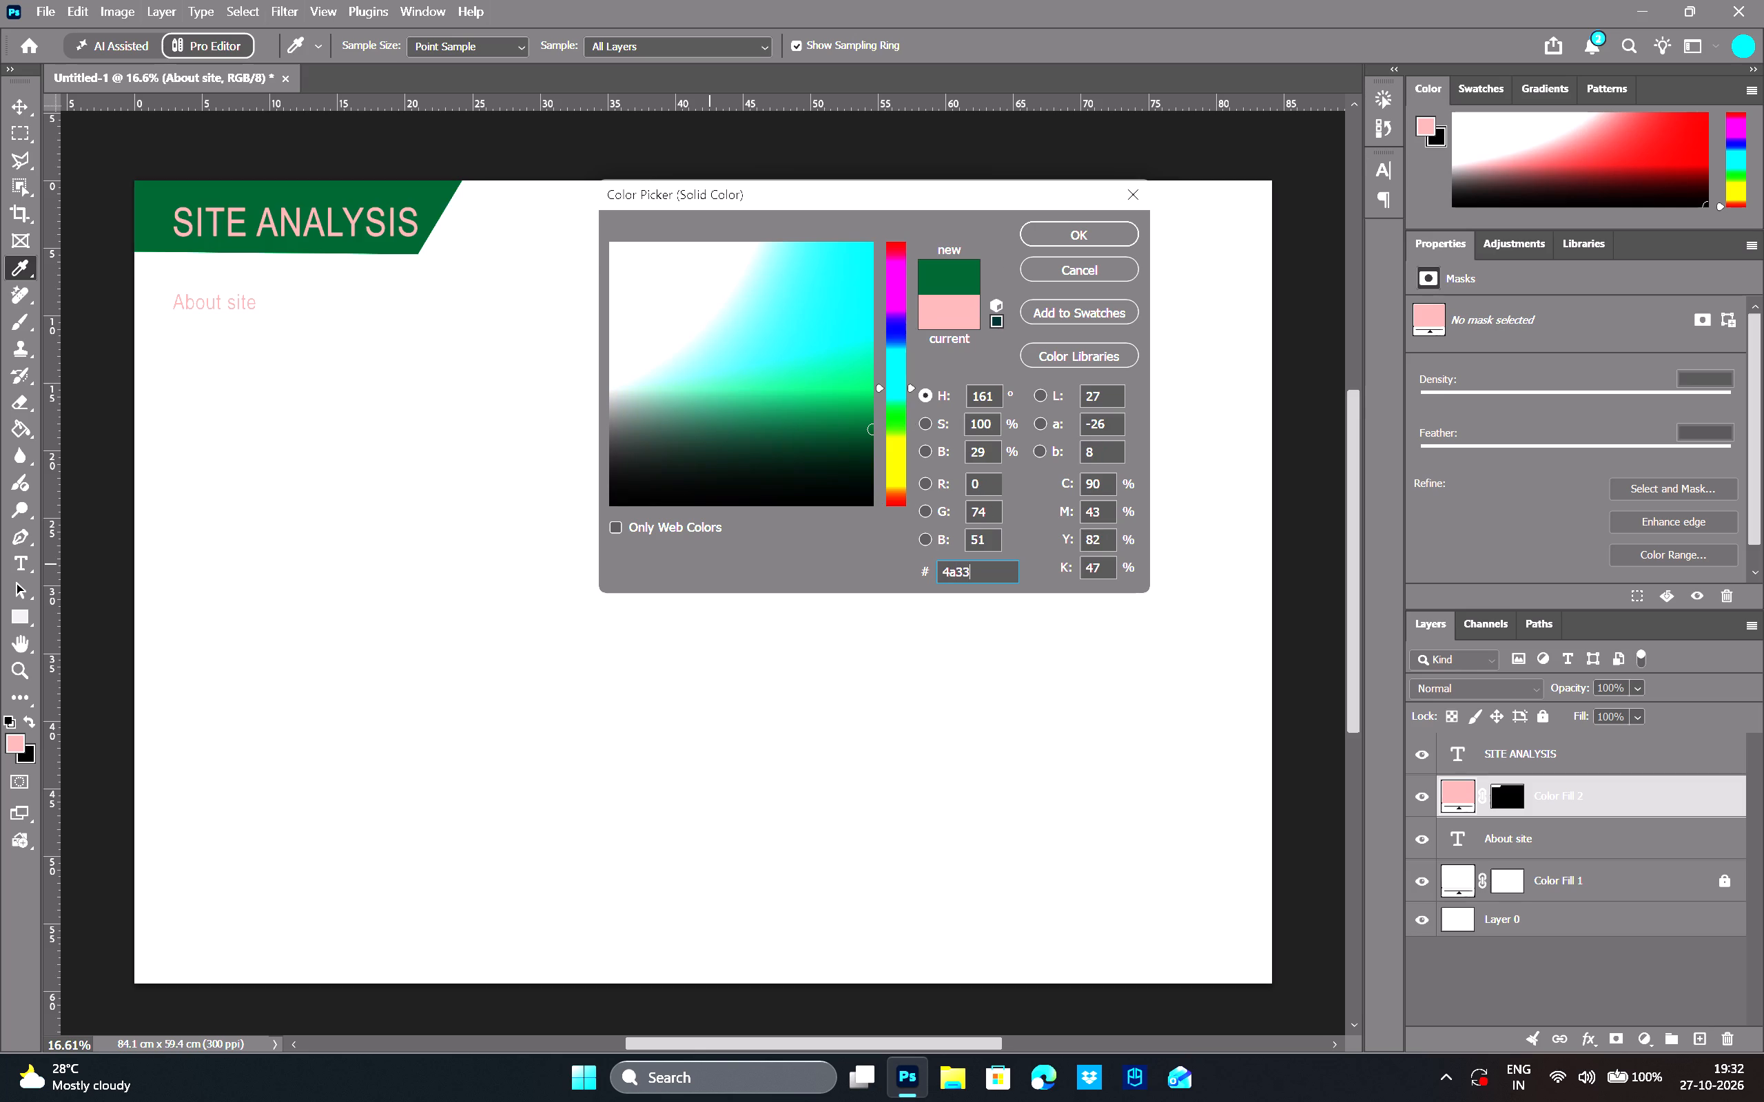
{"action": "type", "text": "29"}
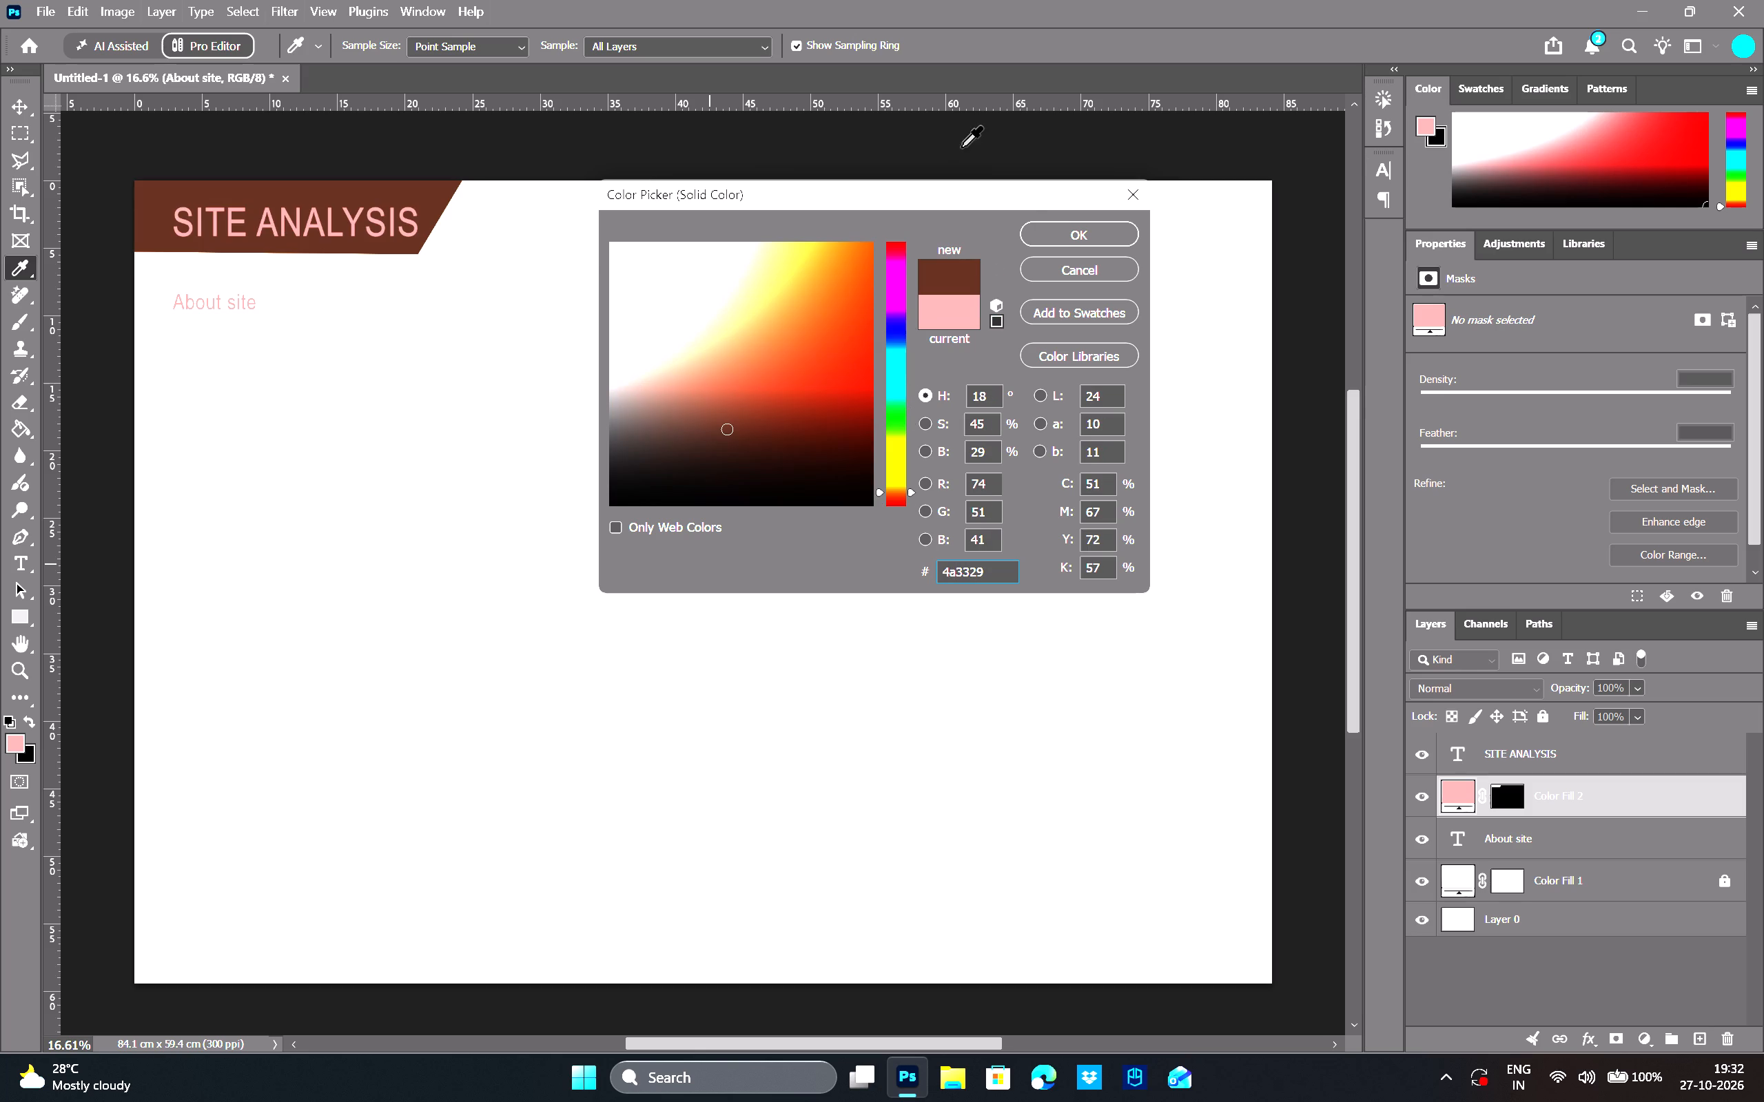
{"action": "left_click", "coordinate": [1058, 238]}
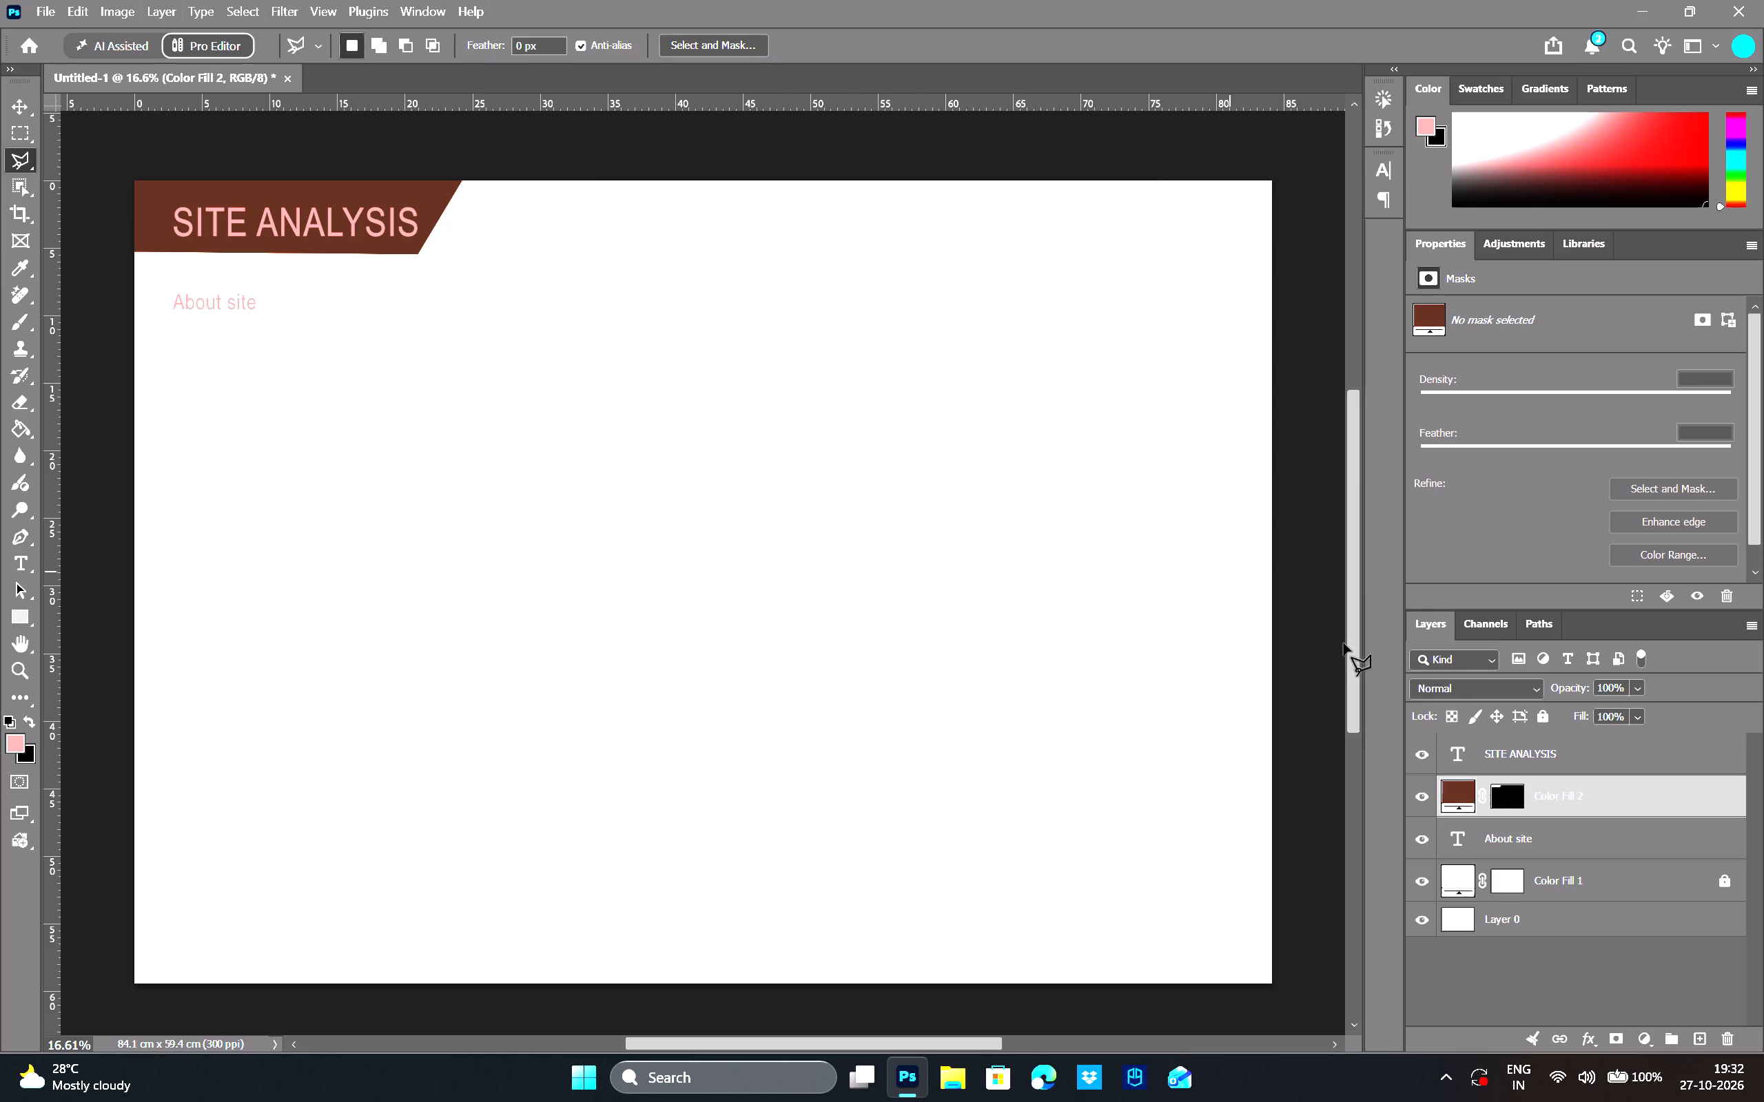
Open the SITE ANALYSIS heading's text colour and try the blue #4545b6.
{"action": "left_click", "coordinate": [1549, 753]}
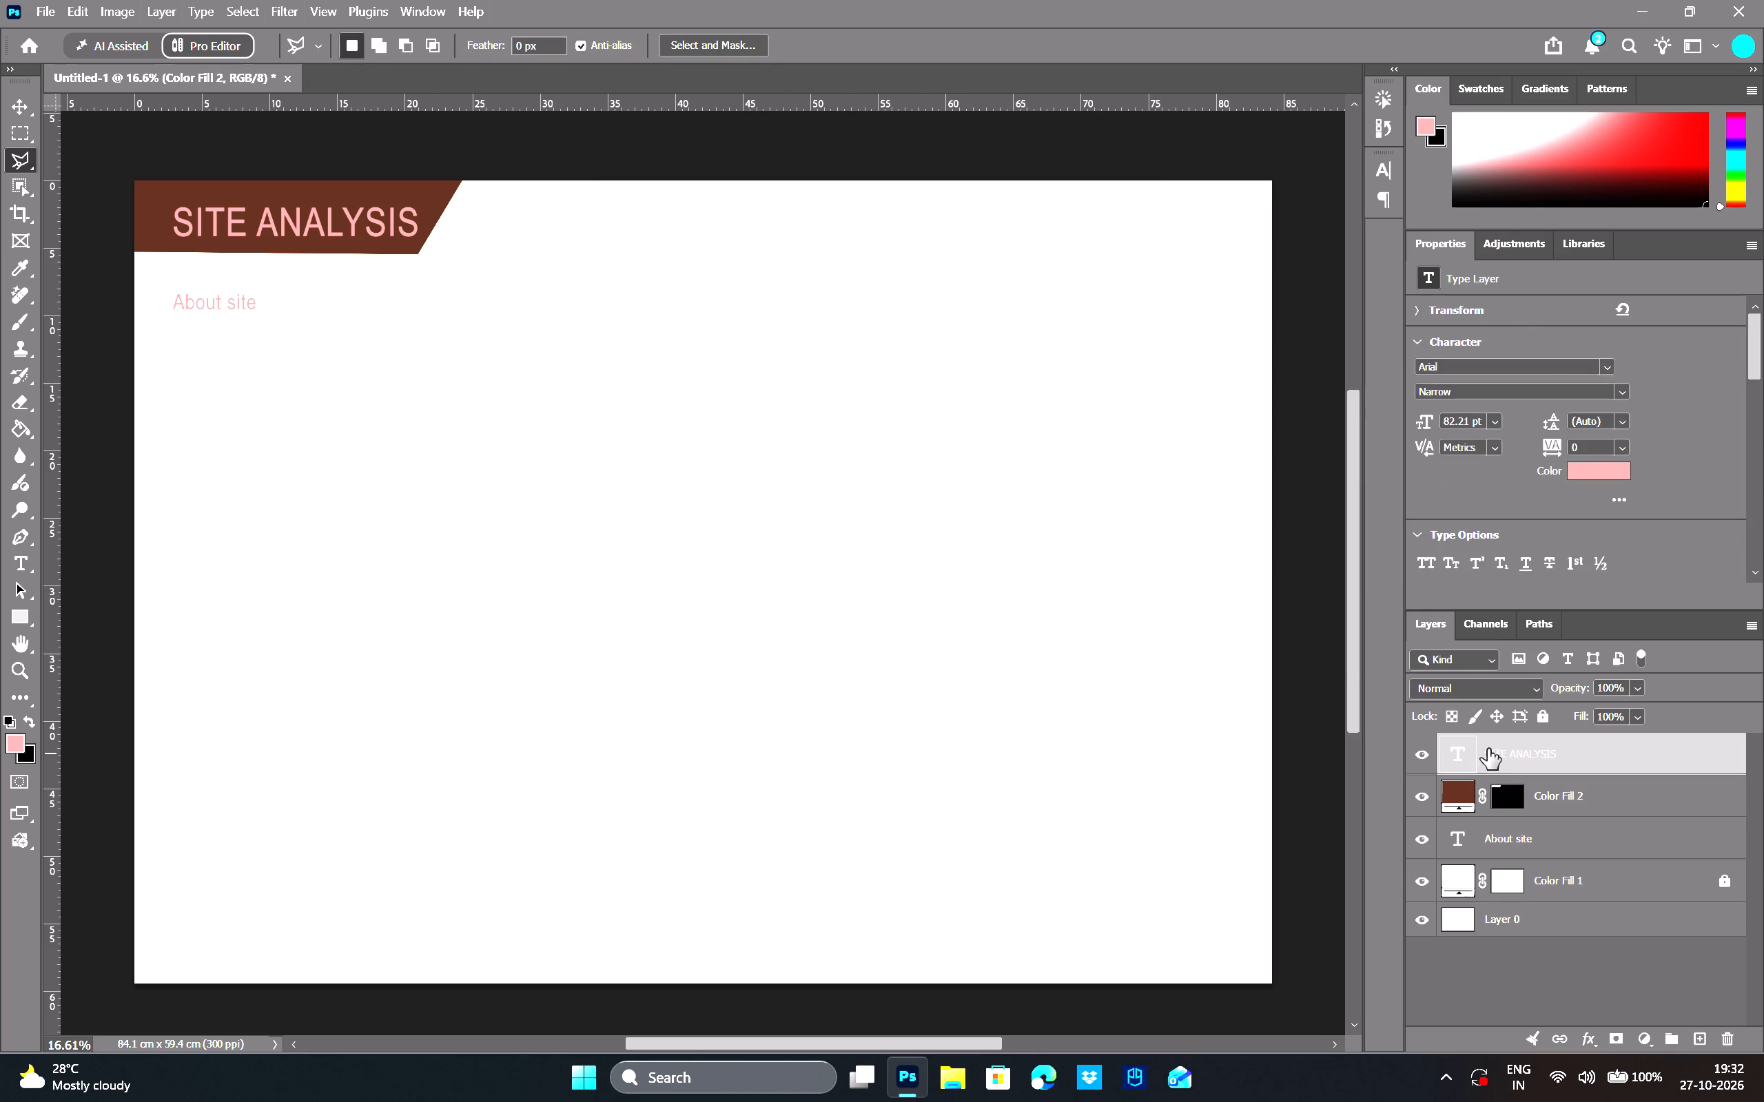
{"action": "double_click", "coordinate": [1501, 753]}
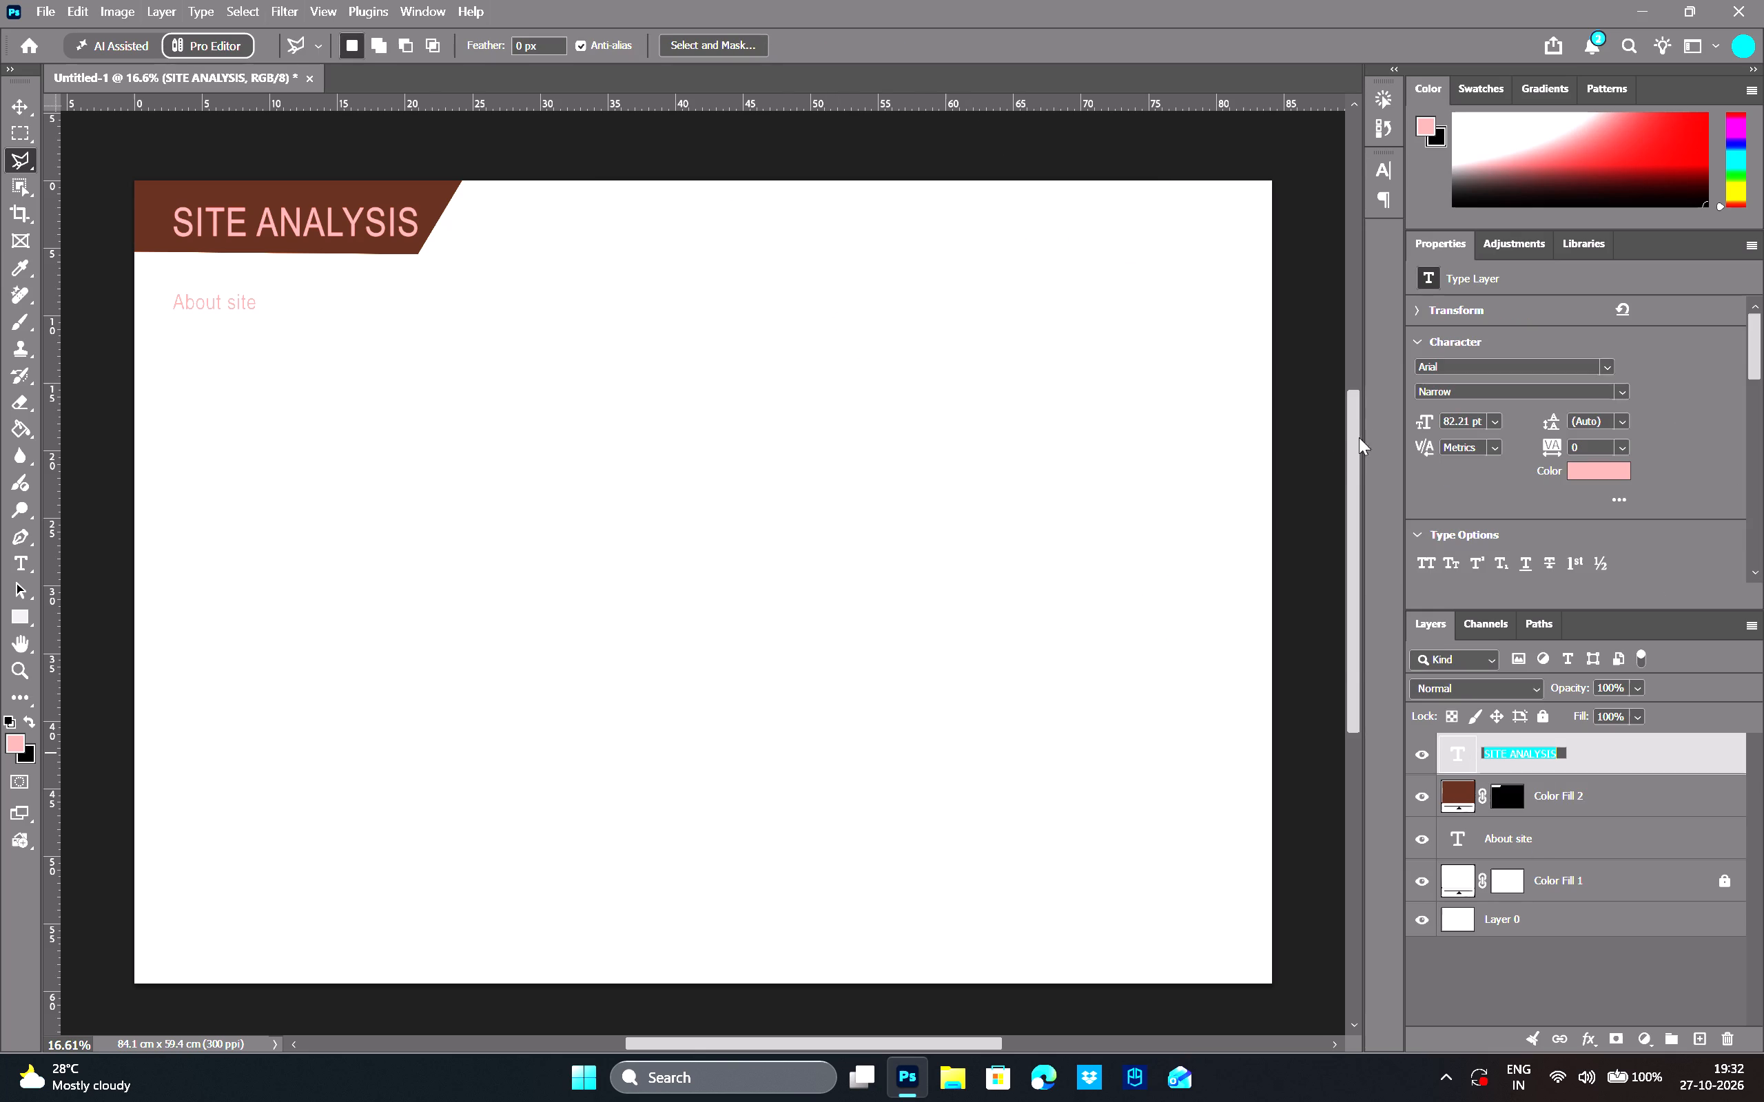
{"action": "left_click", "coordinate": [1590, 464]}
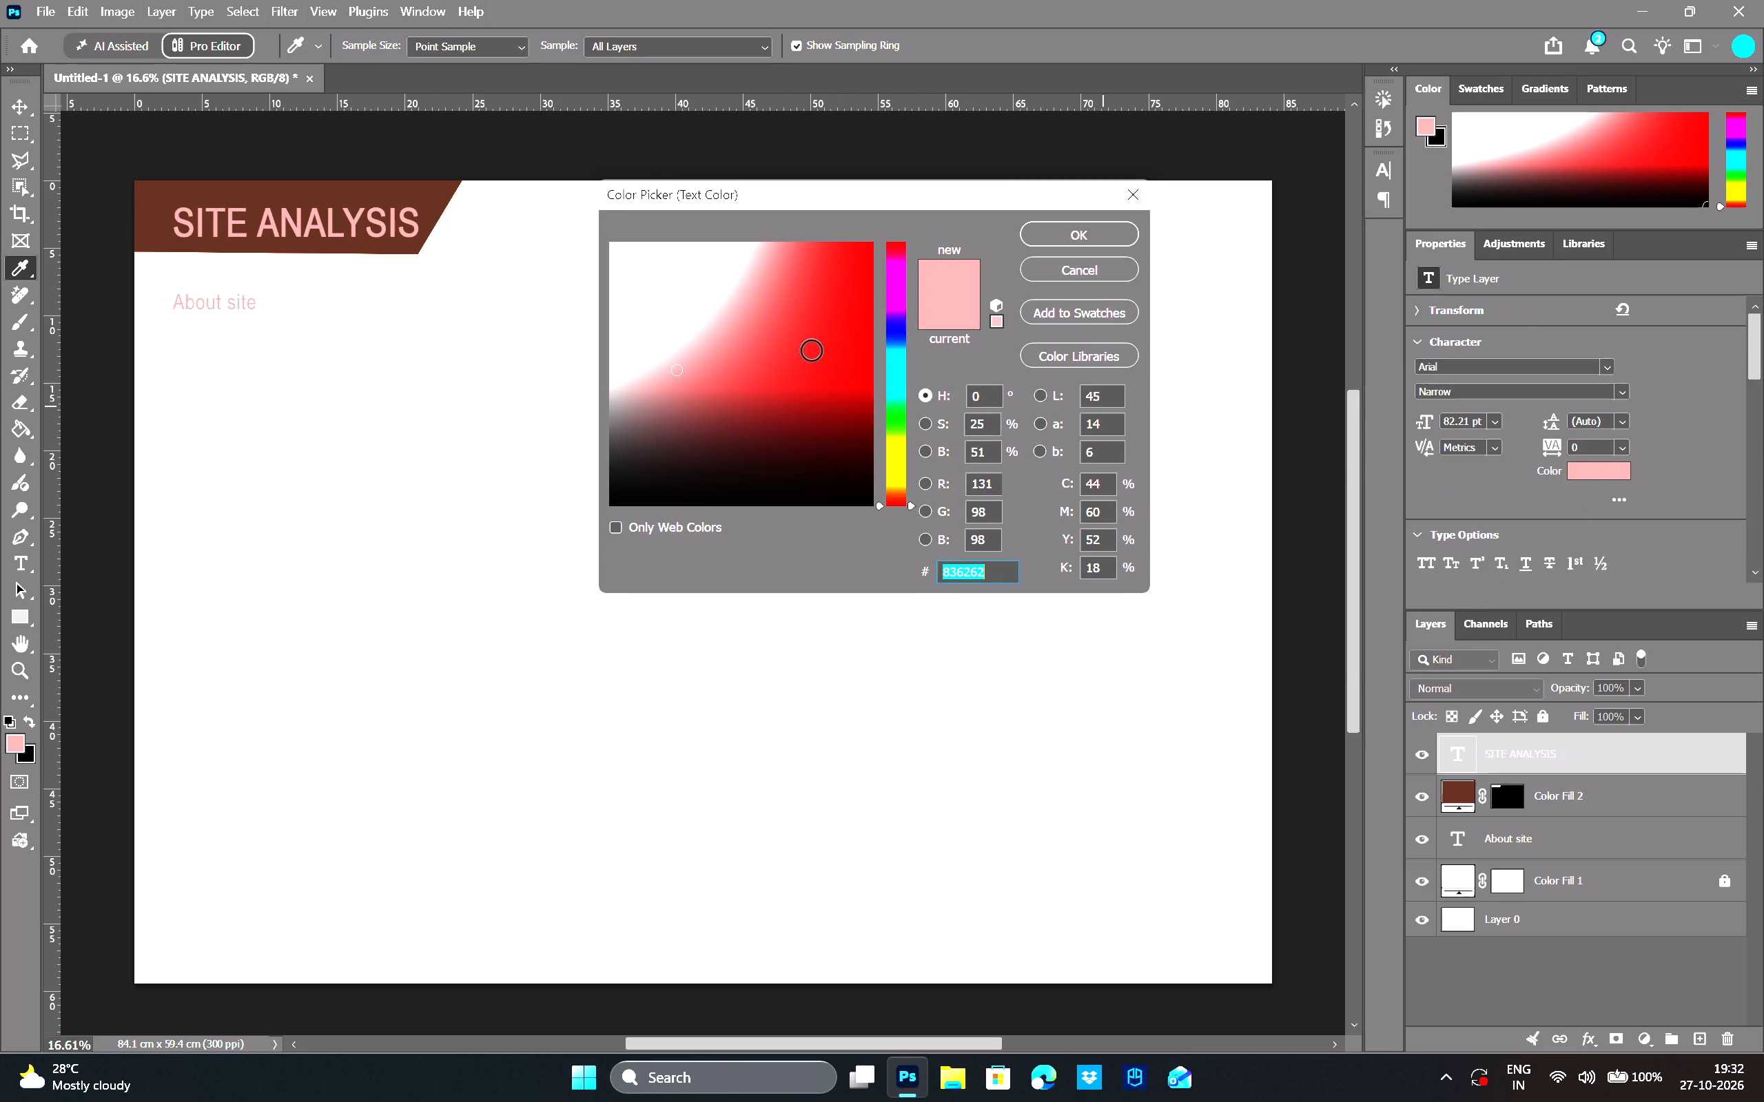
{"action": "left_click_drag", "start_coordinate": [990, 563], "coordinate": [812, 590]}
{"action": "key", "text": "BackSpace"}
{"action": "type", "text": "4545"}
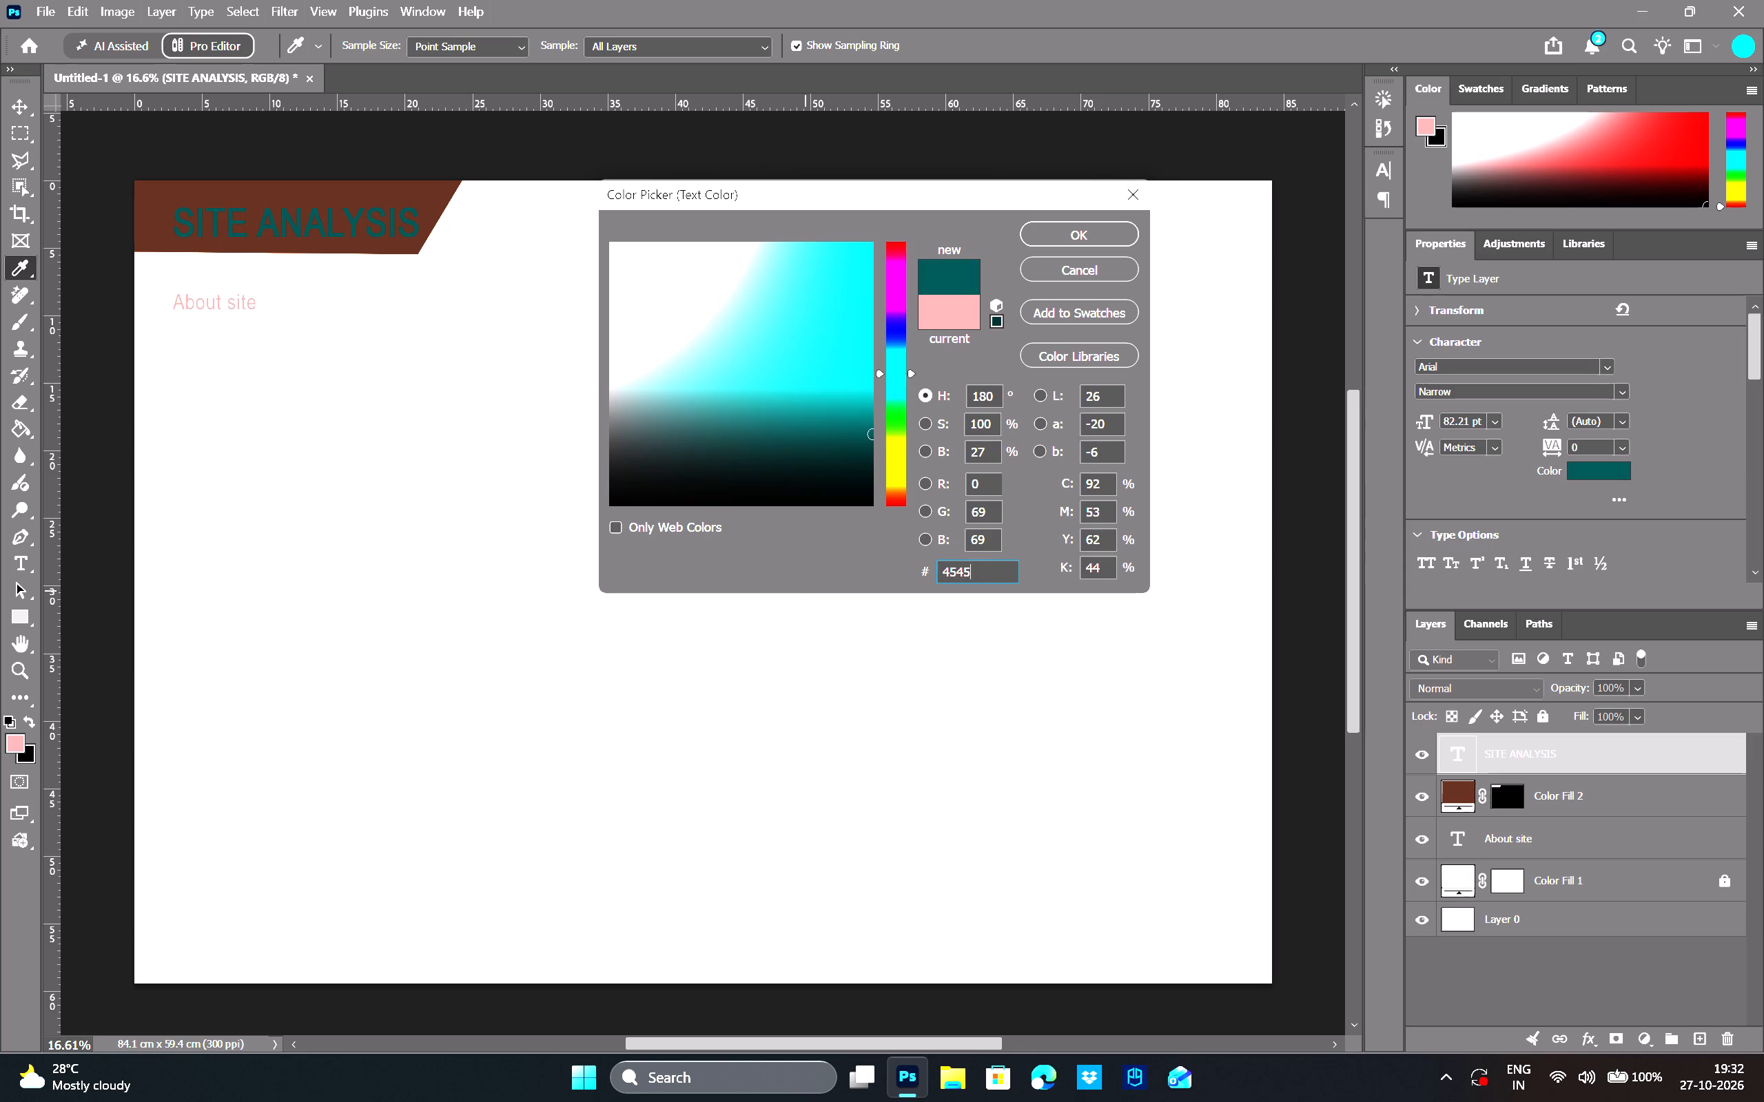
{"action": "type", "text": "b6"}
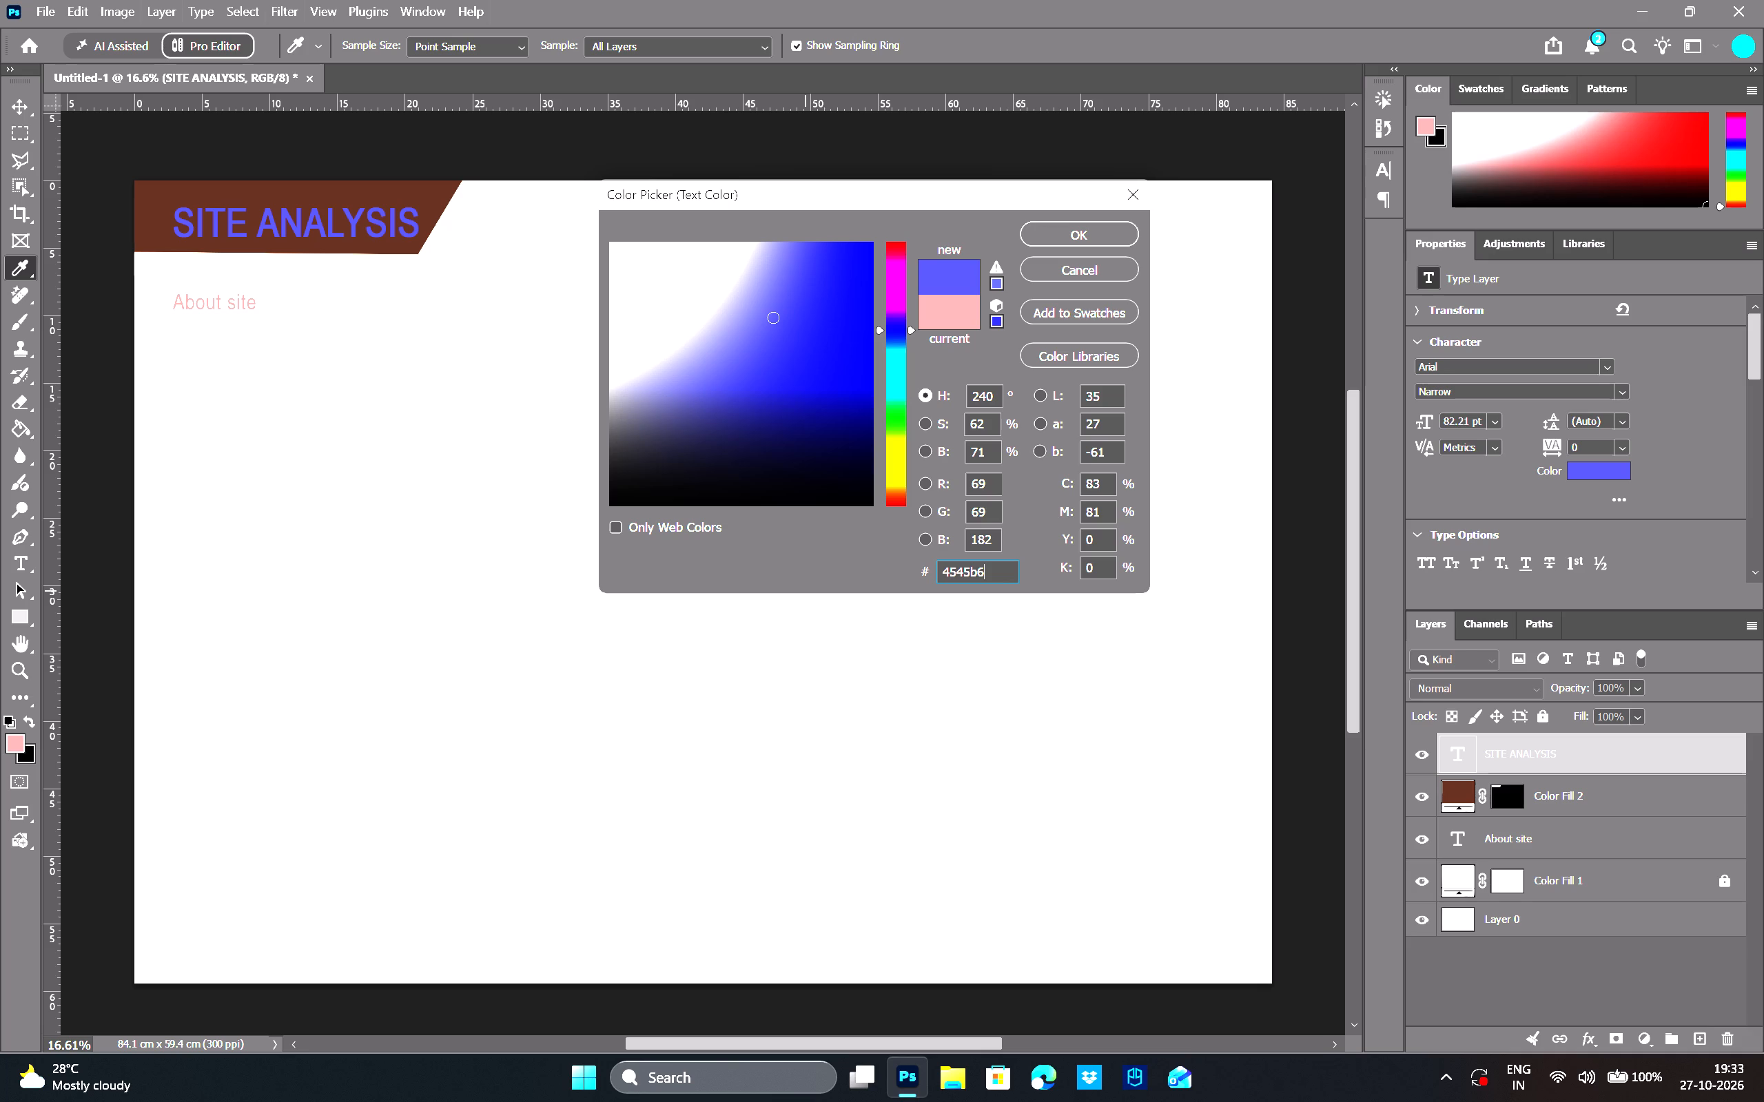
Set the SITE ANALYSIS heading's text colour to beige #f5f5dc and accept it.
{"action": "key", "text": "BackSpace"}
{"action": "key", "text": "BackSpace"}
{"action": "key", "text": "BackSpace"}
{"action": "key", "text": "BackSpace"}
{"action": "key", "text": "BackSpace"}
{"action": "key", "text": "BackSpace"}
{"action": "key", "text": "BackSpace"}
{"action": "key", "text": "BackSpace"}
{"action": "key", "text": "BackSpace"}
{"action": "key", "text": "BackSpace"}
{"action": "key", "text": "BackSpace"}
{"action": "key", "text": "BackSpace"}
{"action": "key", "text": "BackSpace"}
{"action": "key", "text": "BackSpace"}
{"action": "key", "text": "BackSpace"}
{"action": "key", "text": "BackSpace"}
{"action": "key", "text": "BackSpace"}
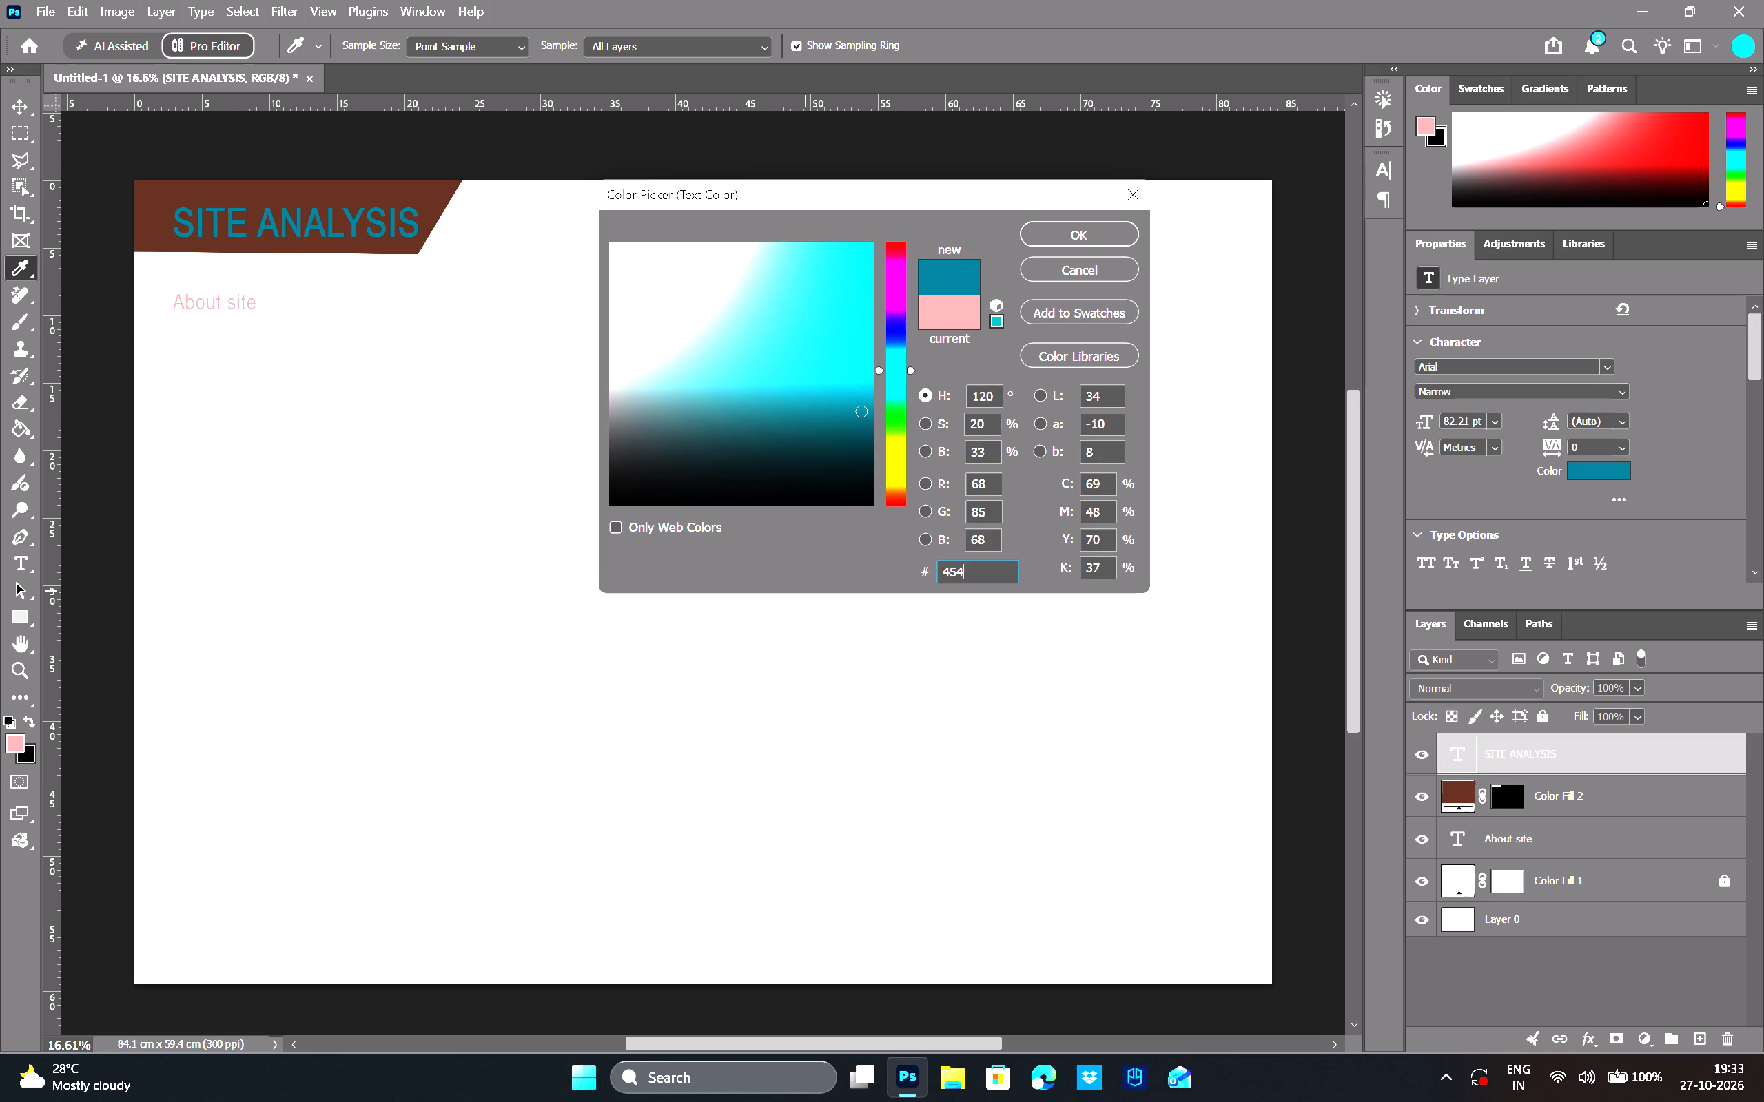
{"action": "type", "text": "f5f5"}
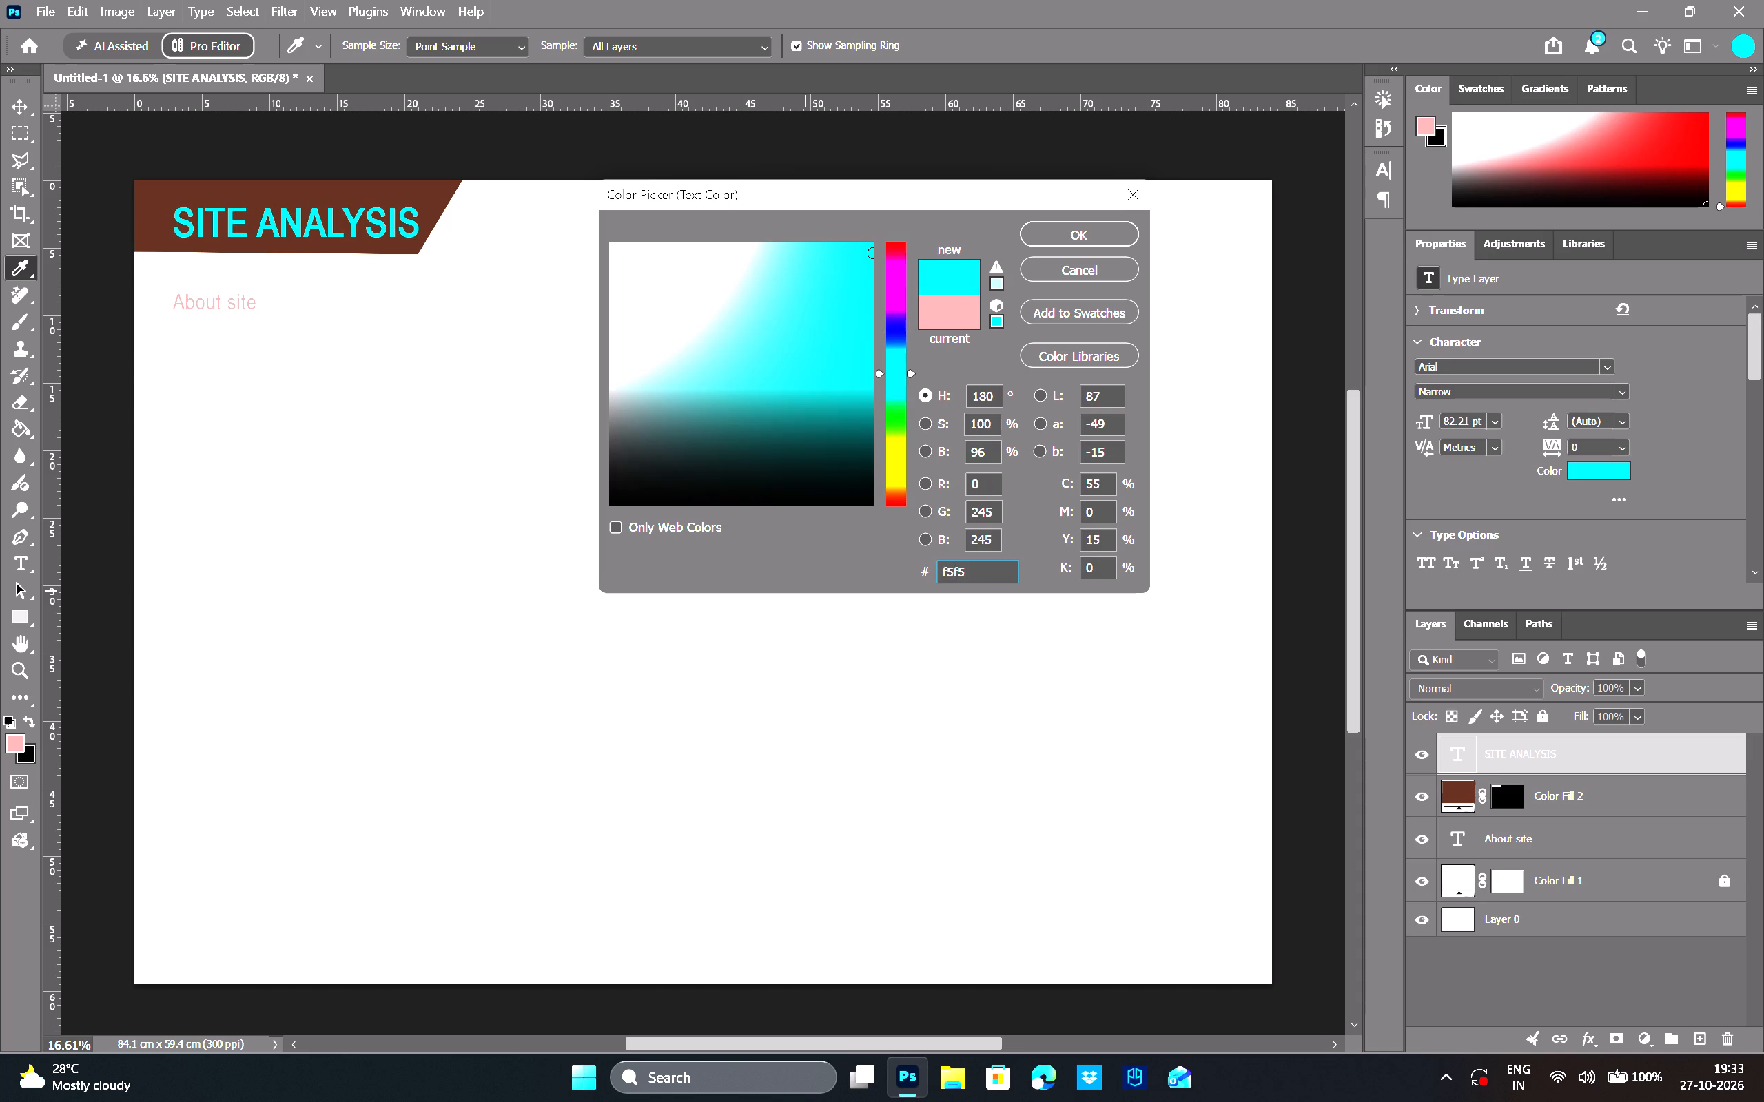
{"action": "key", "text": "4"}
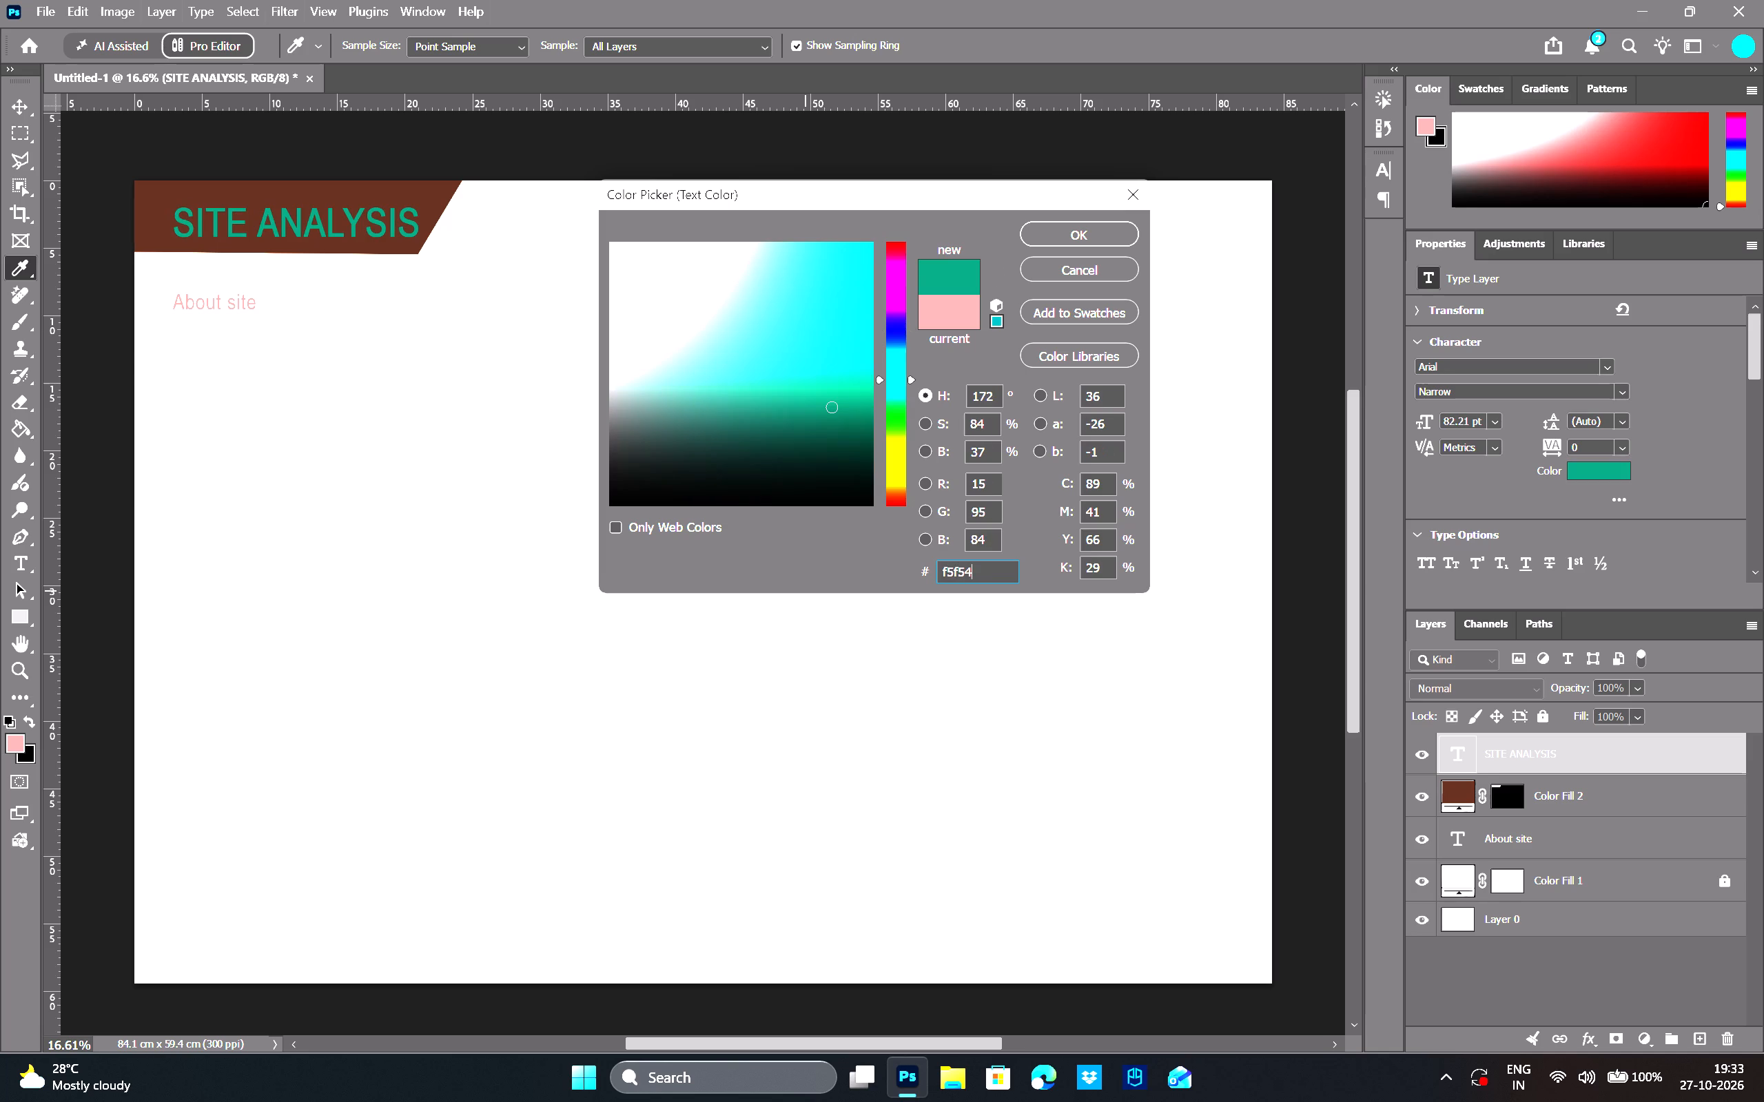
{"action": "key", "text": "BackSpace"}
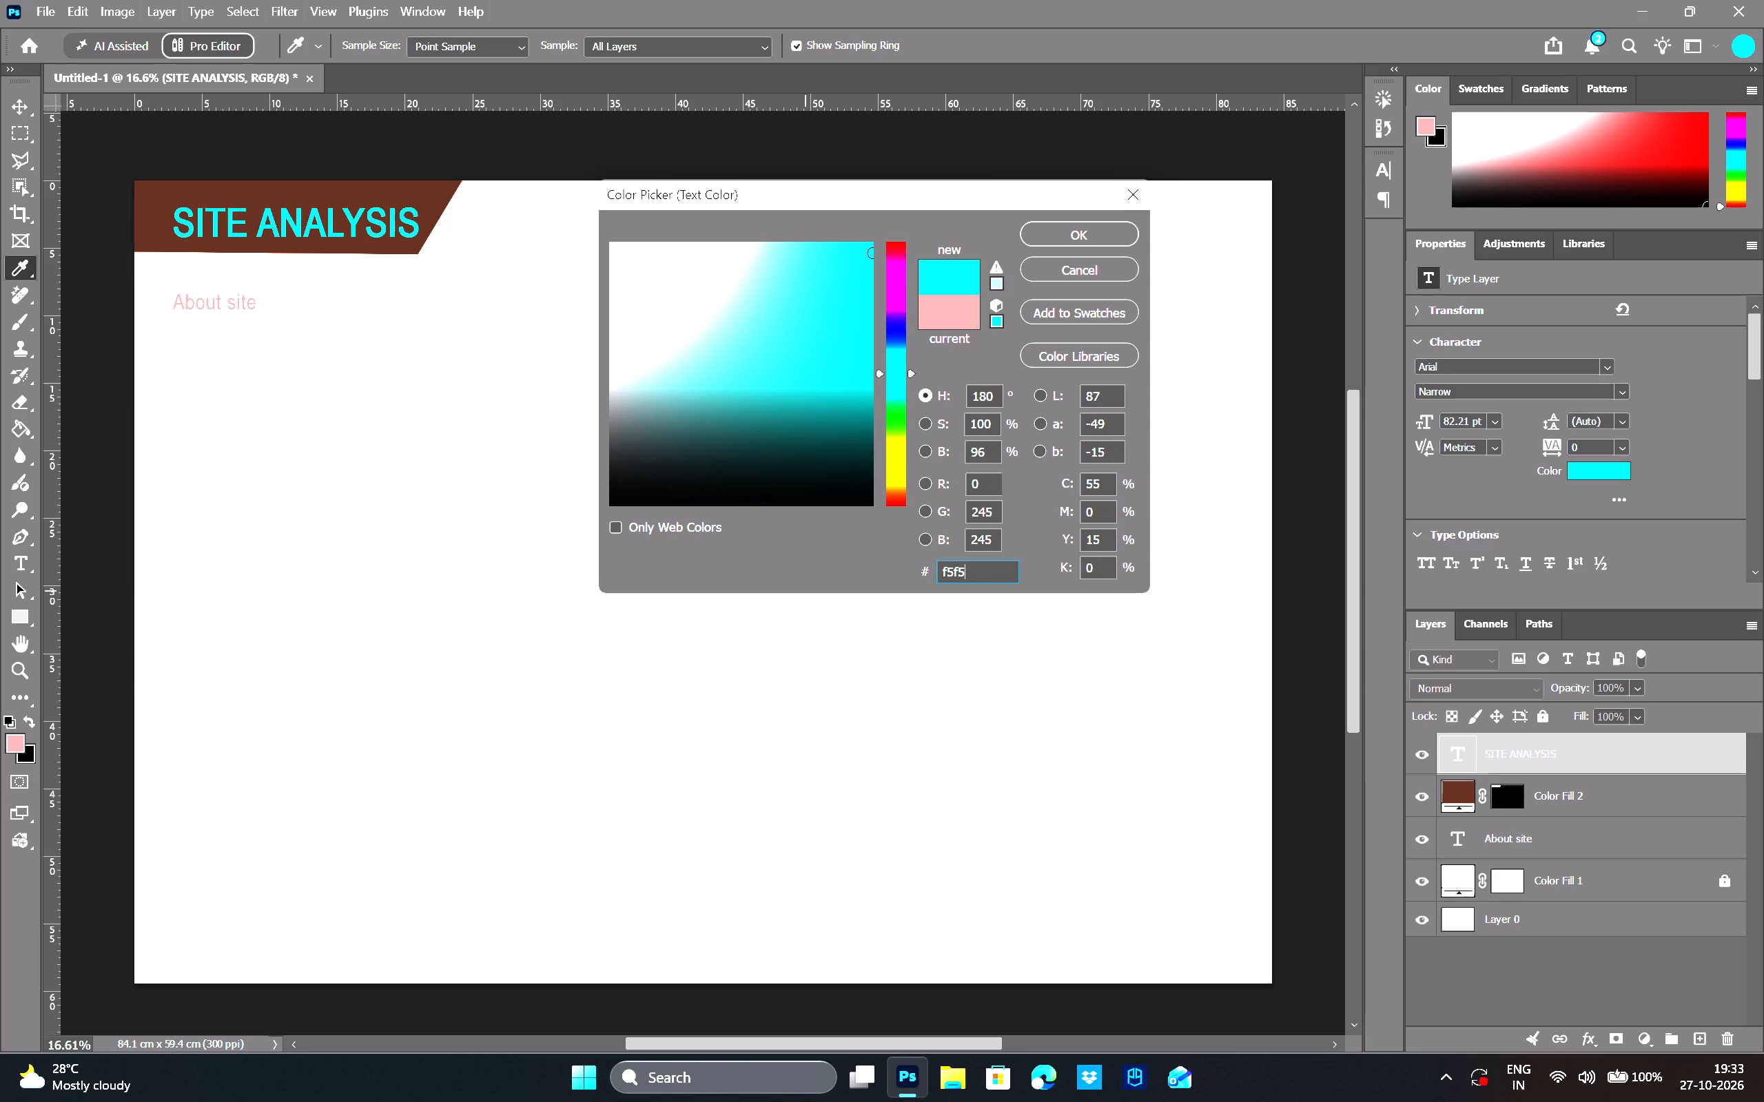
{"action": "type", "text": "dc"}
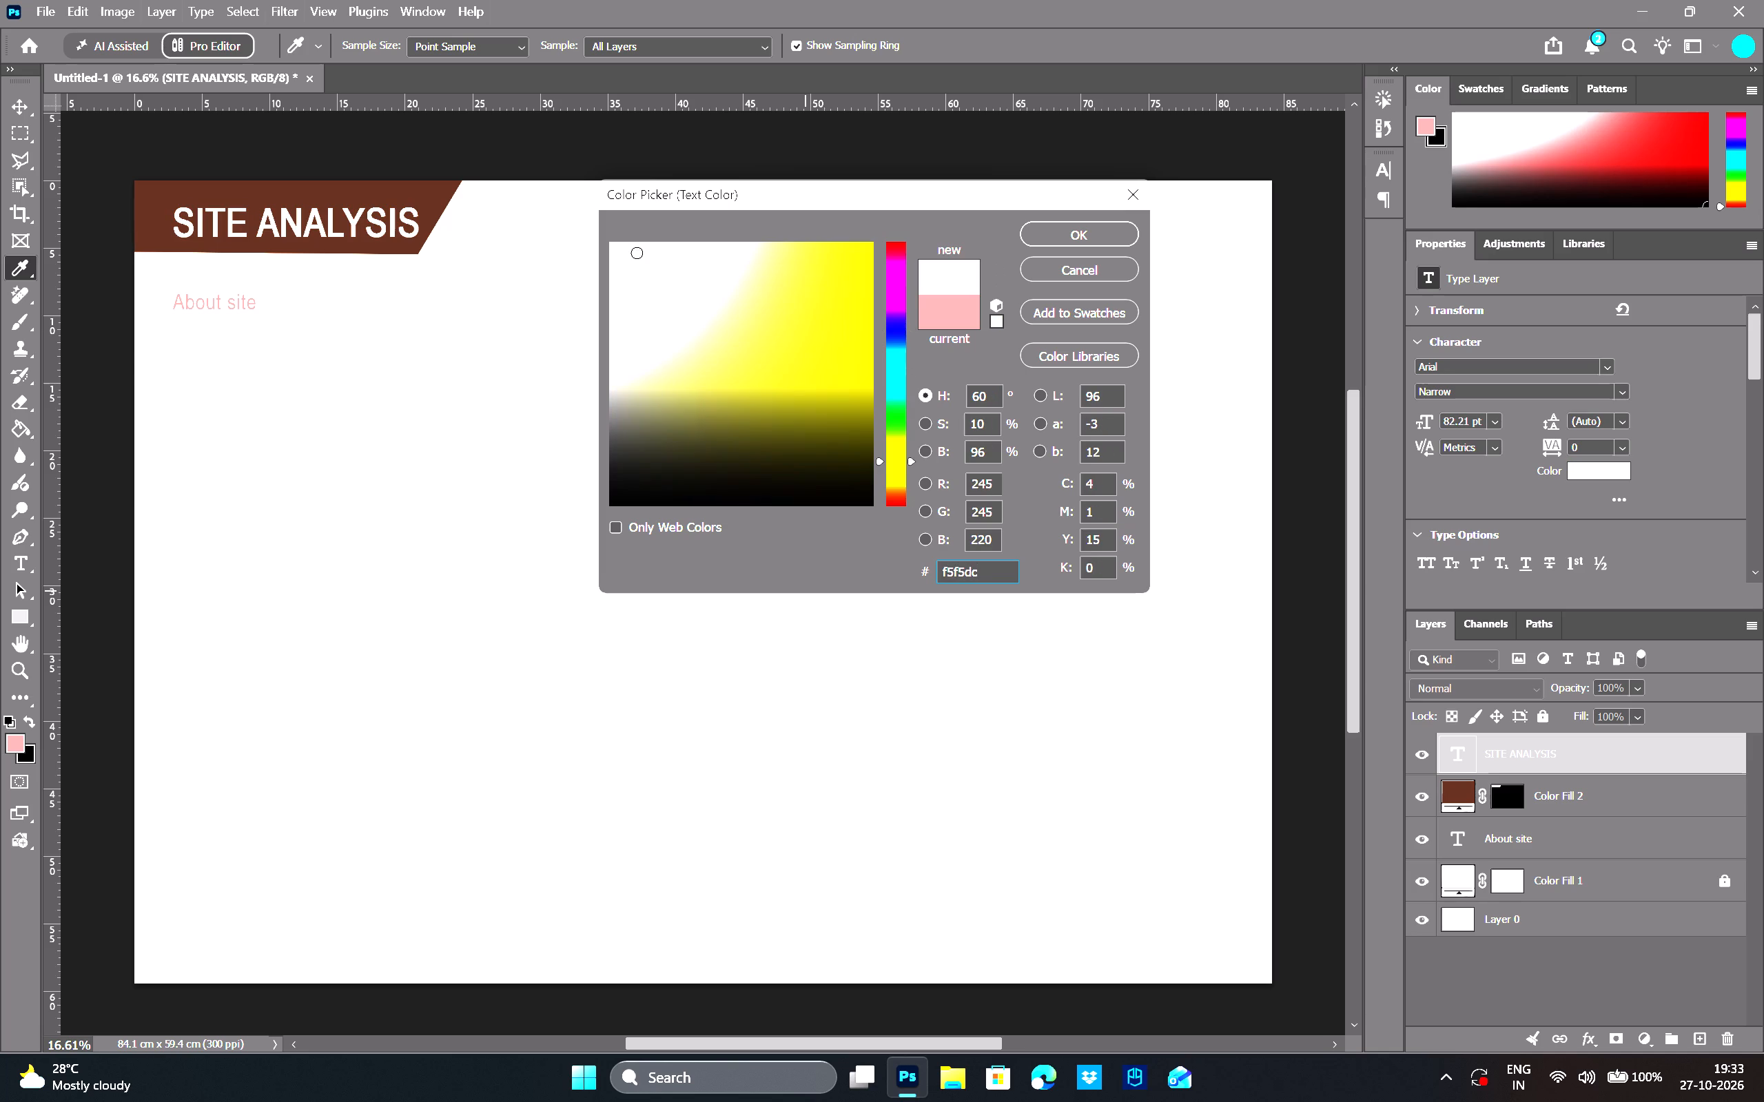
{"action": "key", "text": "Return"}
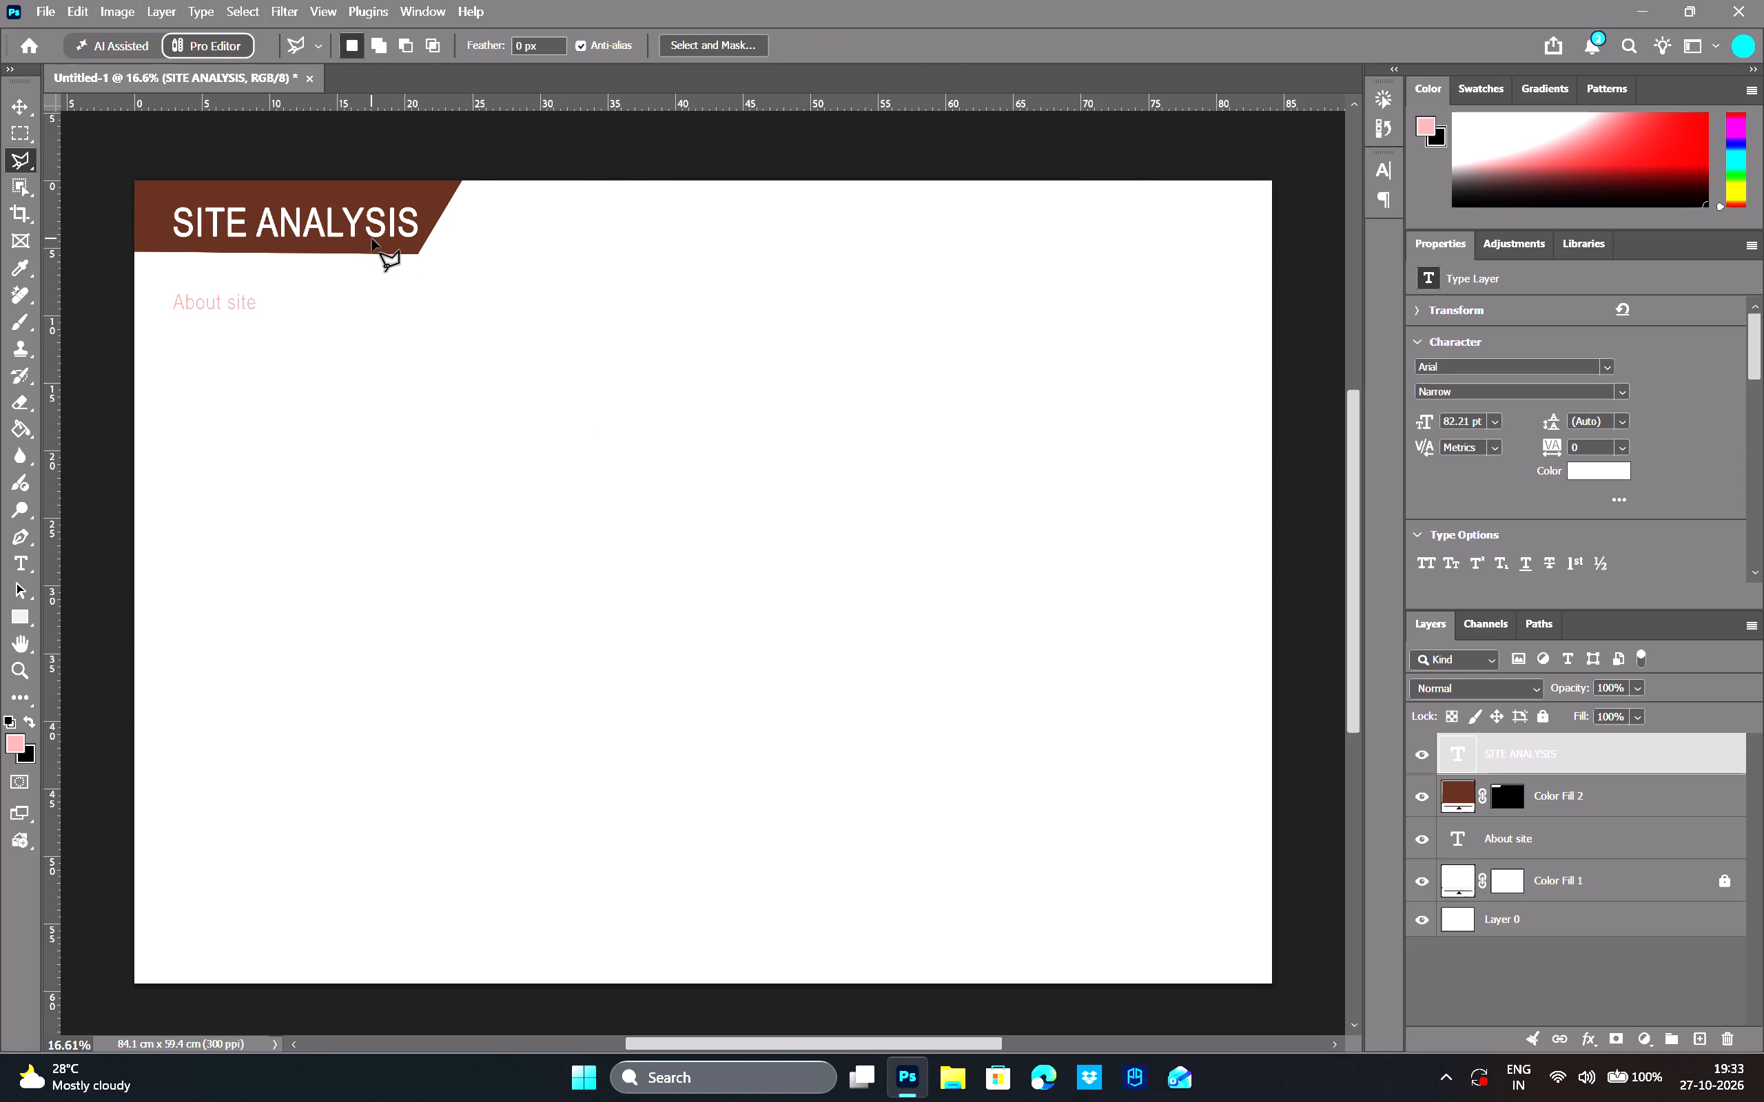
Move the SITE ANALYSIS heading about 1 cm left and 0.6 cm up within the brown banner, then deselect it.
{"action": "key", "text": "v"}
{"action": "left_click_drag", "start_coordinate": [287, 222], "coordinate": [271, 224]}
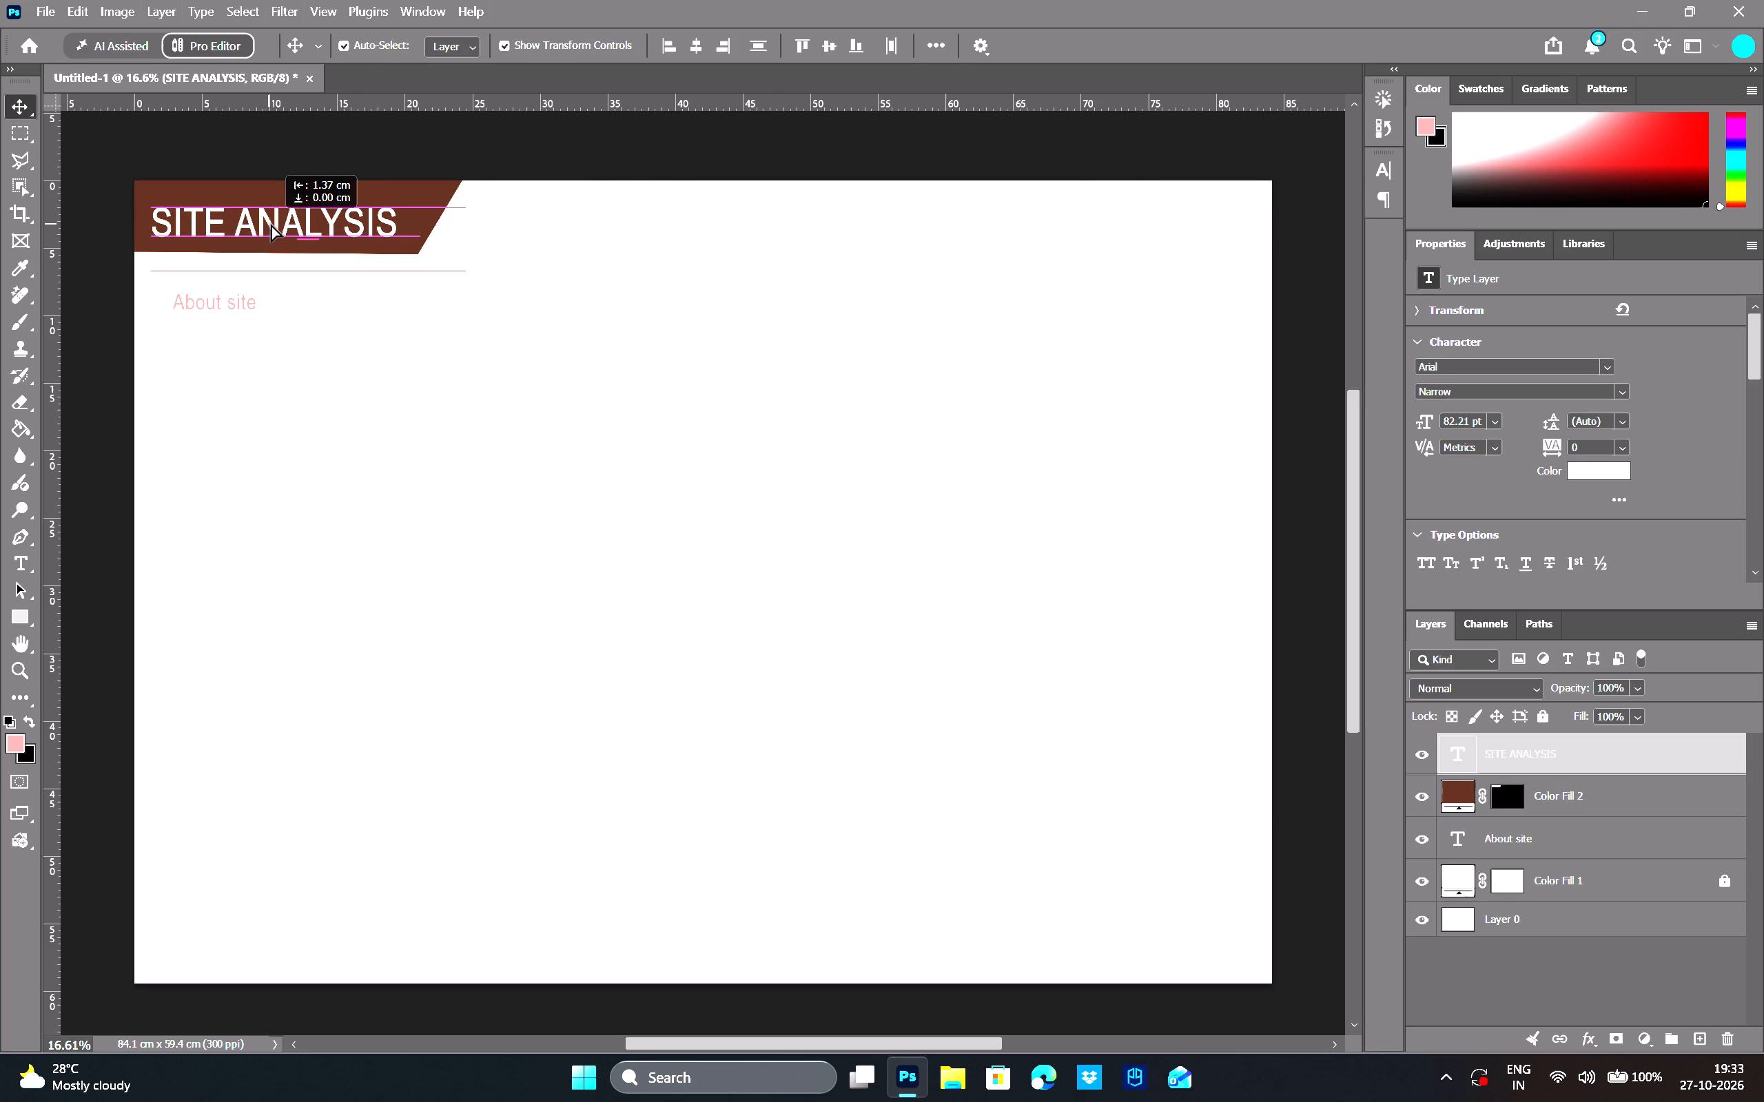
{"action": "left_click_drag", "start_coordinate": [271, 224], "coordinate": [272, 221]}
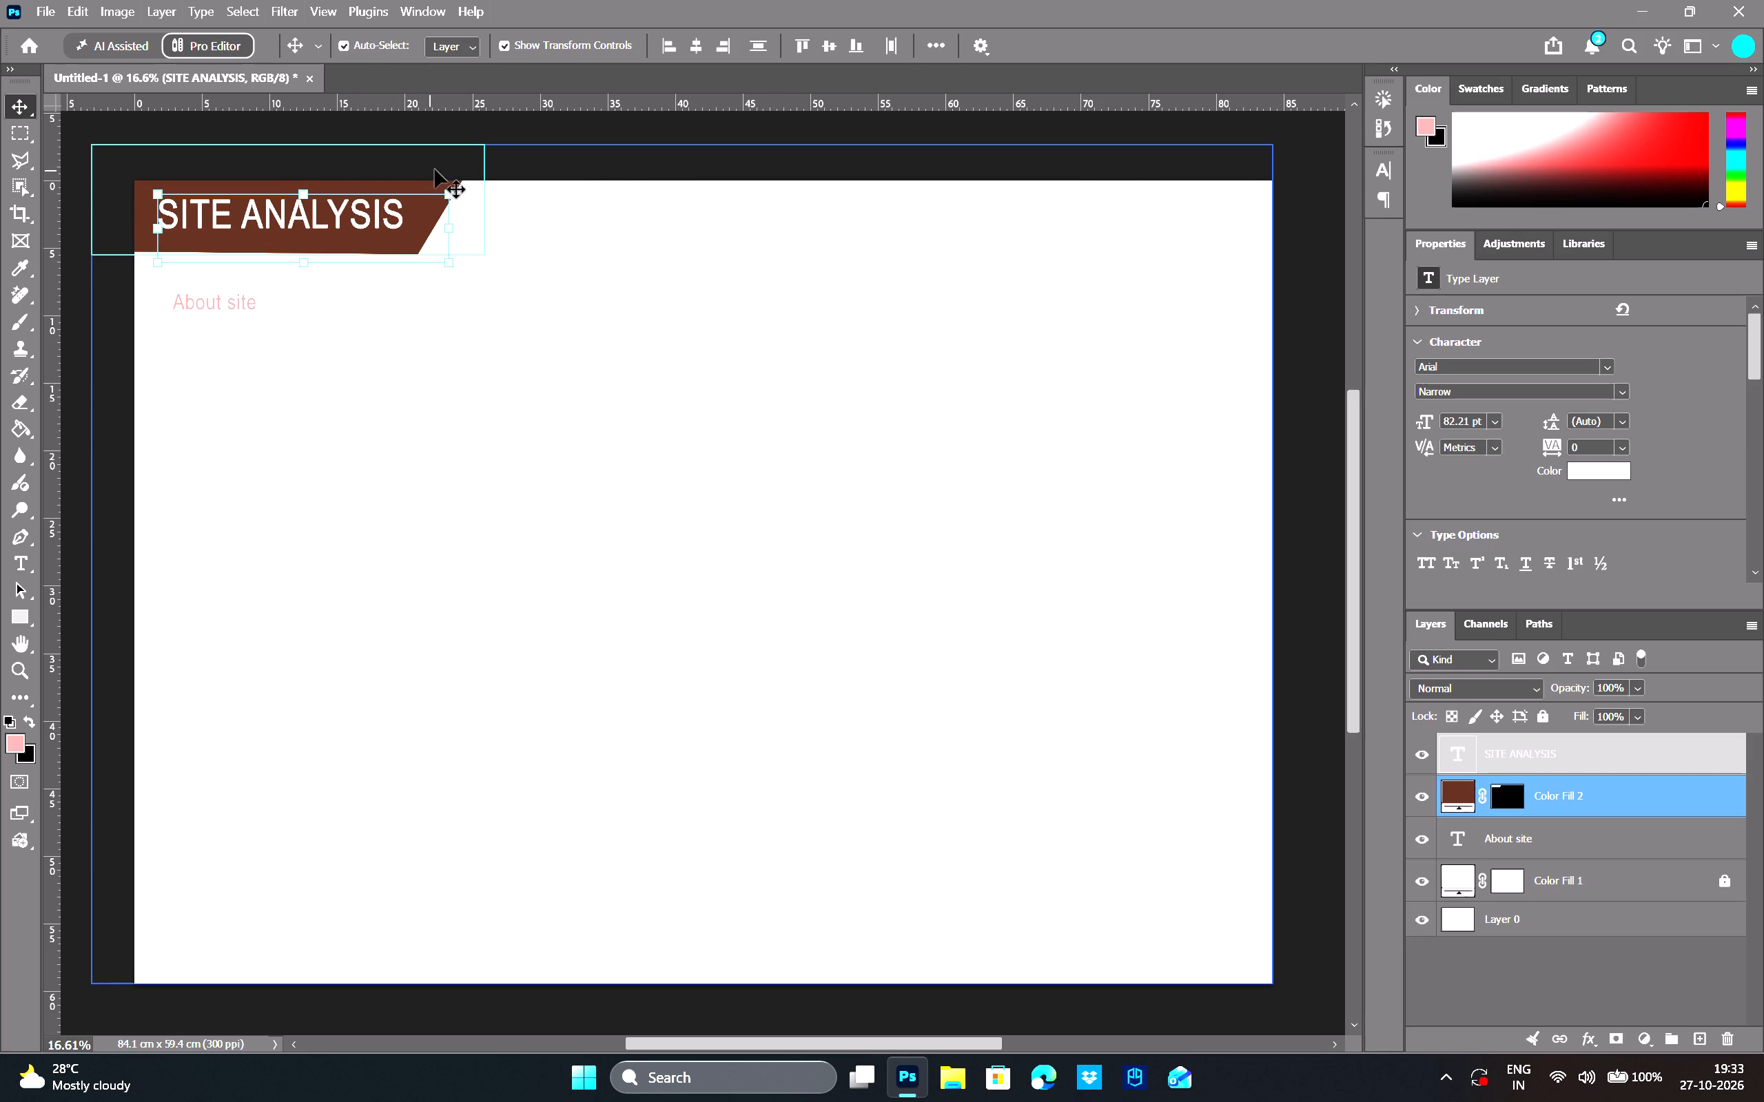
{"action": "left_click_drag", "start_coordinate": [316, 209], "coordinate": [316, 218]}
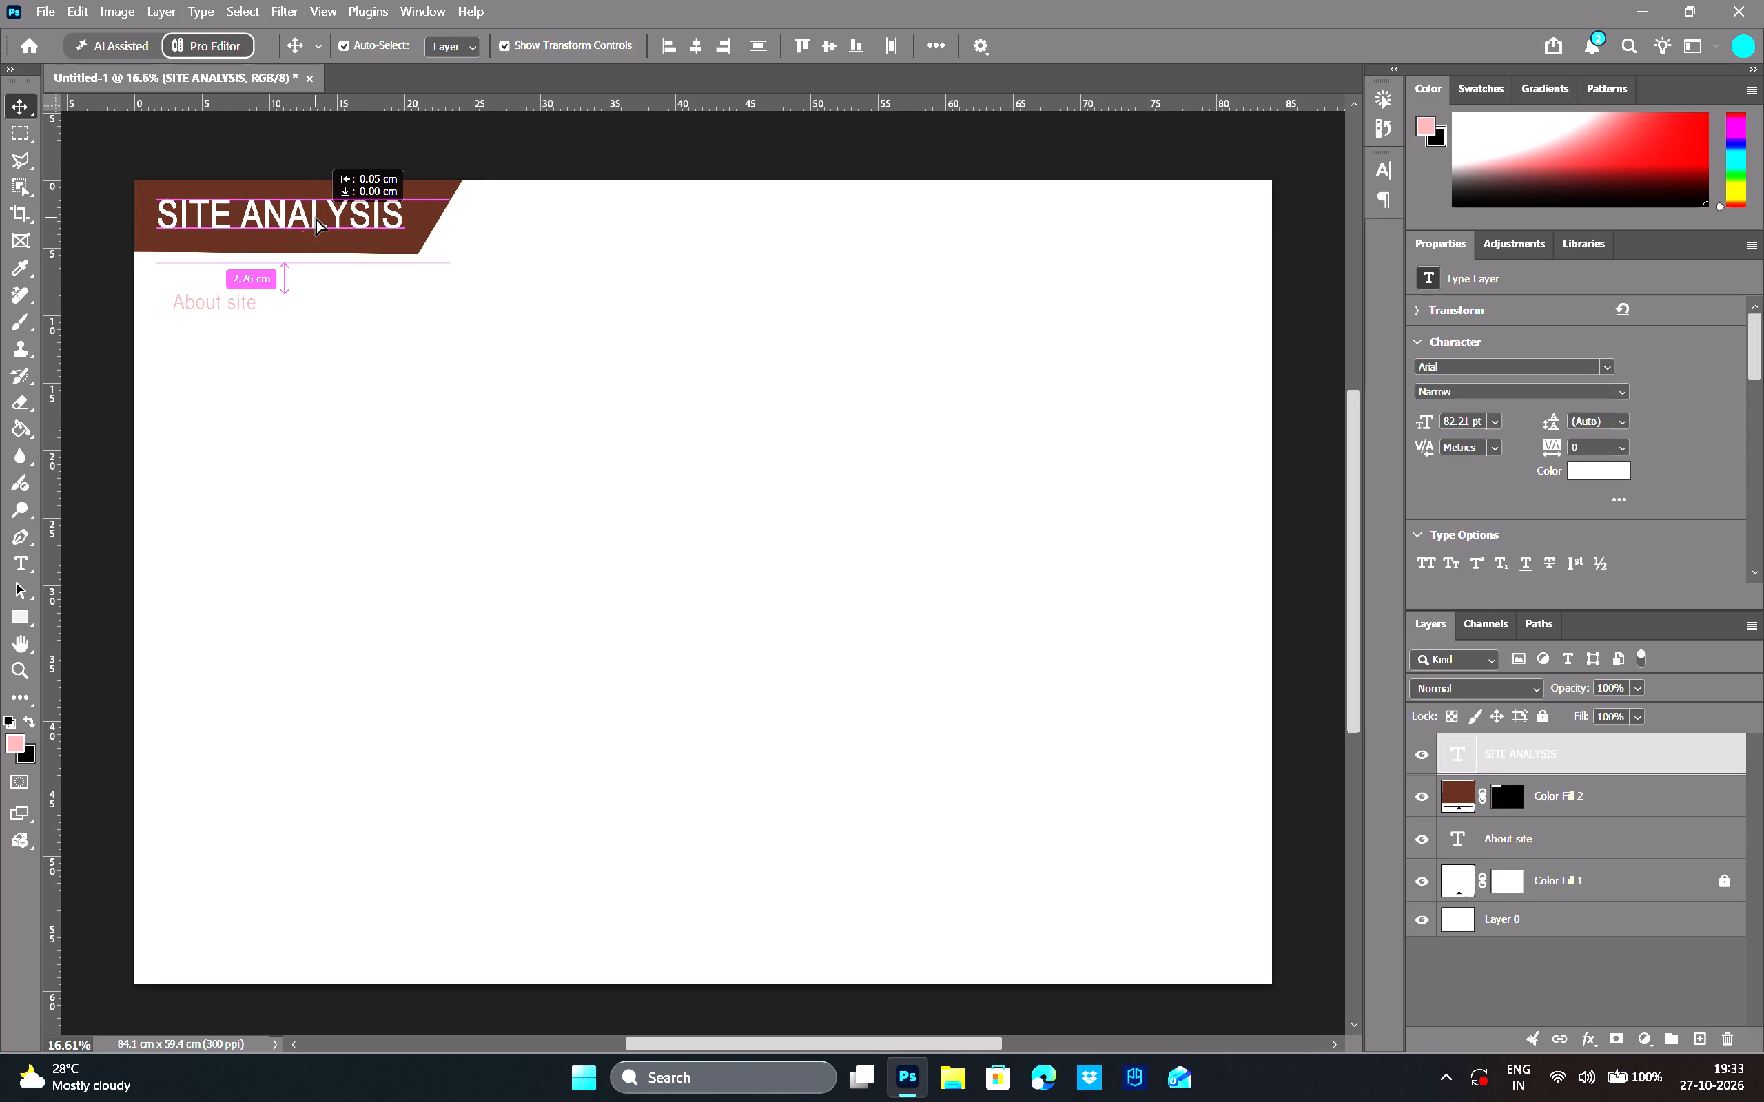
{"action": "left_click_drag", "start_coordinate": [316, 218], "coordinate": [318, 217]}
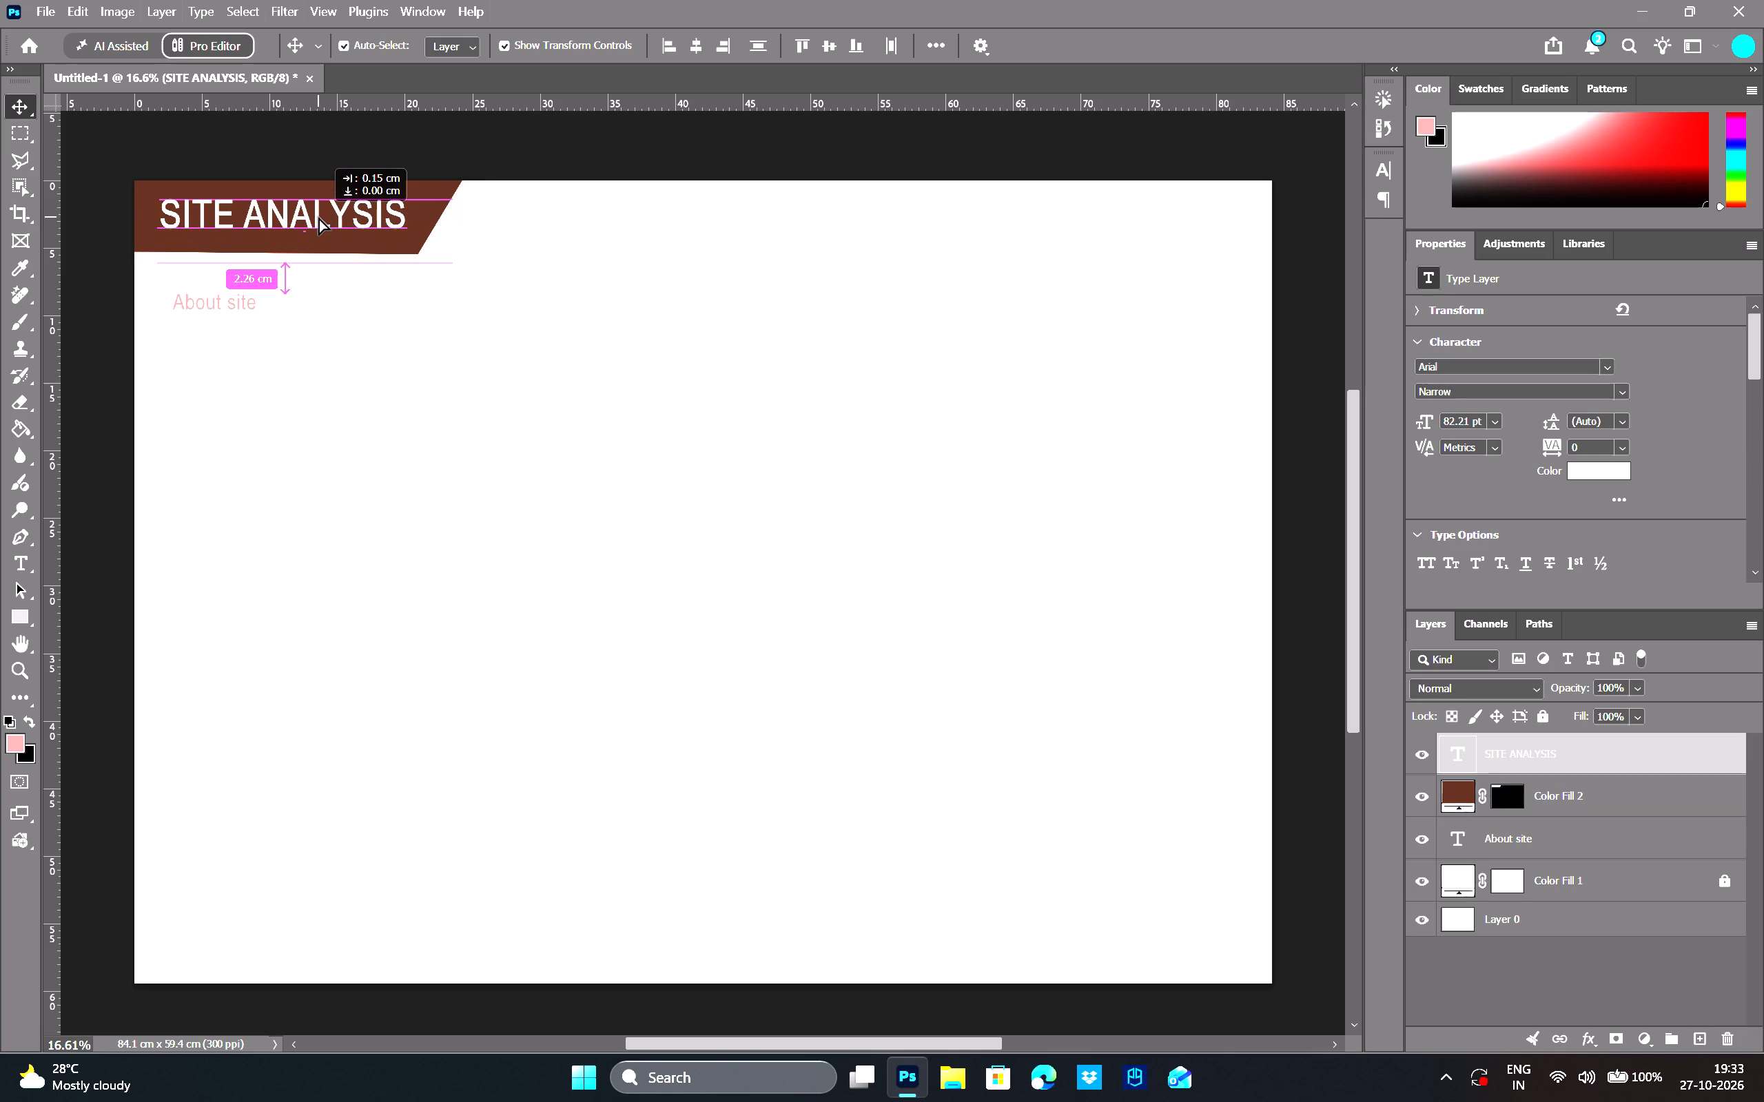
{"action": "left_click_drag", "start_coordinate": [318, 217], "coordinate": [318, 216]}
{"action": "key", "text": "Return"}
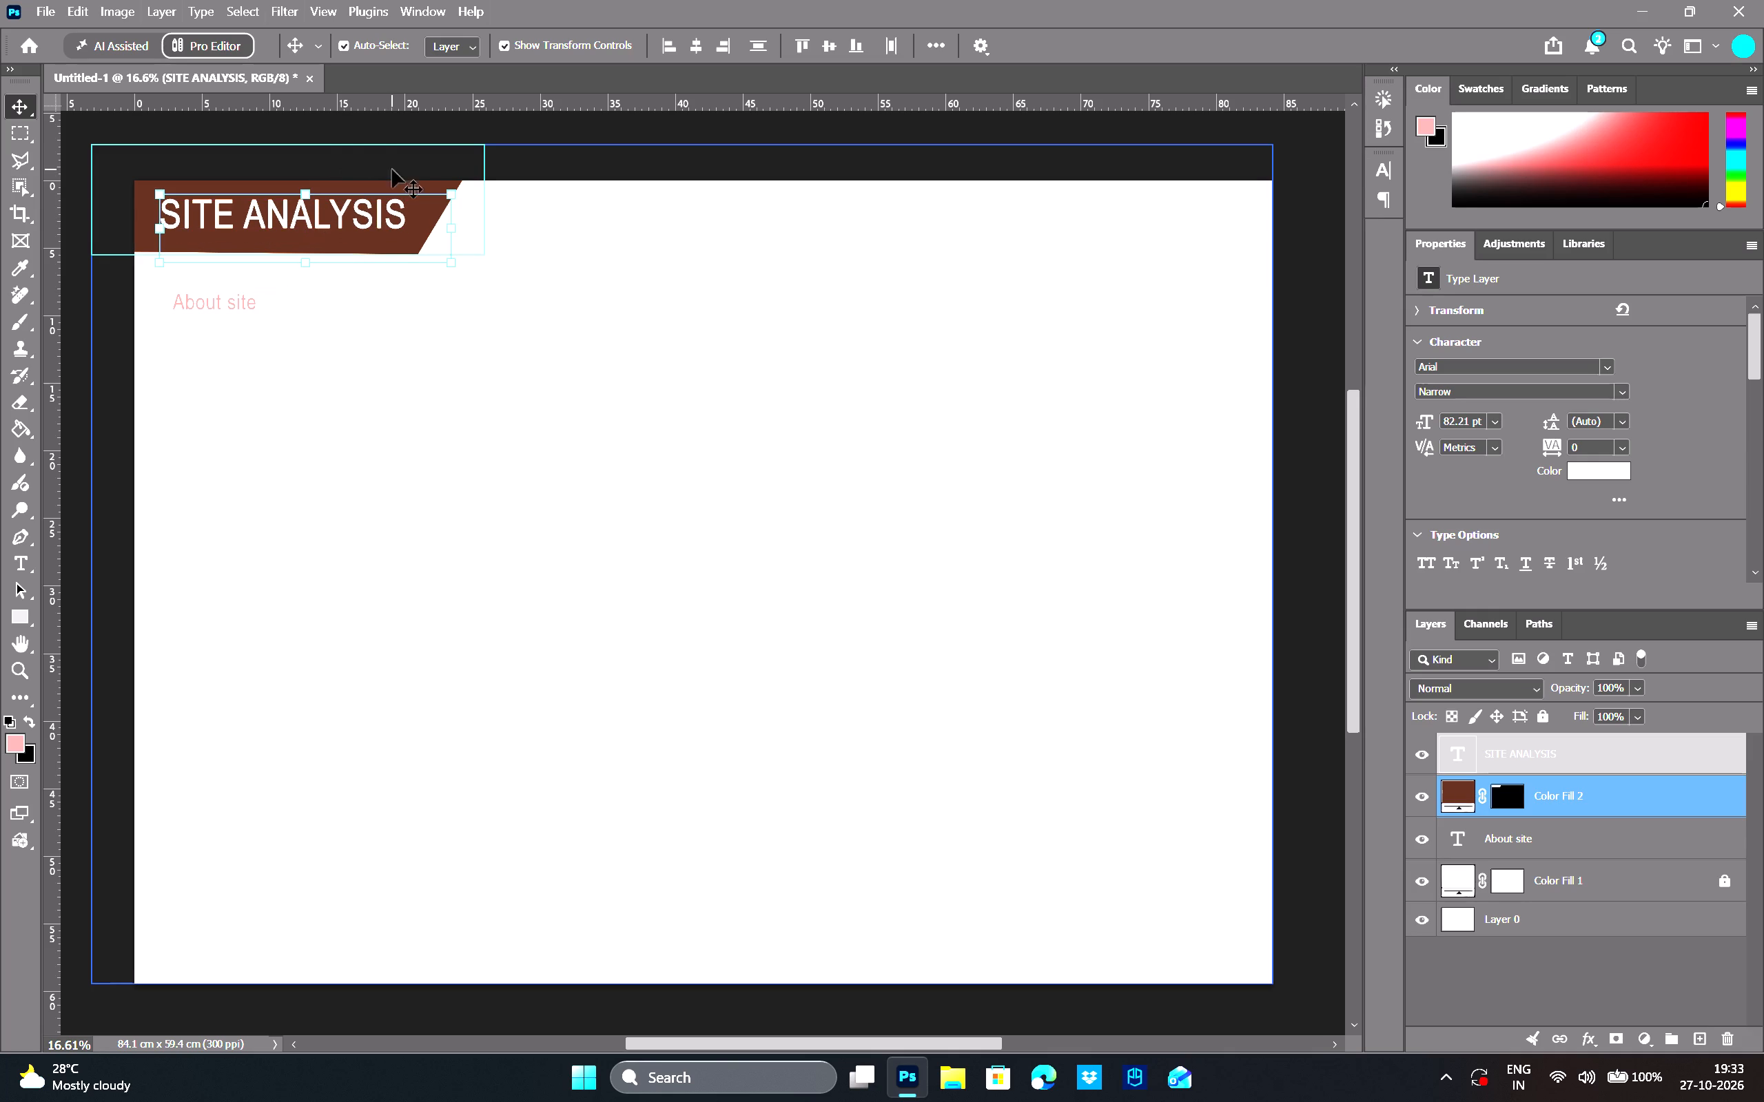
{"action": "left_click", "coordinate": [535, 143]}
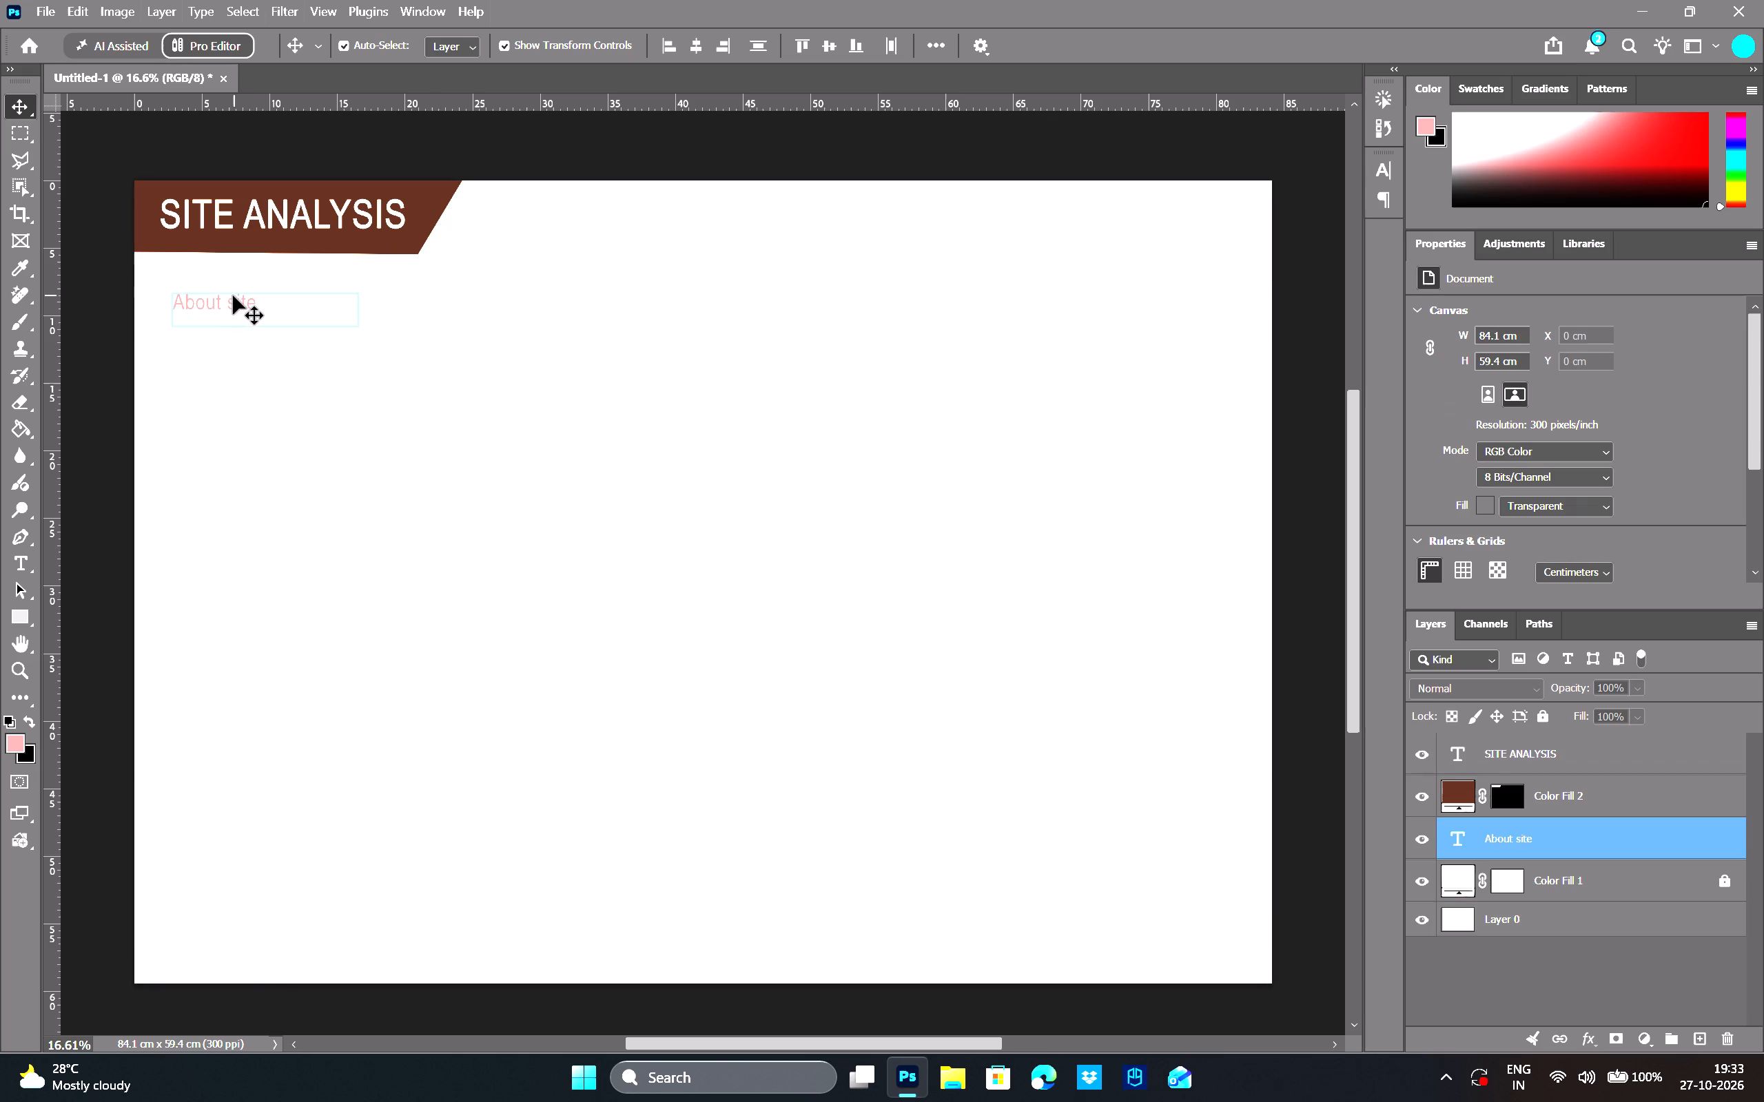
Move the About site subheading about 1 cm left and 0.8 cm up, left-aligned with the SITE ANALYSIS heading.
{"action": "left_click_drag", "start_coordinate": [233, 295], "coordinate": [215, 284]}
{"action": "key", "text": "Return"}
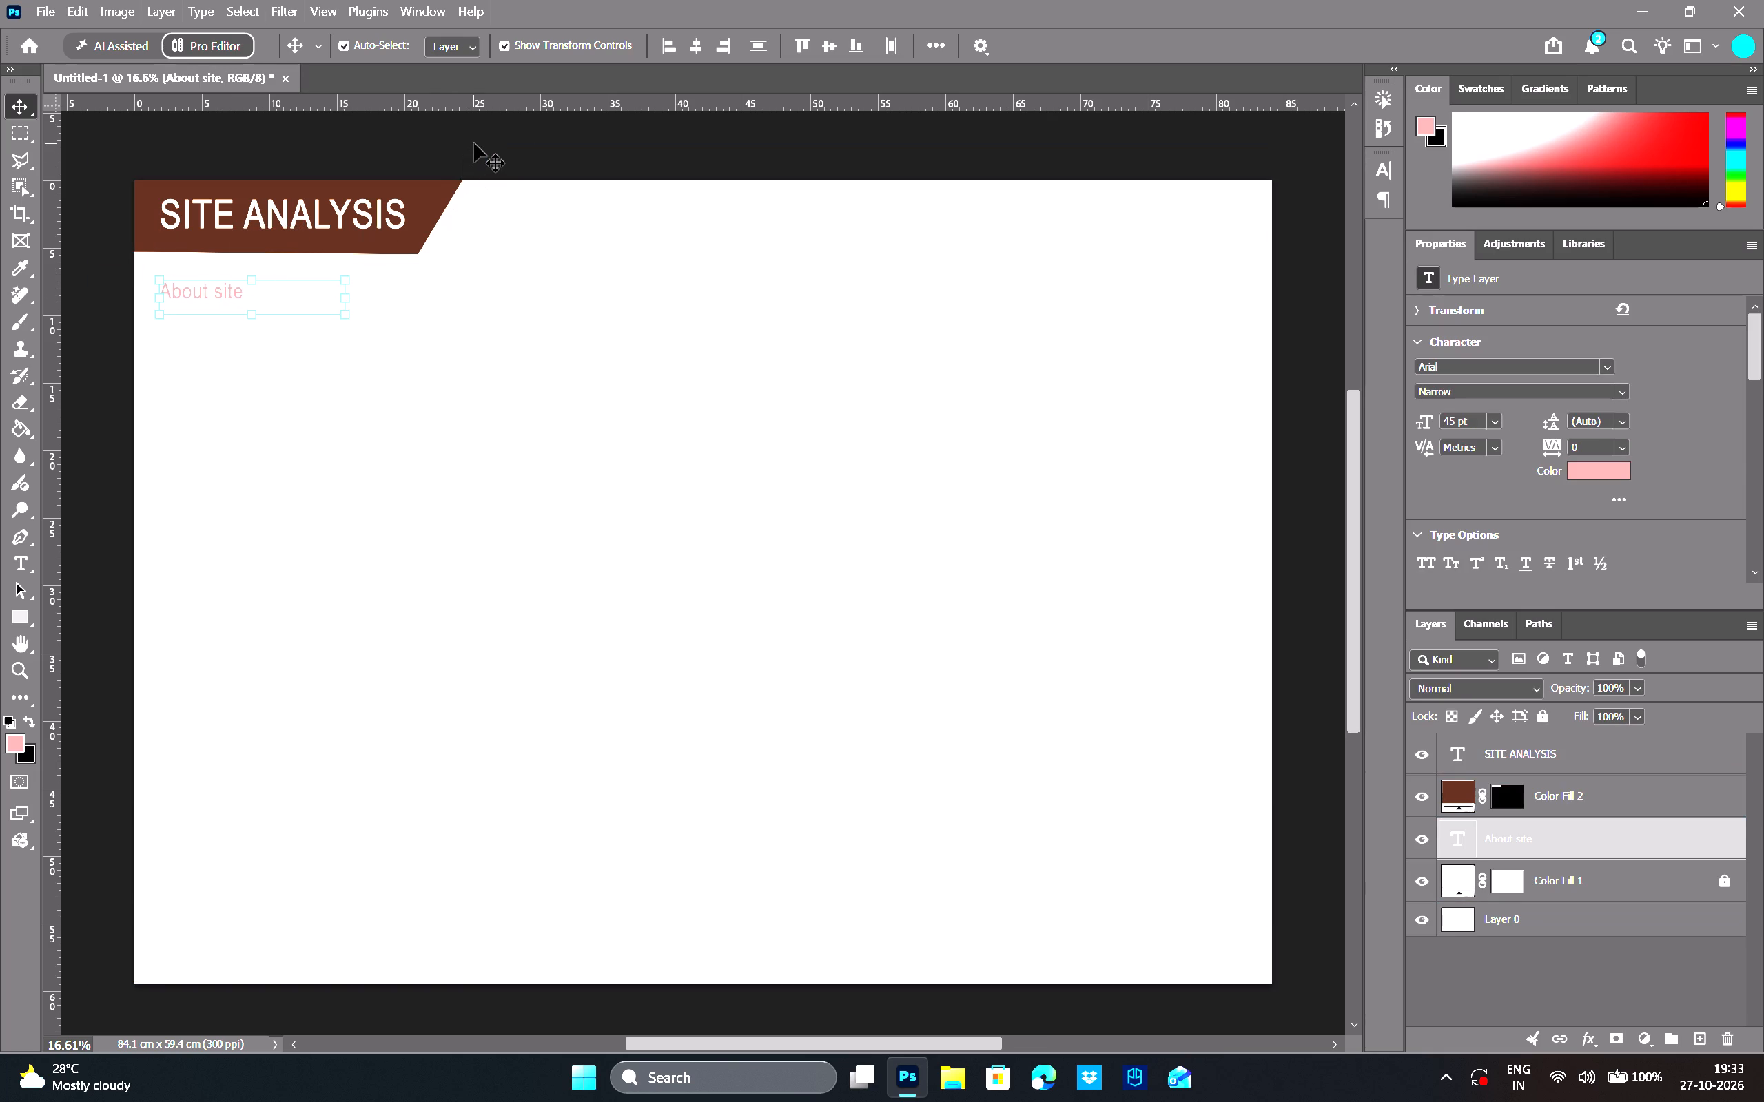
Accept the About site subheading's new position and deselect it.
{"action": "key", "text": "Return"}
{"action": "left_click", "coordinate": [475, 143]}
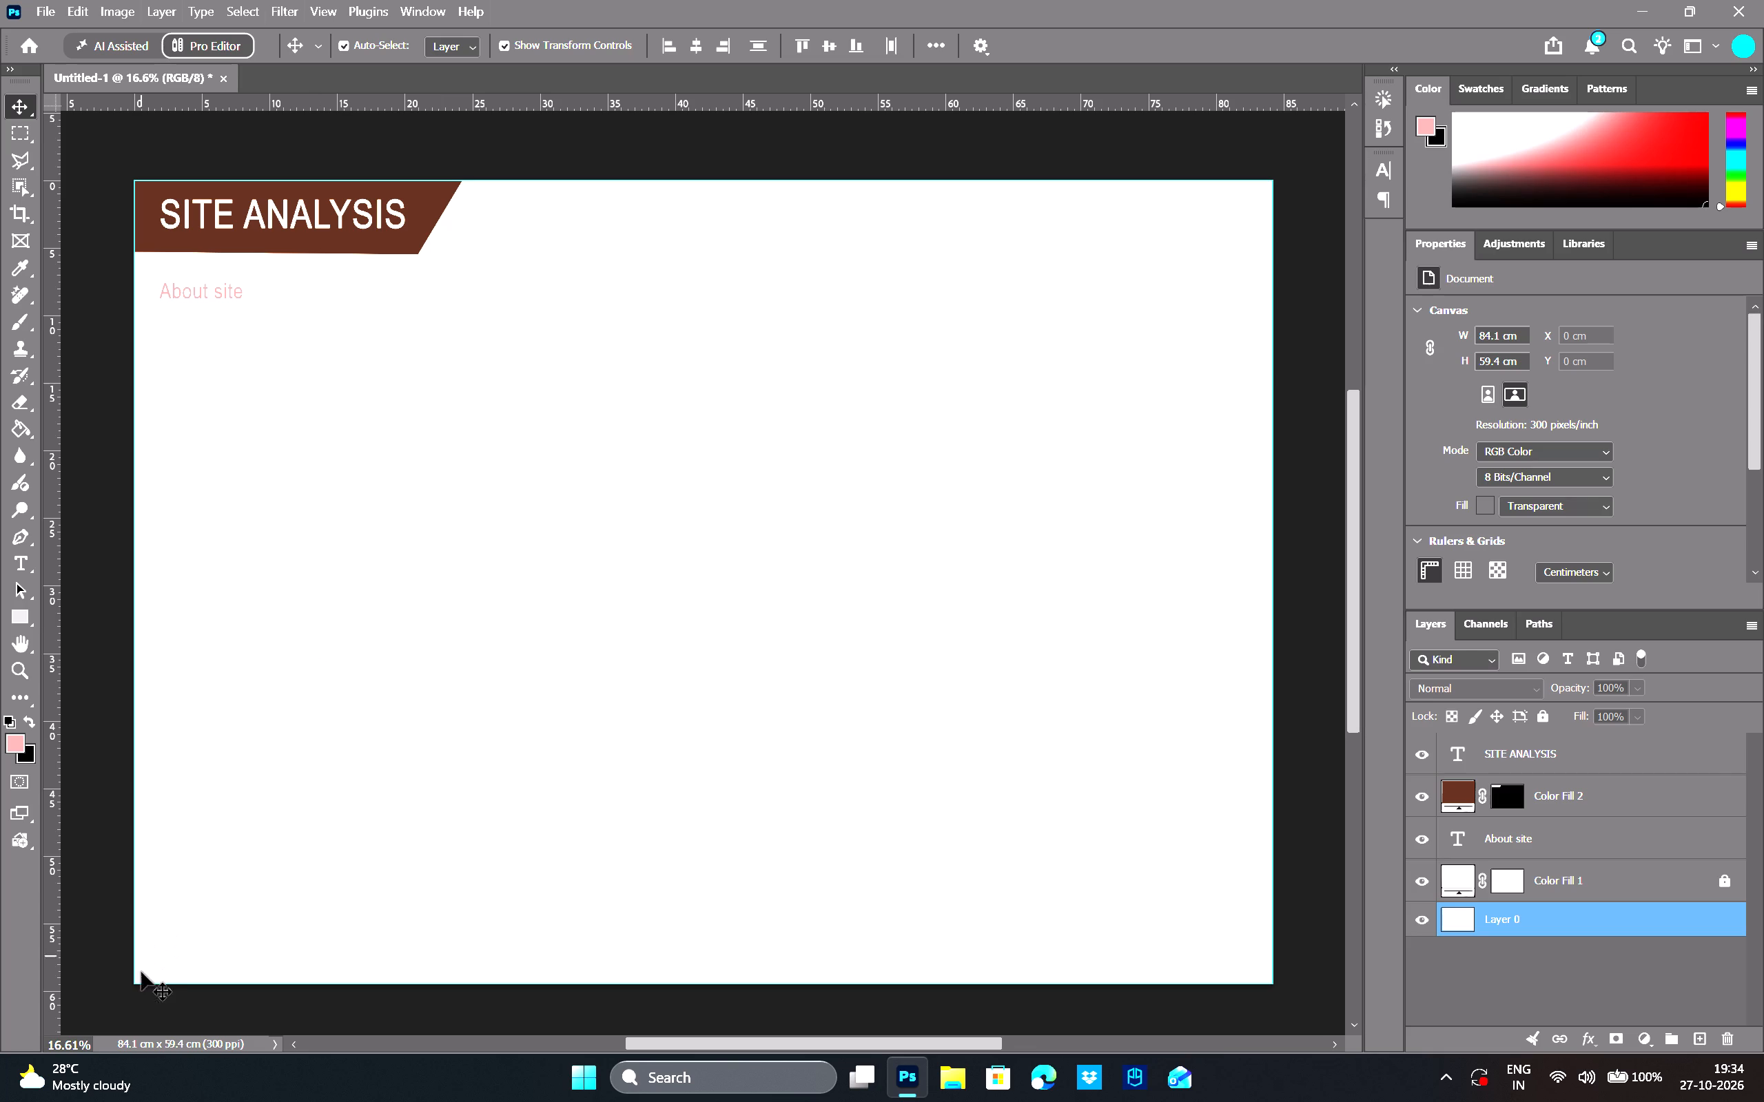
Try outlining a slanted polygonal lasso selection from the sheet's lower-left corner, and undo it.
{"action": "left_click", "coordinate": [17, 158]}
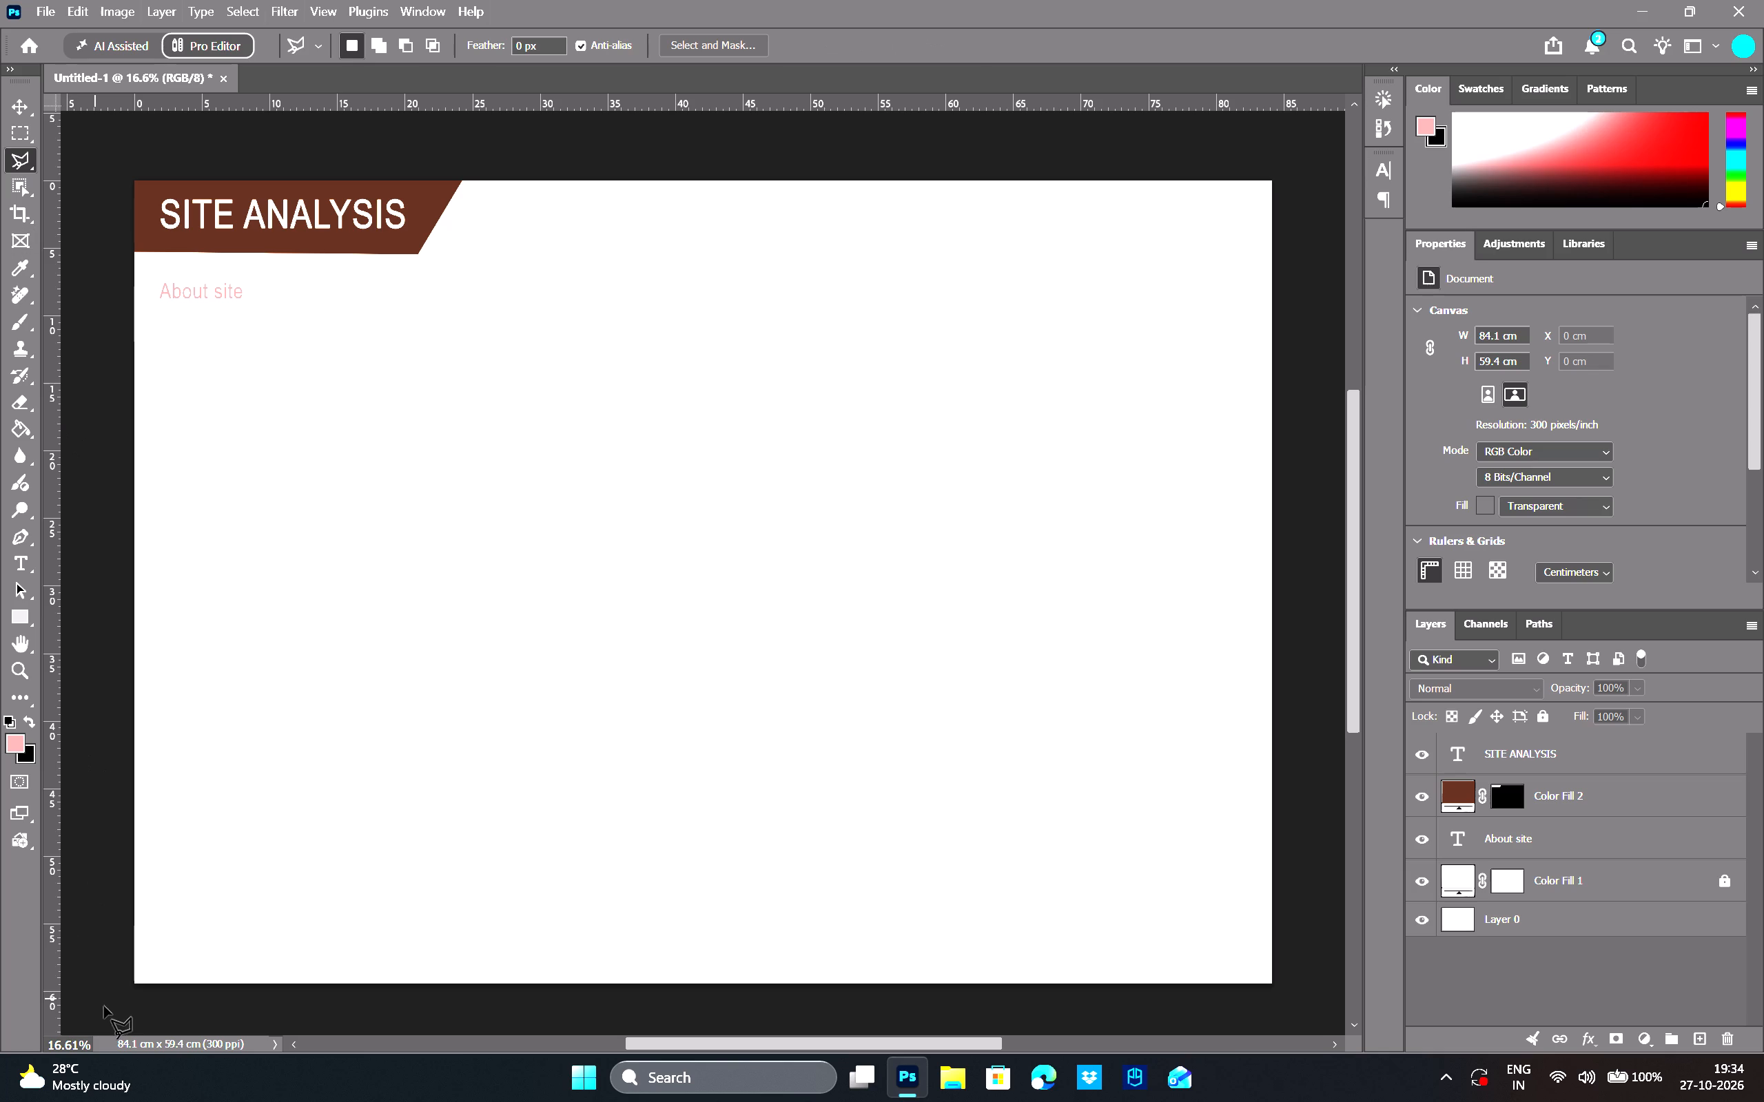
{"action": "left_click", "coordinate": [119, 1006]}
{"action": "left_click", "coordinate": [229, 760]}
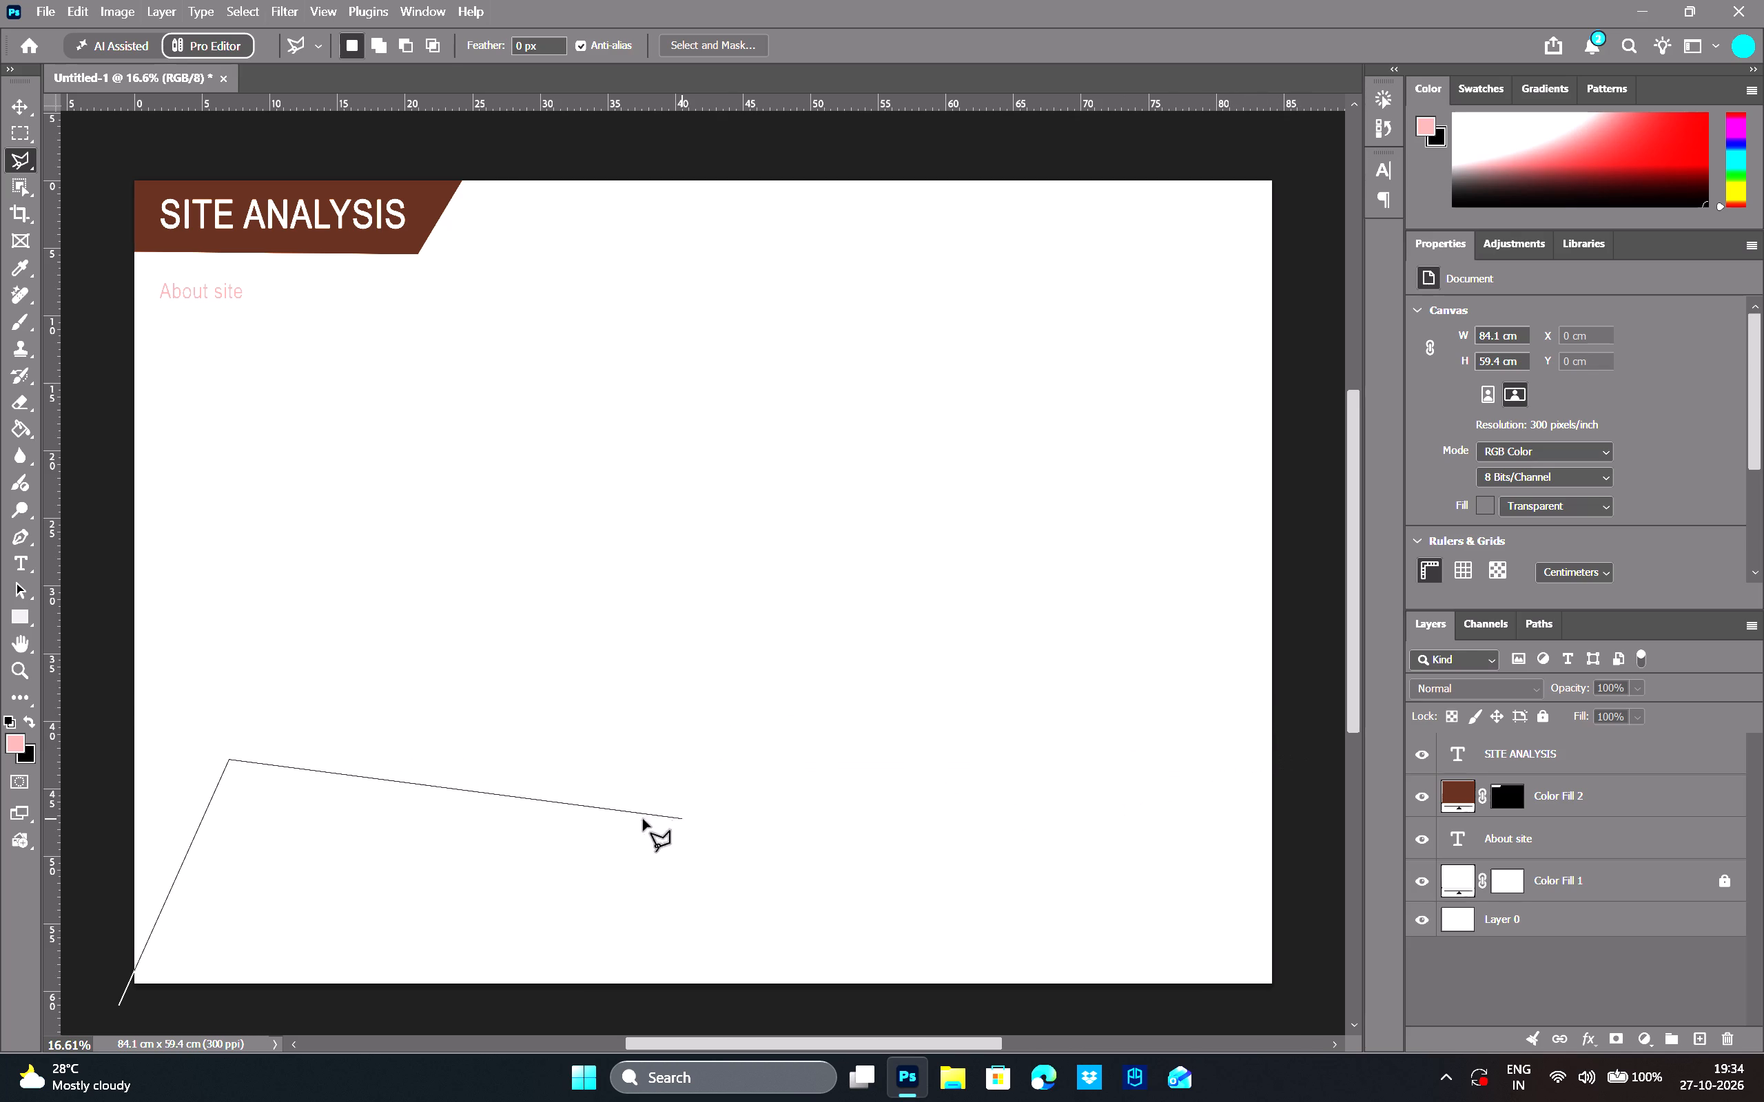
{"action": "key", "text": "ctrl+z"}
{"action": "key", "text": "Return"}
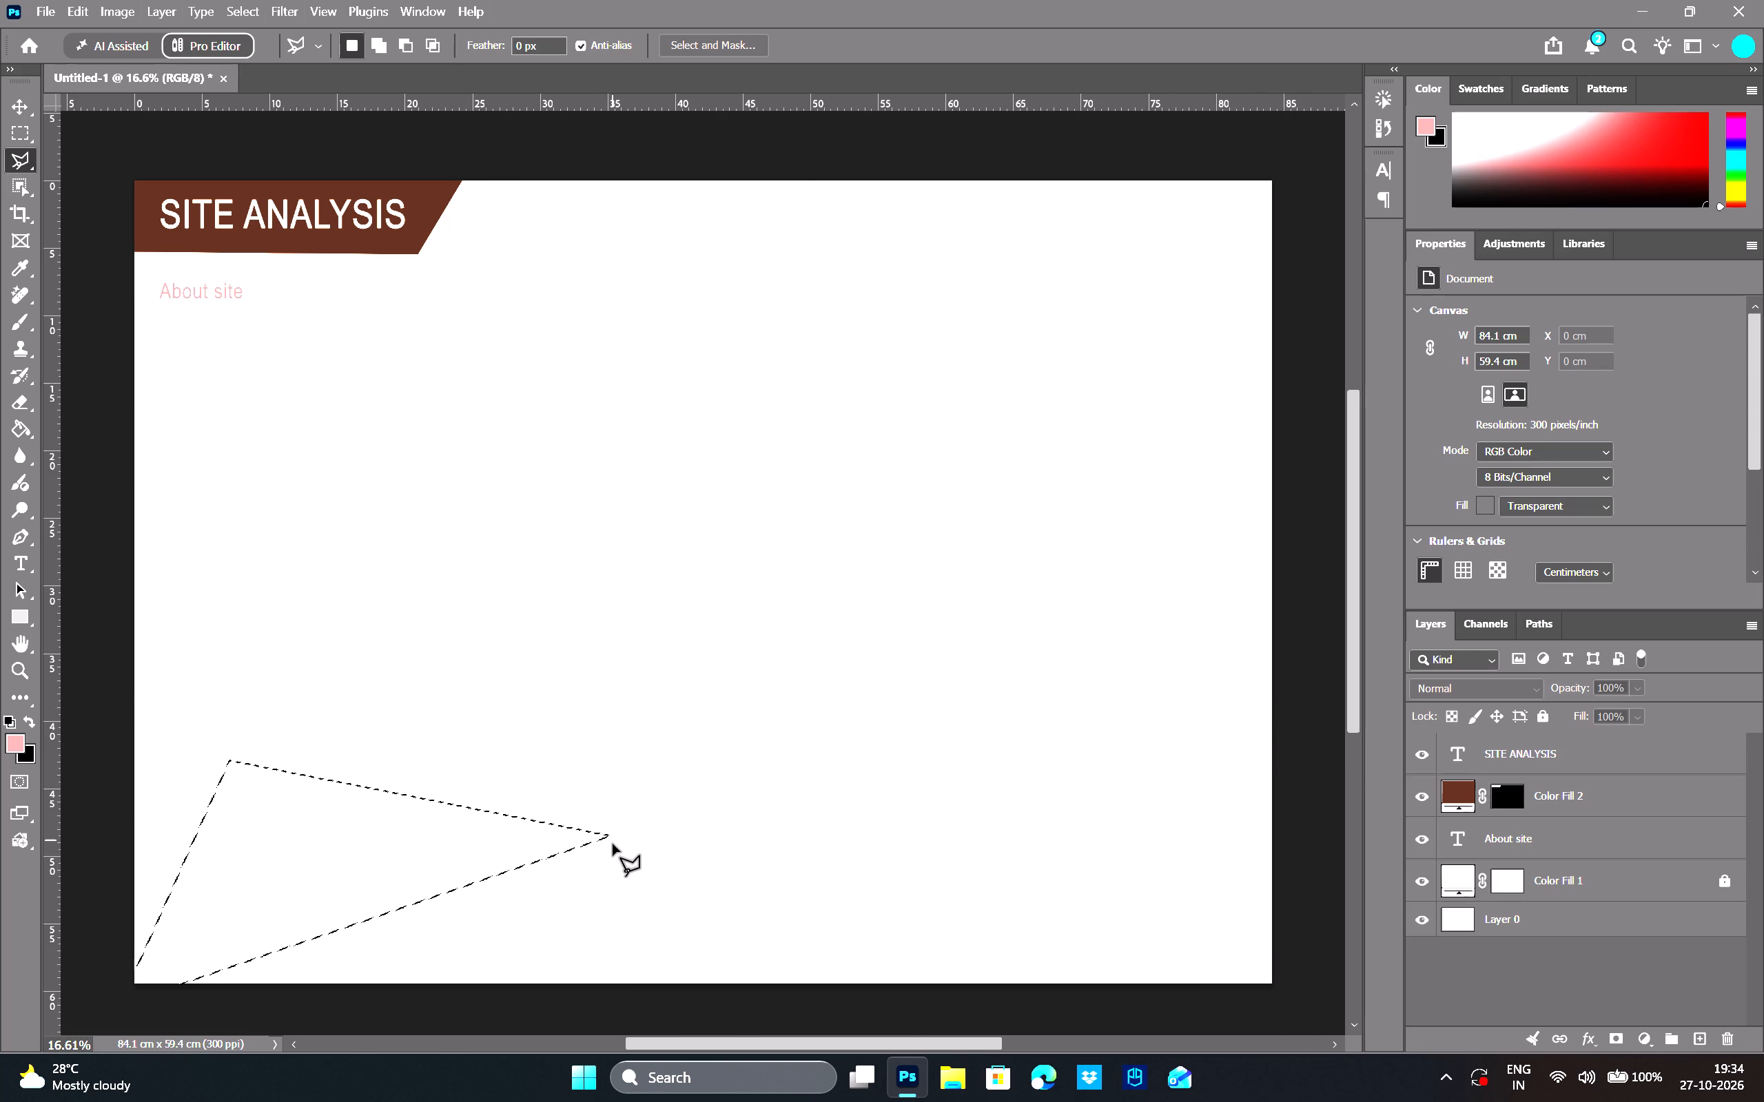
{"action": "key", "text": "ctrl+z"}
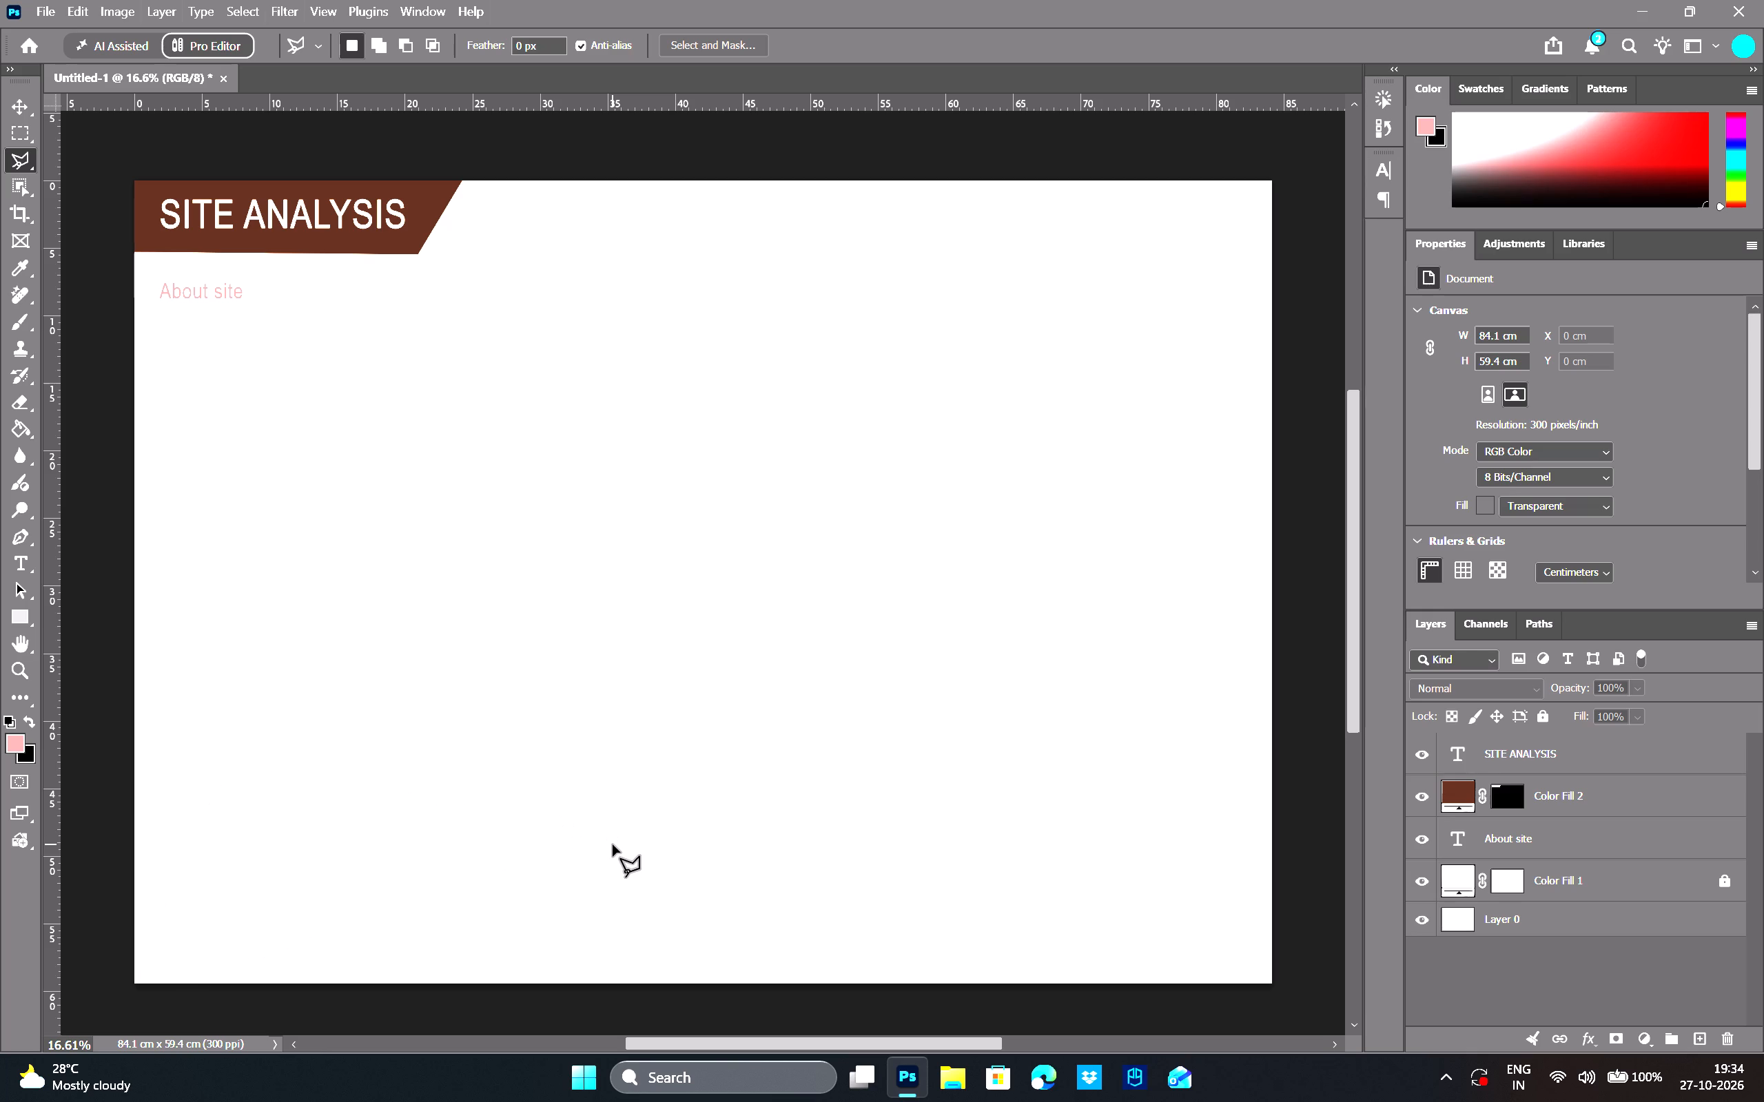